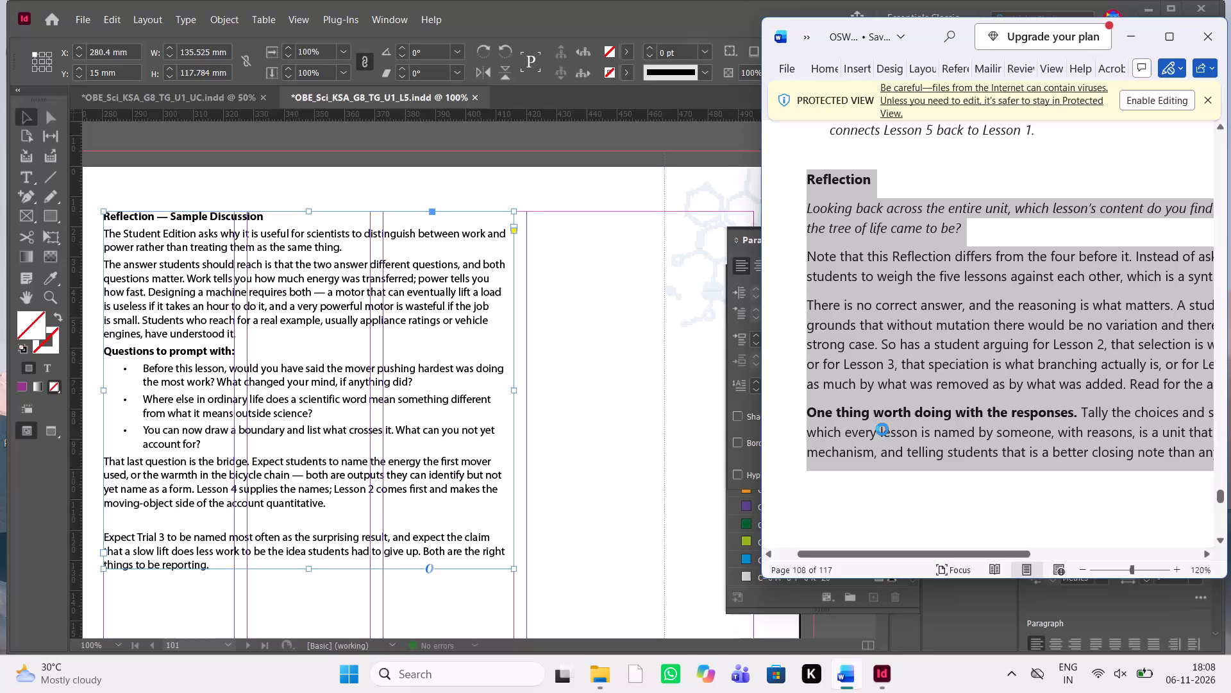
# Copy the Reflection section from the Word document and paste it over the old body text beneath the Reflection heading in InDesign.
pyautogui.hotkey('ctrl', 'c')
pyautogui.doubleClick(383, 550)
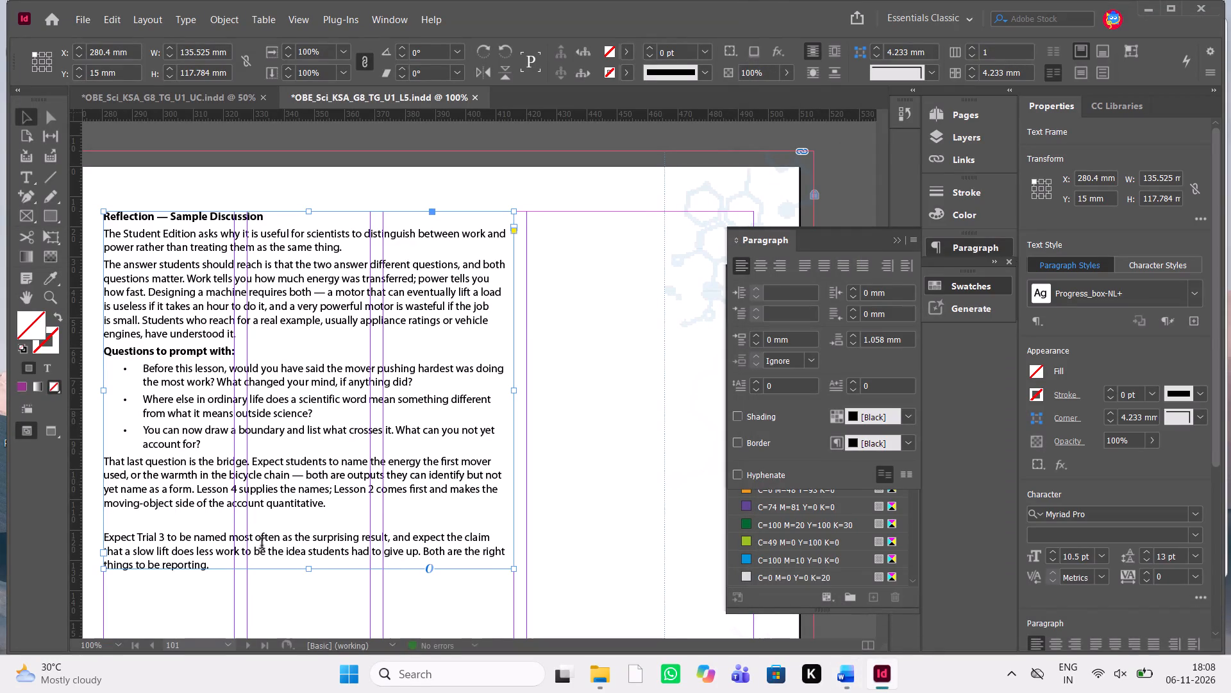
pyautogui.moveTo(240, 566); pyautogui.dragTo(108, 251)
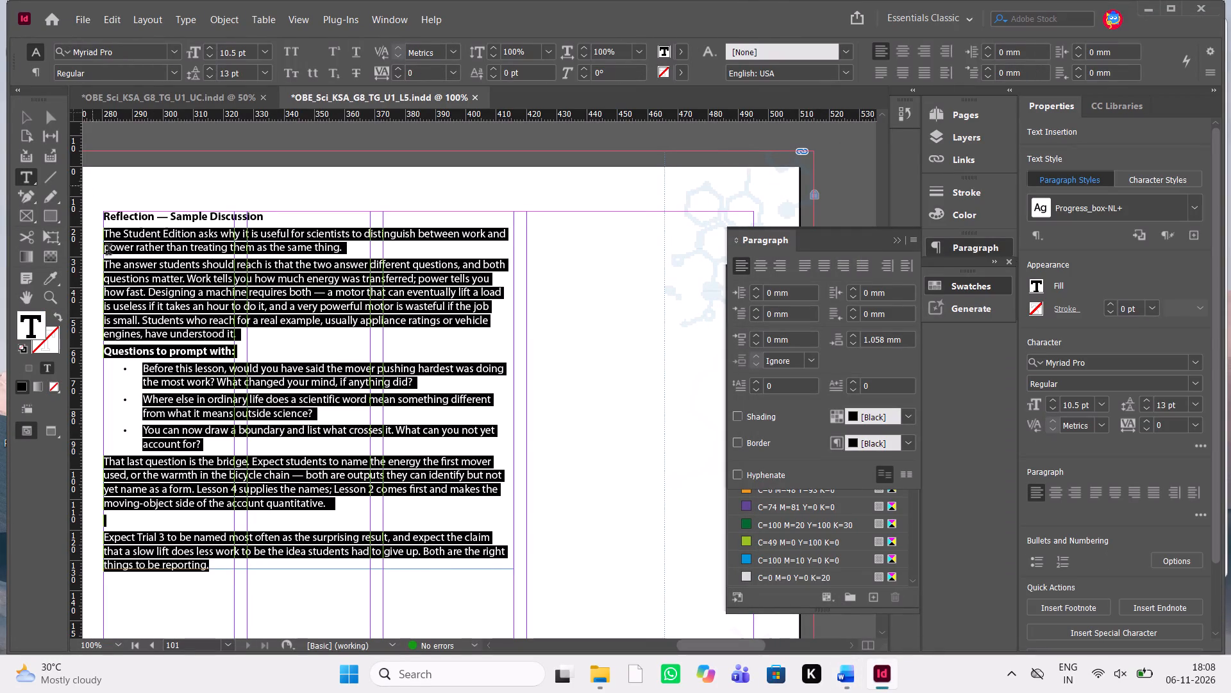
pyautogui.moveTo(108, 251); pyautogui.dragTo(99, 243)
pyautogui.hotkey('ctrl', 'v')
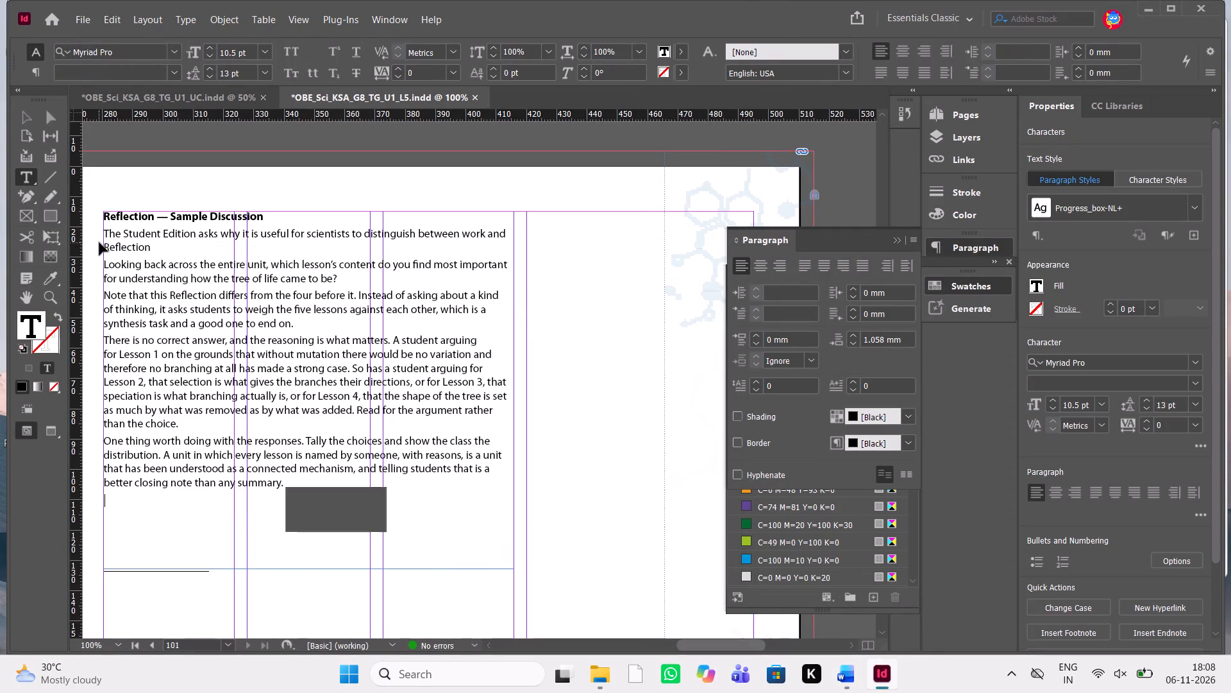
# Remove "— Sample Discussion" from the heading so it reads only "Reflection".
pyautogui.moveTo(269, 210); pyautogui.dragTo(200, 217)
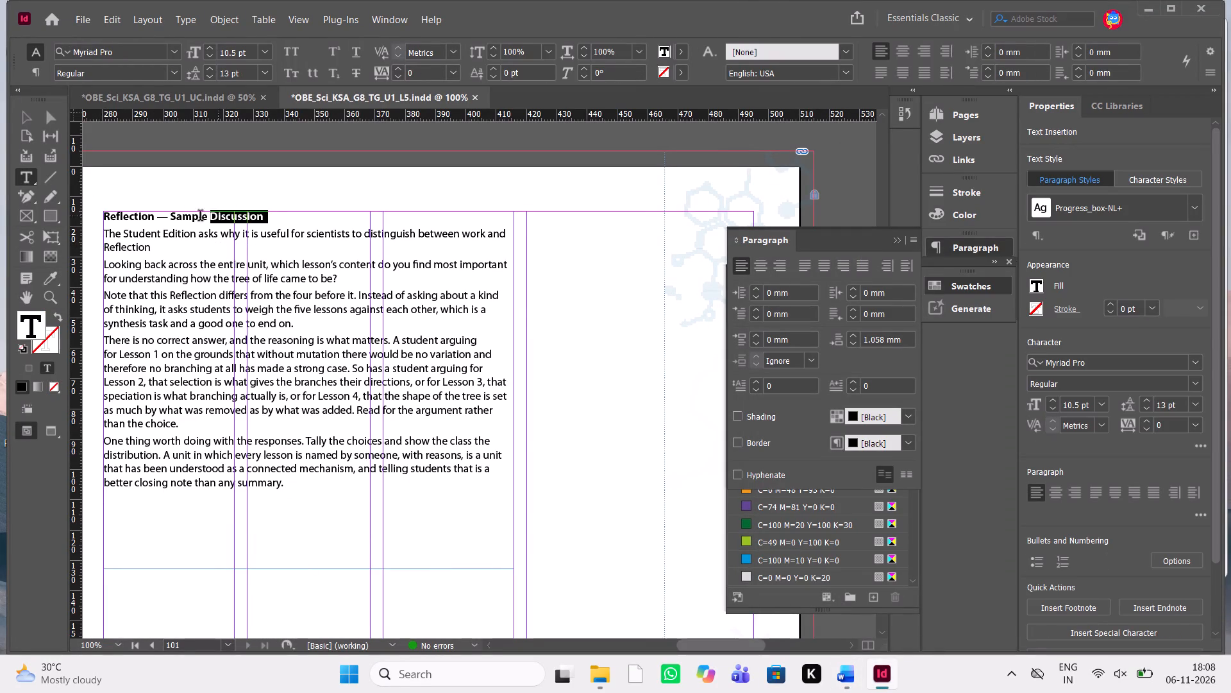
pyautogui.moveTo(200, 217); pyautogui.dragTo(157, 212)
pyautogui.press('Delete')
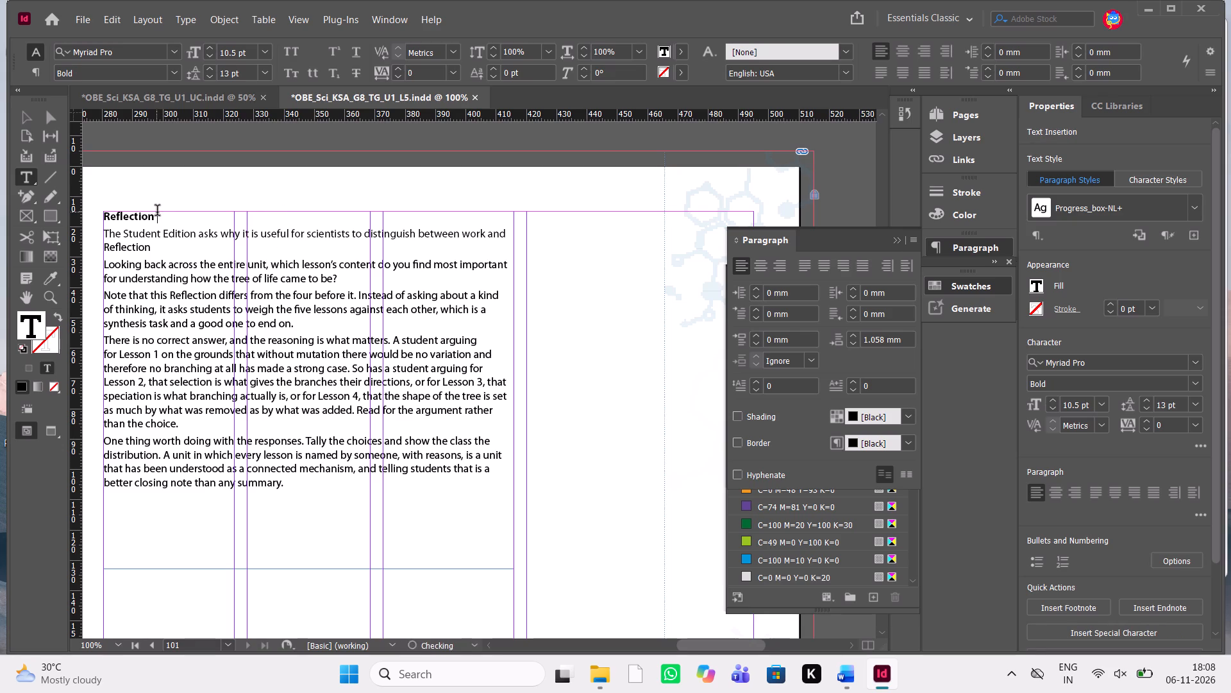
# Compare the Reflection heading and pasted paragraphs with the source section in the Word document.
pyautogui.hotkey('shift', 'Left')
pyautogui.hotkey('shift', 'Left')
pyautogui.hotkey('shift', 'Left')
pyautogui.hotkey('shift', 'Left')
pyautogui.hotkey('shift', 'Left')
pyautogui.hotkey('shift', 'Left')
pyautogui.hotkey('shift', 'Left')
pyautogui.hotkey('shift', 'Left')
pyautogui.hotkey('shift', 'Left')
pyautogui.hotkey('shift', 'Left')
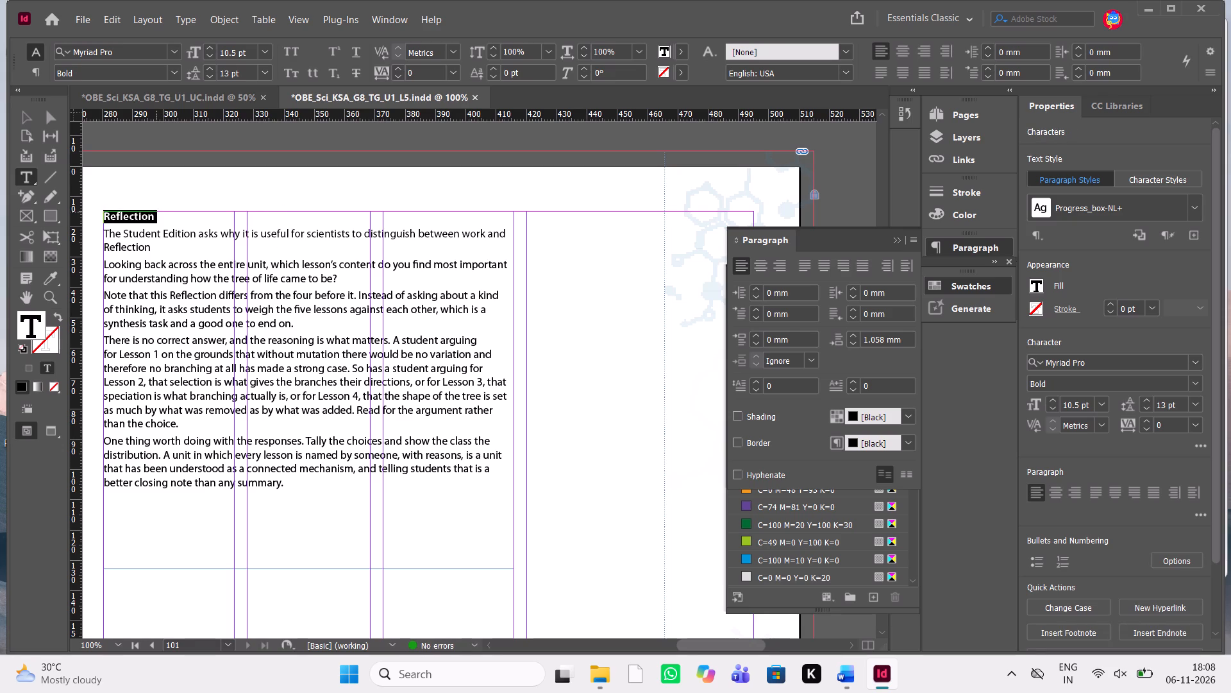
pyautogui.hotkey('shift', 'Left')
pyautogui.hotkey('alt', 'Tab')
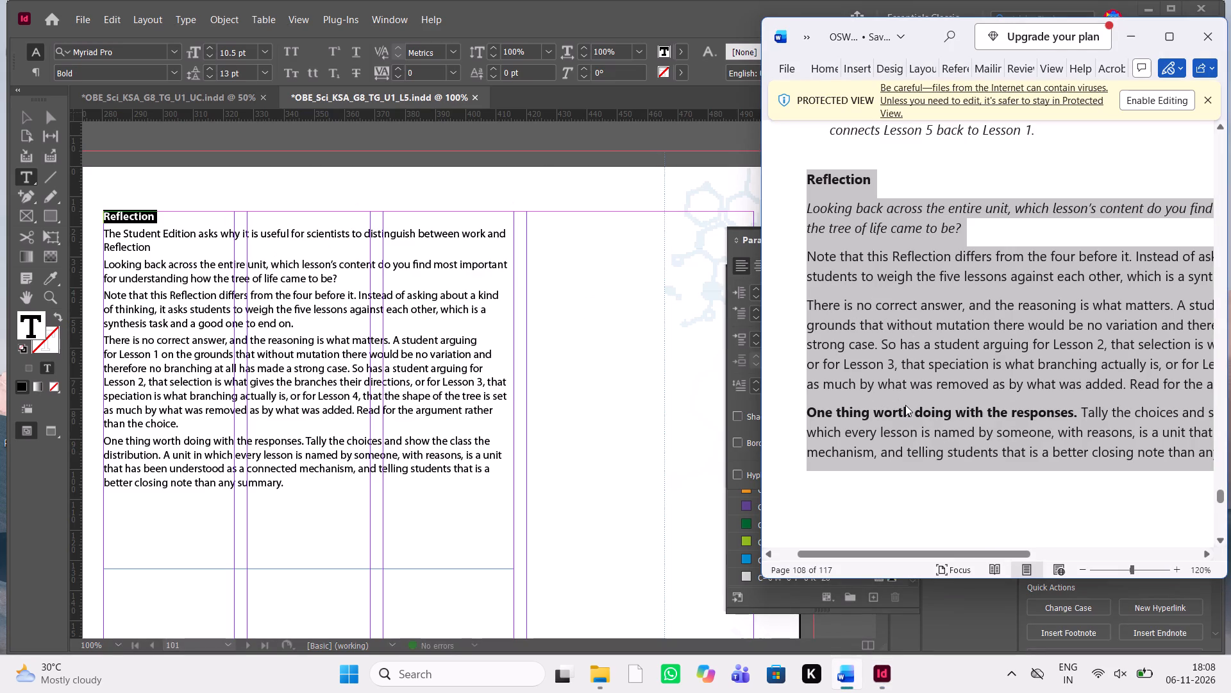
pyautogui.hscroll(-2, 905, 405)
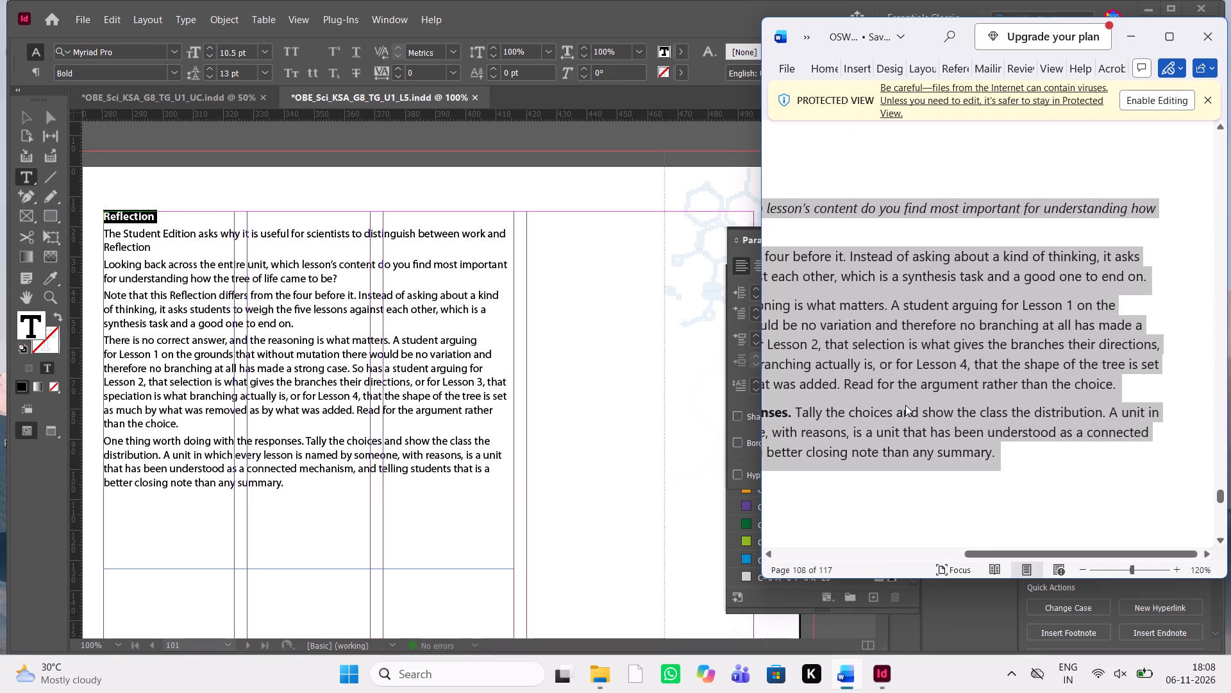
pyautogui.hscroll(-1, 905, 405)
pyautogui.hscroll(3, 905, 405)
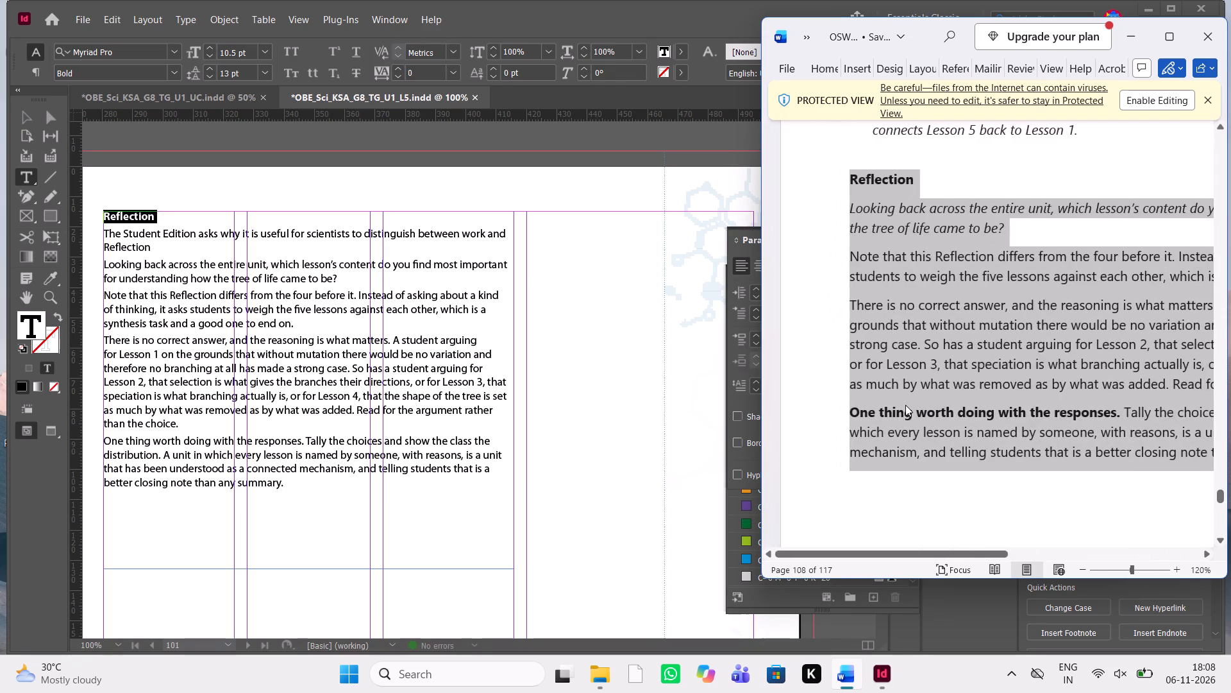
pyautogui.scroll(2, 905, 405)
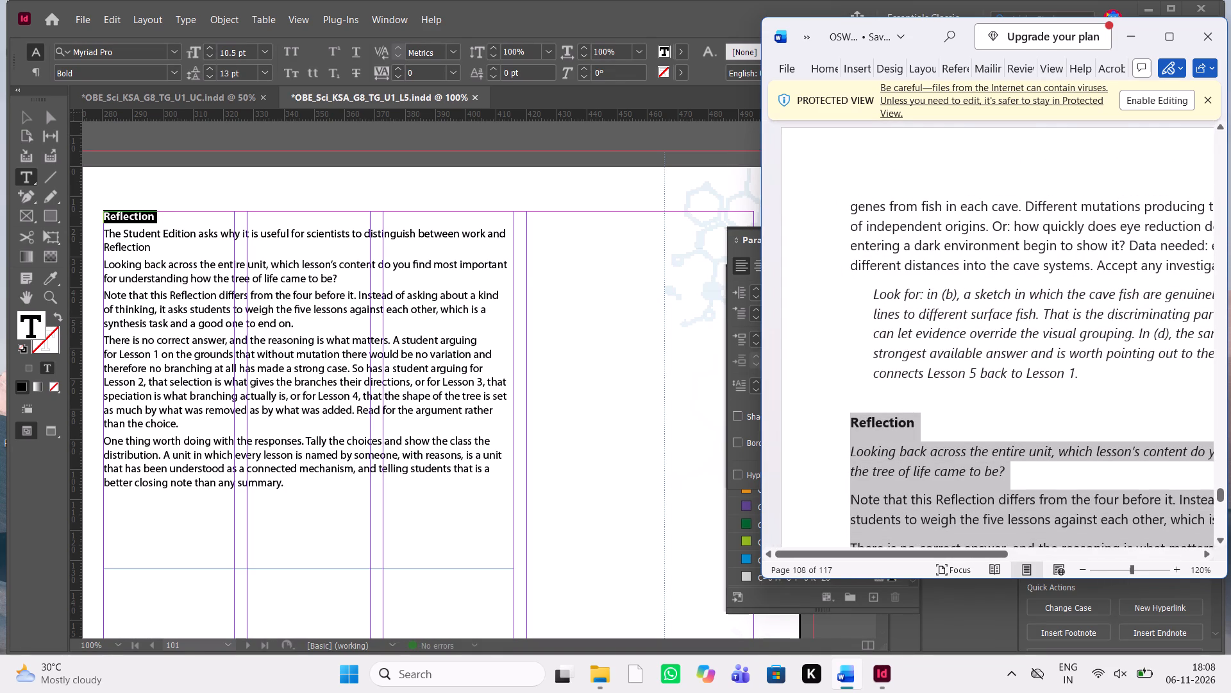
pyautogui.scroll(-1, 905, 405)
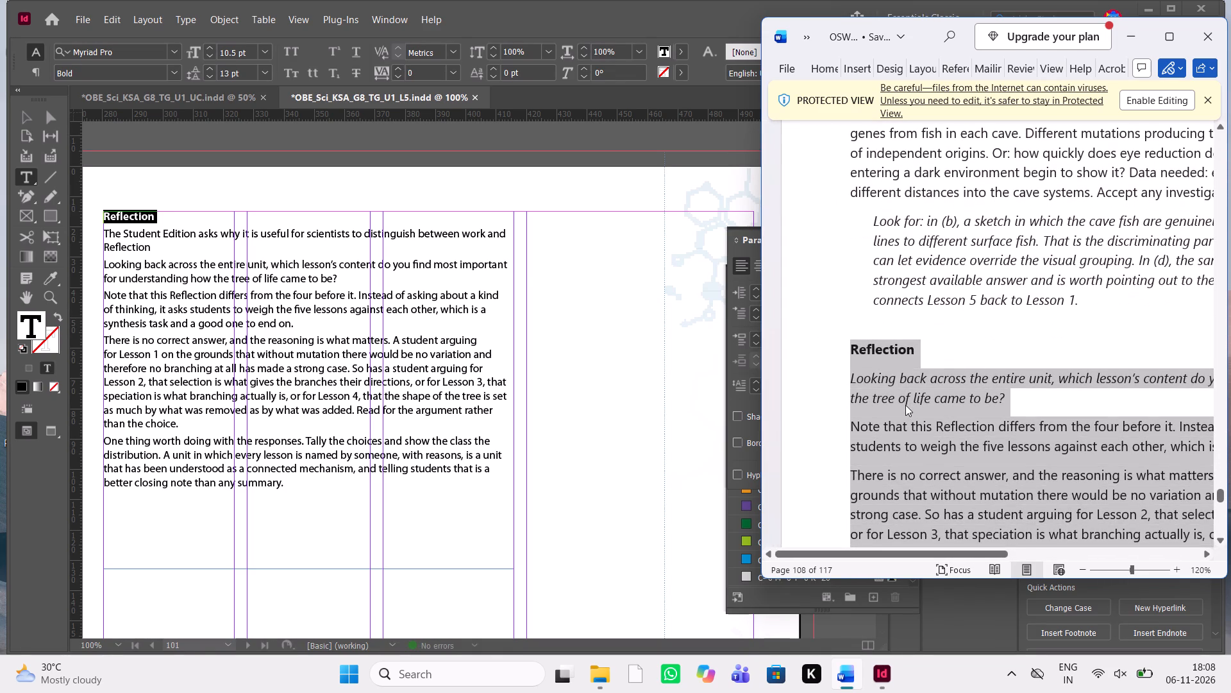
# Delete the leftover "The Student Edition asks why…" line, the duplicate "Reflection" and the resulting blank line below the heading.
pyautogui.moveTo(156, 246); pyautogui.dragTo(100, 236)
pyautogui.press('Delete')
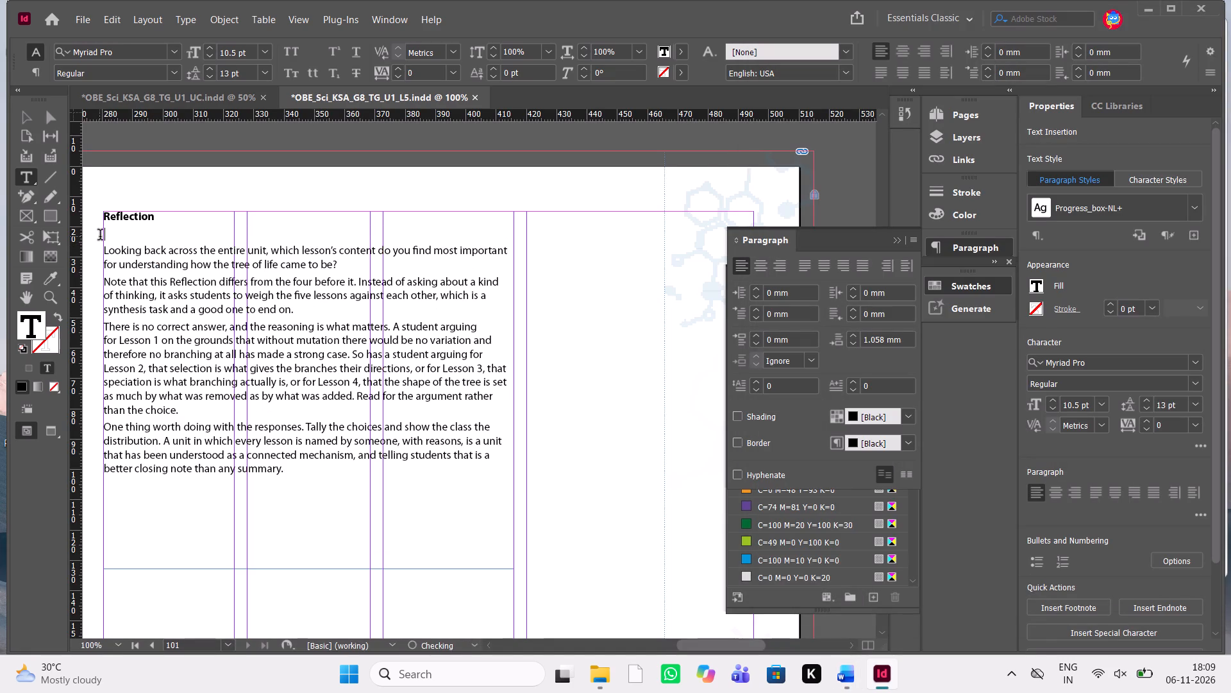
pyautogui.press('Delete')
# Check the formatting in the Word source and make the lead-in "One thing worth doing with the responses." bold in InDesign.
pyautogui.hotkey('alt', 'Tab')
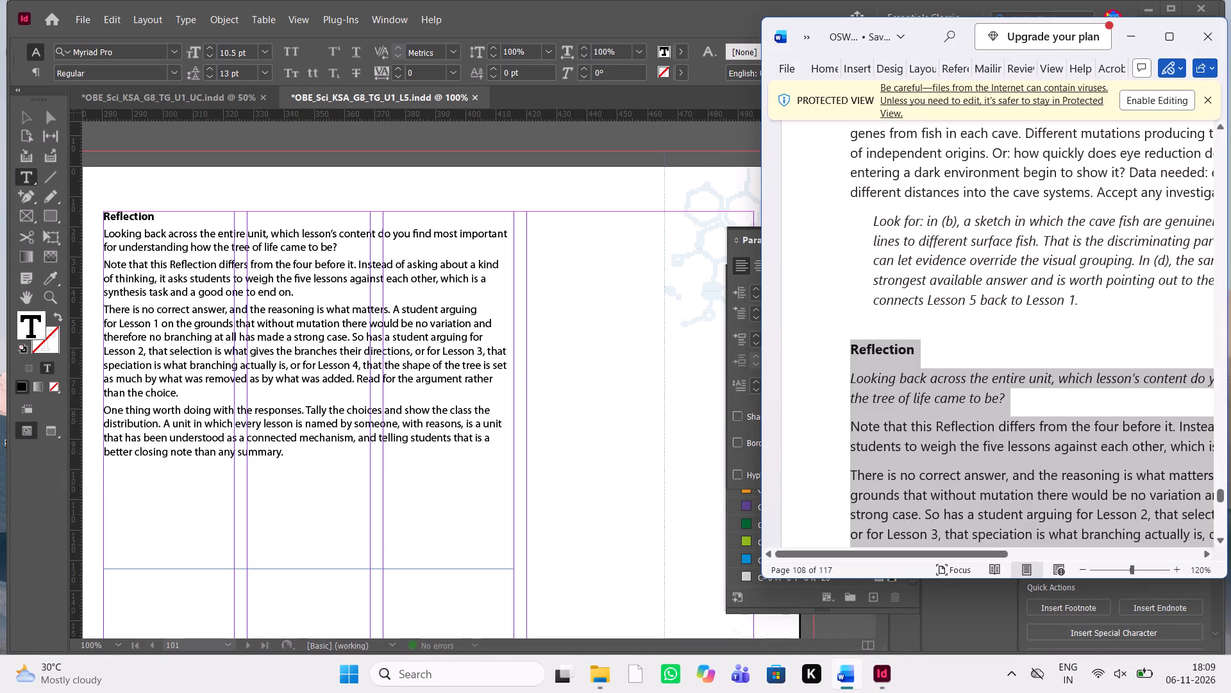
pyautogui.scroll(-1, 897, 274)
pyautogui.hscroll(-1, 897, 274)
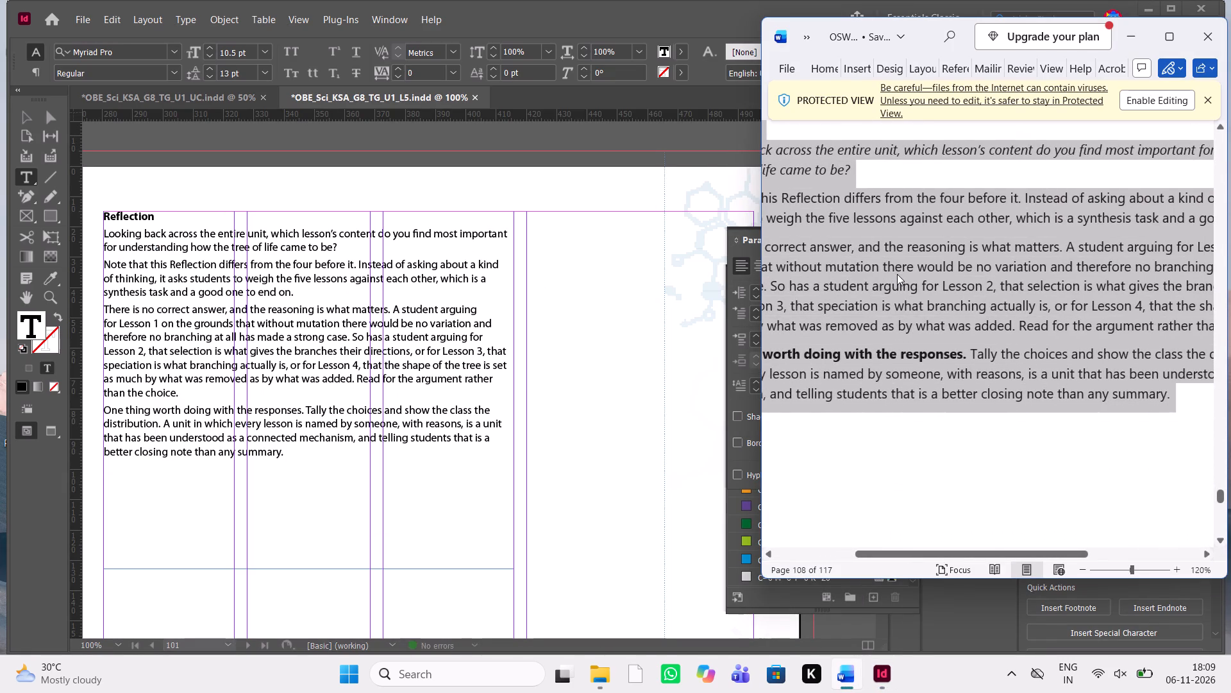
pyautogui.scroll(-1, 897, 274)
pyautogui.hscroll(1, 897, 274)
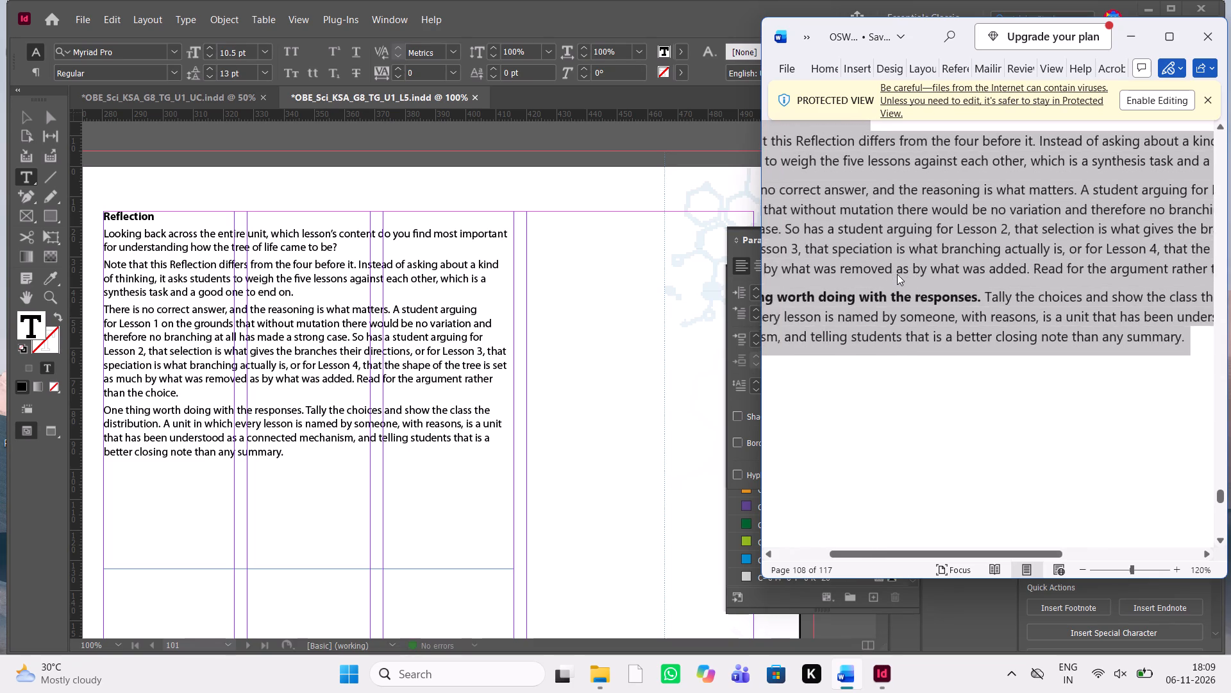
pyautogui.hscroll(1, 897, 274)
pyautogui.moveTo(305, 411); pyautogui.dragTo(235, 411)
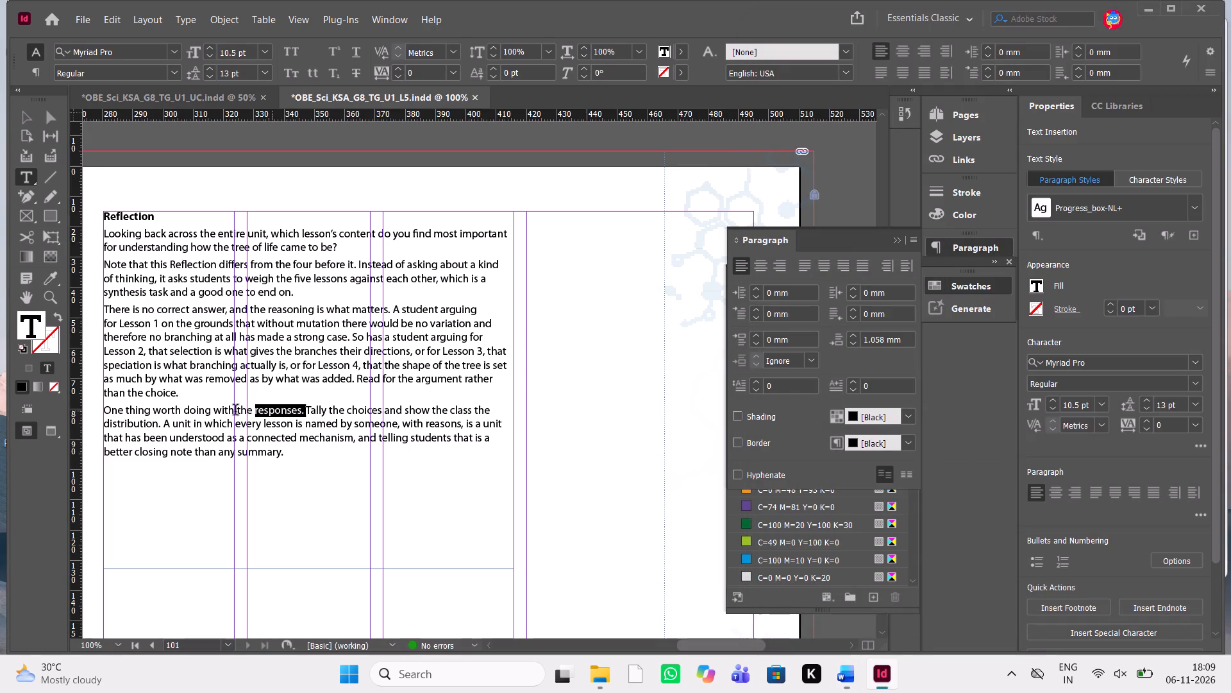
pyautogui.moveTo(235, 411); pyautogui.dragTo(101, 408)
pyautogui.hotkey('ctrl', 'shift', 'b')
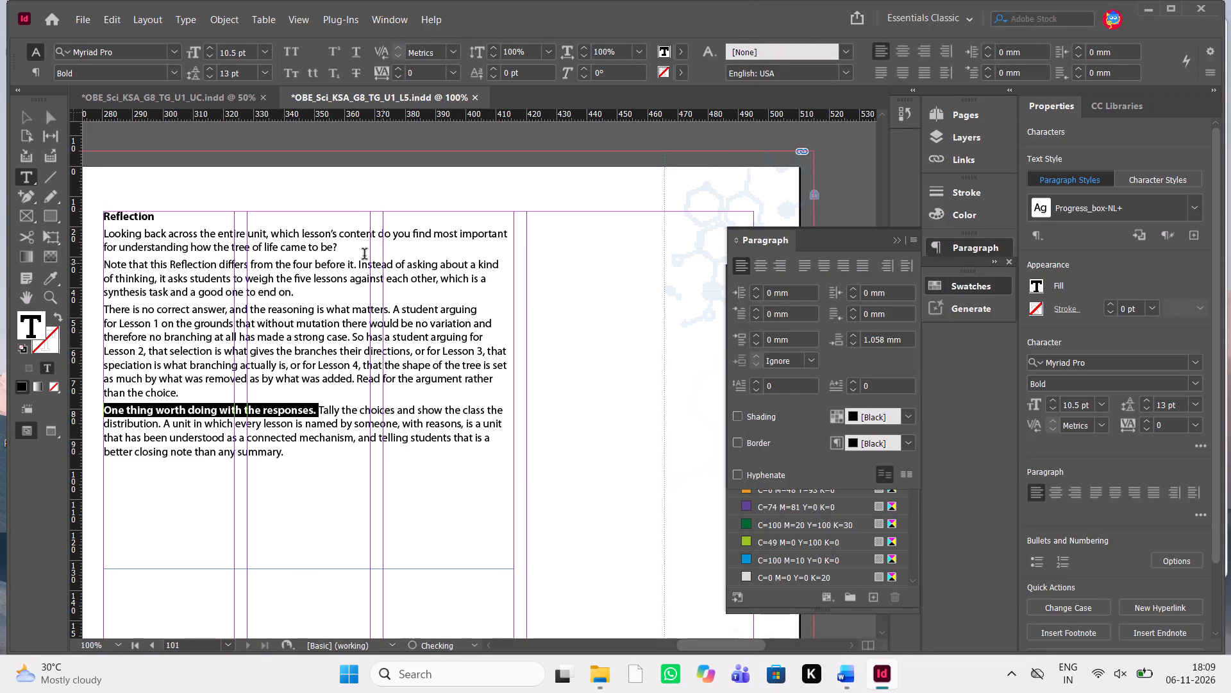
# Italicize the question paragraph beginning "Looking back across the entire unit" below the Reflection heading.
pyautogui.moveTo(348, 246); pyautogui.dragTo(97, 235)
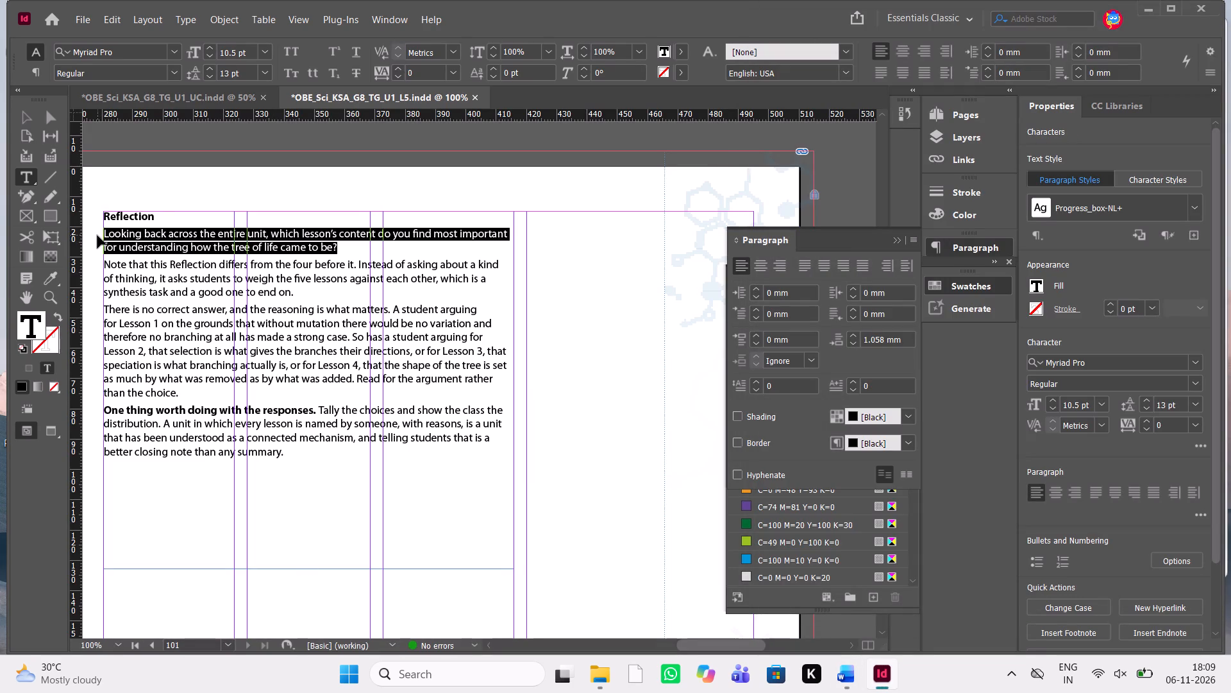
pyautogui.hotkey('ctrl', 'shift', 'i')
pyautogui.click(285, 320)
# Collapse the floating Paragraph and Swatches panels that cover the page.
pyautogui.scroll(-1, 285, 320)
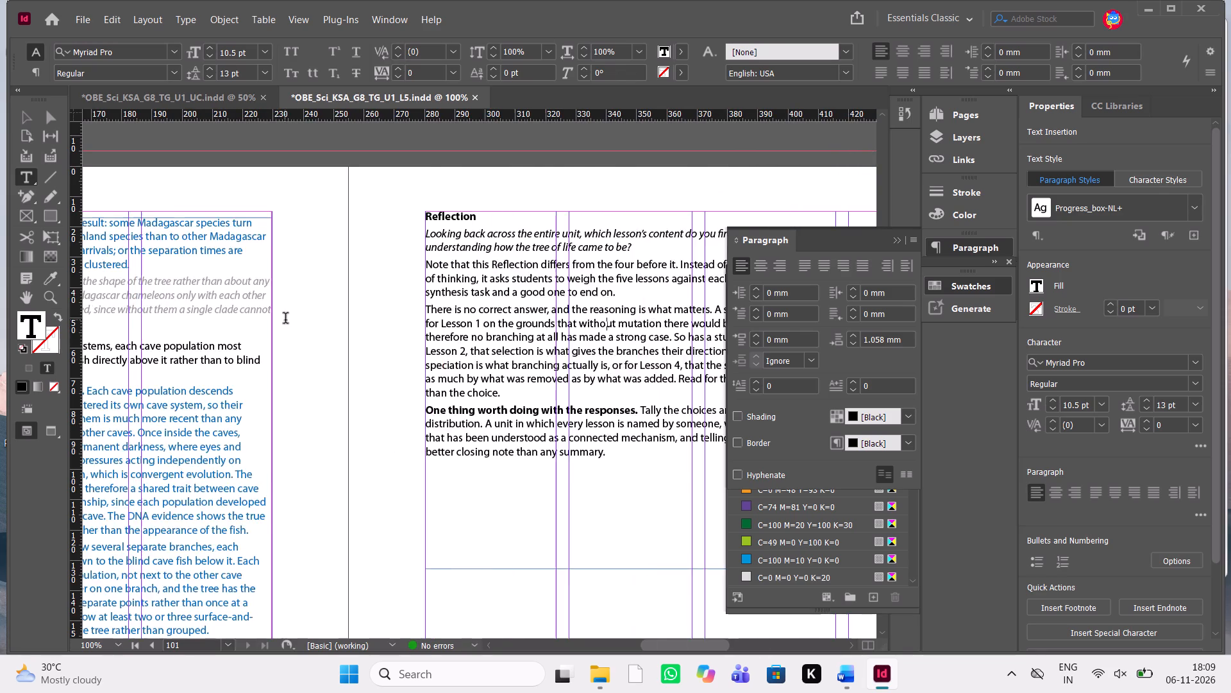
pyautogui.scroll(-1, 285, 320)
pyautogui.click(897, 242)
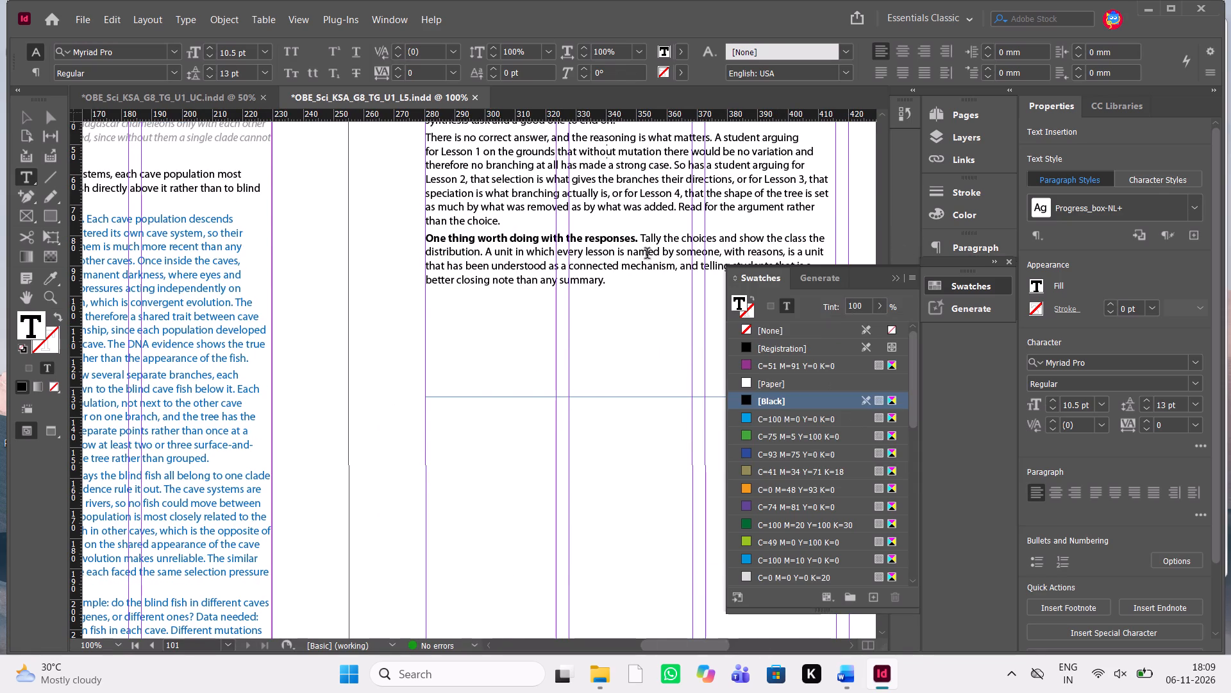
pyautogui.scroll(8, 622, 254)
pyautogui.click(896, 280)
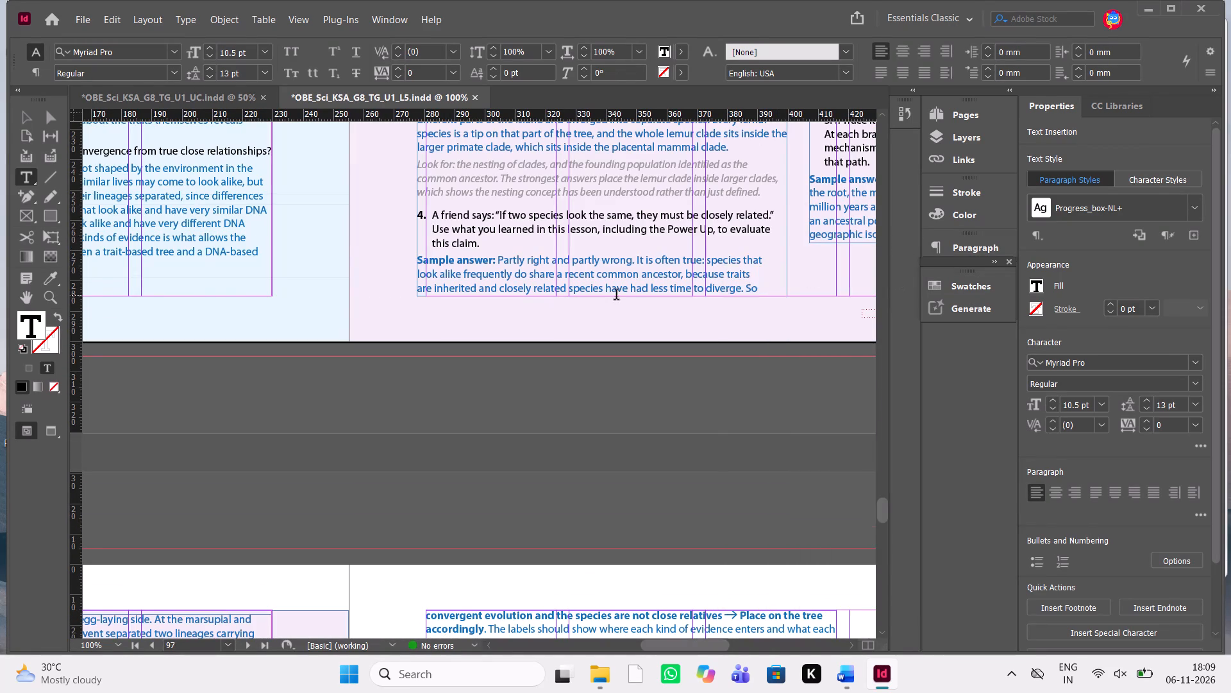
# Review the lesson's opening spread, then copy the Lesson 5 title "Reading the Story of Life" from the Word document's purple banner.
pyautogui.scroll(18, 616, 296)
pyautogui.hotkey('ctrl', '-')
pyautogui.hotkey('ctrl', '-')
pyautogui.hotkey('ctrl', '-')
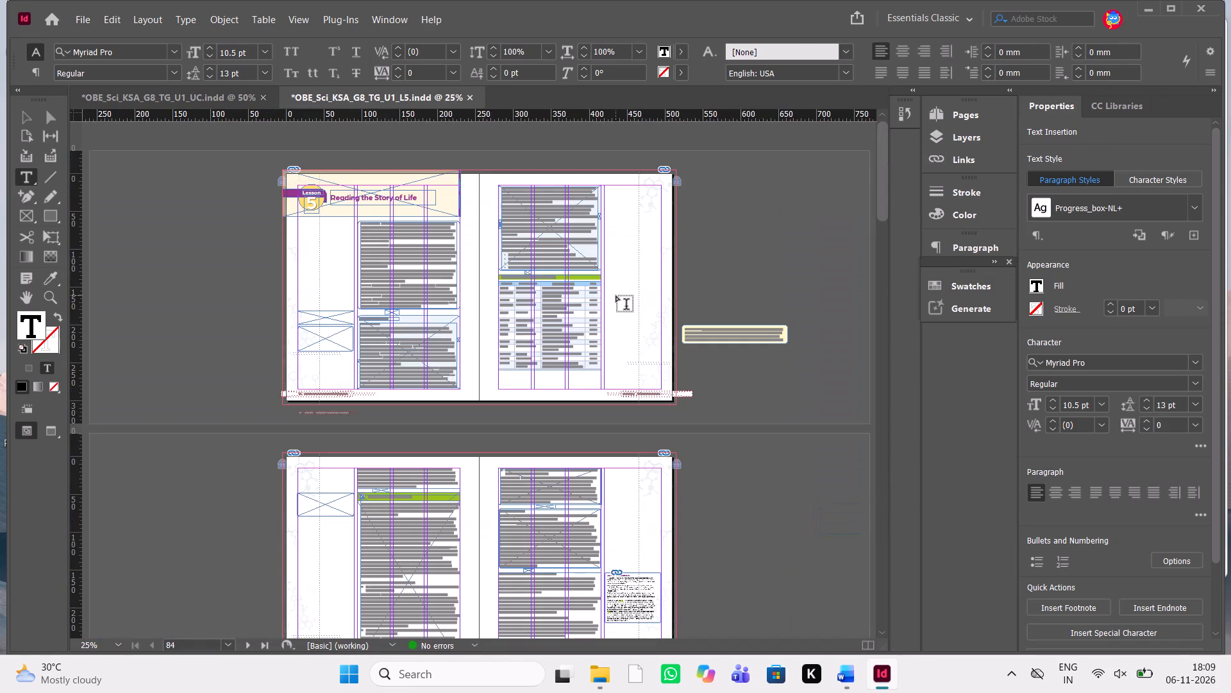
pyautogui.hotkey('ctrl', '=')
pyautogui.hotkey('ctrl', '=')
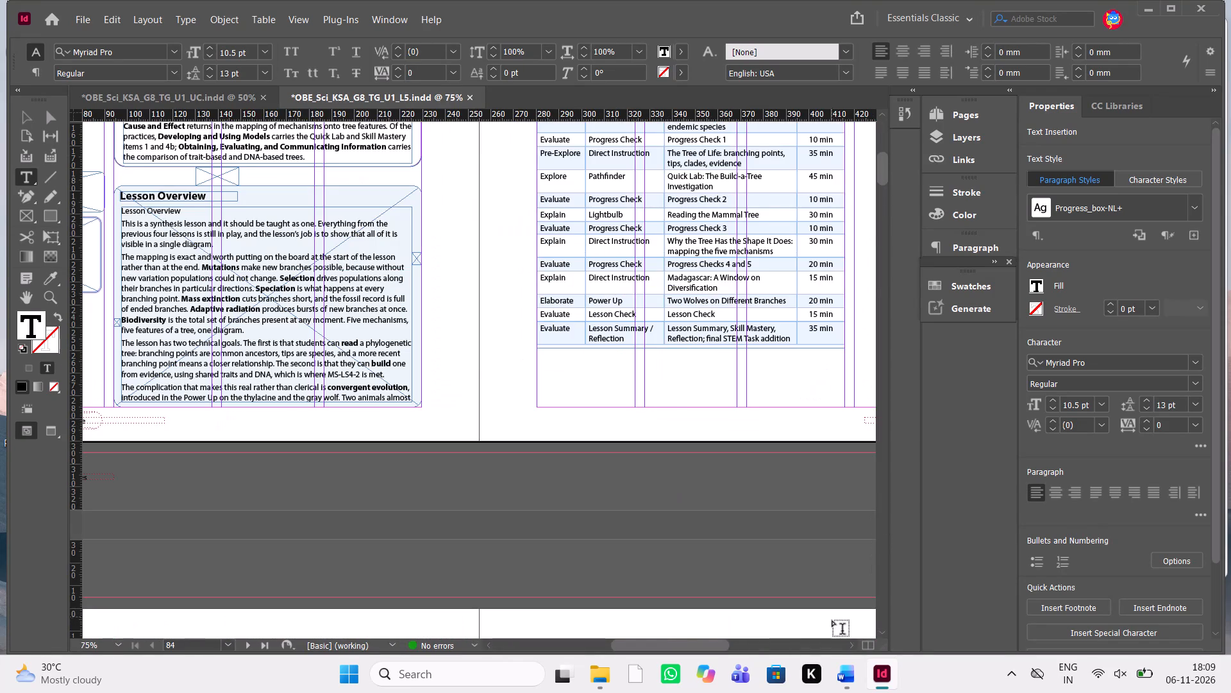
pyautogui.click(867, 692)
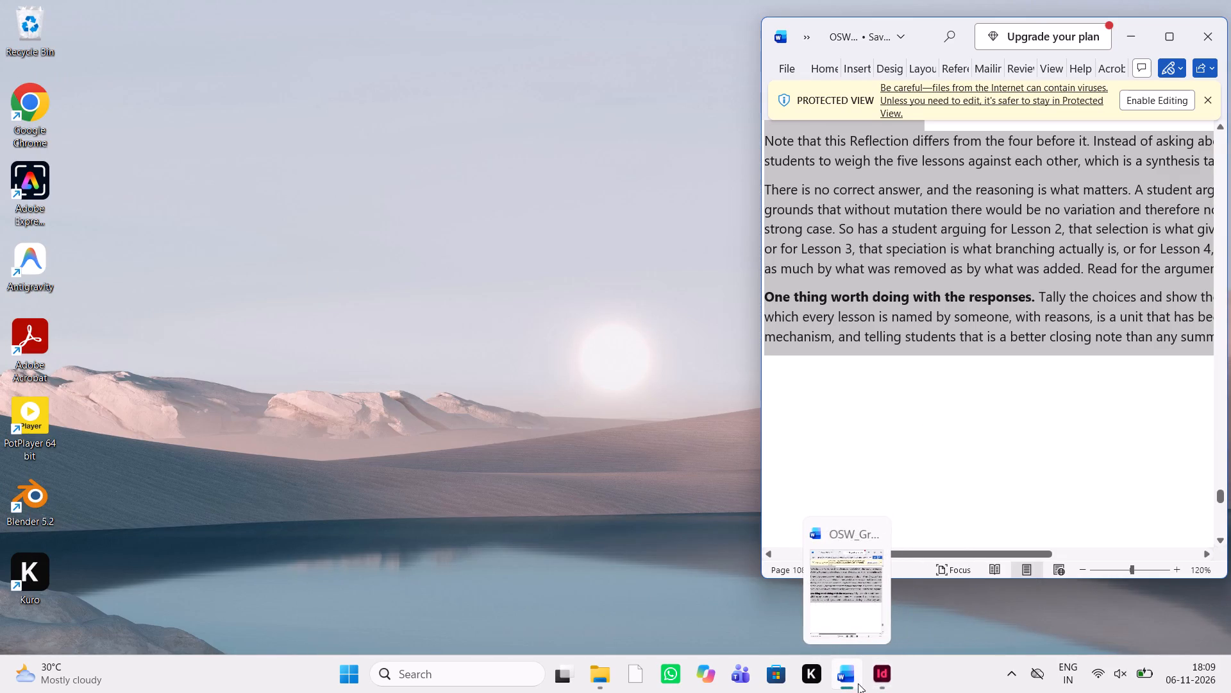
pyautogui.click(997, 352)
pyautogui.scroll(19, 997, 352)
pyautogui.scroll(3, 997, 352)
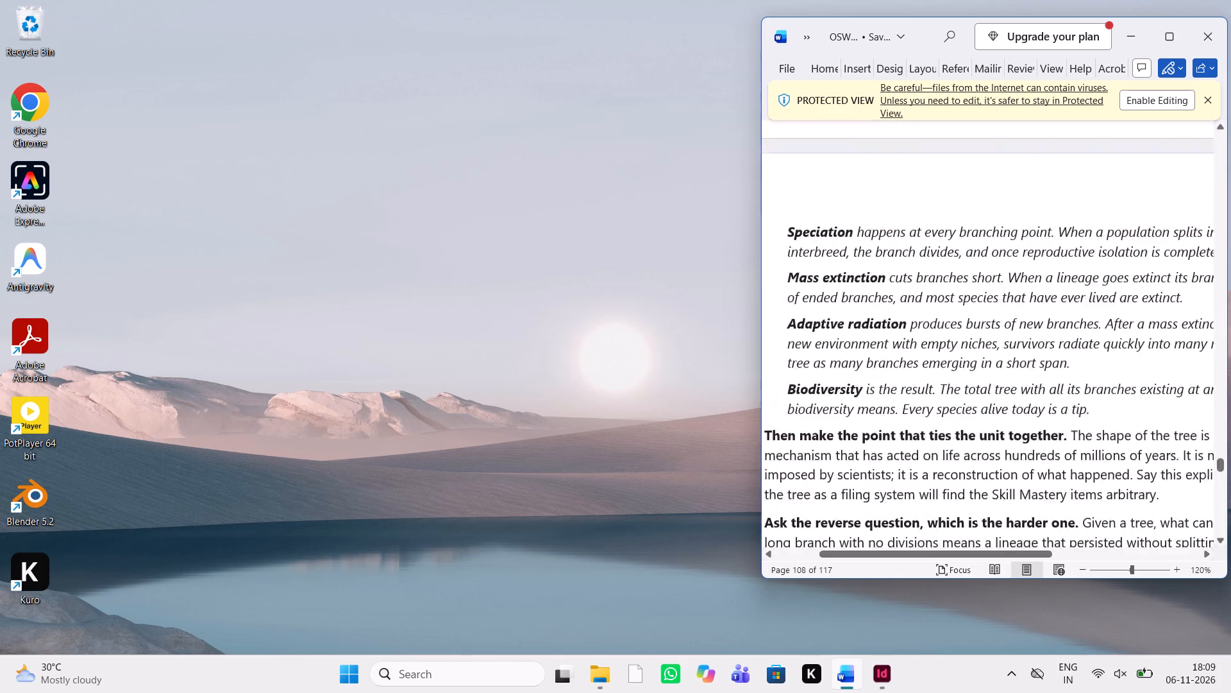
pyautogui.scroll(4, 997, 352)
pyautogui.scroll(-1, 997, 352)
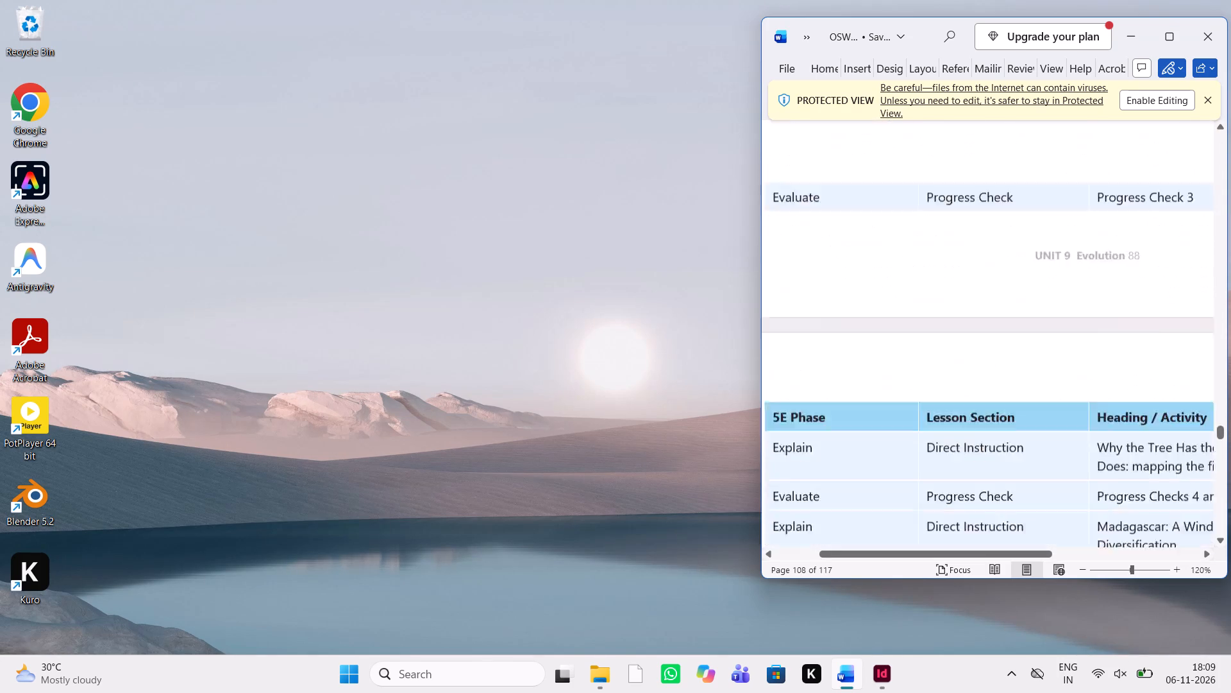
pyautogui.scroll(5, 997, 352)
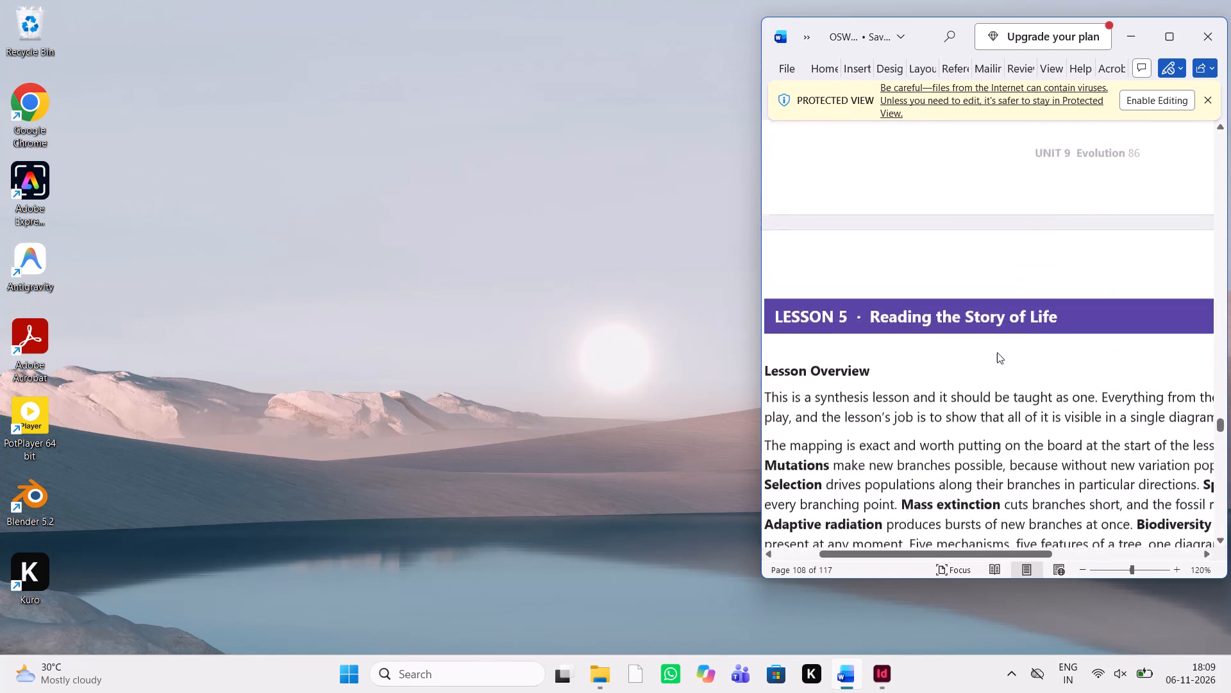
pyautogui.scroll(1, 997, 352)
pyautogui.scroll(-2, 997, 352)
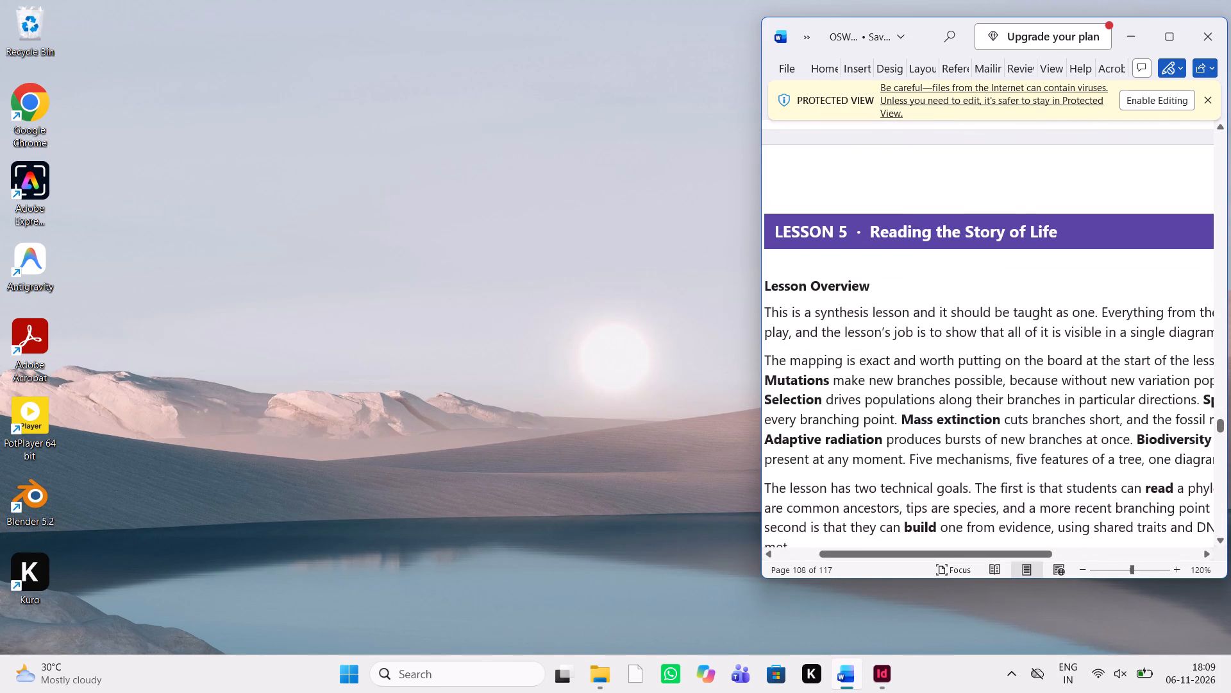
pyautogui.moveTo(1066, 228); pyautogui.dragTo(894, 229)
pyautogui.hotkey('ctrl', 'c')
pyautogui.hotkey('ctrl', 'c')
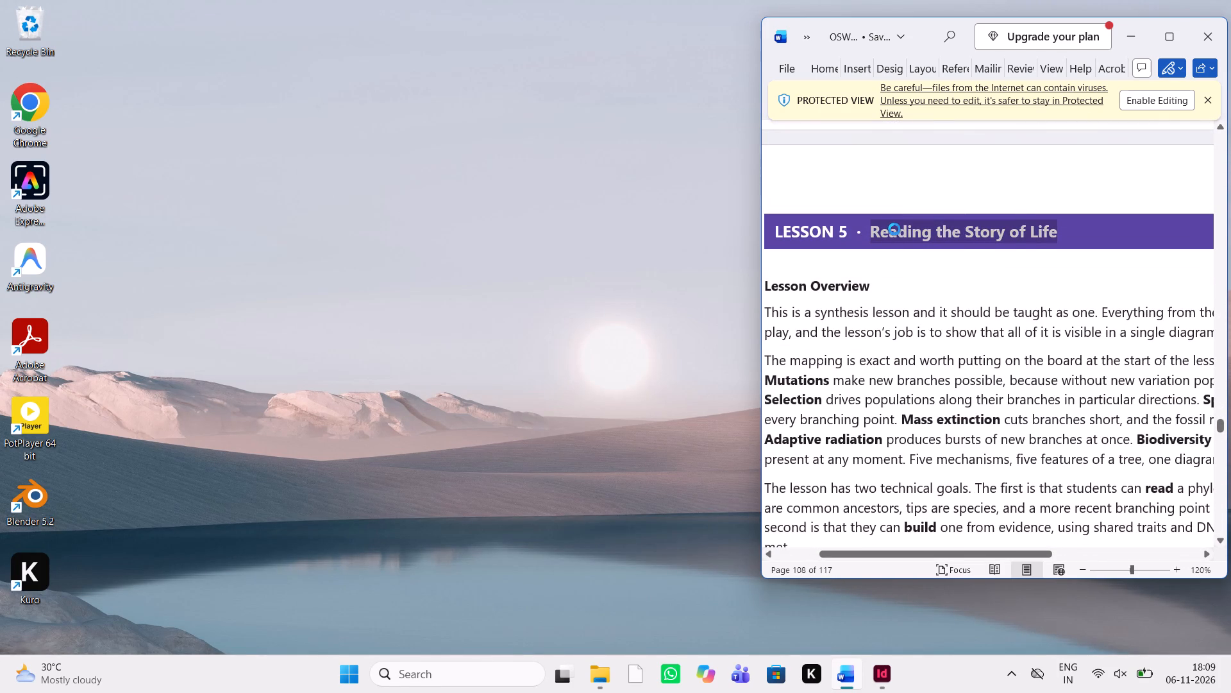
pyautogui.hotkey('ctrl', 'c')
pyautogui.hotkey('ctrl', 'c')
pyautogui.hotkey('ctrl', 'c')
pyautogui.click(889, 673)
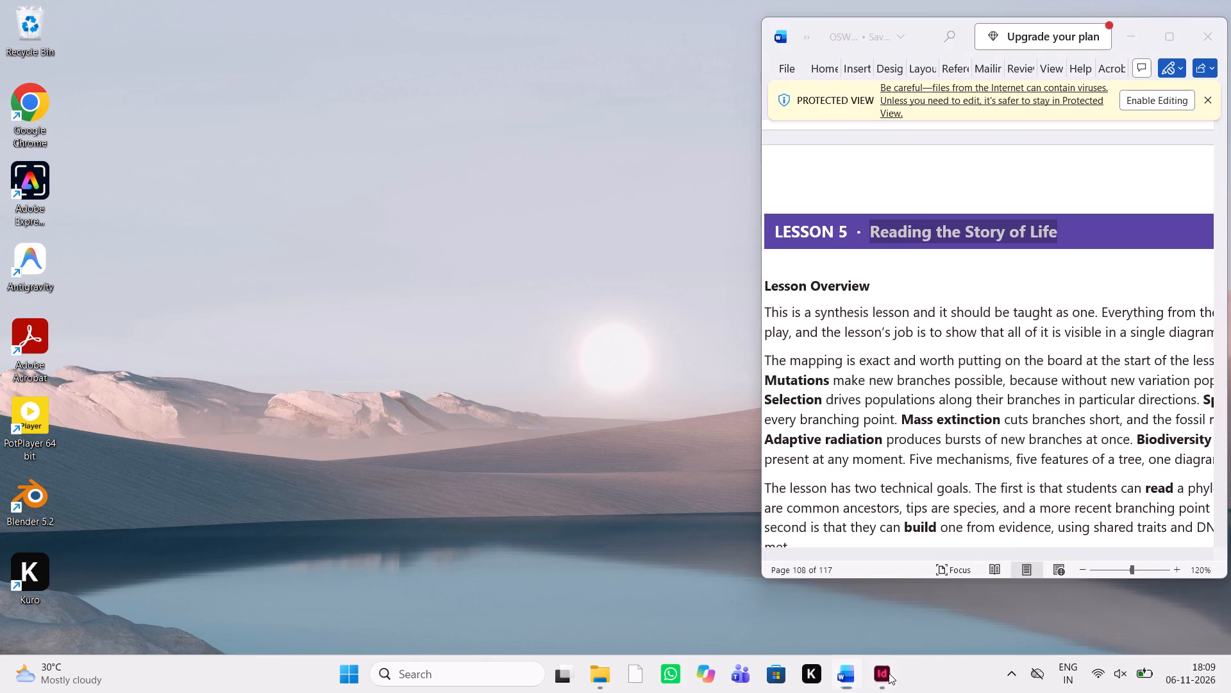
# In InDesign, open the A-Master parent spread and delete the stray empty text frame above the right-page footer.
pyautogui.click(975, 122)
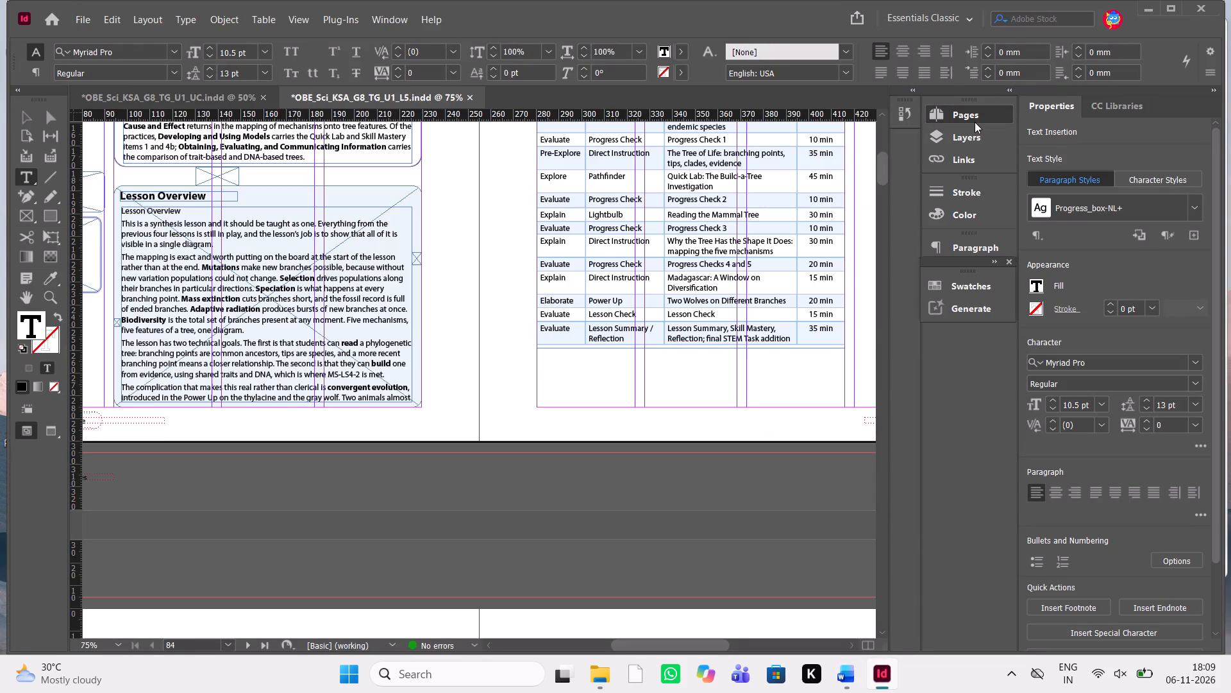
pyautogui.tripleClick(889, 153)
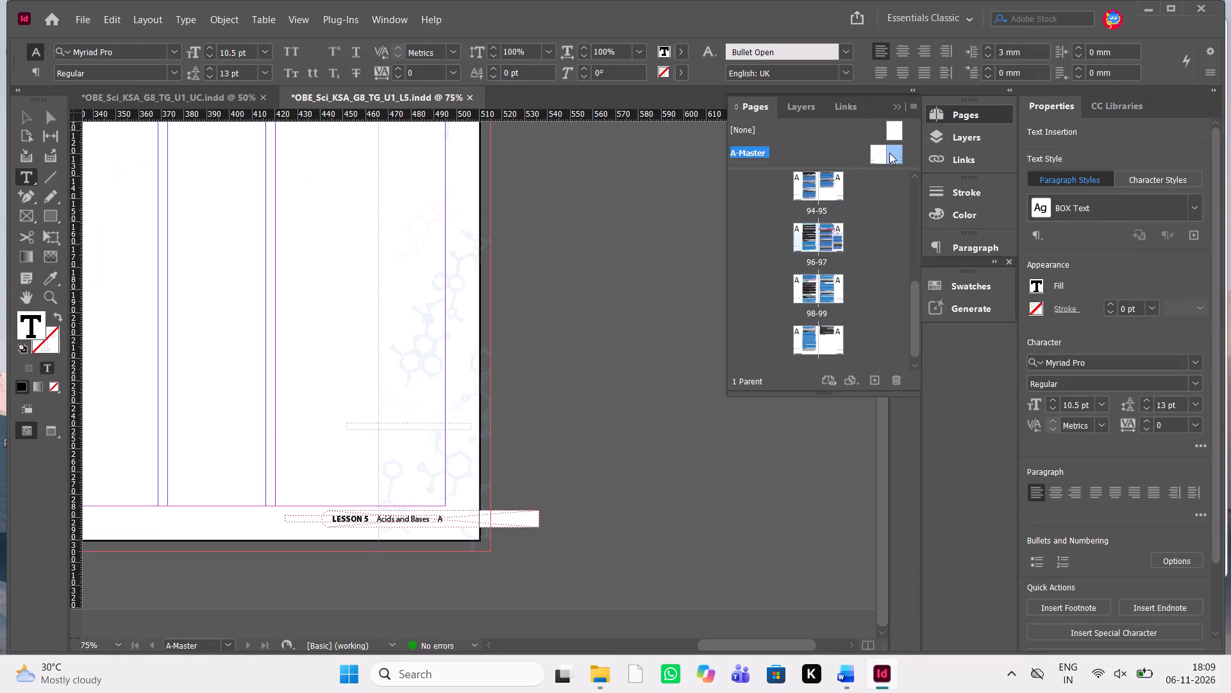
pyautogui.hotkey('ctrl', '=')
pyautogui.hotkey('ctrl', '=')
pyautogui.hotkey('ctrl', '=')
pyautogui.hotkey('ctrl', '=')
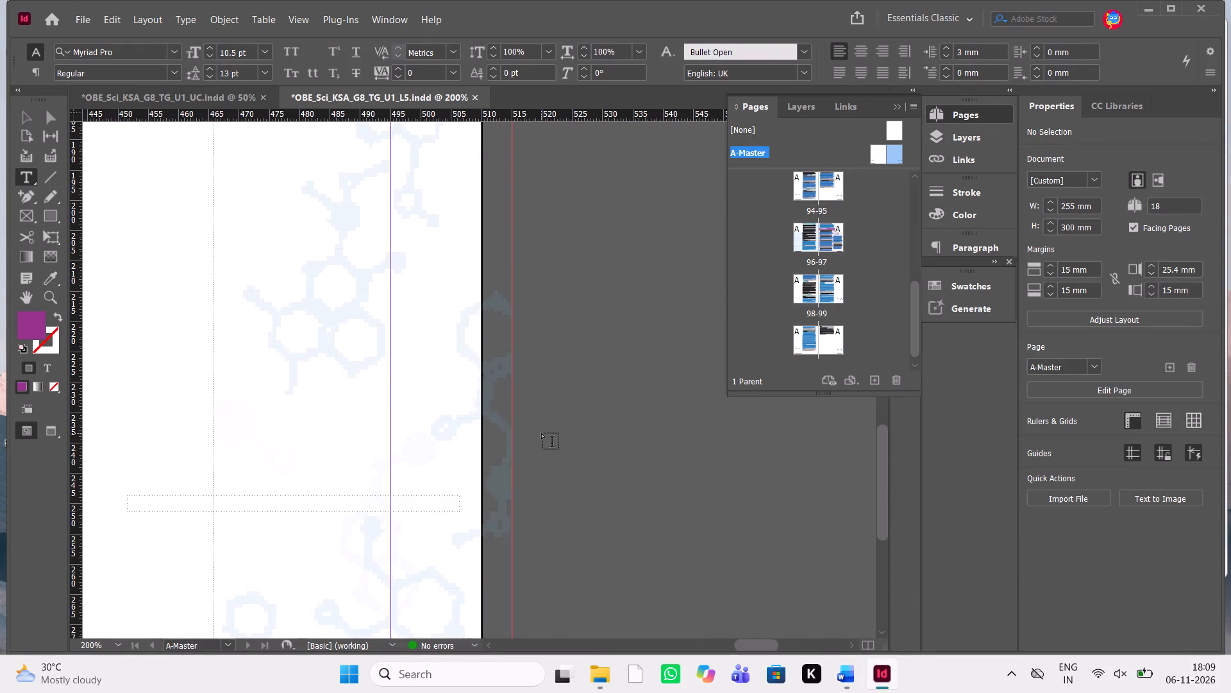
pyautogui.scroll(-1, 542, 433)
pyautogui.scroll(1, 542, 433)
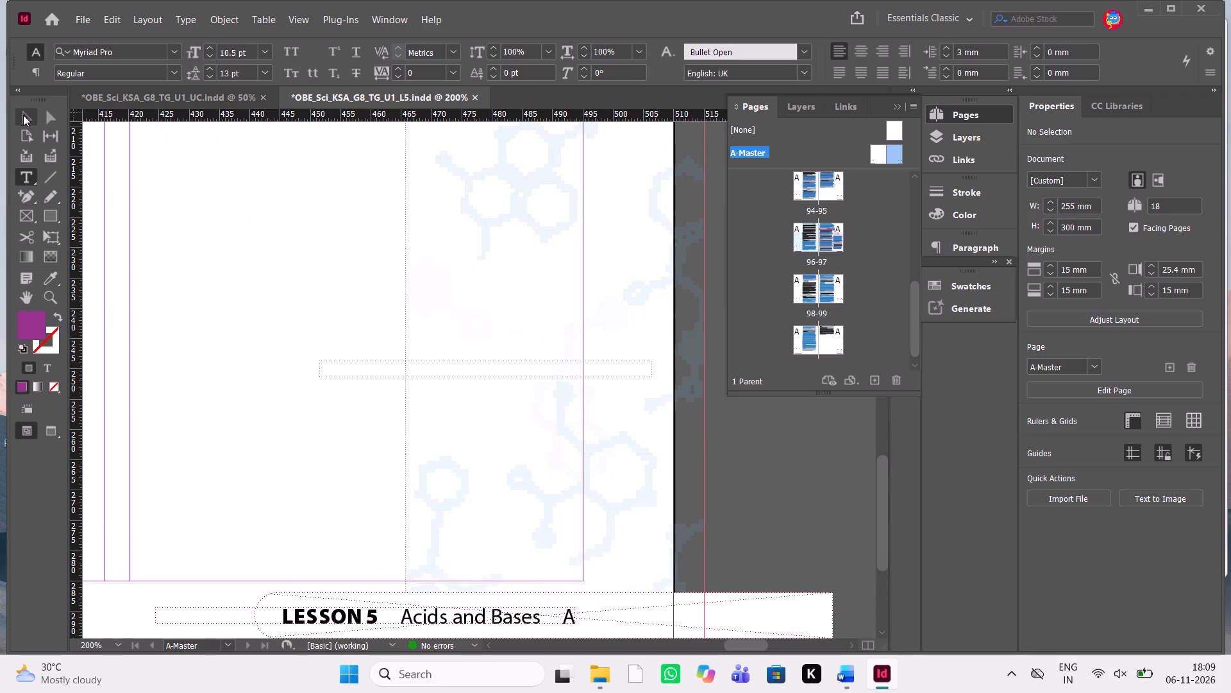
pyautogui.click(23, 115)
pyautogui.click(414, 364)
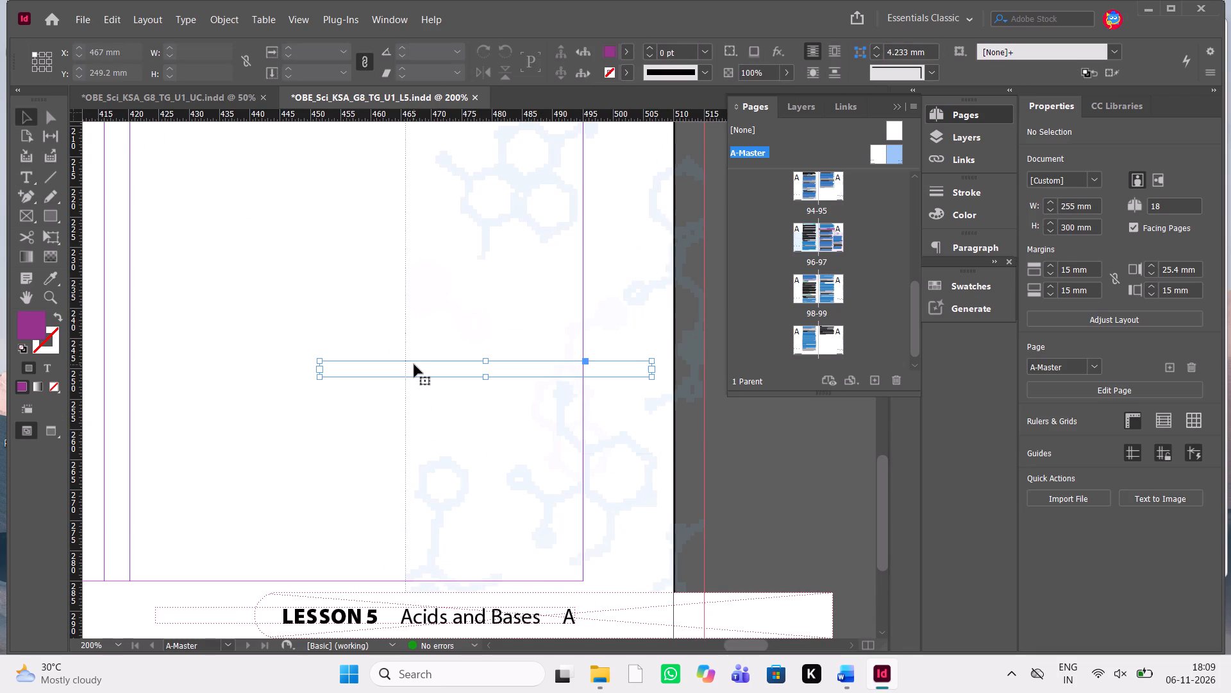
pyautogui.press('Delete')
# Delete the matching empty text frame above the left-page footer of A-Master.
pyautogui.hscroll(7, 414, 364)
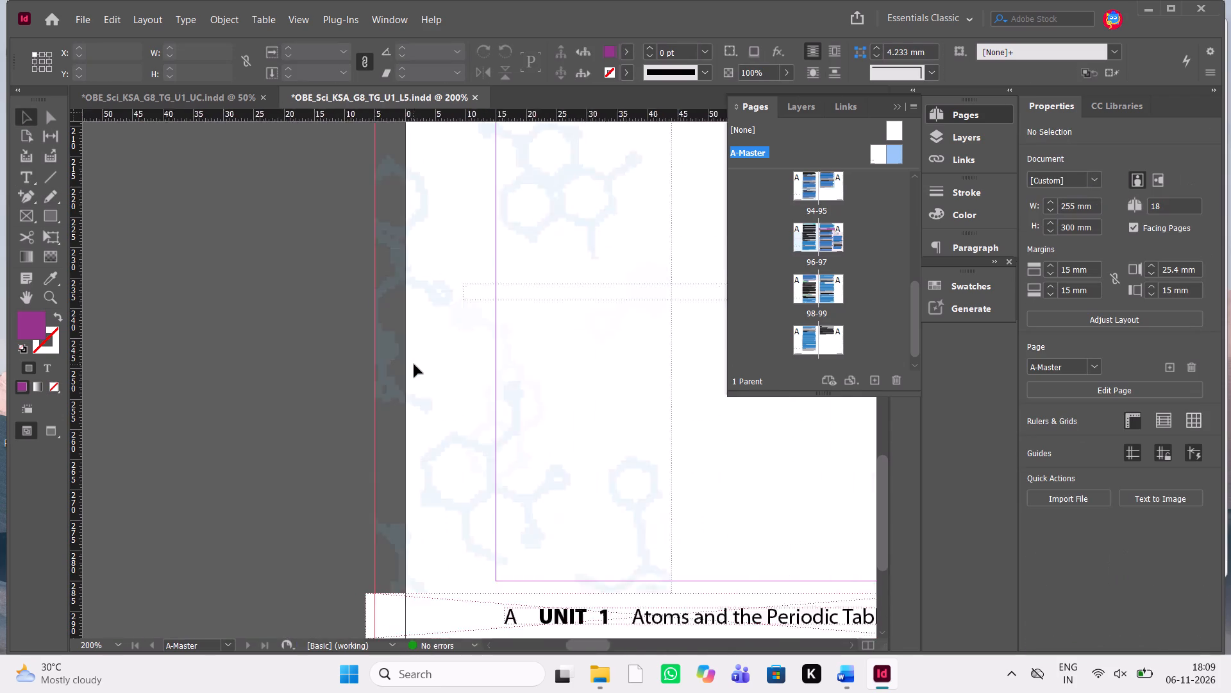
pyautogui.hscroll(1, 414, 364)
pyautogui.hscroll(-3, 414, 364)
pyautogui.click(467, 296)
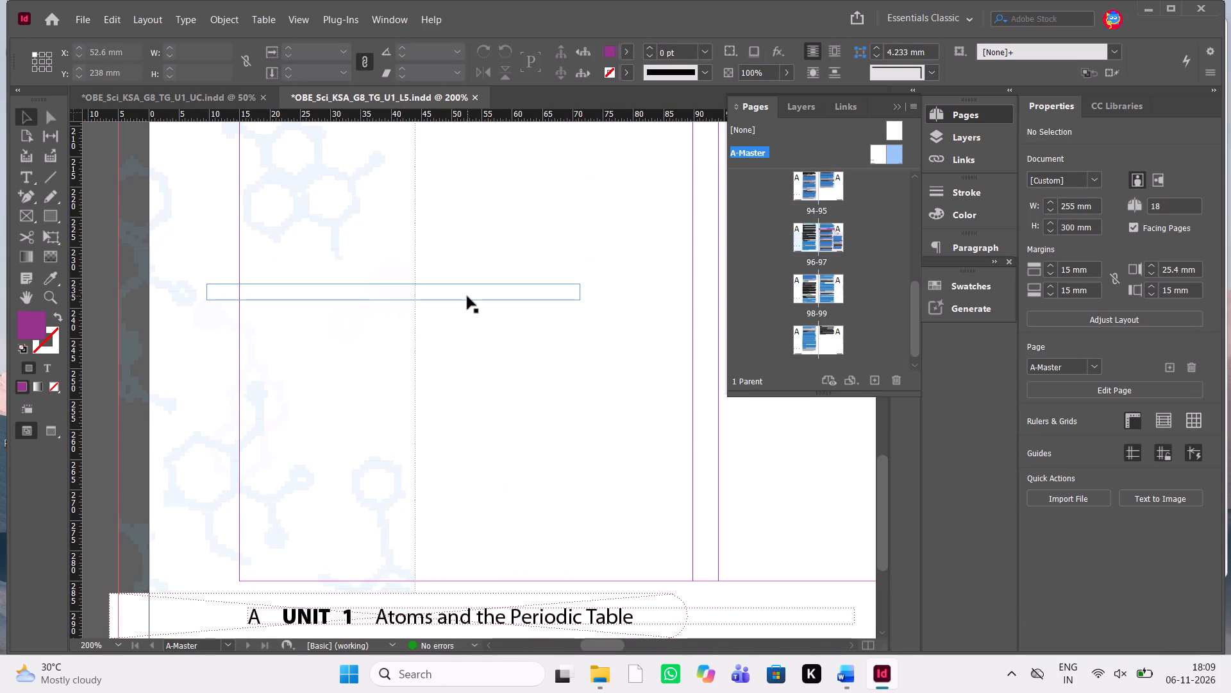
pyautogui.press('Delete')
# Replace the LESSON 5 footer title "Acids and Bases" with the copied "Reading the Story of Life" on A-Master's right page.
pyautogui.hscroll(-2, 467, 296)
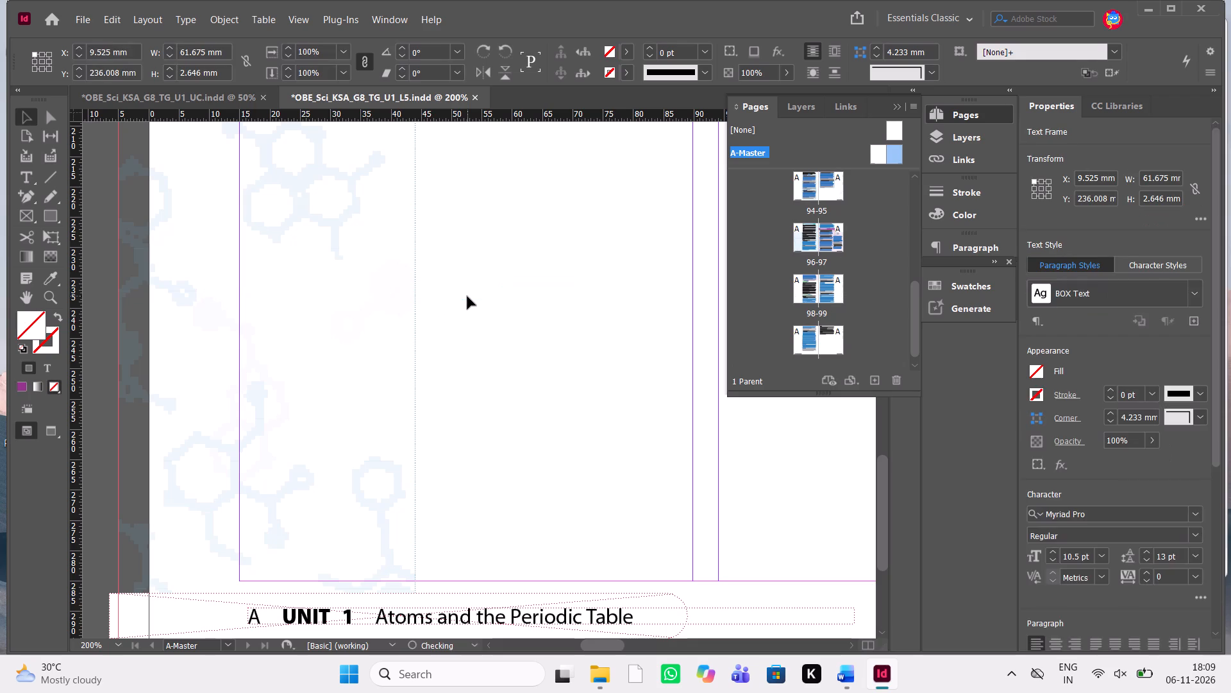
pyautogui.hscroll(-8, 467, 296)
pyautogui.scroll(-1, 467, 296)
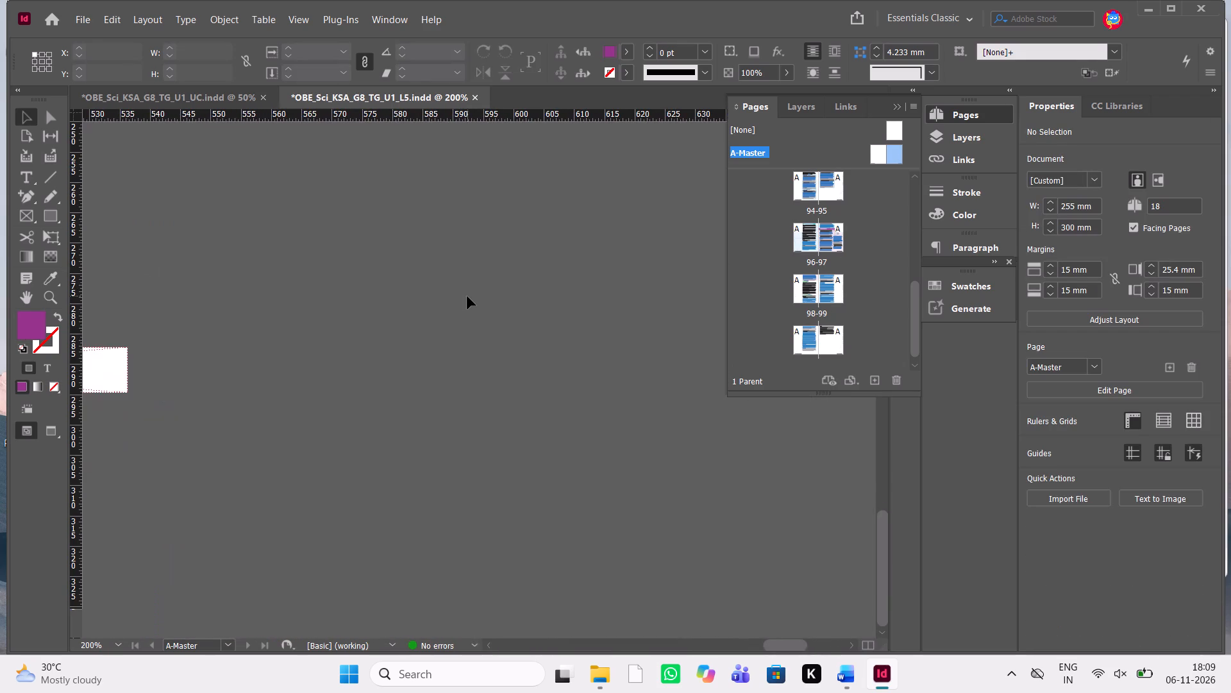
pyautogui.scroll(-1, 467, 296)
pyautogui.scroll(1, 467, 296)
pyautogui.scroll(-1, 467, 296)
pyautogui.doubleClick(293, 367)
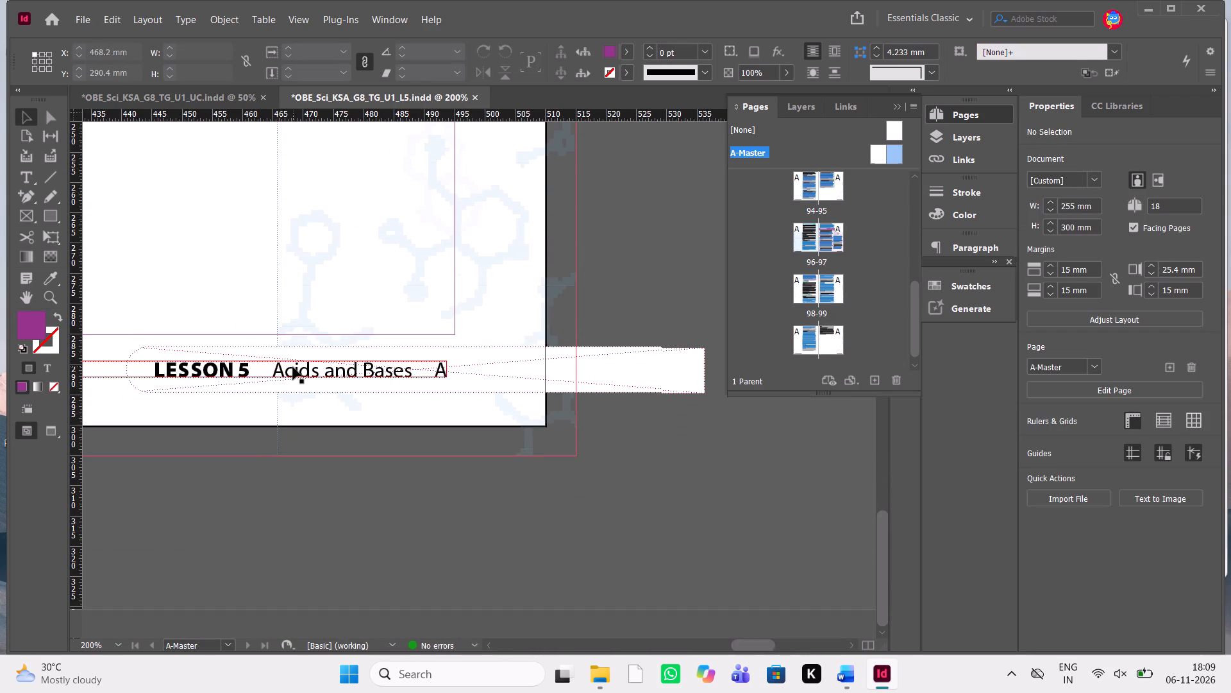
pyautogui.moveTo(273, 371); pyautogui.dragTo(352, 370)
pyautogui.moveTo(352, 370); pyautogui.dragTo(408, 373)
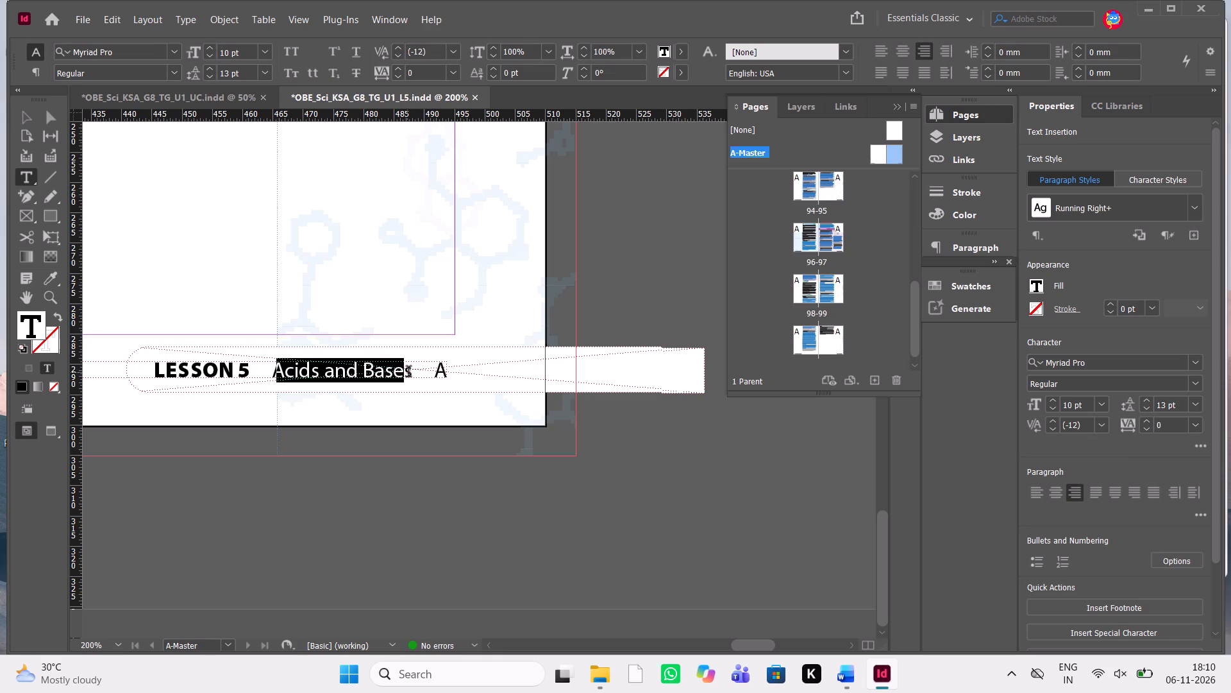
pyautogui.moveTo(408, 373); pyautogui.dragTo(409, 372)
pyautogui.hotkey('shift', 'Right')
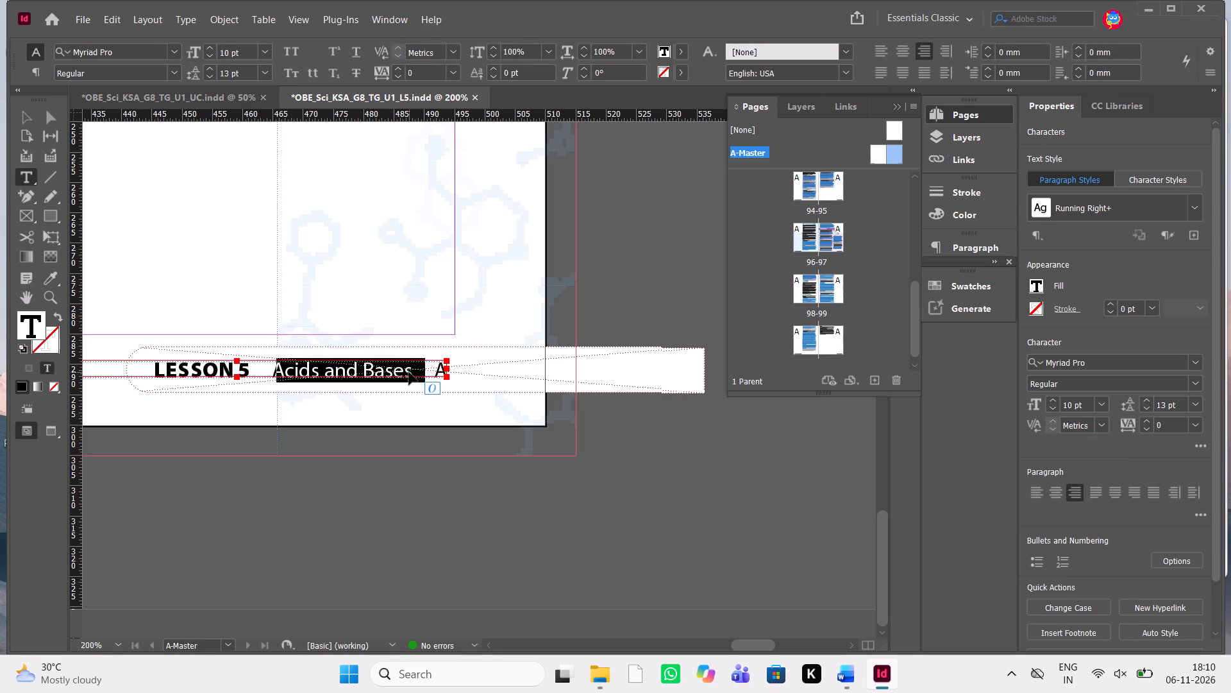
pyautogui.hotkey('ctrl', 'v')
# Remove the stray "A" before "Reading" in the footer and insert five spaces between "Life" and the page-number marker.
pyautogui.hscroll(1, 409, 372)
pyautogui.hscroll(-1, 409, 372)
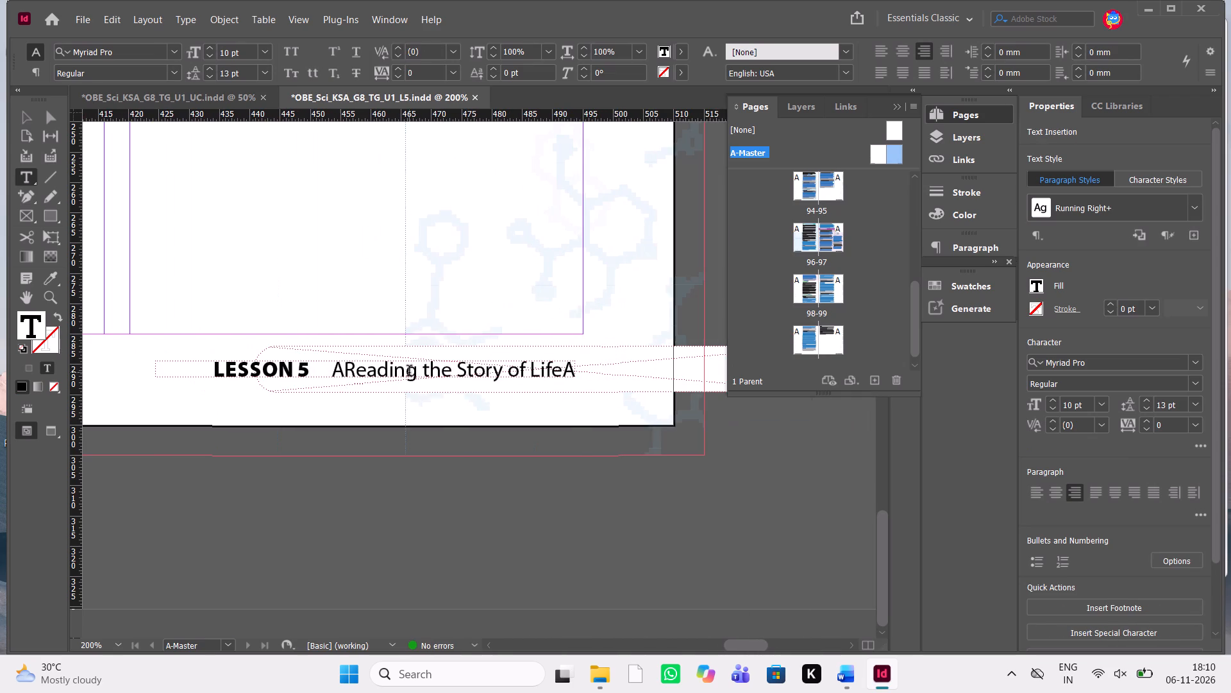
pyautogui.hscroll(-1, 409, 372)
pyautogui.click(347, 371)
pyautogui.press('BackSpace')
pyautogui.click(560, 369)
pyautogui.press('space')
pyautogui.press('space')
pyautogui.press('space')
pyautogui.press('space')
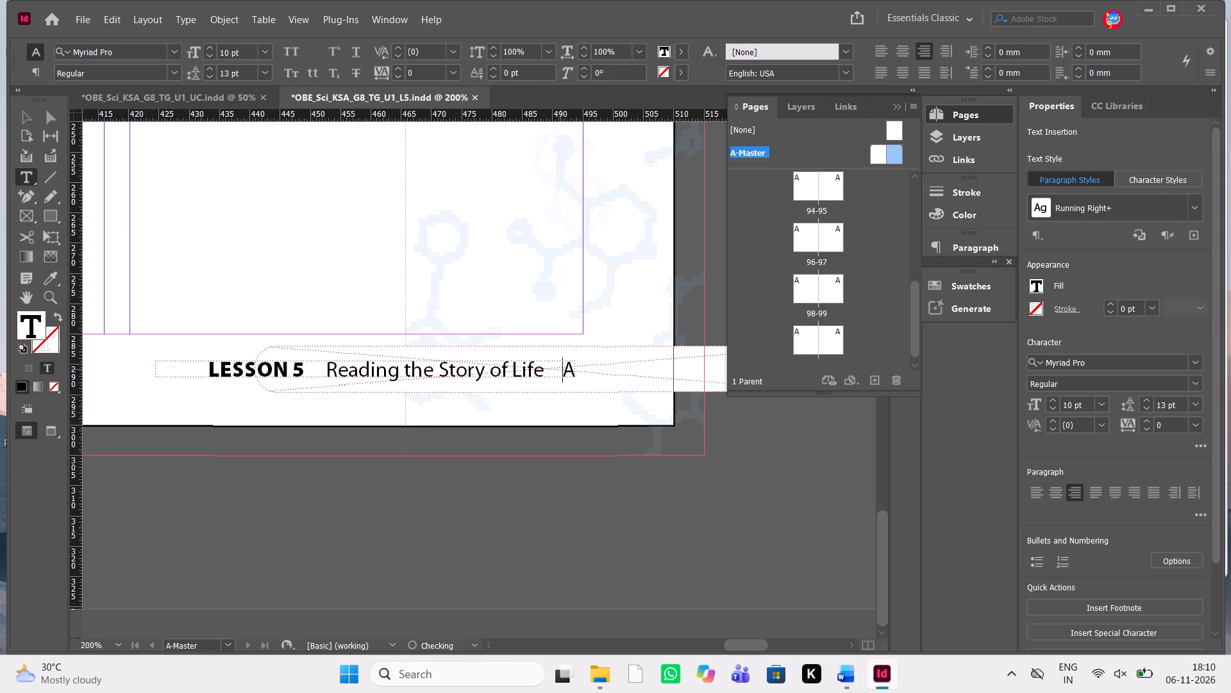
pyautogui.press('space')
# Widen the white rounded frame behind the right-page footer to about 106.45 mm so it encloses "LESSON 5".
pyautogui.hscroll(1, 560, 369)
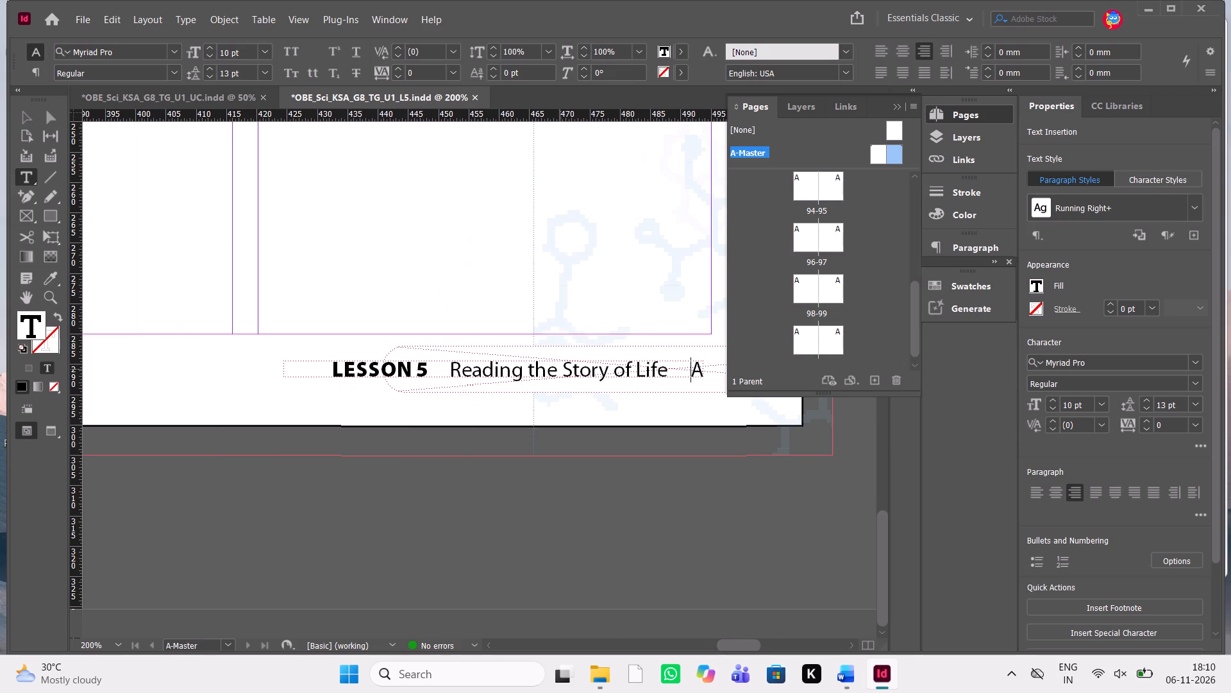
pyautogui.press('Escape')
pyautogui.click(423, 391)
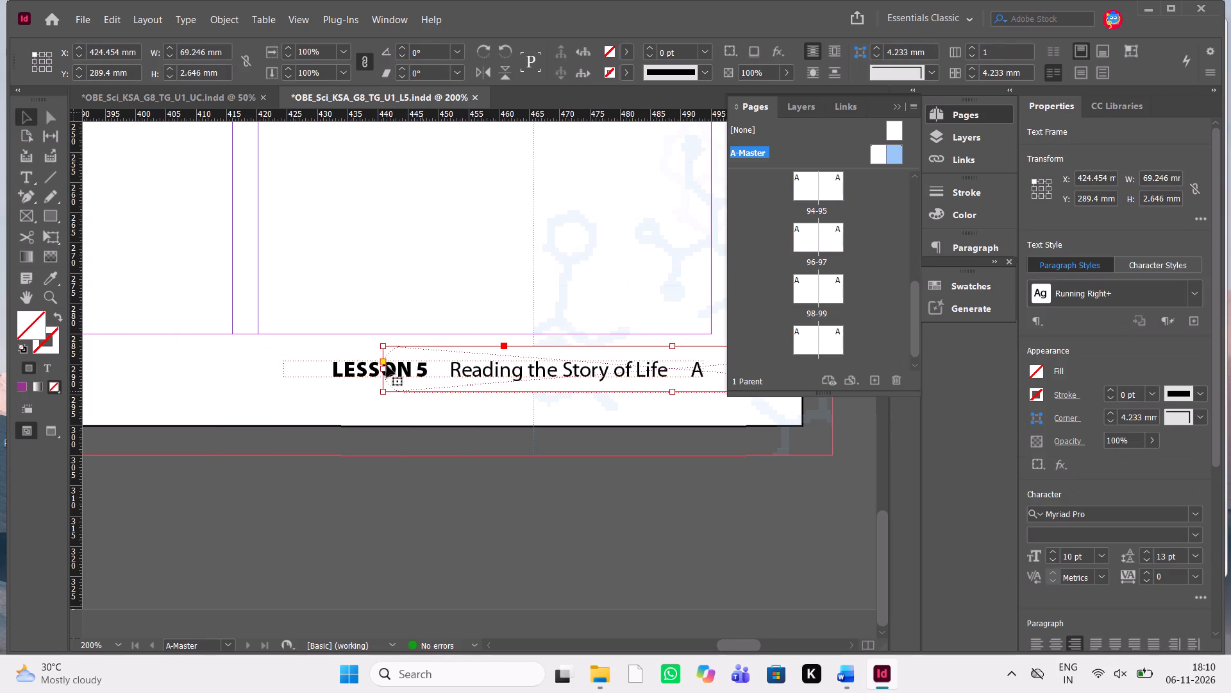
pyautogui.moveTo(381, 368); pyautogui.dragTo(320, 368)
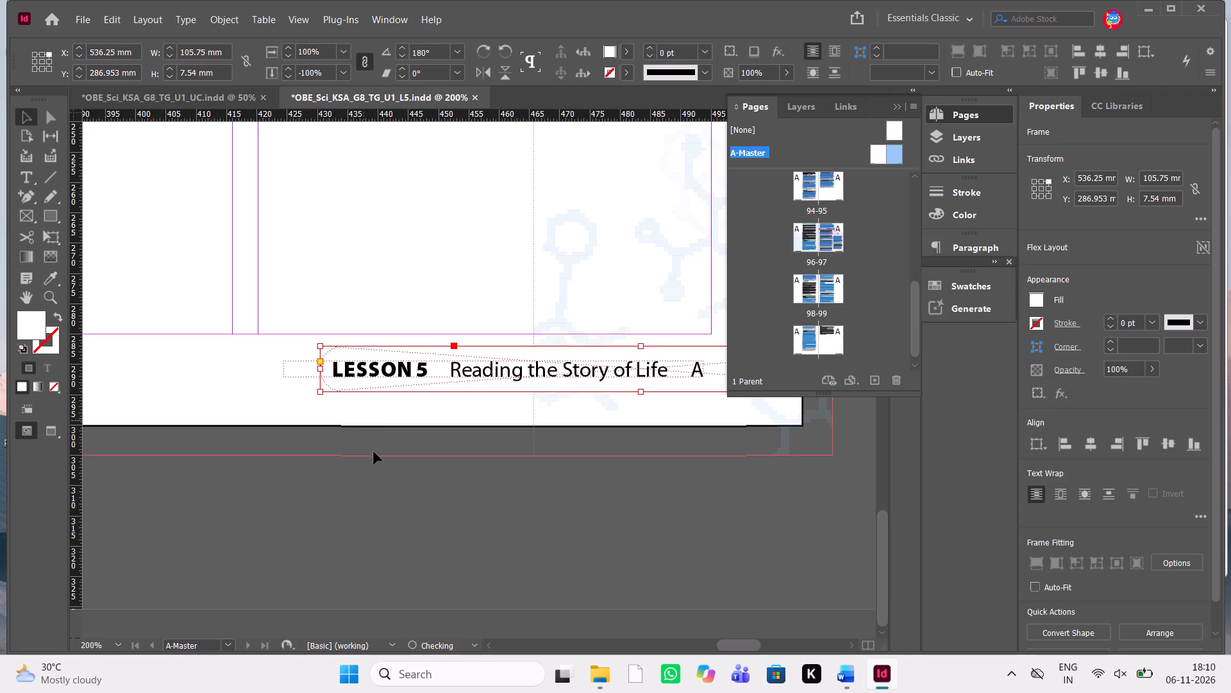
pyautogui.click(374, 454)
pyautogui.write('ww')
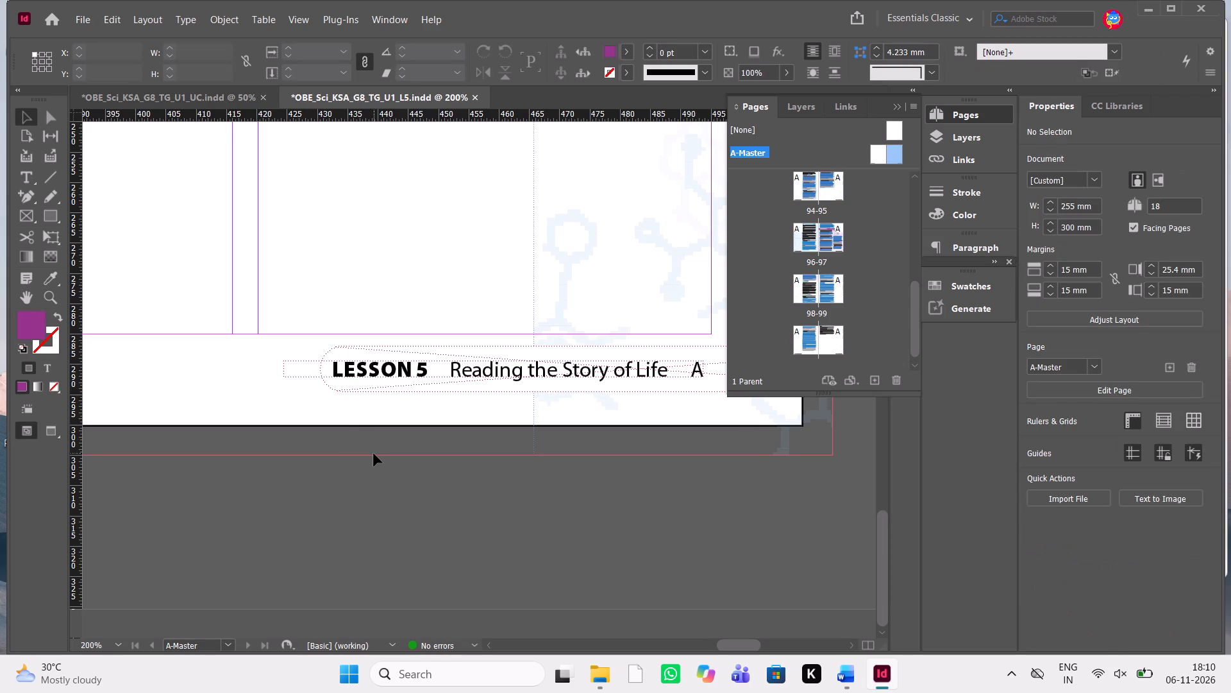
pyautogui.click(358, 385)
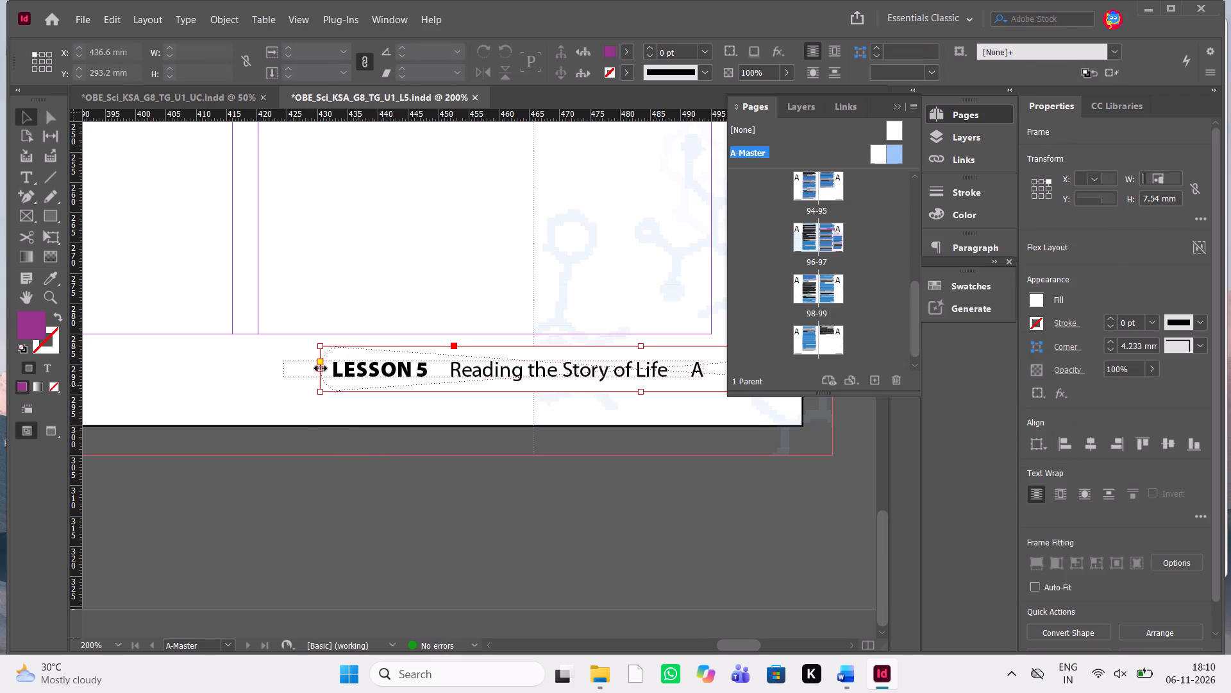
pyautogui.click(320, 366)
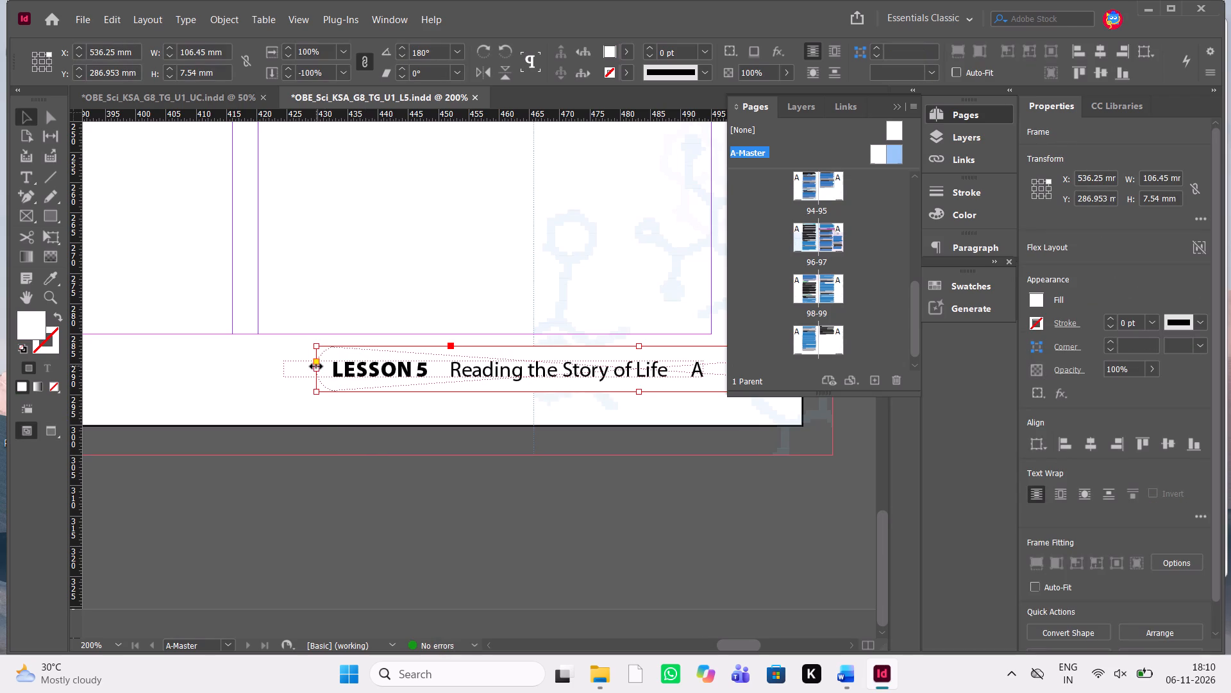
# Check the left-page unit footer on A-Master, and copy the unit title "Evolution" from the purple UNIT 9 banner in Word.
pyautogui.hscroll(5, 336, 437)
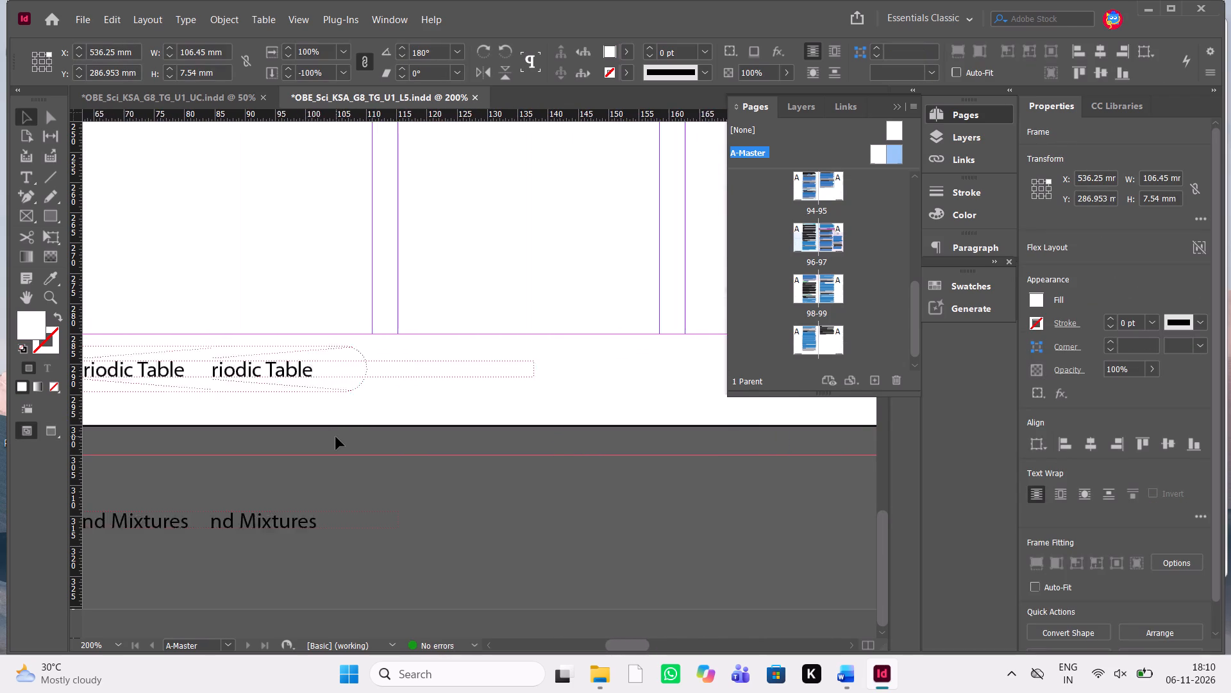
pyautogui.hscroll(1, 336, 437)
pyautogui.hscroll(1, 415, 387)
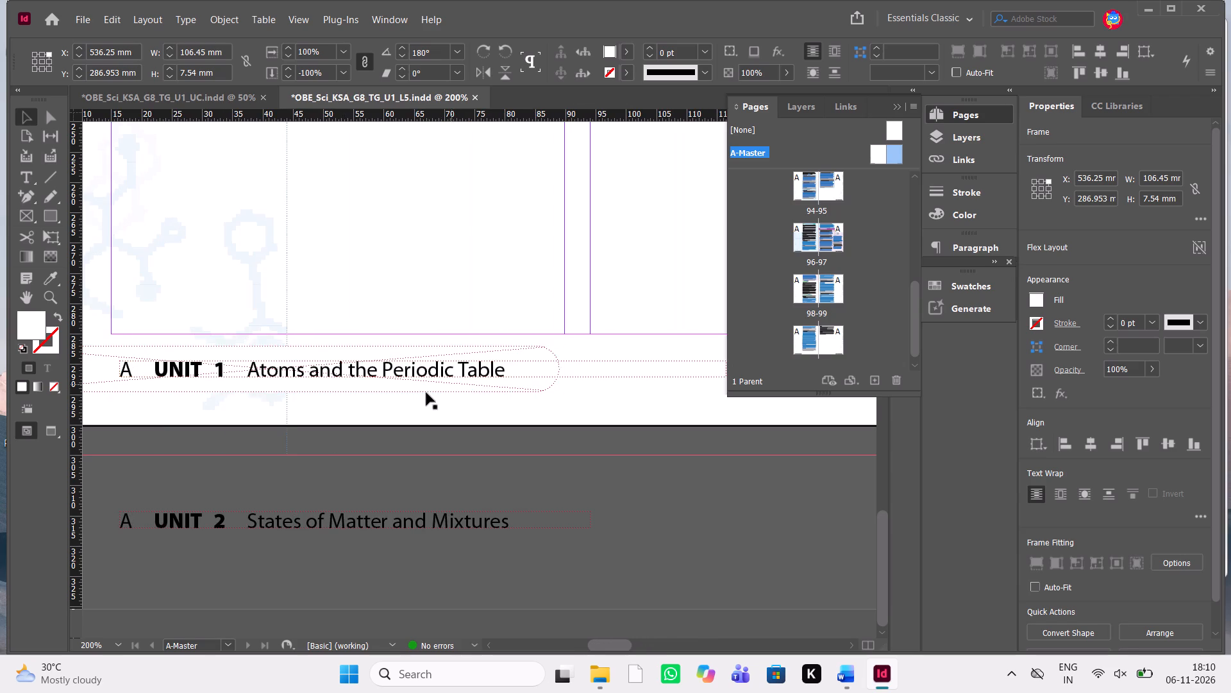
pyautogui.hscroll(-5, 419, 395)
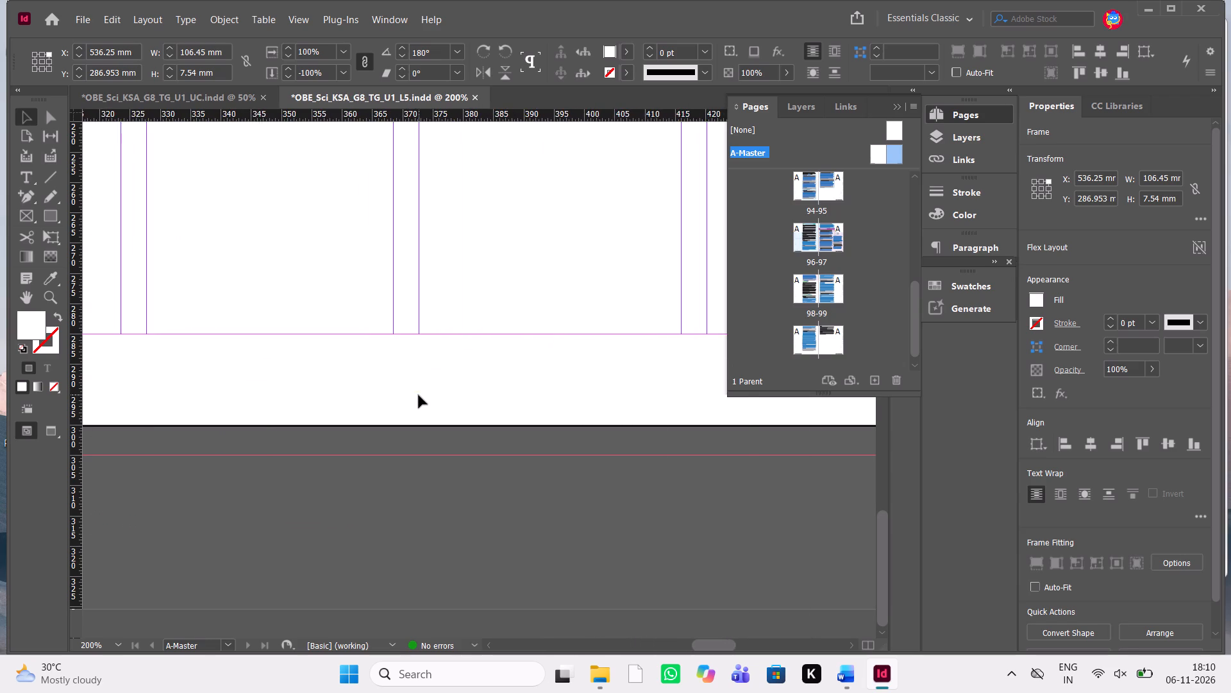
pyautogui.hscroll(-2, 419, 395)
pyautogui.hscroll(5, 419, 395)
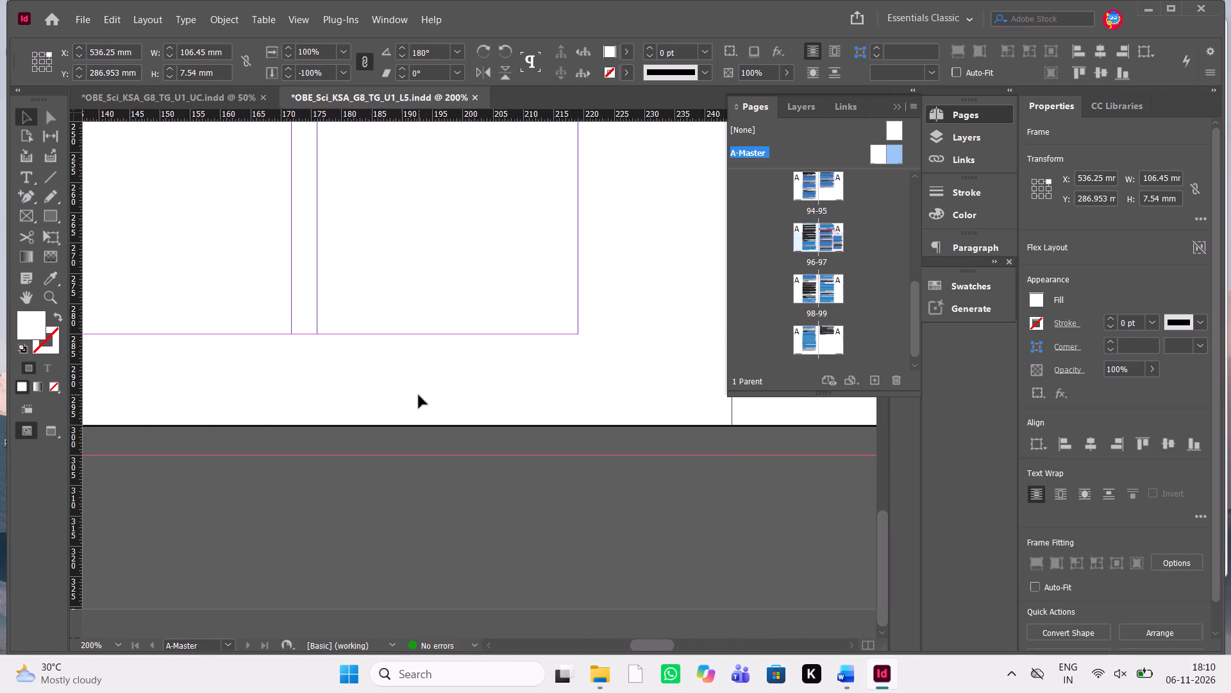
pyautogui.hscroll(4, 419, 395)
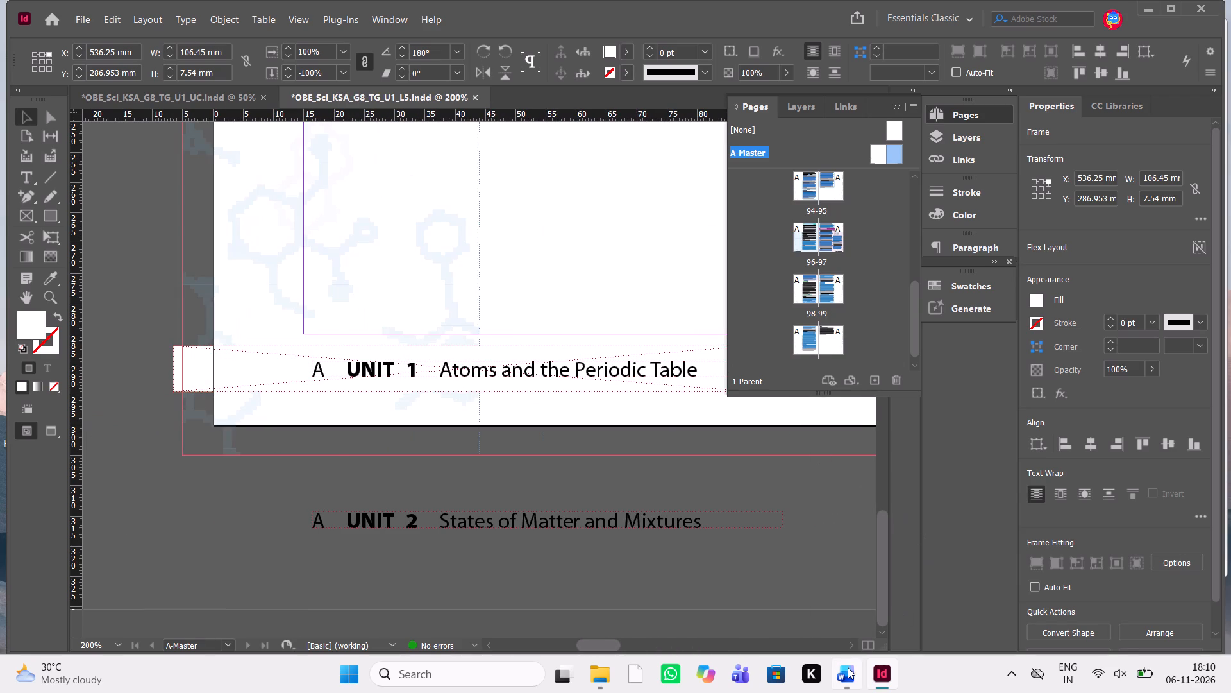
pyautogui.click(848, 667)
pyautogui.scroll(17, 962, 207)
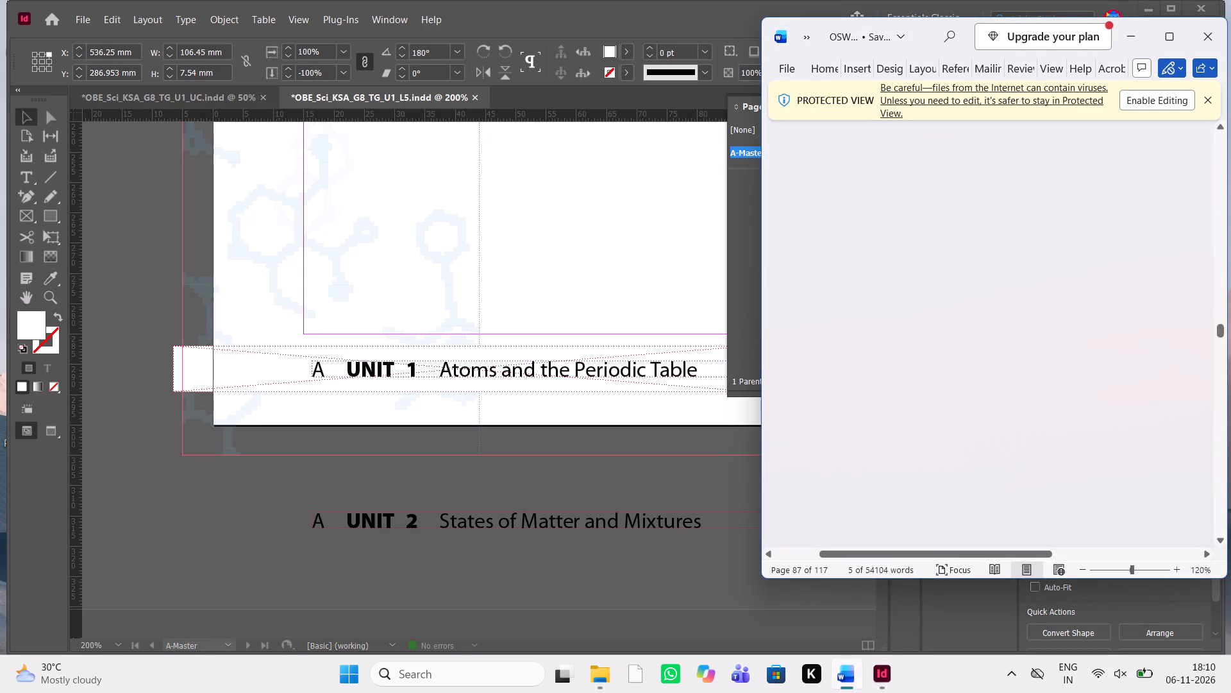
pyautogui.scroll(2, 962, 207)
pyautogui.scroll(20, 962, 207)
pyautogui.scroll(20, 962, 207)
pyautogui.scroll(20, 962, 207)
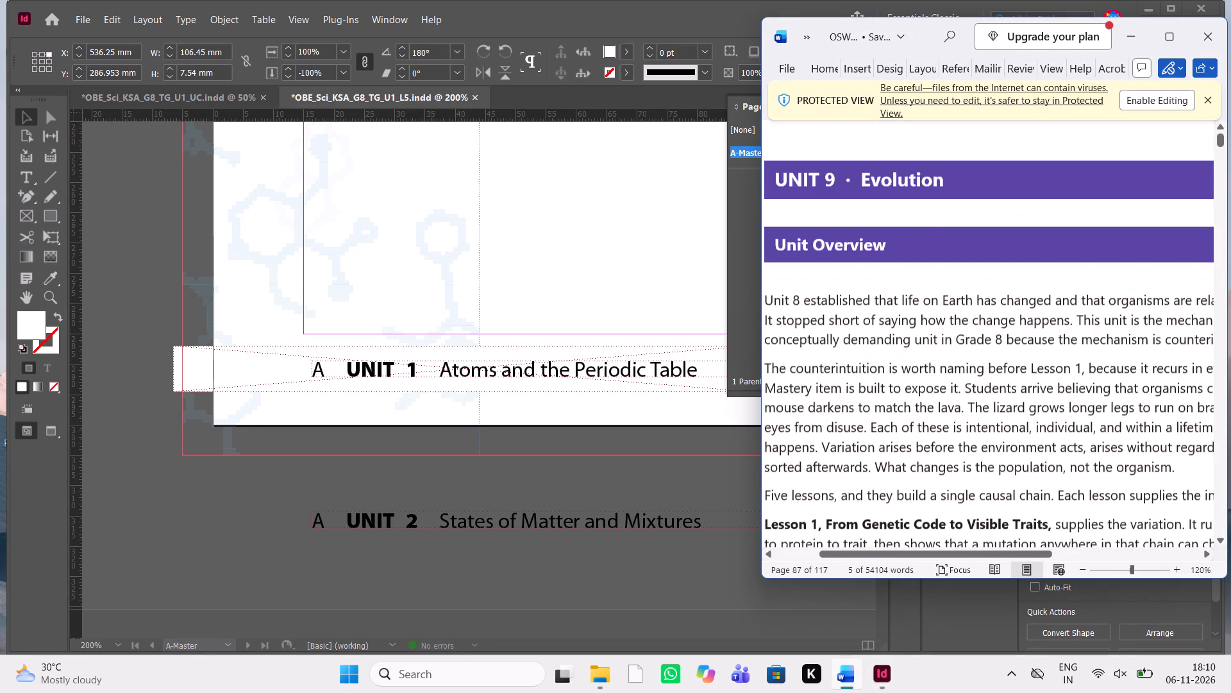
pyautogui.moveTo(946, 229); pyautogui.dragTo(860, 228)
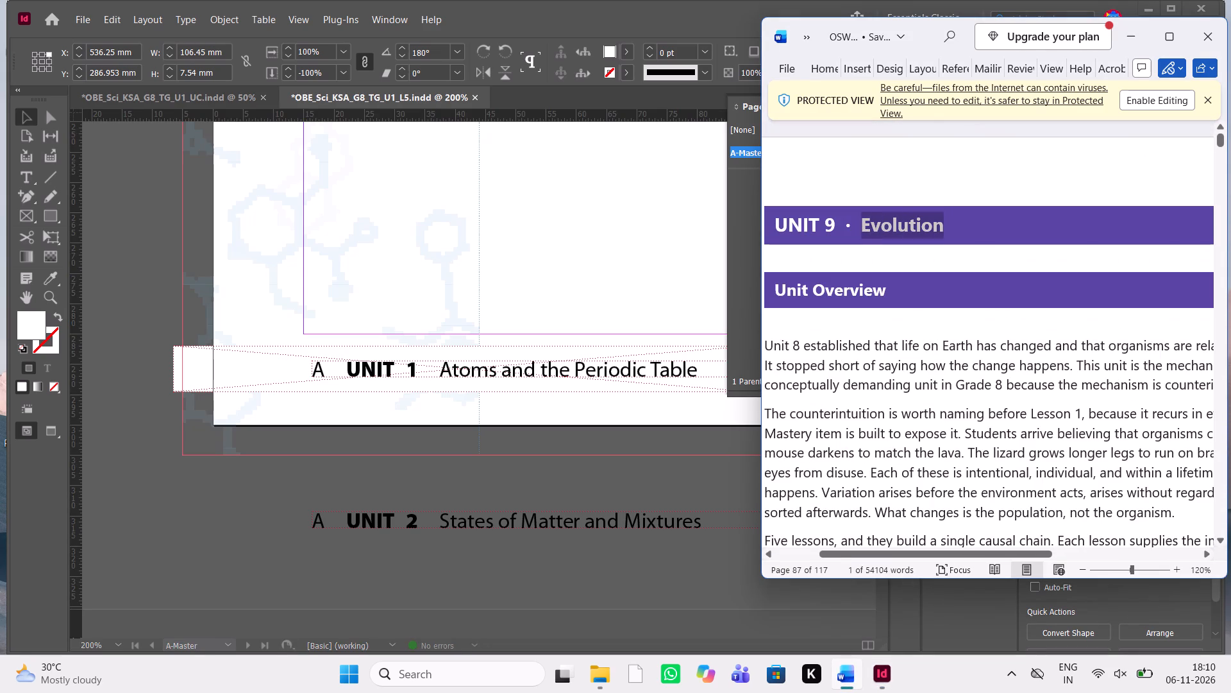
pyautogui.hotkey('ctrl', 'c')
pyautogui.hotkey('ctrl', 'c')
# In InDesign, replace "Atoms and the Periodic Table" in the left-page footer with the copied title "Evolution".
pyautogui.doubleClick(444, 366)
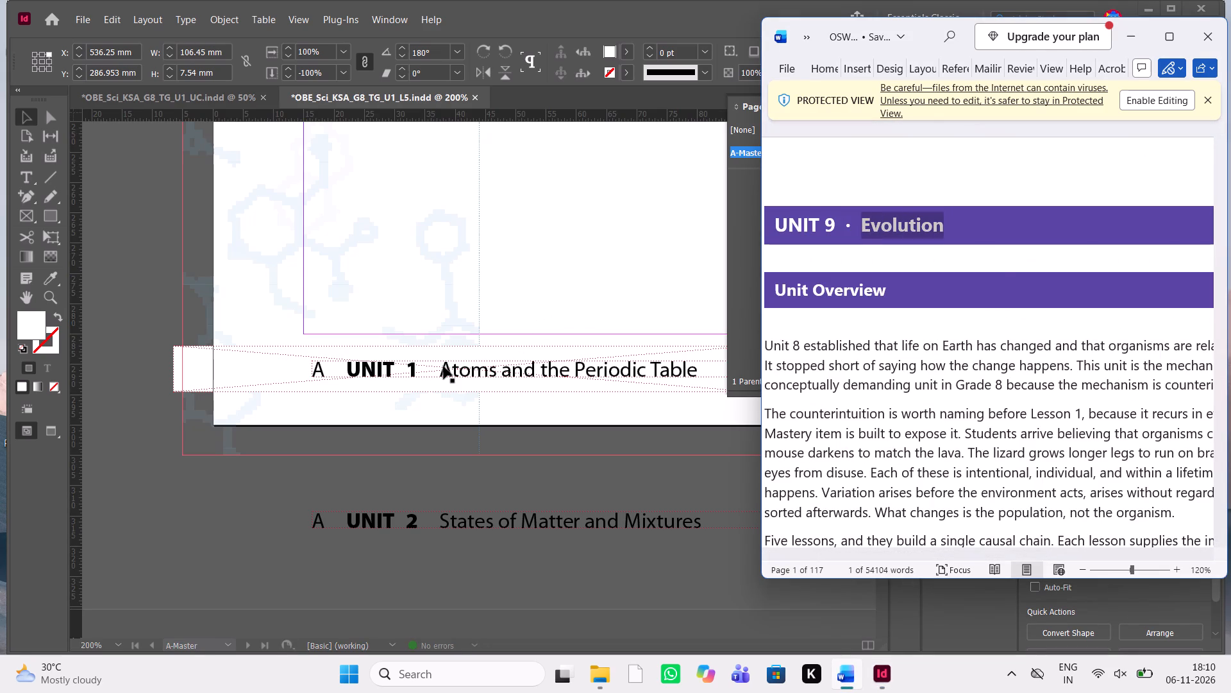
pyautogui.click(365, 370)
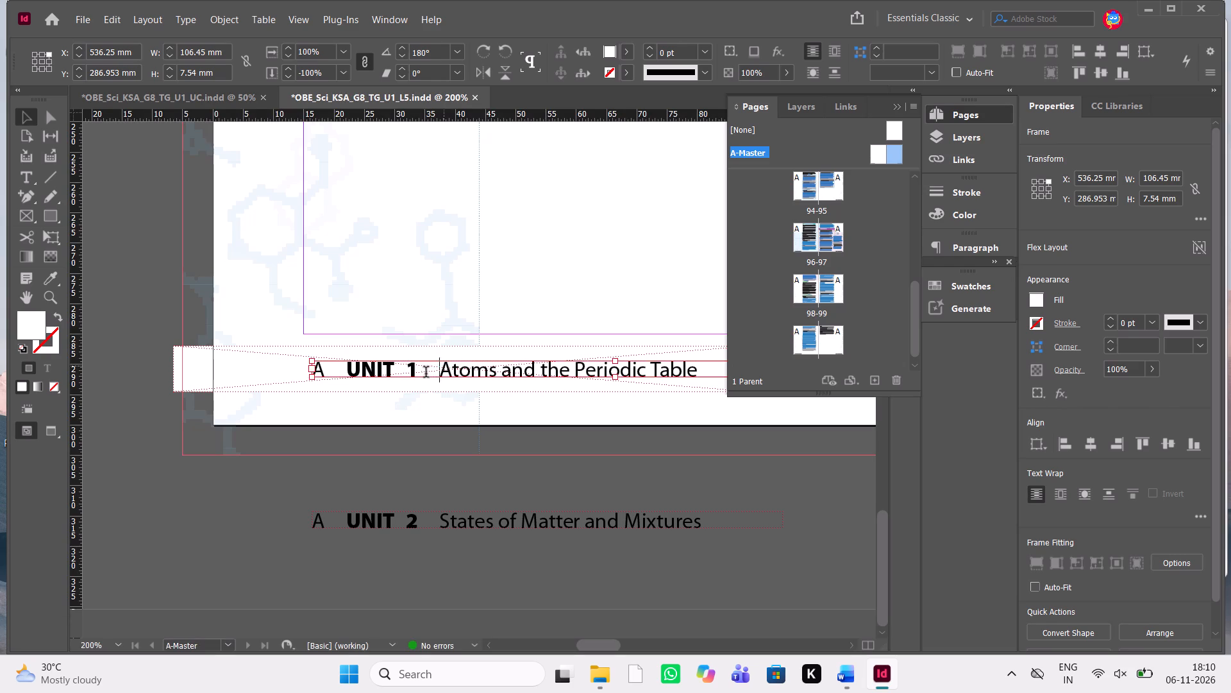
pyautogui.moveTo(440, 369); pyautogui.dragTo(697, 372)
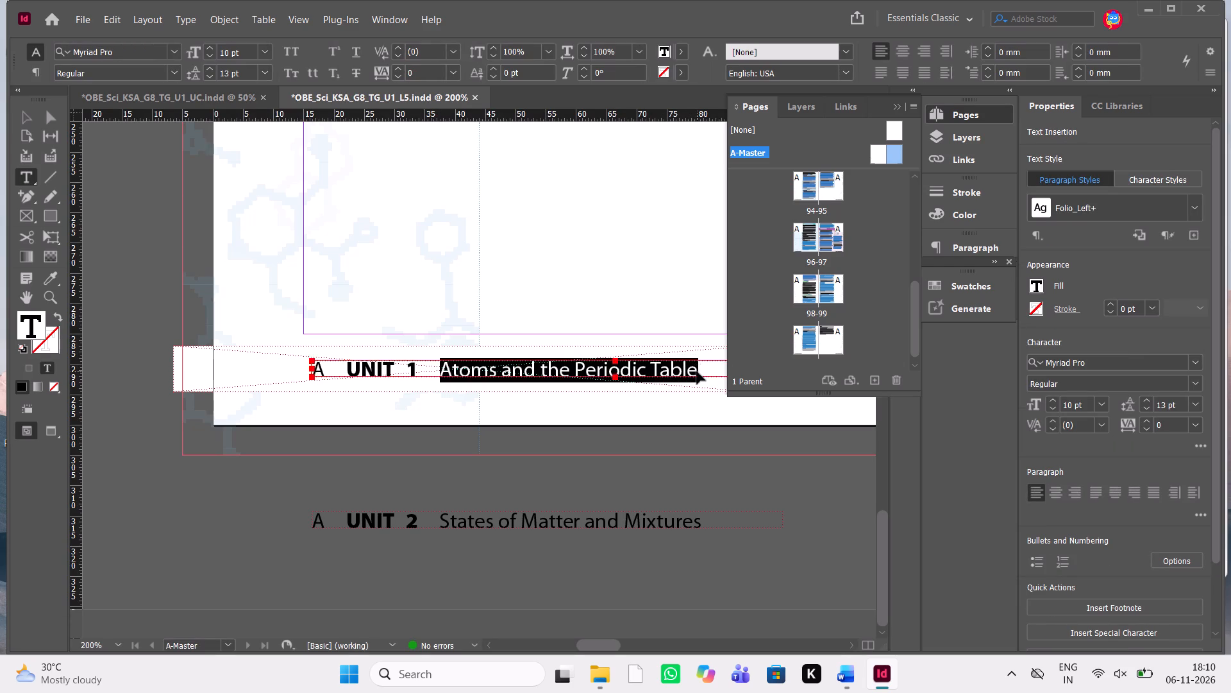
pyautogui.hotkey('ctrl', 'v')
# Change the unit number in the left-page footer on A-Master to 9 so it reads "UNIT 9 Evolution".
pyautogui.click(411, 366)
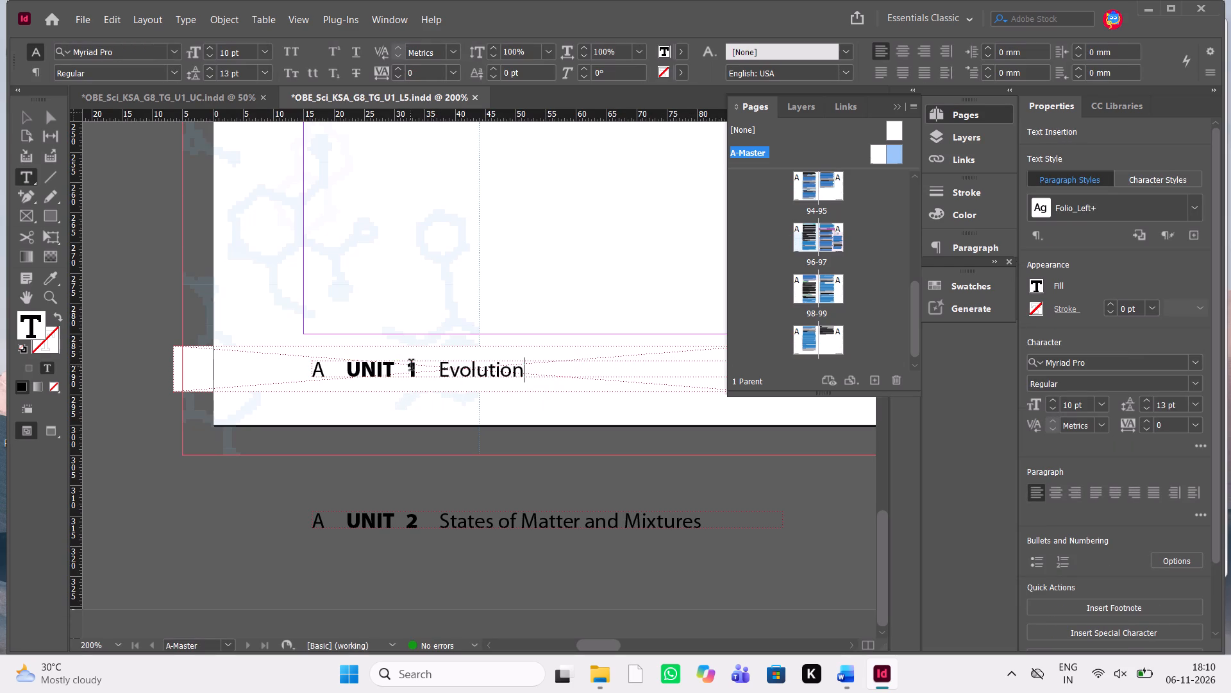
pyautogui.press('Delete')
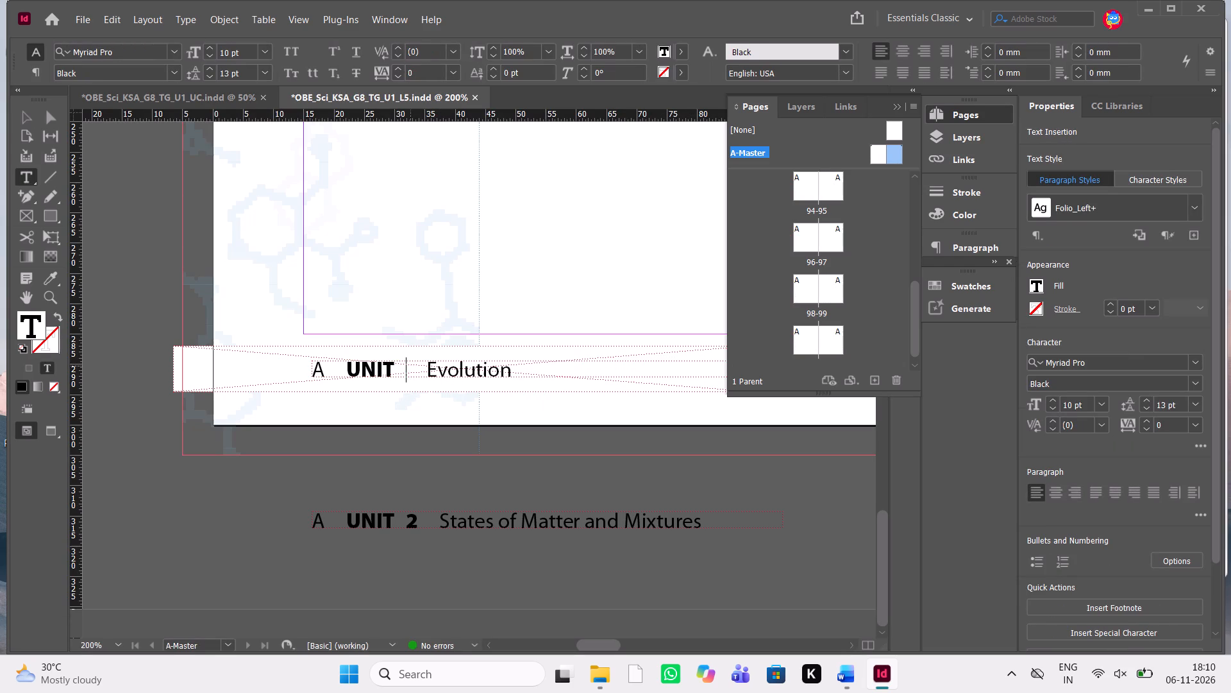
pyautogui.press('9')
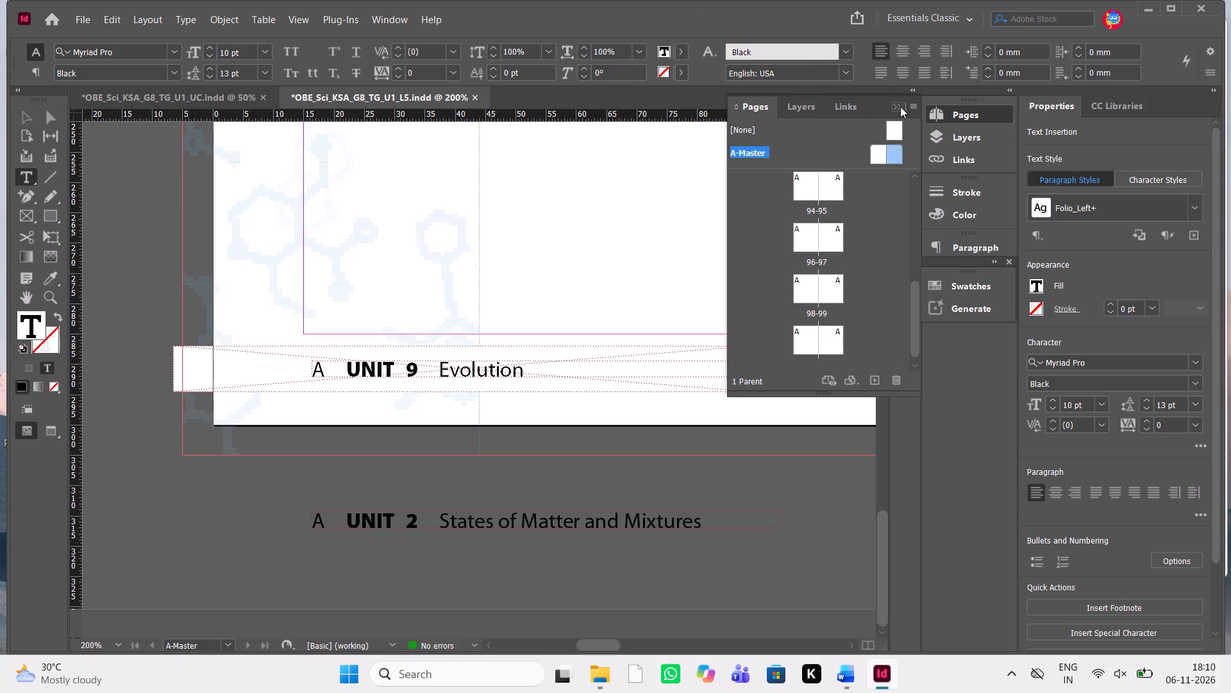
# Go from A-Master back to the opening spread, pages 84-85, and look over the lesson's first spreads.
pyautogui.click(900, 107)
pyautogui.scroll(20, 468, 157)
pyautogui.scroll(20, 468, 157)
pyautogui.scroll(20, 468, 157)
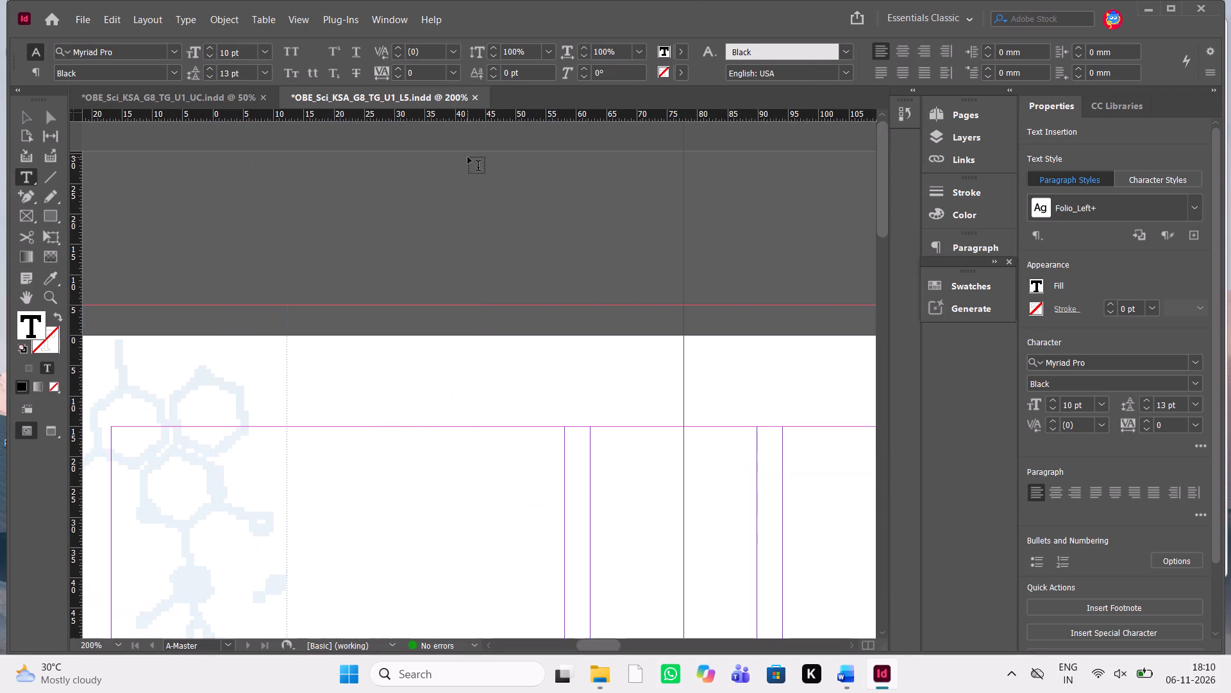
pyautogui.scroll(20, 468, 157)
pyautogui.scroll(20, 468, 157)
pyautogui.scroll(4, 468, 157)
pyautogui.click(962, 102)
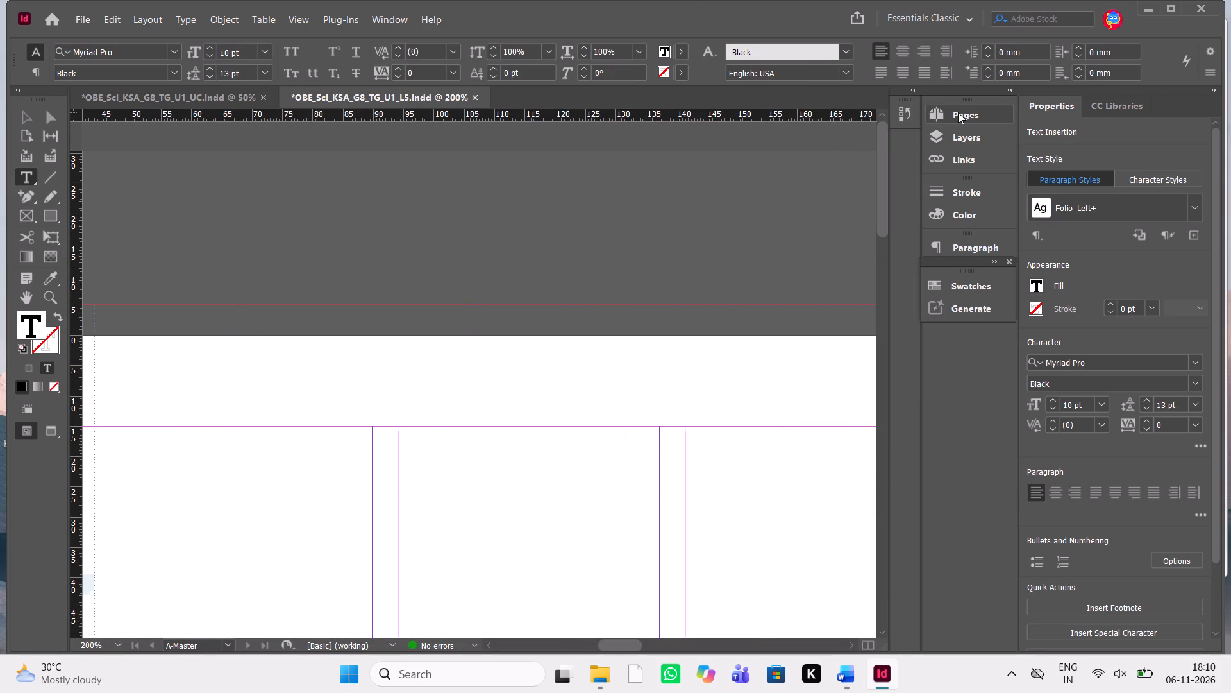
pyautogui.click(958, 112)
pyautogui.tripleClick(813, 185)
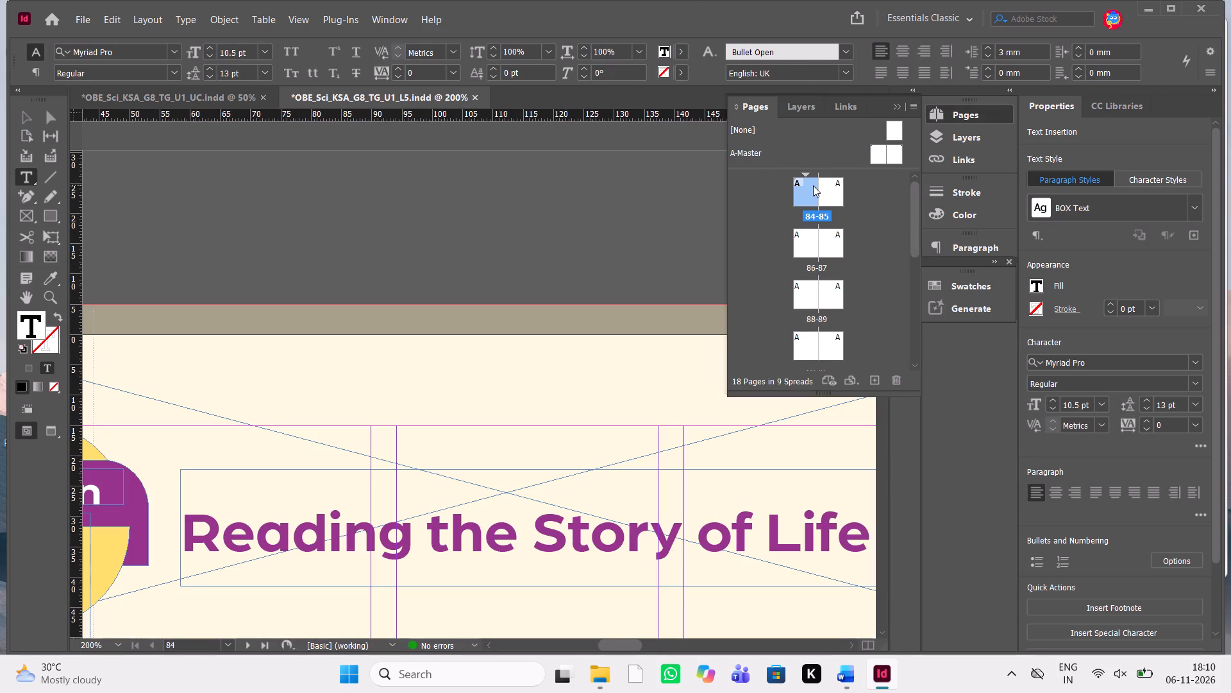
pyautogui.hotkey('ctrl', '-')
pyautogui.hotkey('ctrl', '-')
pyautogui.hotkey('ctrl', '-')
pyautogui.hotkey('ctrl', '-')
pyautogui.hotkey('ctrl', '-')
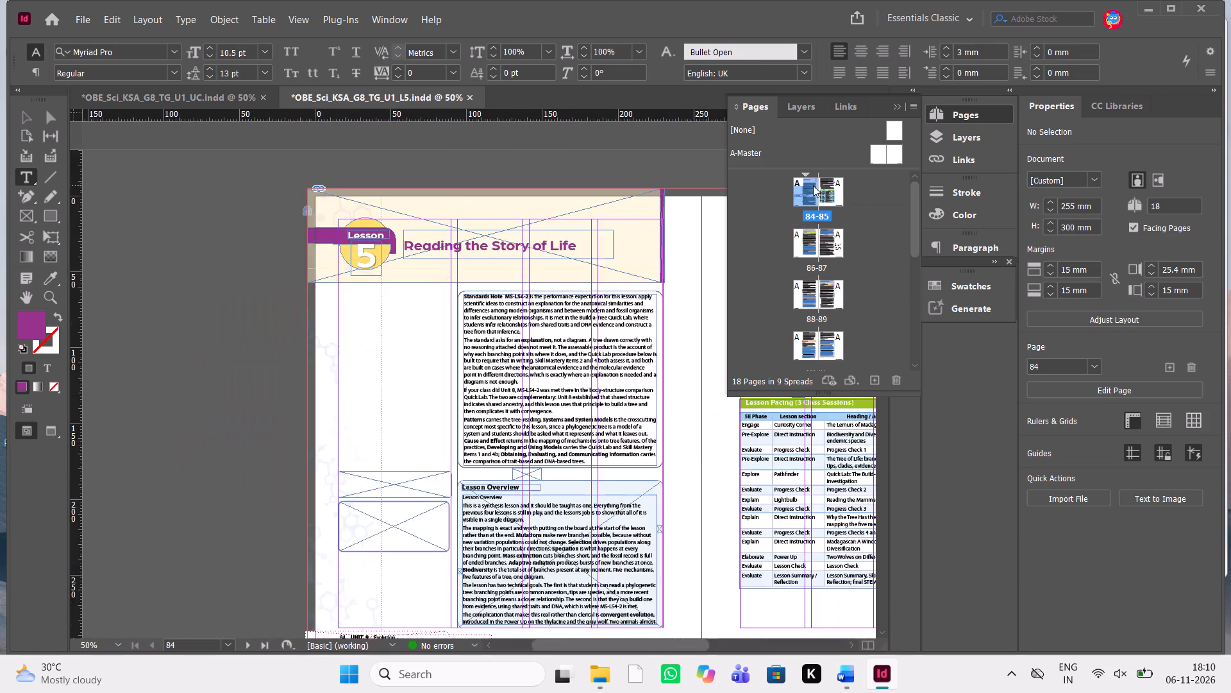
pyautogui.hotkey('ctrl', '-')
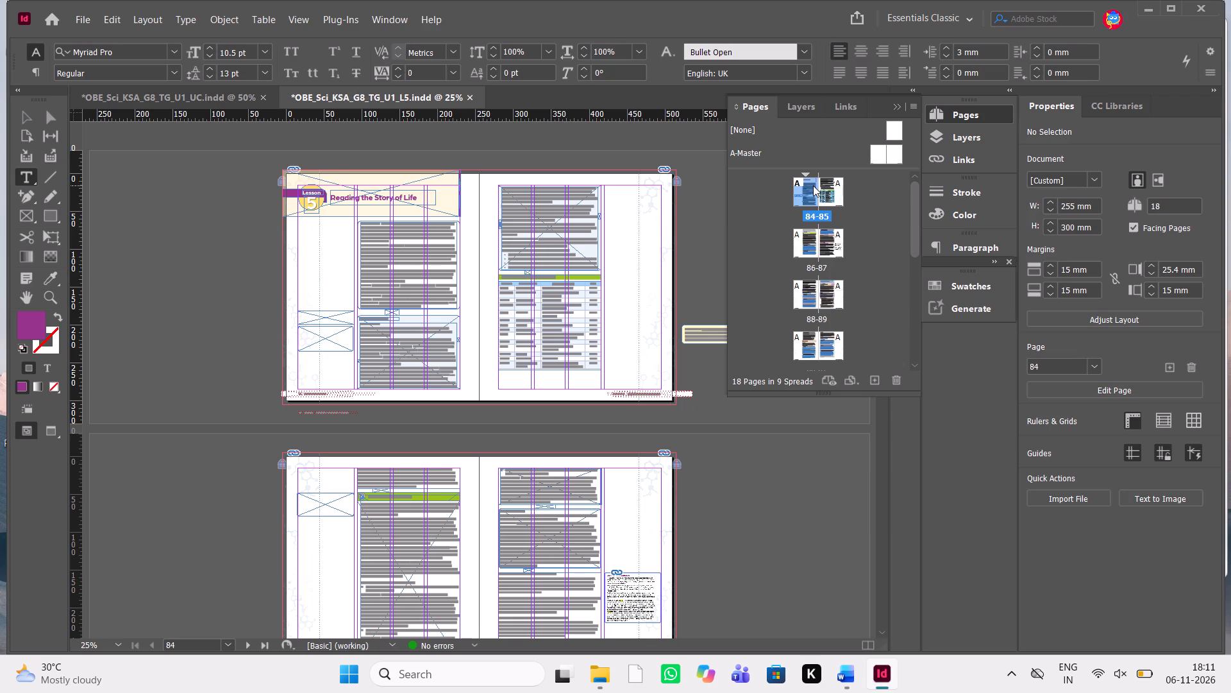
pyautogui.click(901, 106)
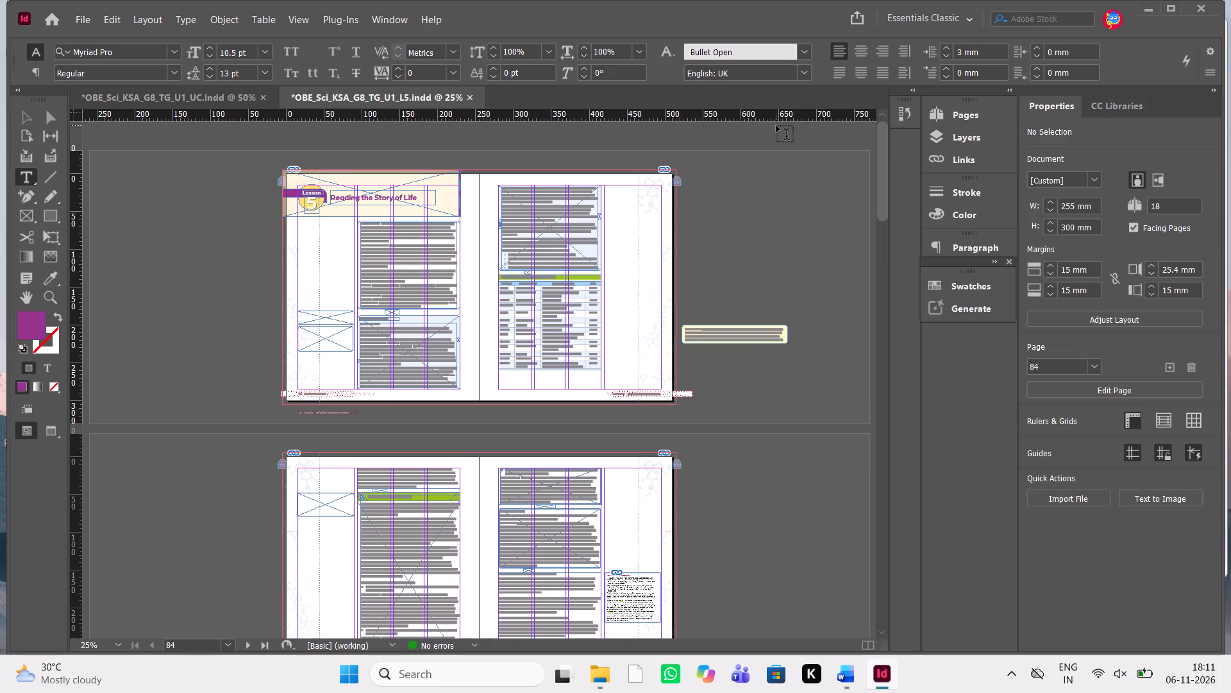
# Save the Lesson 5 document under the new name OBE_Sci_KSA_G8_TG_U9_L5 in its current folder, and close it.
pyautogui.hotkey('ctrl', 'shift', 's')
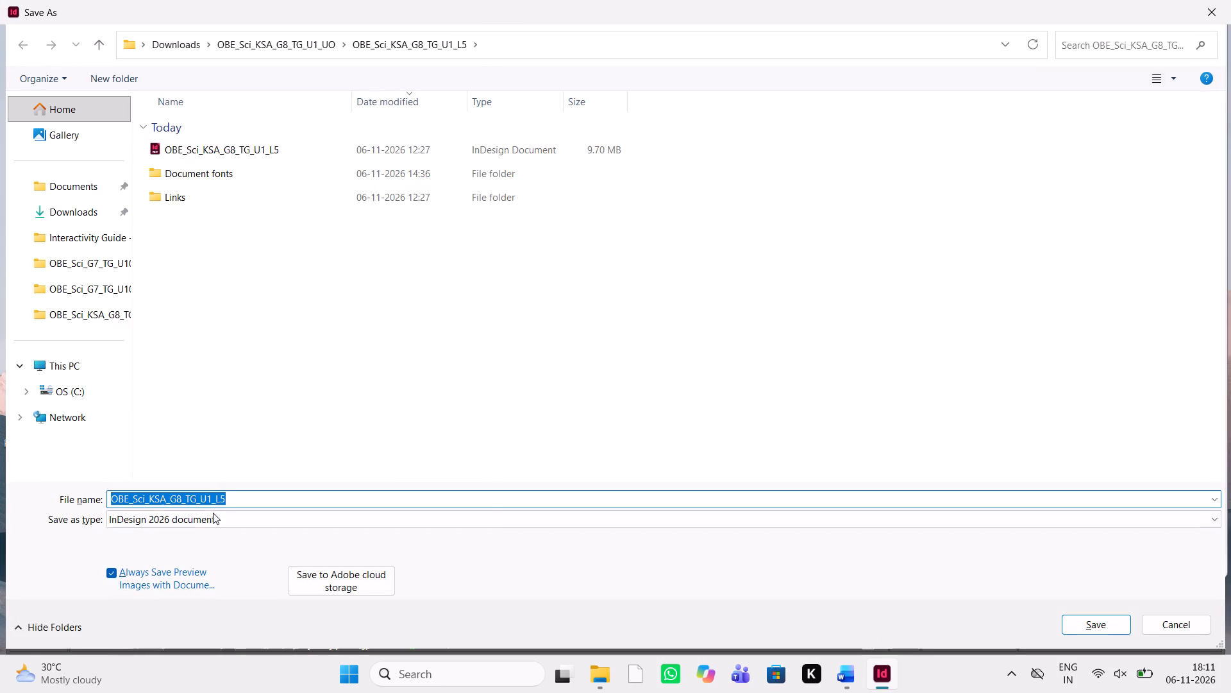
pyautogui.click(183, 495)
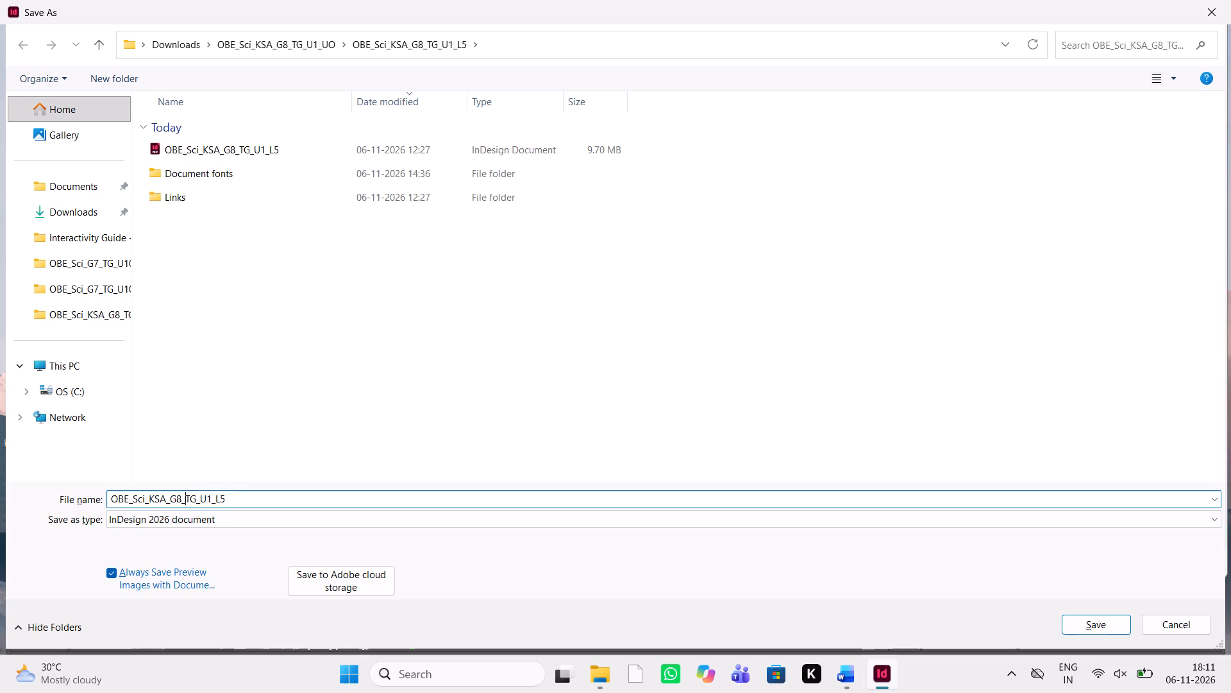
pyautogui.click(211, 497)
pyautogui.press('BackSpace')
pyautogui.press('9')
pyautogui.click(1107, 622)
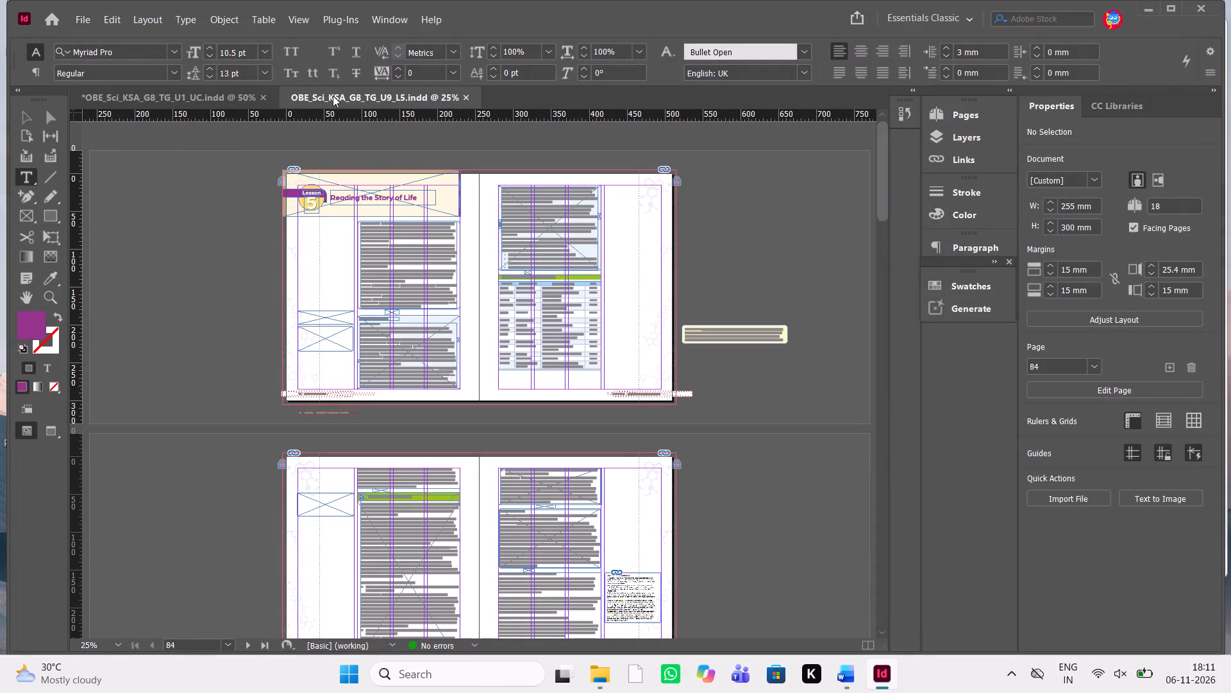
pyautogui.click(466, 95)
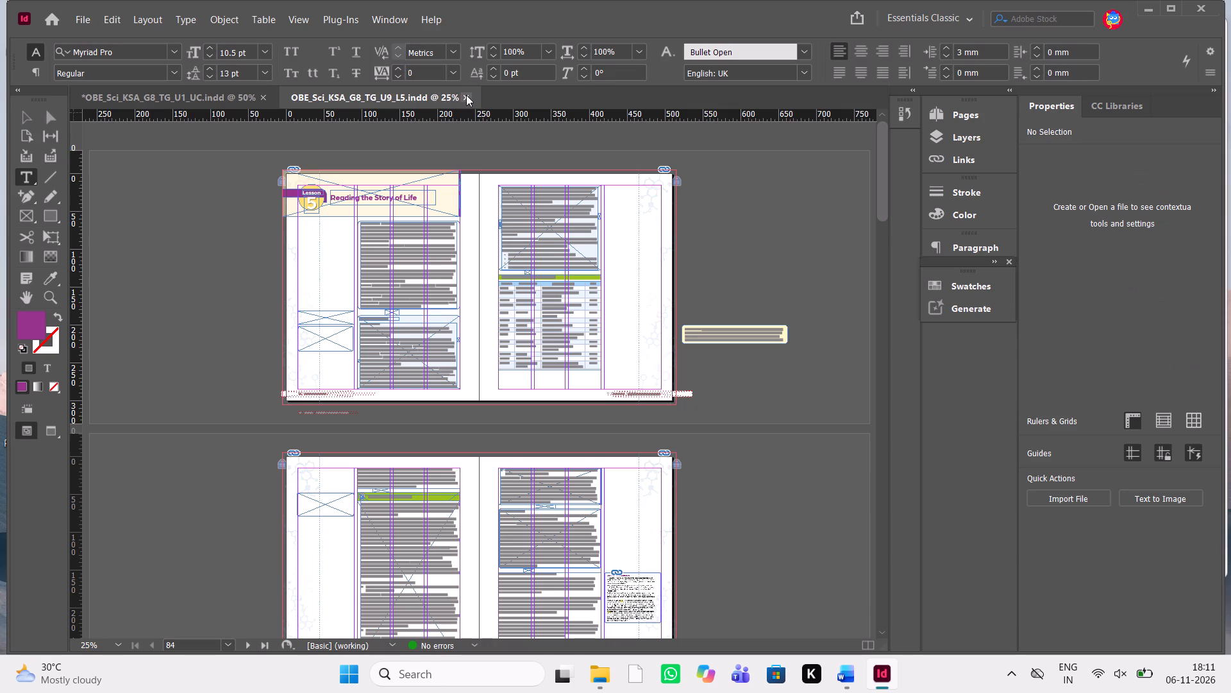
# Save the unit wrap-up document under the new name OBE_Sci_KSA_G8_TG_U9_UC in its current folder.
pyautogui.scroll(7, 489, 157)
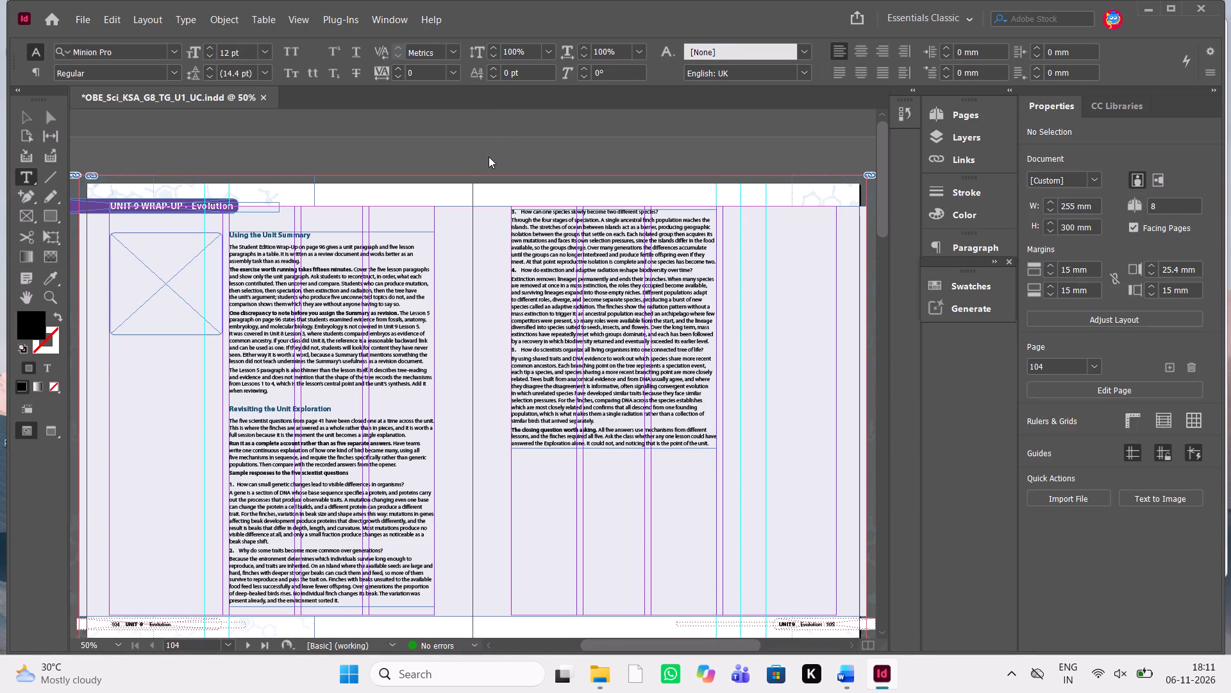
pyautogui.hotkey('ctrl', 'shift', 's')
pyautogui.scroll(13, 489, 157)
pyautogui.scroll(-6, 489, 157)
pyautogui.scroll(8, 489, 157)
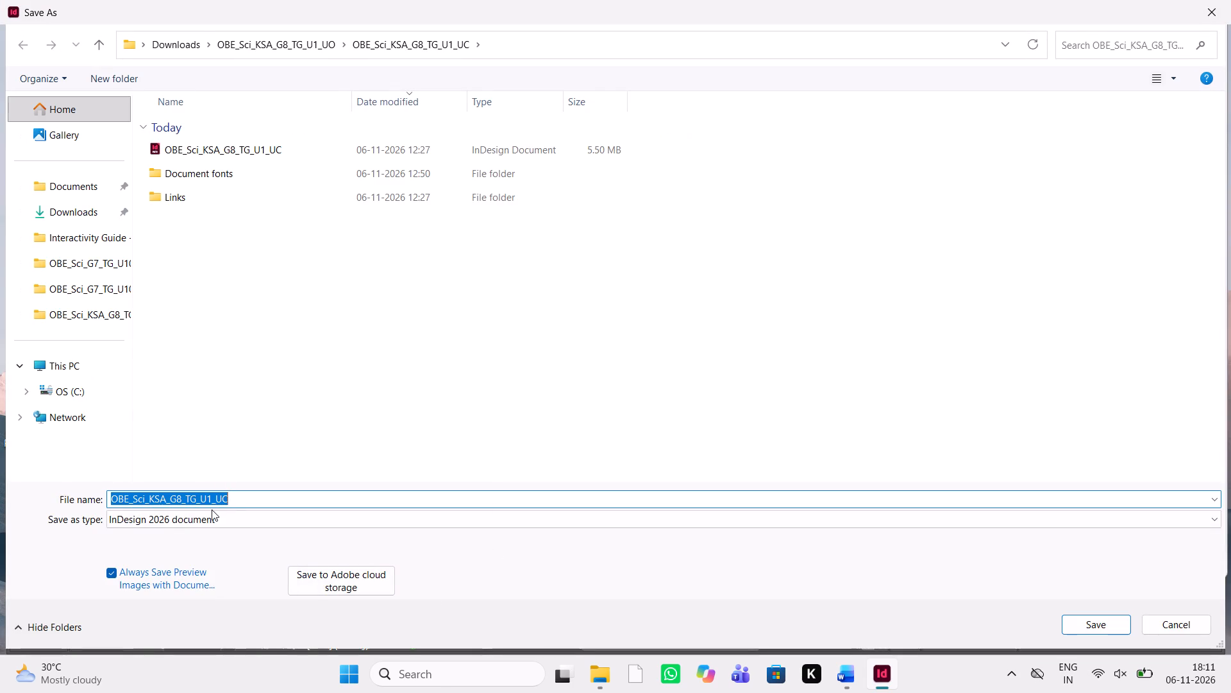
pyautogui.click(212, 500)
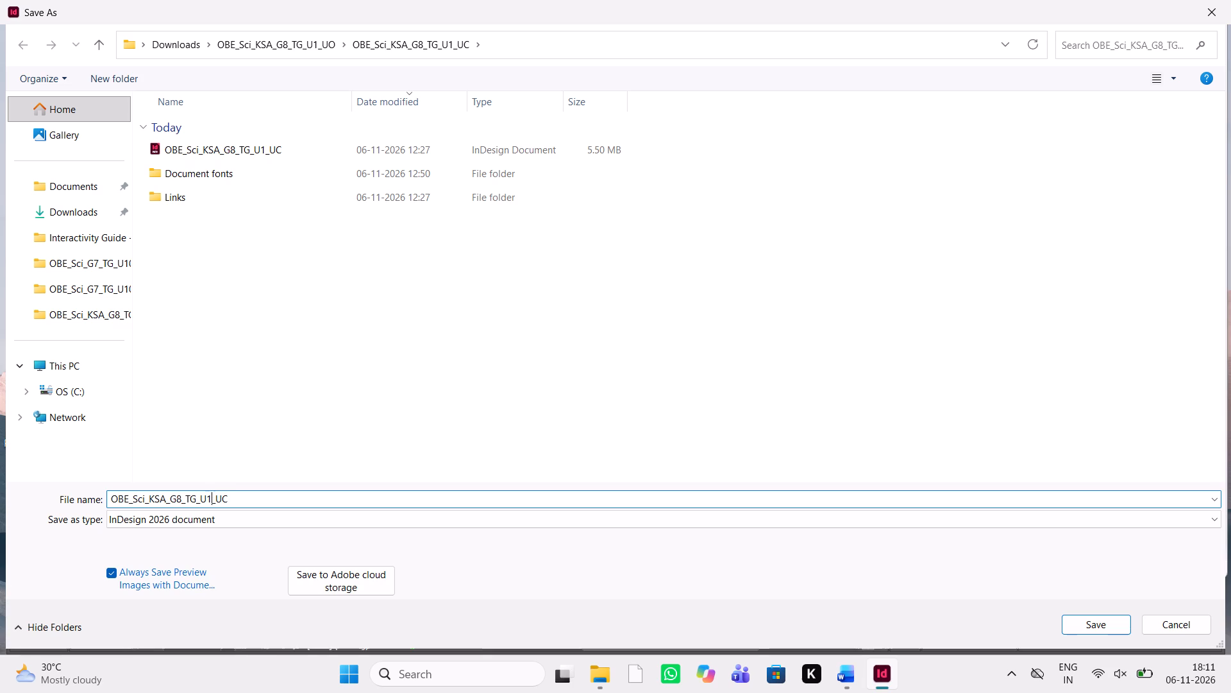
pyautogui.press('BackSpace')
pyautogui.press('9')
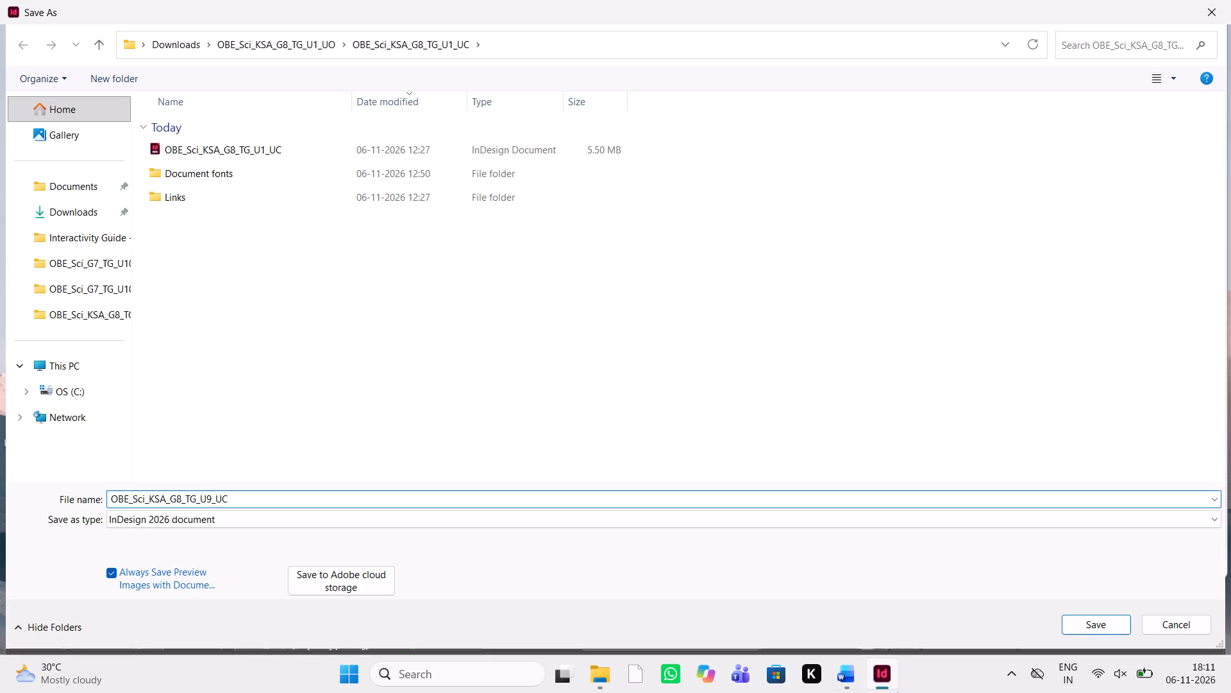
pyautogui.click(1076, 629)
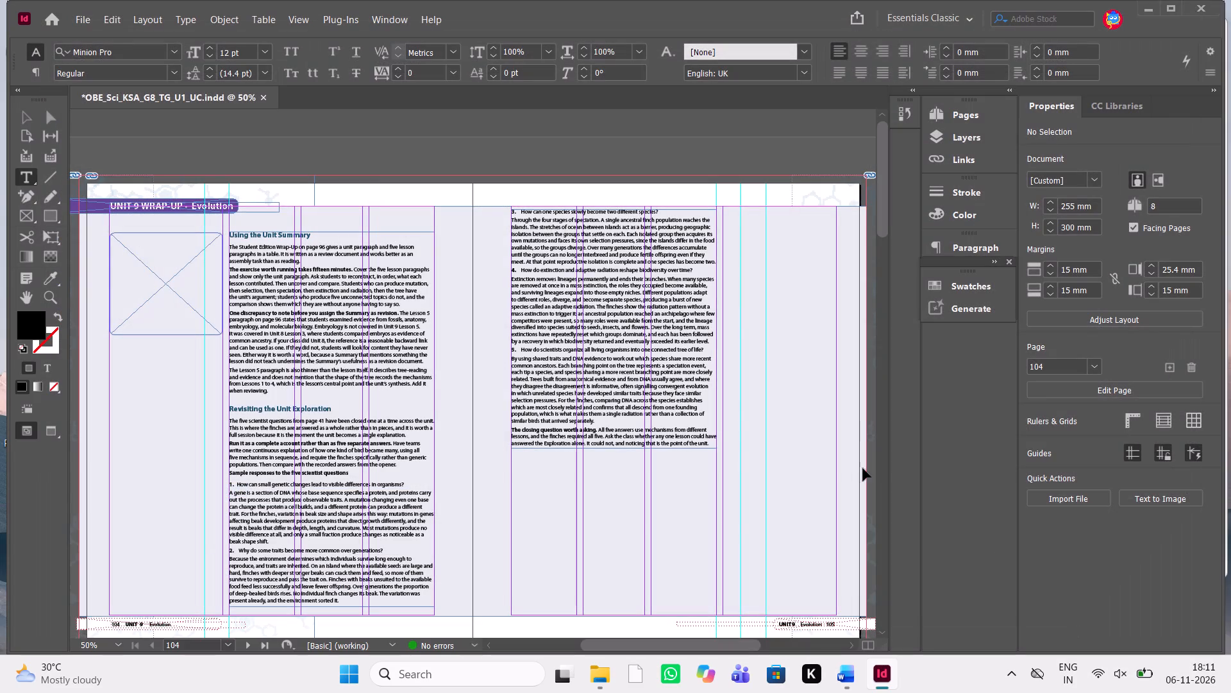
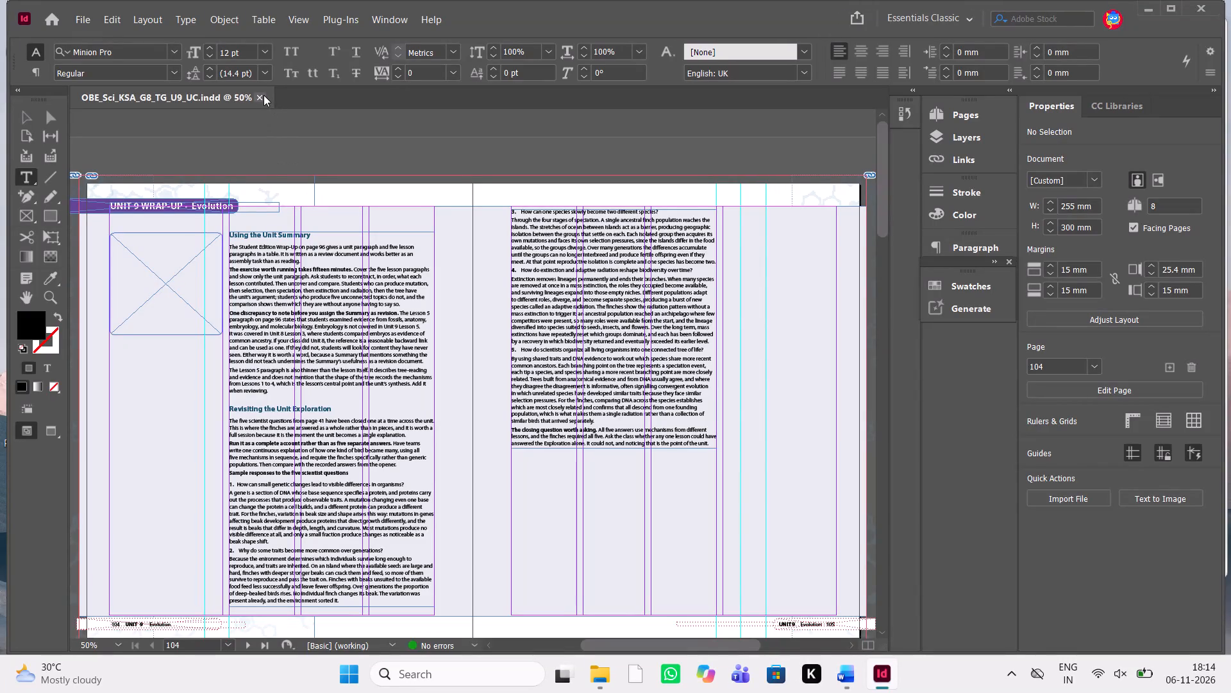
# Close the unit wrap-up document OBE_Sci_KSA_G8_TG_U9_UC.
pyautogui.click(85, 15)
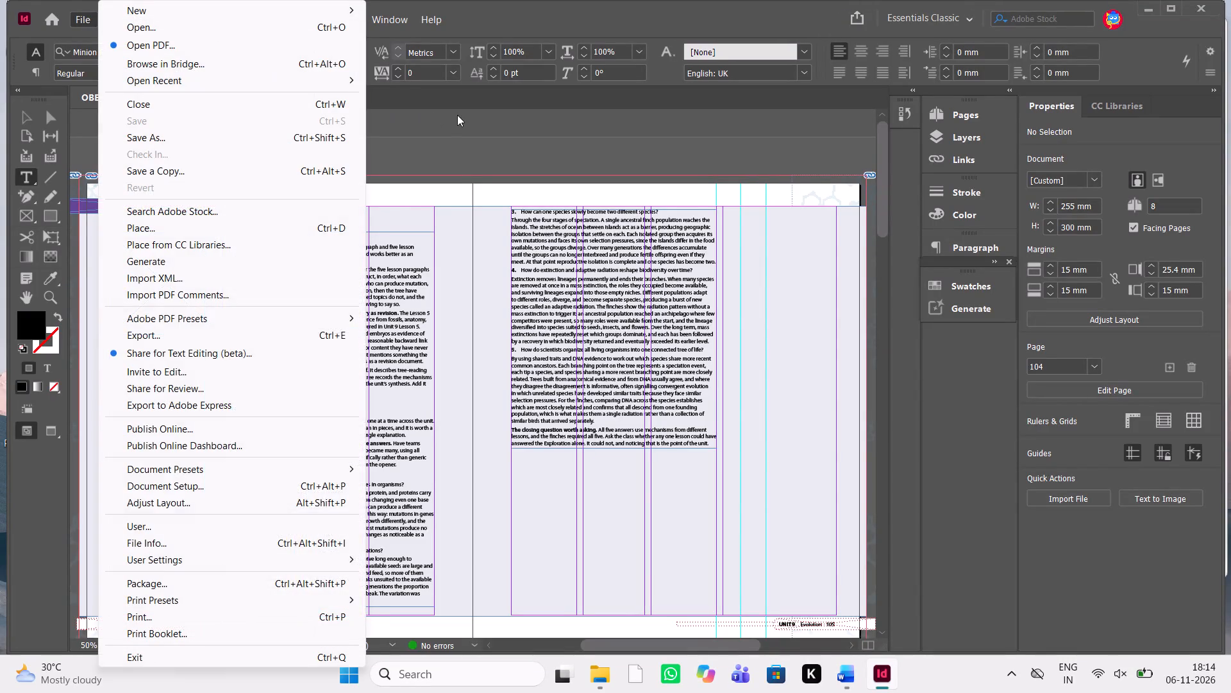
pyautogui.click(457, 115)
pyautogui.click(262, 98)
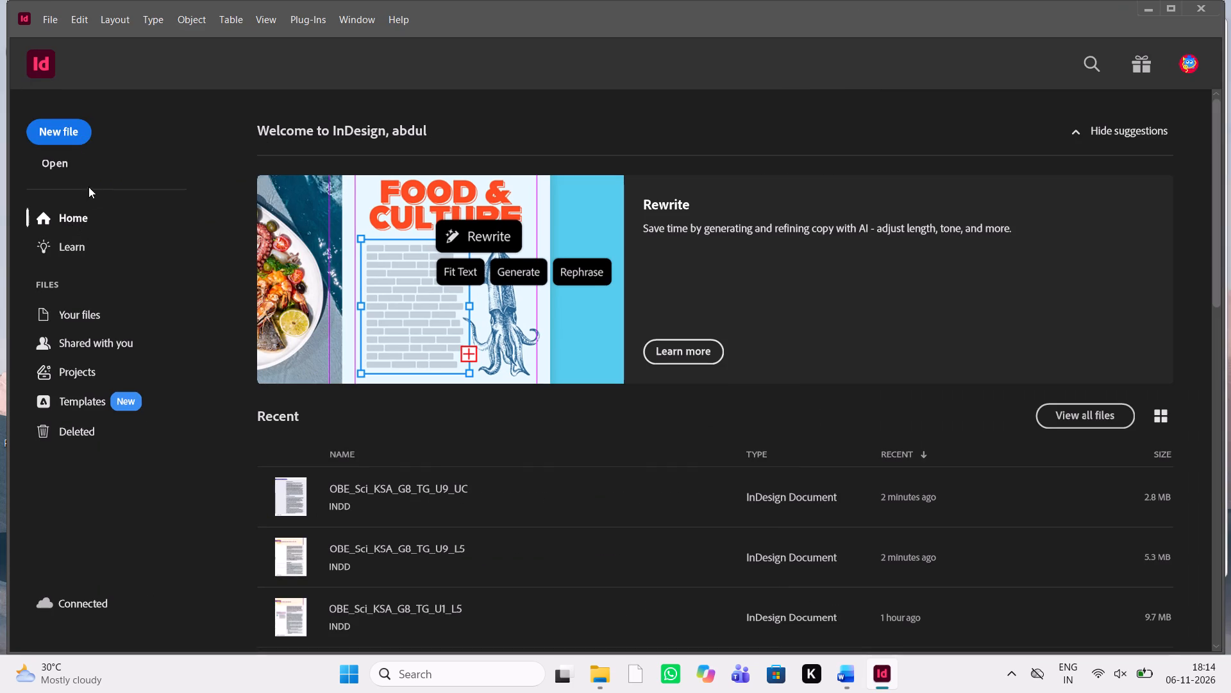
# Open the unit opener document OBE_Sci_KSA_G8_TG_U9_UO from the OBE_Sci_KSA_G8_TG_U1_UO subfolder.
pyautogui.click(69, 157)
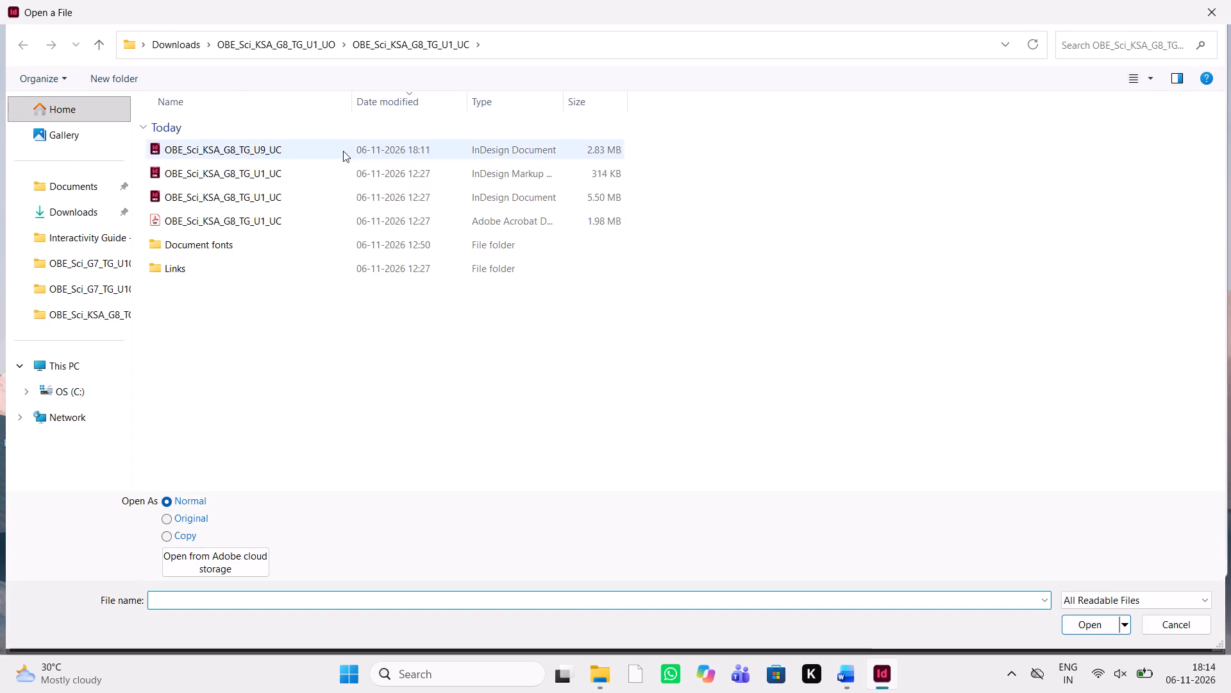
pyautogui.click(314, 45)
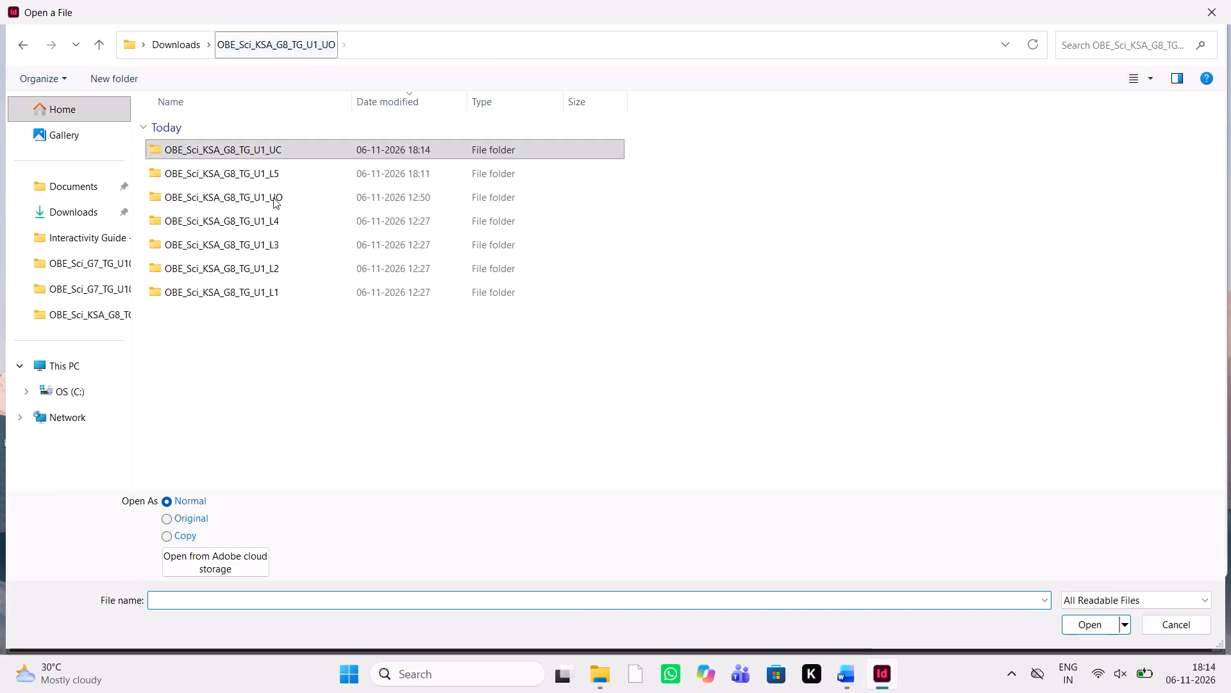
pyautogui.doubleClick(294, 198)
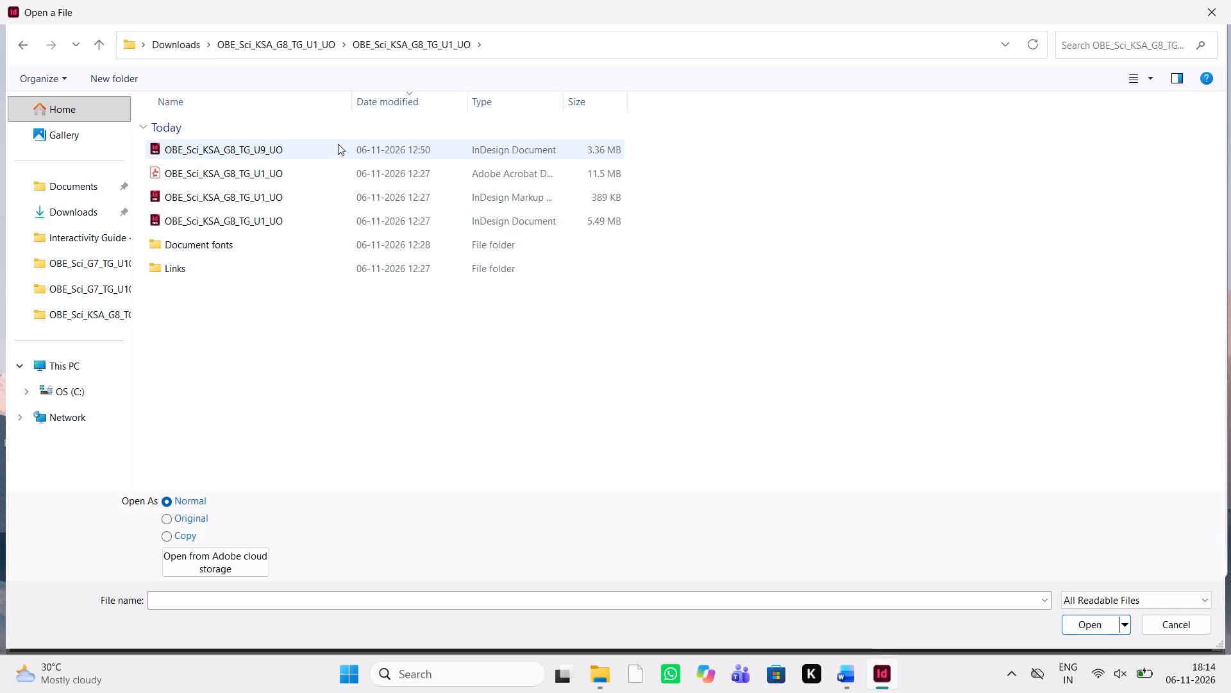
pyautogui.click(325, 155)
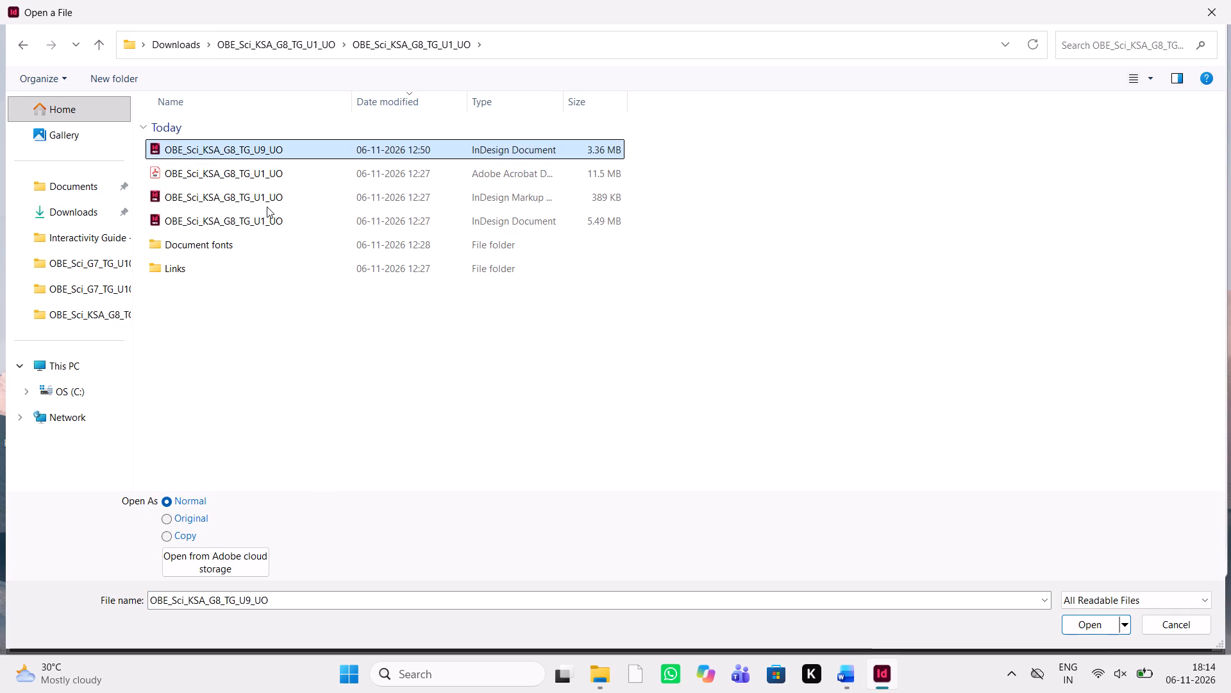
pyautogui.click(267, 207)
pyautogui.click(285, 196)
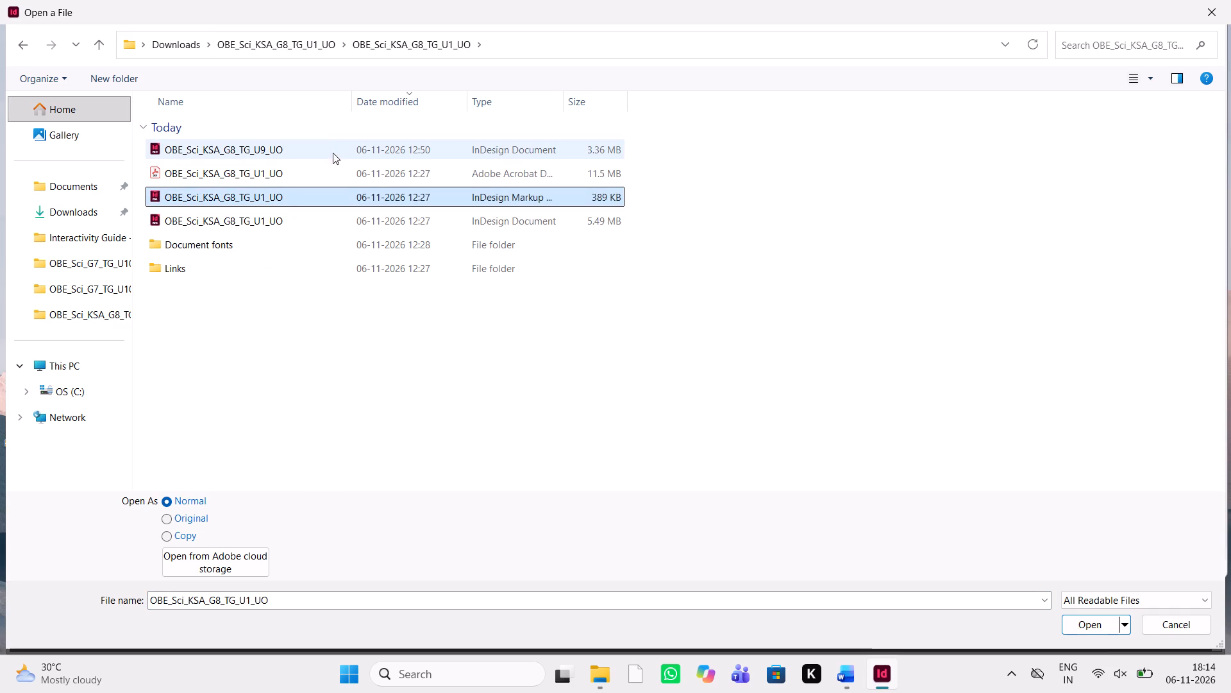
pyautogui.click(341, 150)
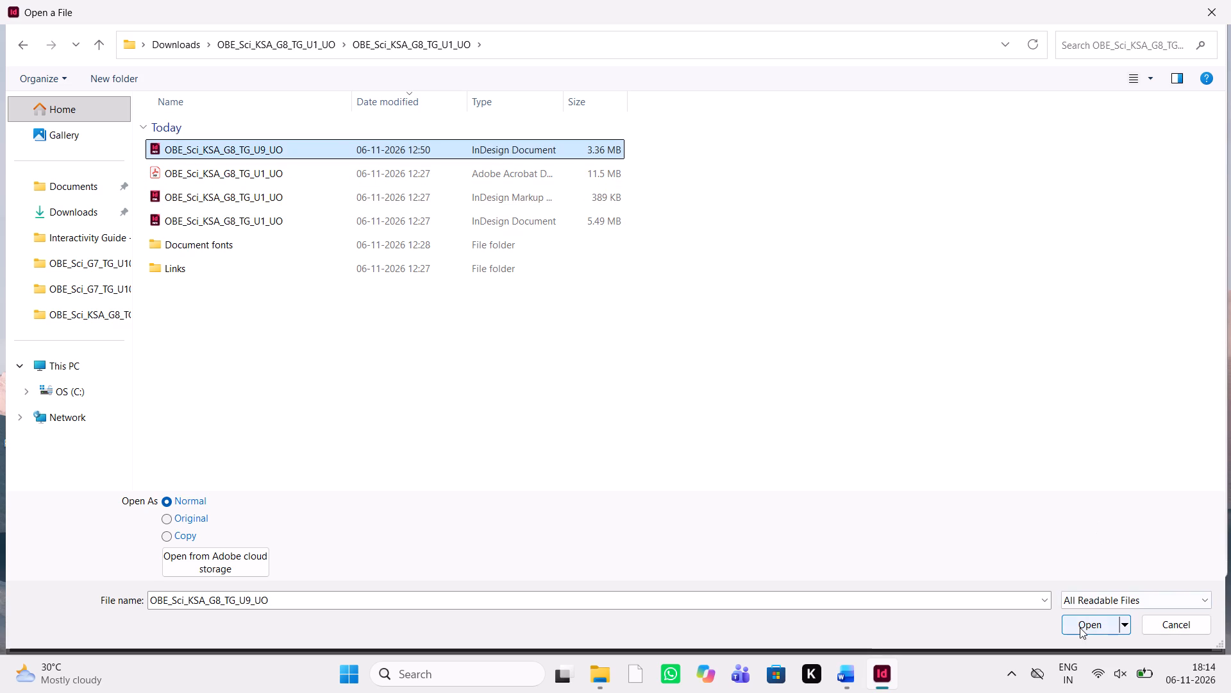
pyautogui.click(1080, 628)
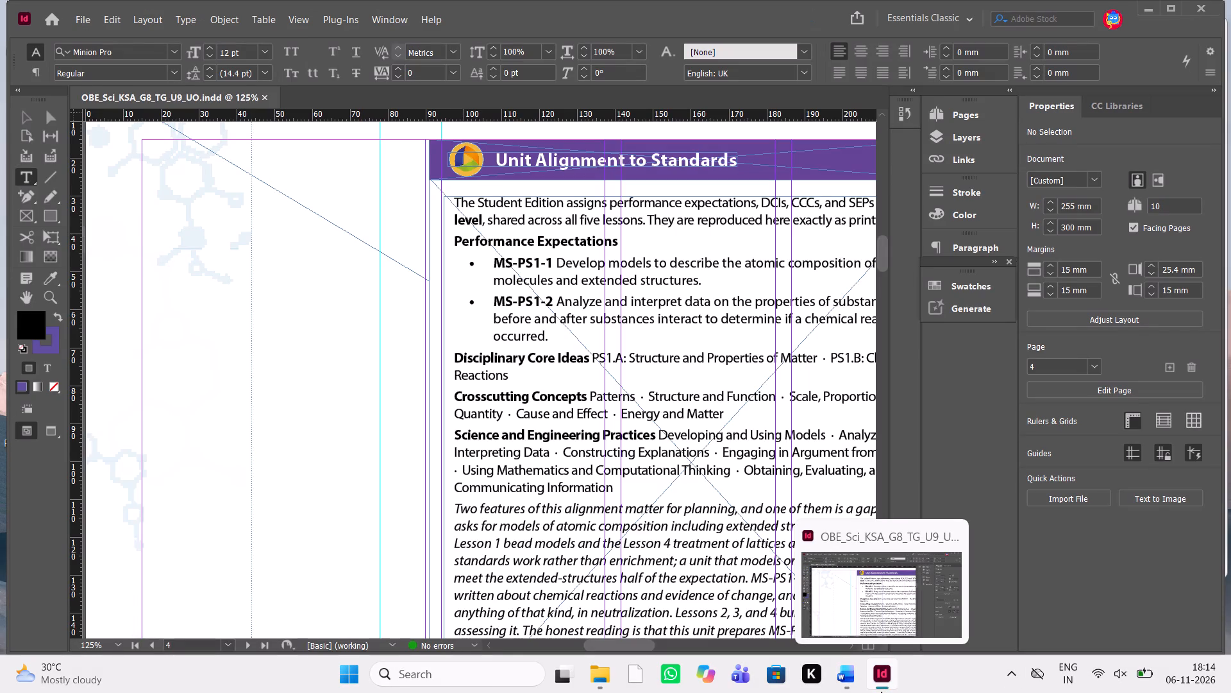
# Examine the layout of the Unit Alignment to Standards section on page 4 of the unit opener.
pyautogui.click(430, 471)
pyautogui.scroll(1, 631, 488)
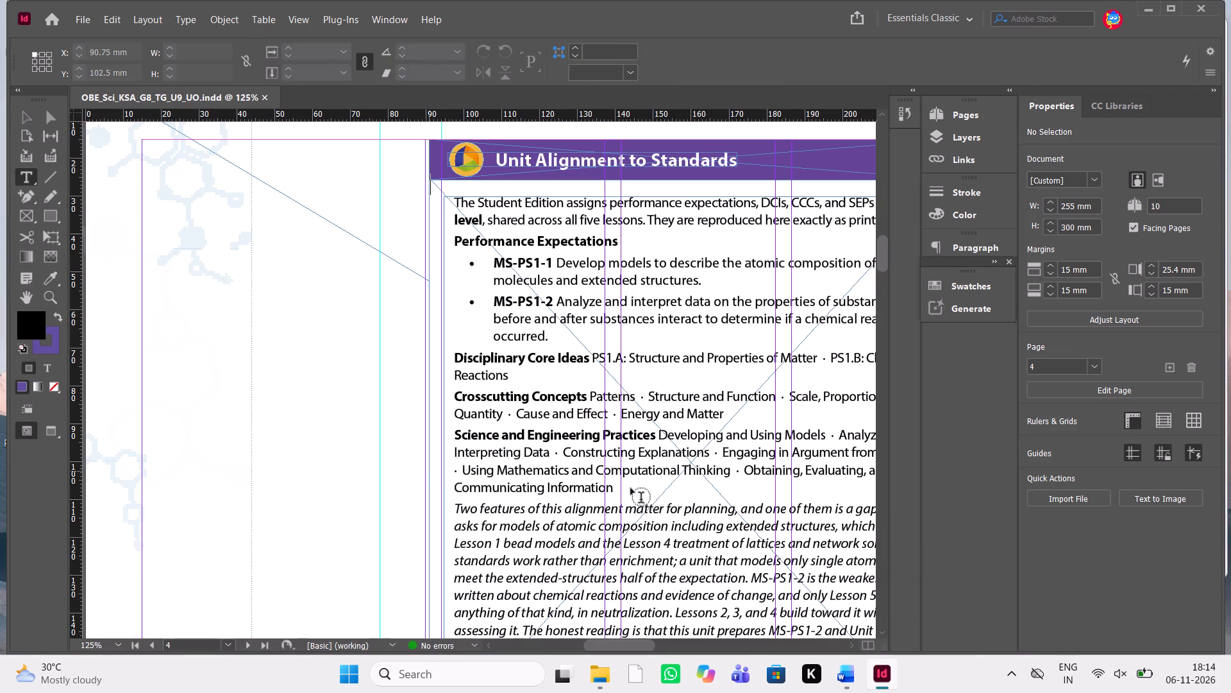
pyautogui.scroll(3, 631, 488)
pyautogui.hscroll(1, 551, 266)
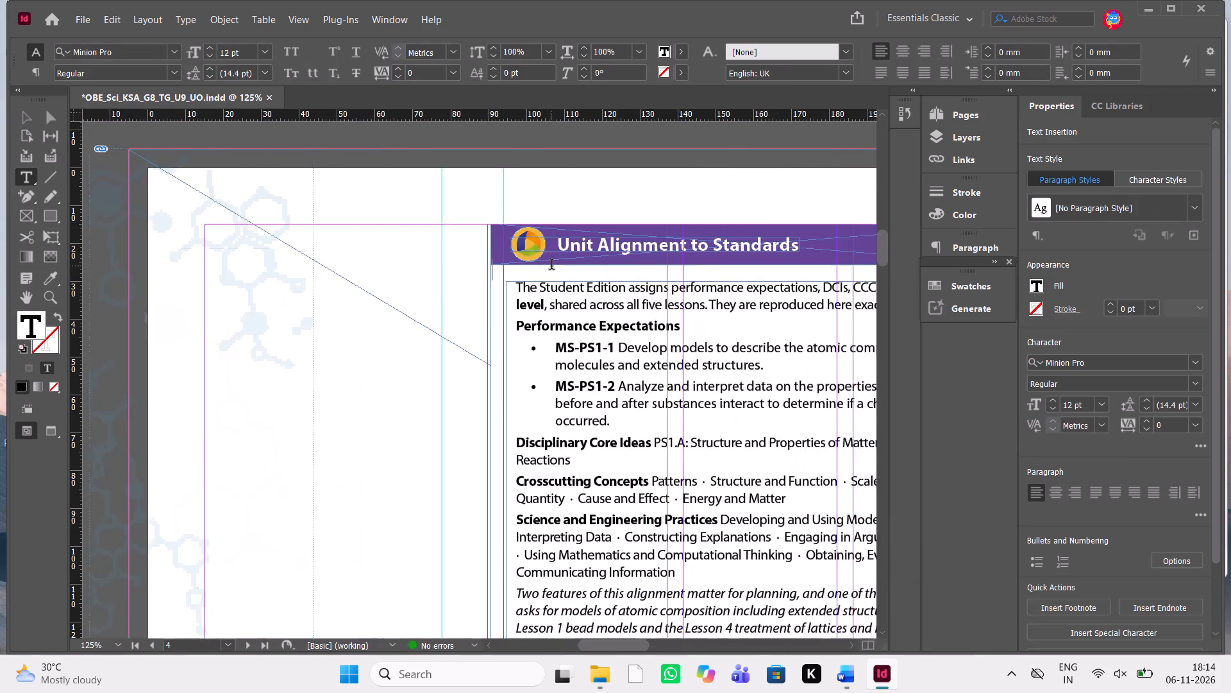
pyautogui.hscroll(1, 551, 266)
pyautogui.hscroll(-1, 551, 266)
pyautogui.hotkey('ctrl', '-')
pyautogui.hotkey('ctrl', '-')
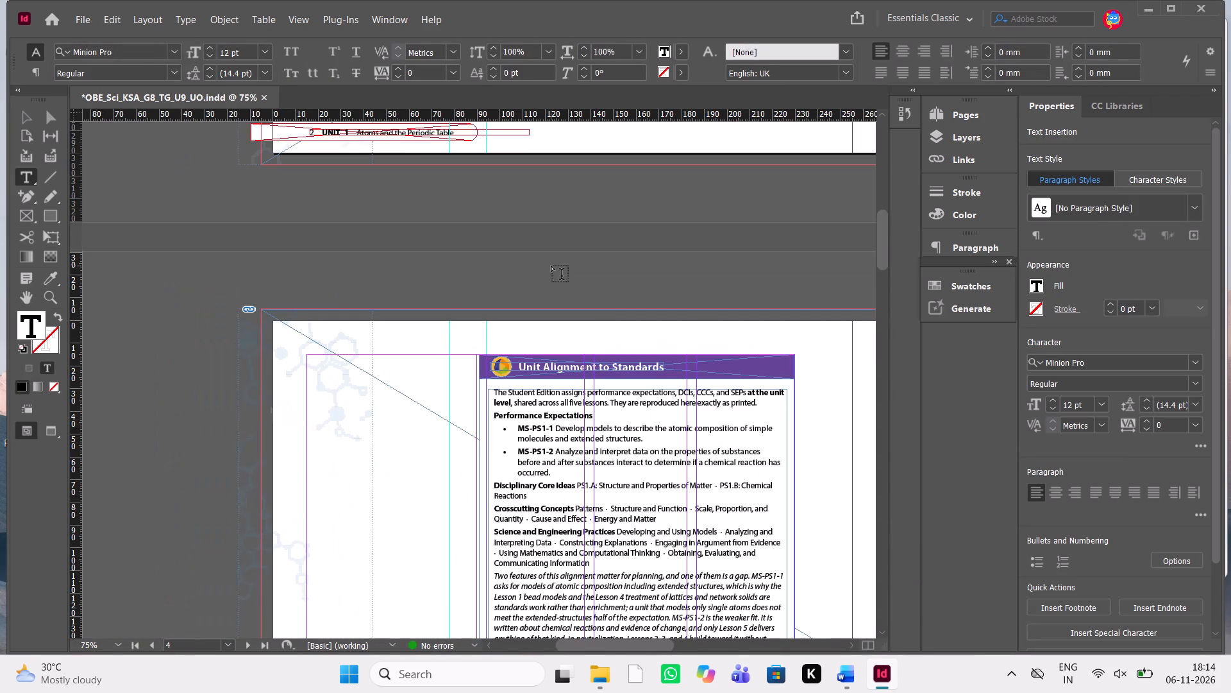
pyautogui.scroll(-1, 551, 266)
pyautogui.scroll(1, 551, 266)
pyautogui.hscroll(1, 551, 266)
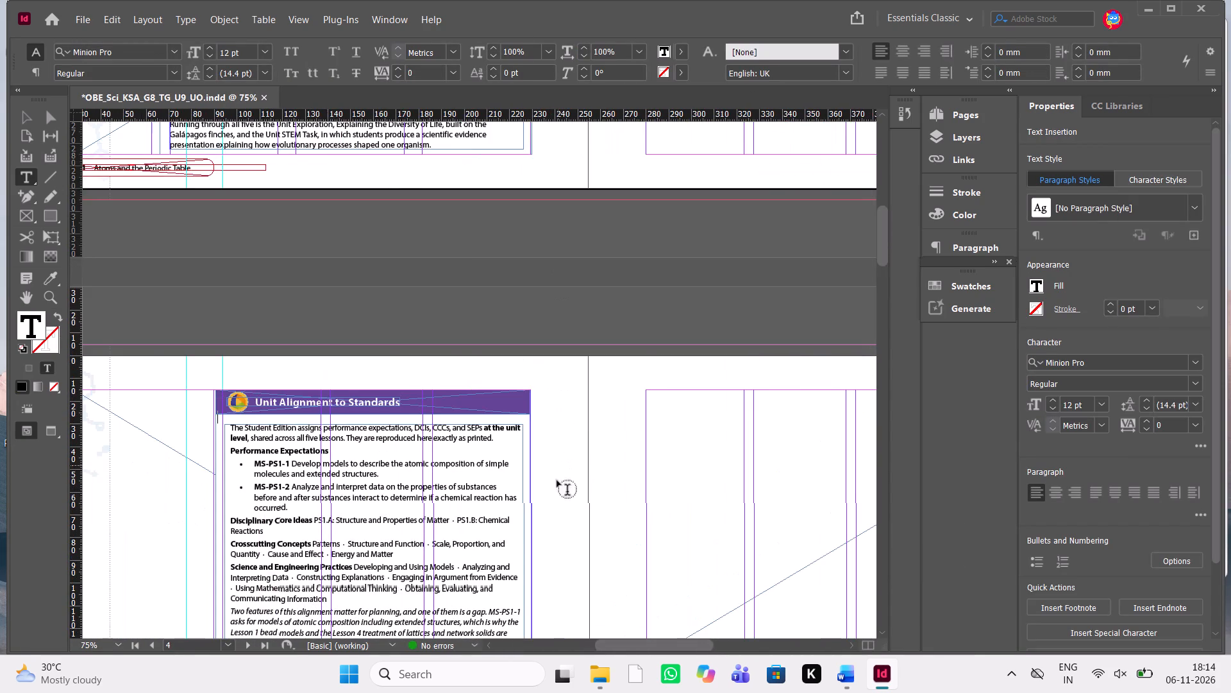
# Switch to File Explorer and extract the sb zip archive in Downloads to the folder Downloads\sb.
pyautogui.click(598, 673)
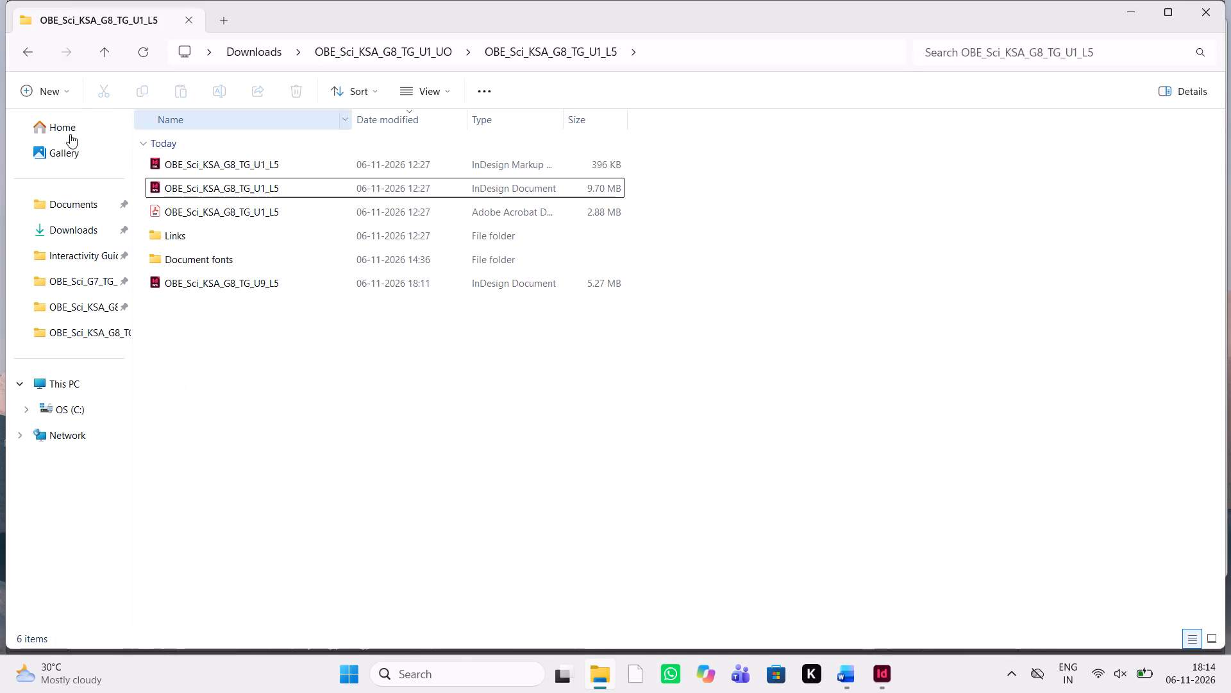
pyautogui.click(71, 213)
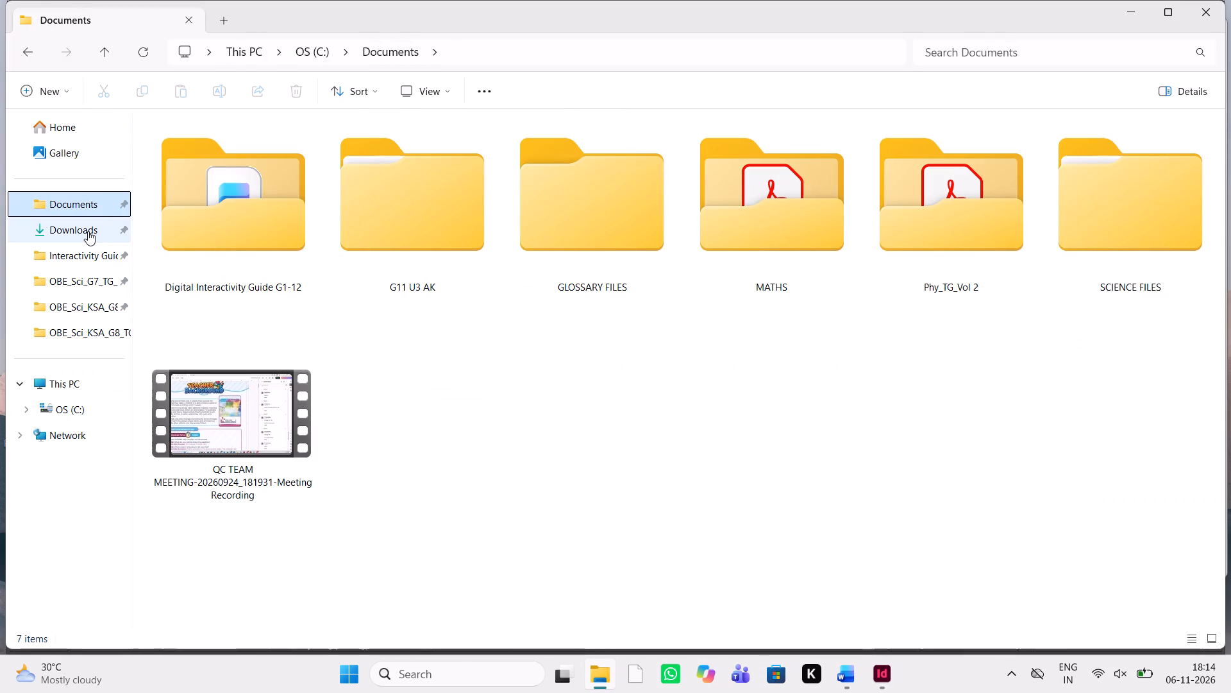
pyautogui.click(88, 231)
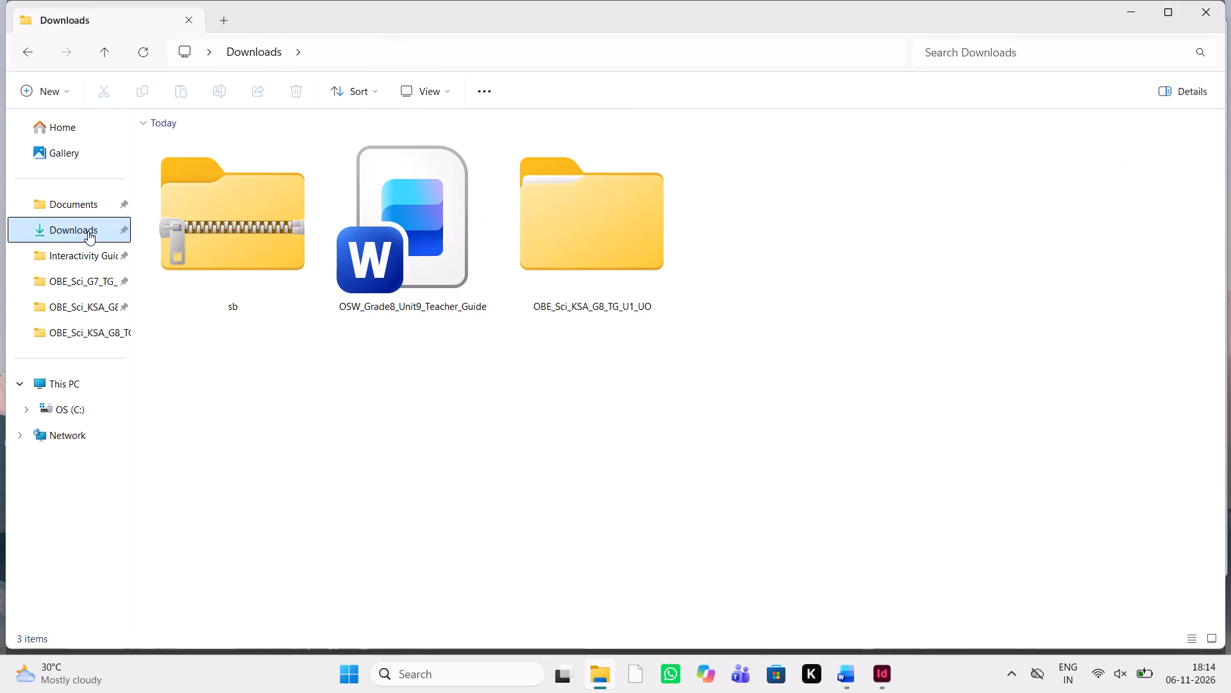
pyautogui.click(83, 196)
pyautogui.click(83, 227)
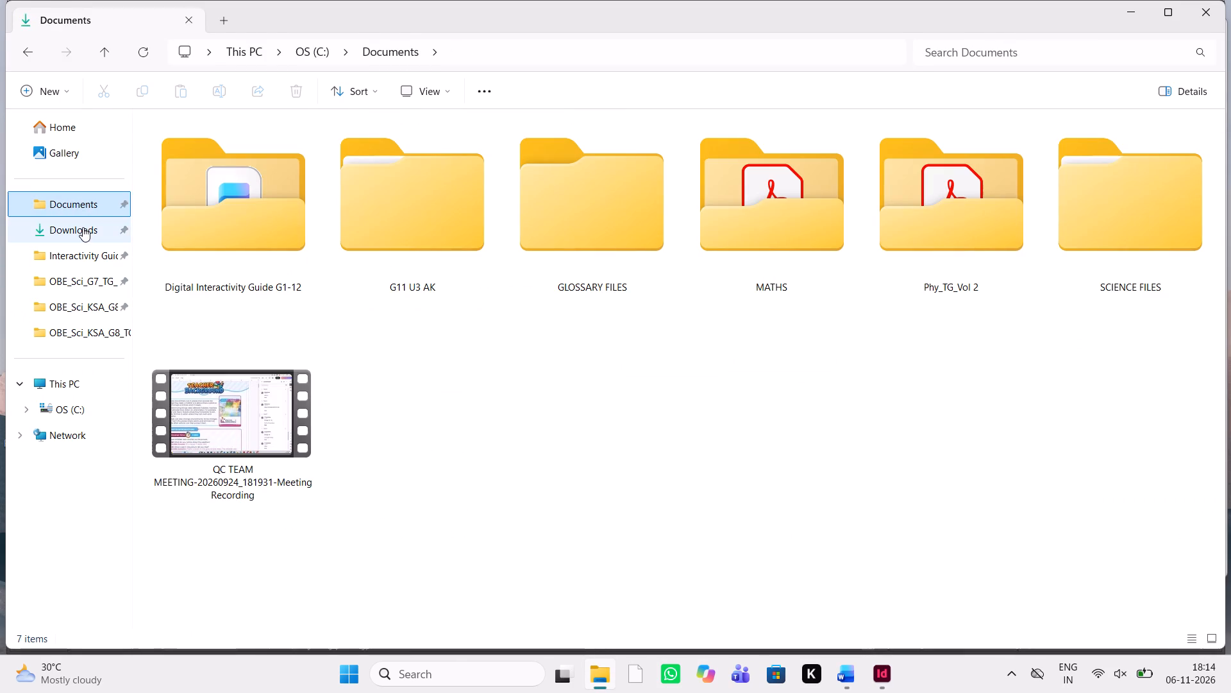
pyautogui.click(224, 237)
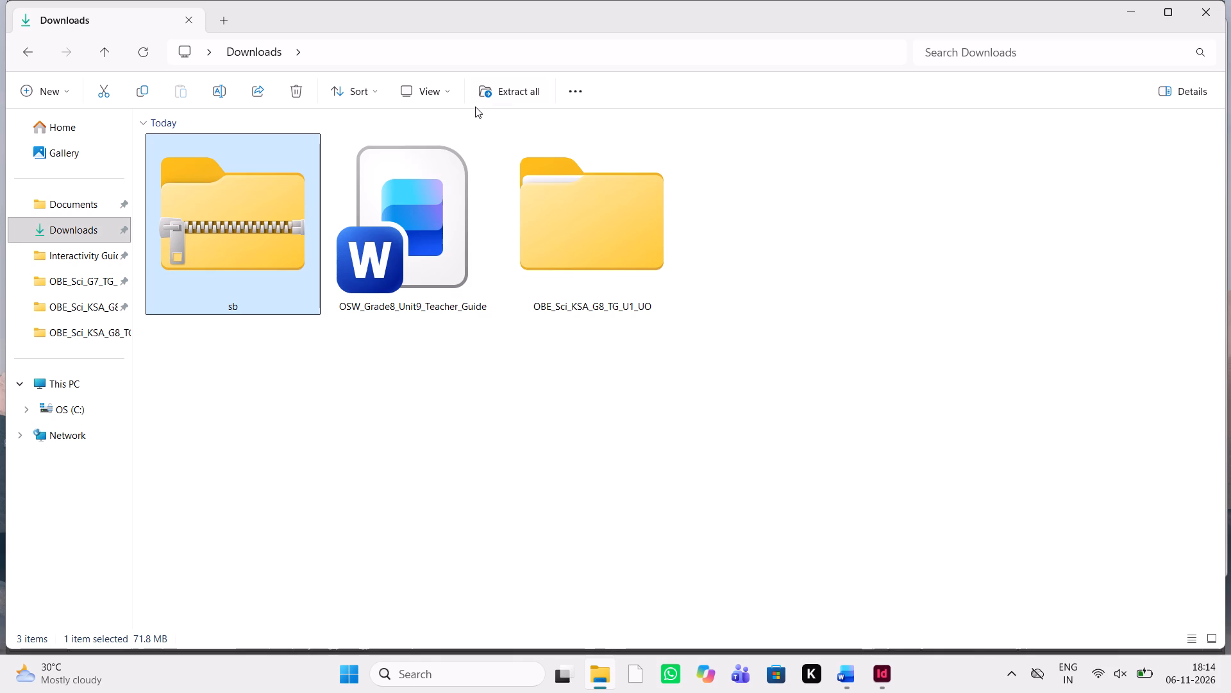
pyautogui.click(499, 92)
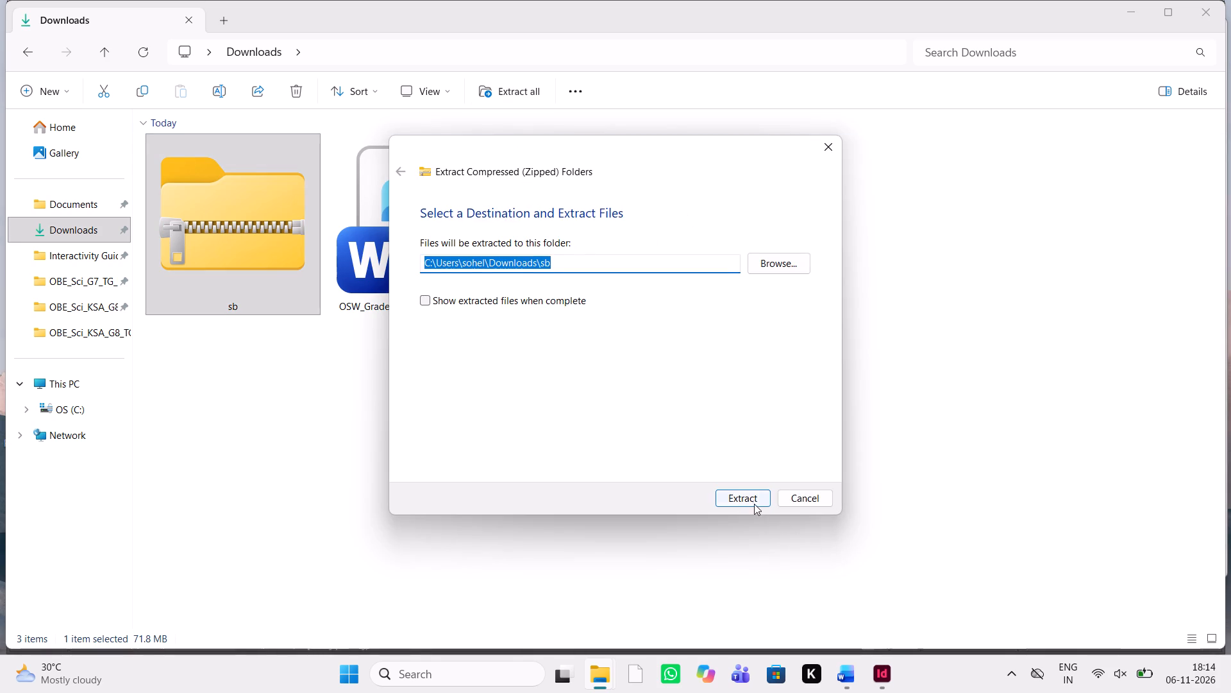
pyautogui.click(746, 499)
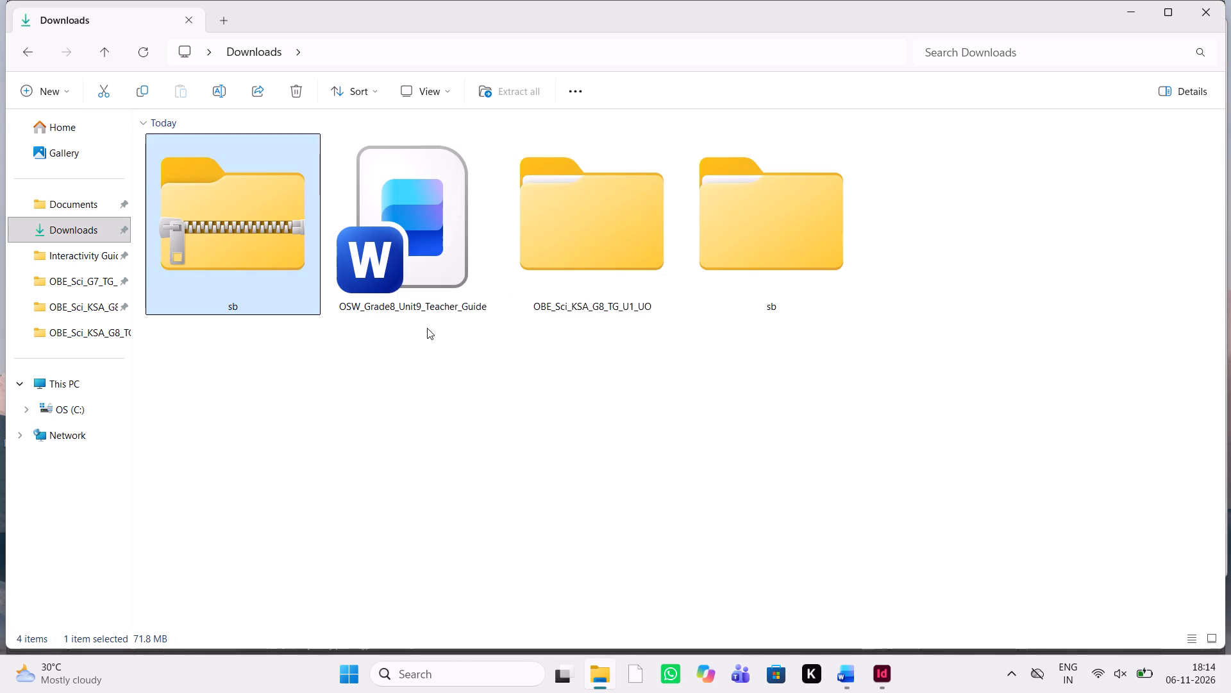
# Delete the sb zip archive from the Downloads folder.
pyautogui.click(218, 236)
pyautogui.press('Delete')
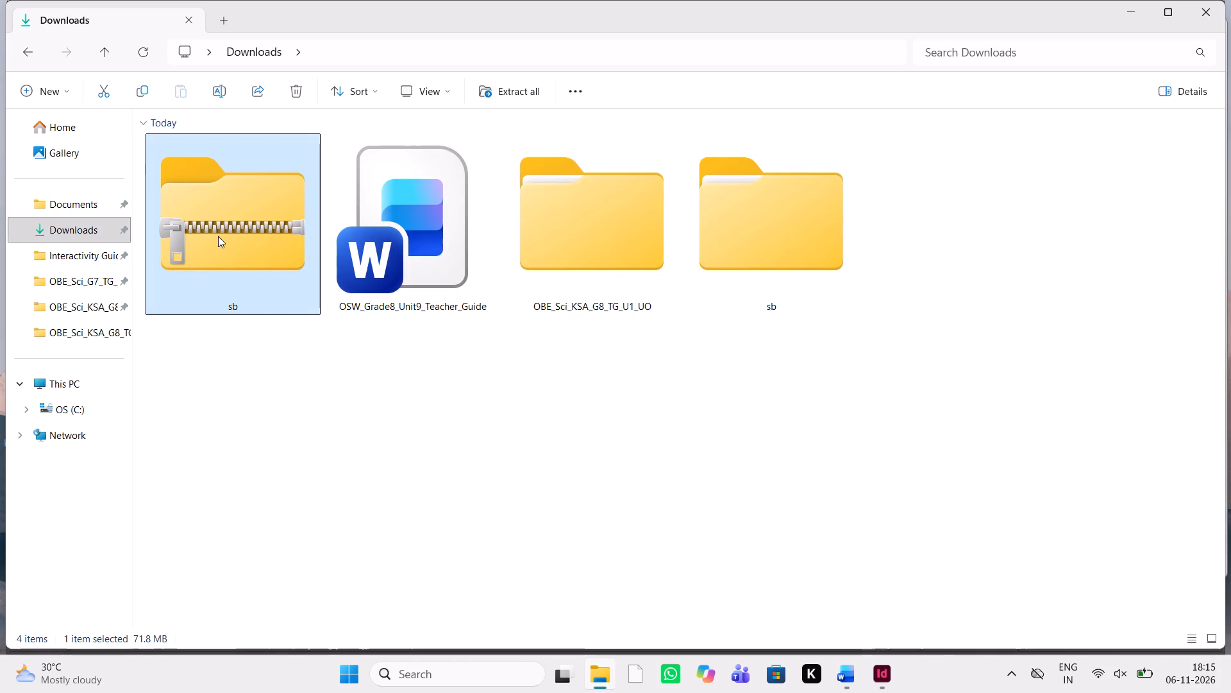
# Move the OBE_Science_Global_Grade 8 Vol 3_4P_11092026 PDF from the nested sb folder into the Downloads folder.
pyautogui.doubleClick(603, 247)
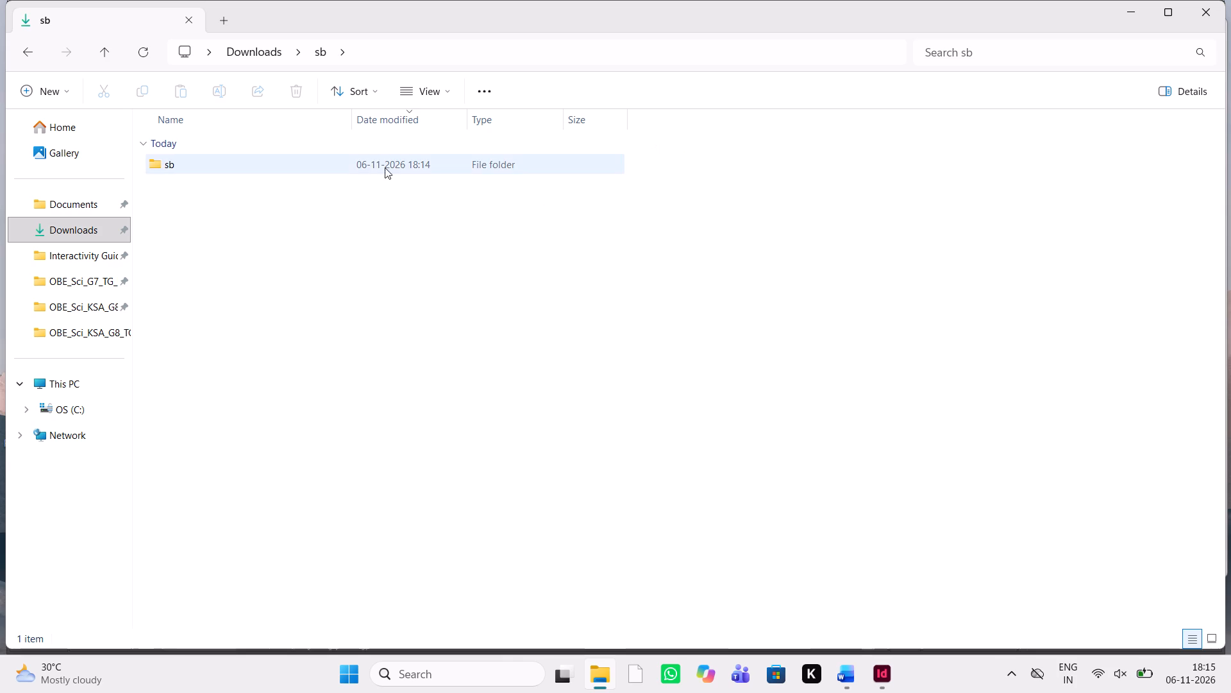
pyautogui.doubleClick(355, 157)
pyautogui.click(317, 160)
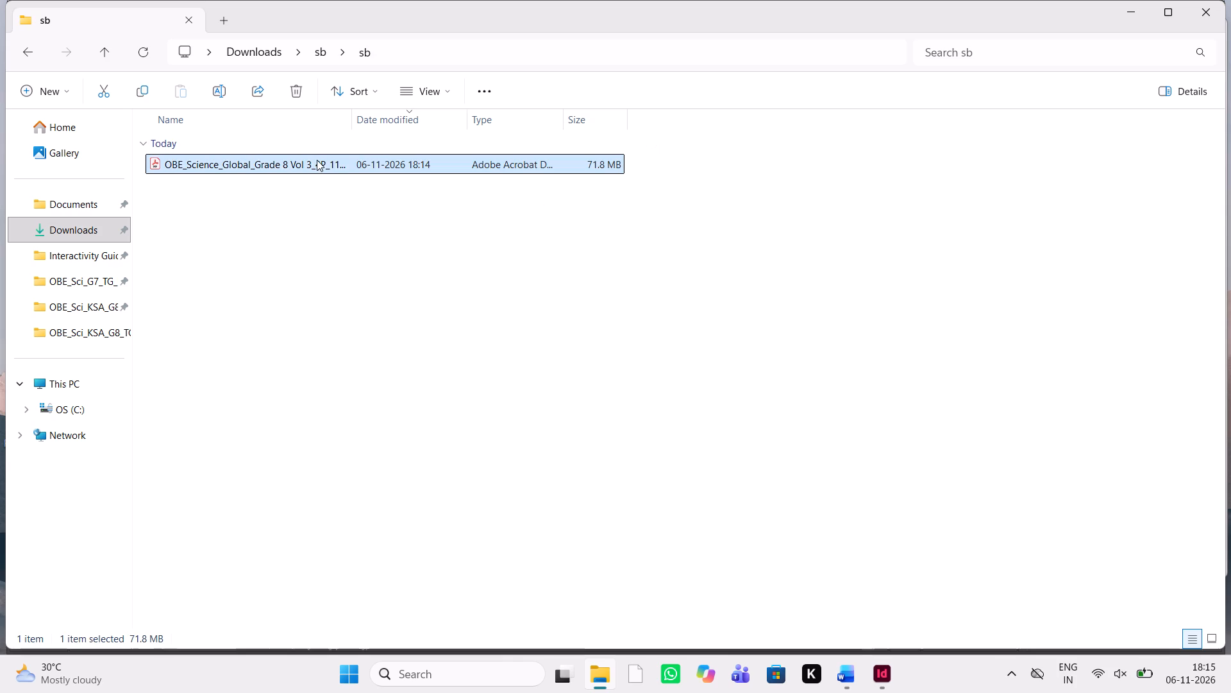
pyautogui.hotkey('ctrl', 'x')
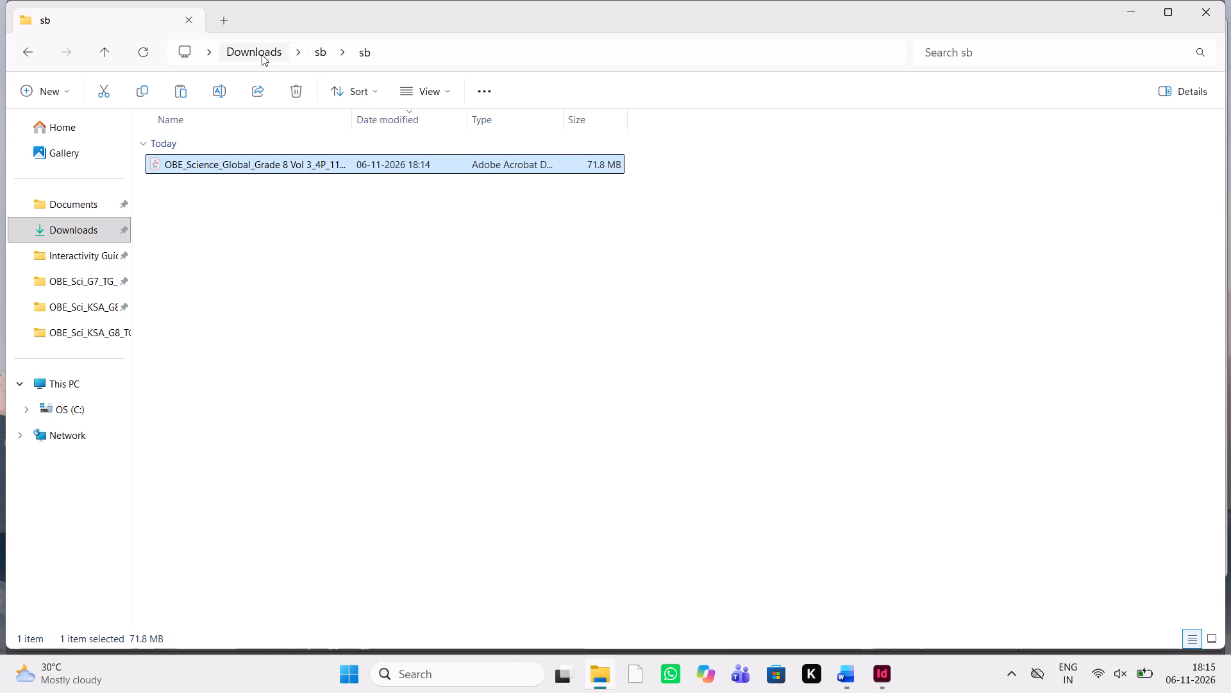
pyautogui.click(262, 55)
pyautogui.click(451, 412)
pyautogui.hotkey('ctrl', 'v')
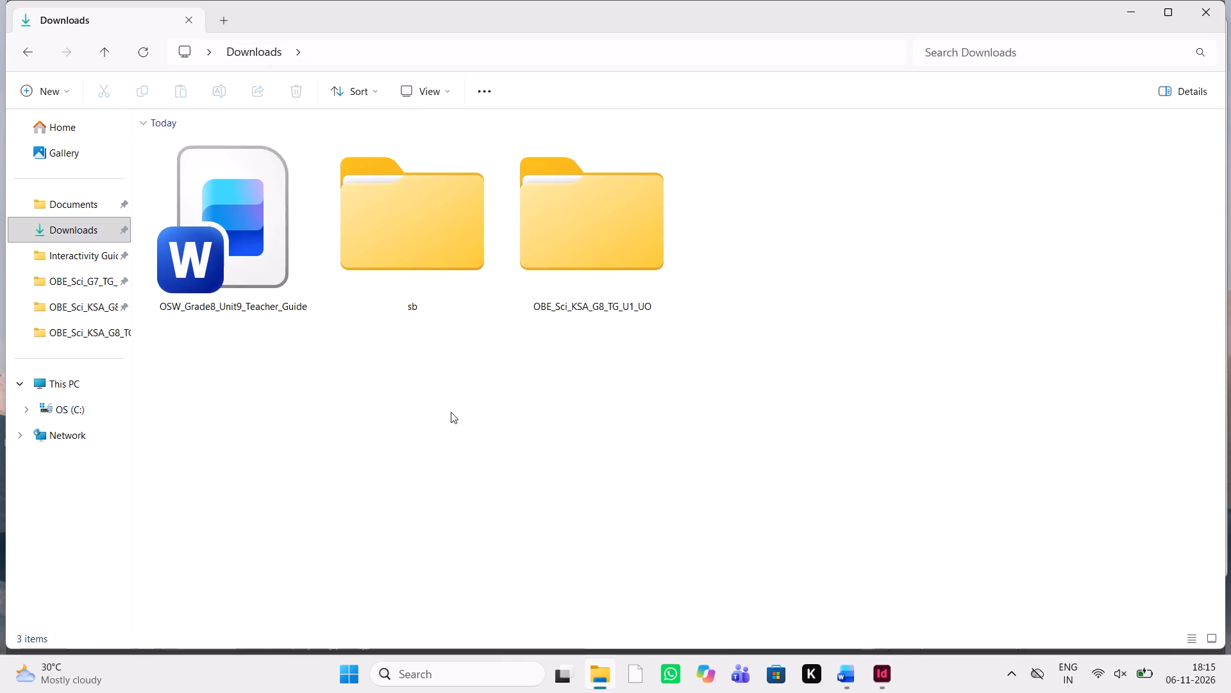
# Delete the extracted sb folder from Downloads.
pyautogui.click(442, 259)
pyautogui.press('Delete')
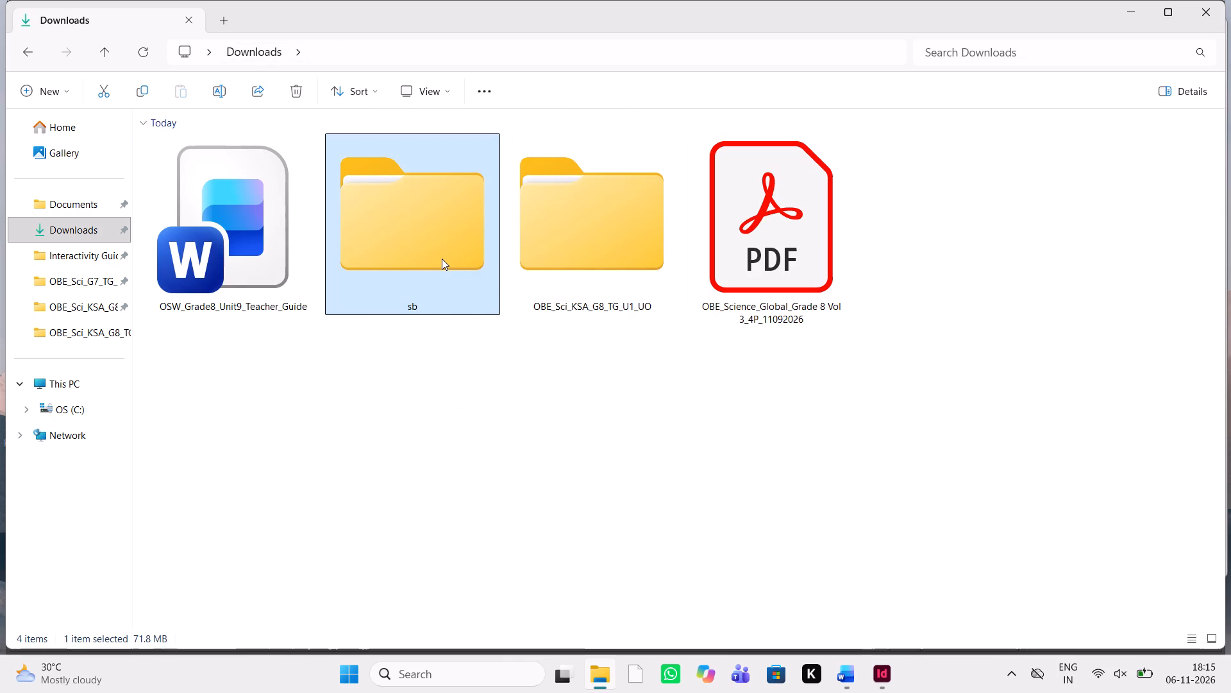
# Open the Phy_TG_Vol 2 PDF from the Phy_TG_Vol 2 folder in Documents.
pyautogui.click(88, 202)
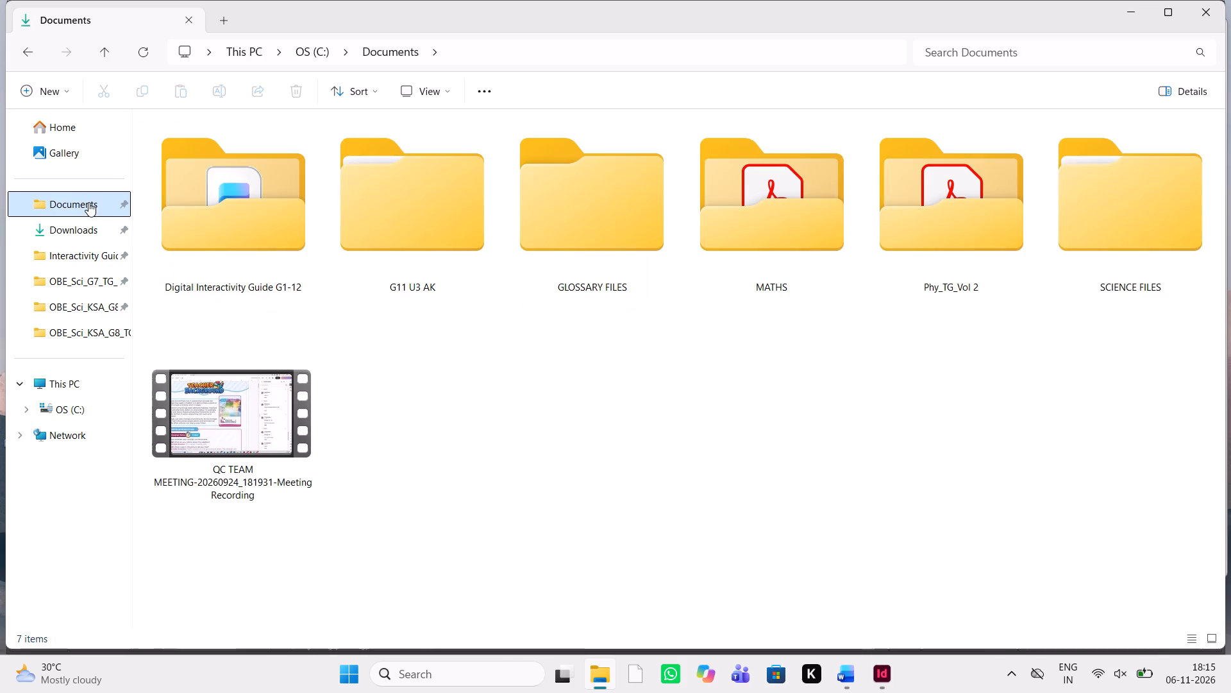
pyautogui.doubleClick(954, 246)
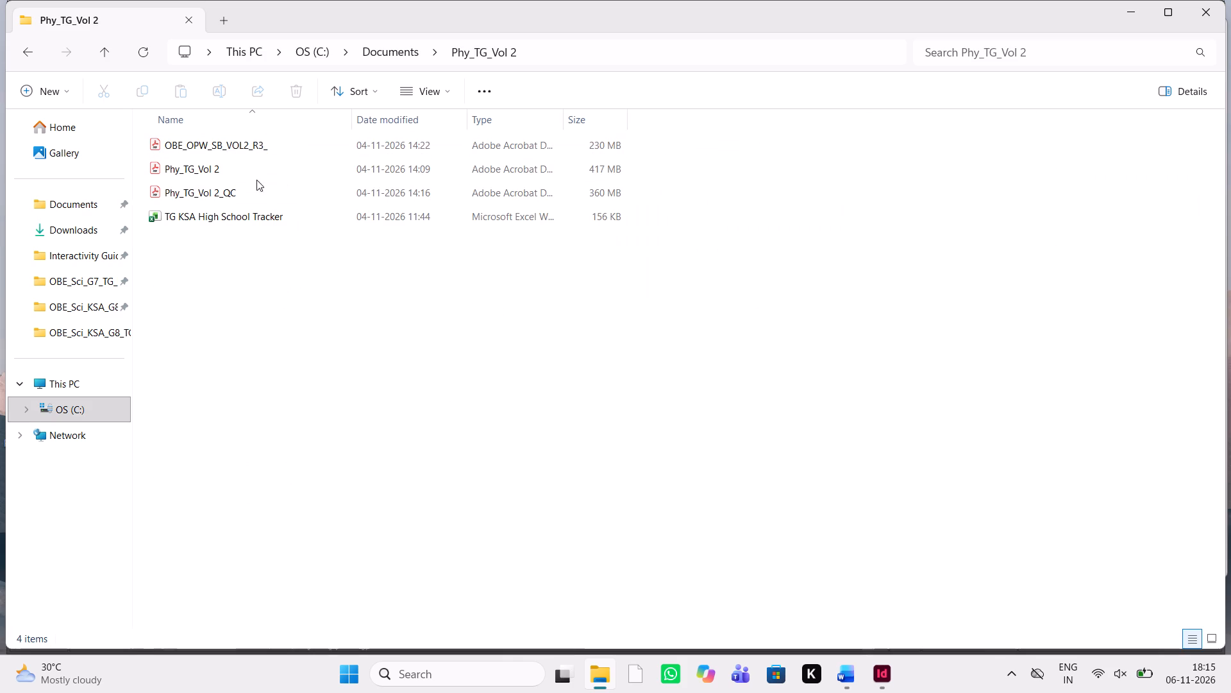
pyautogui.doubleClick(246, 176)
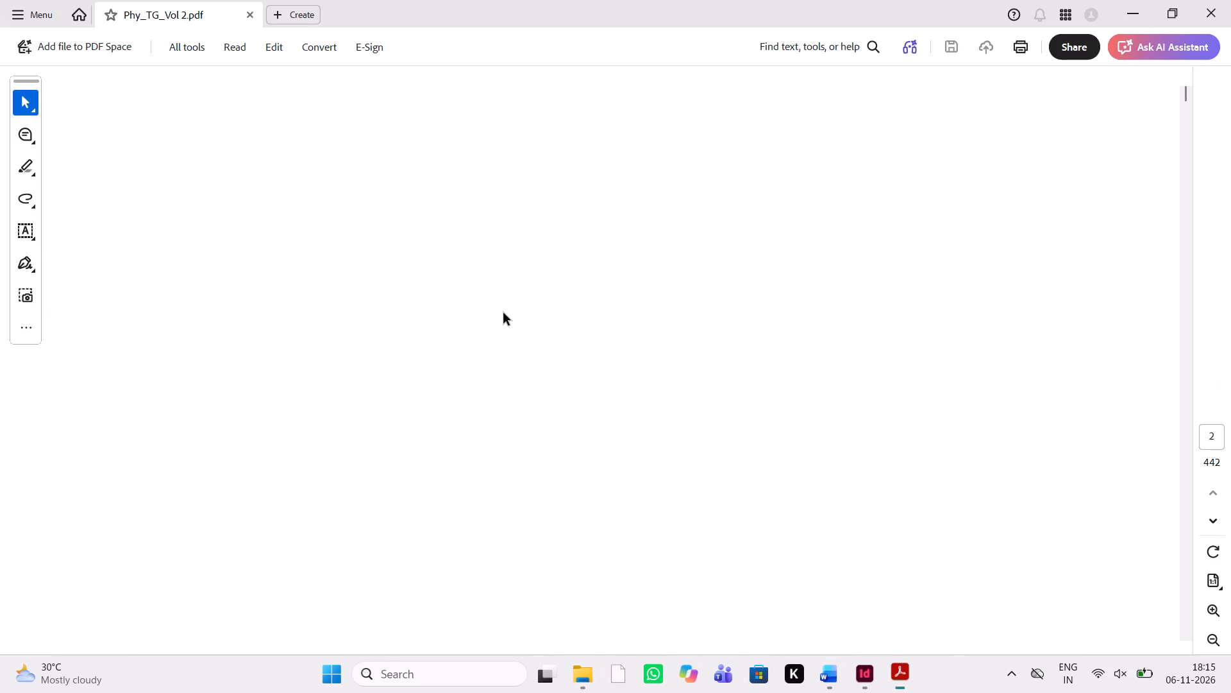
# Examine the layout of the Unit 4 opener, standards alignment and chapter pages up to Lesson 1 in the physics guide, and close the PDF.
pyautogui.scroll(-5, 506, 325)
pyautogui.scroll(1, 506, 325)
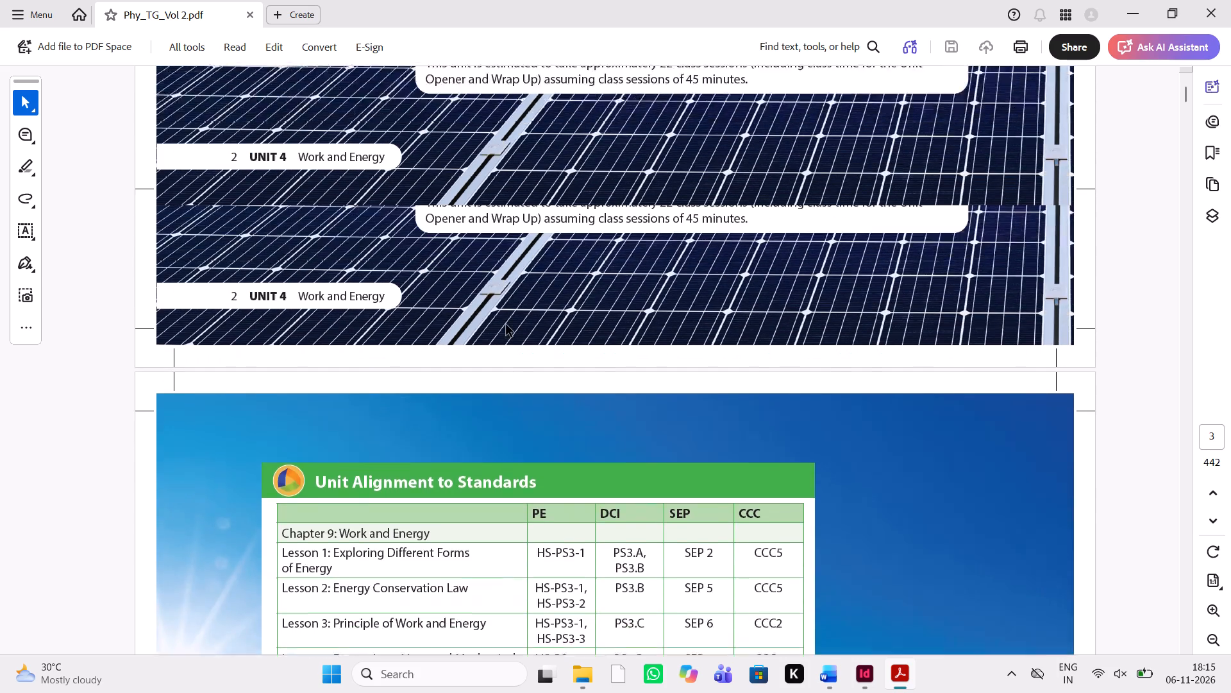
pyautogui.scroll(1, 506, 325)
pyautogui.scroll(-9, 506, 325)
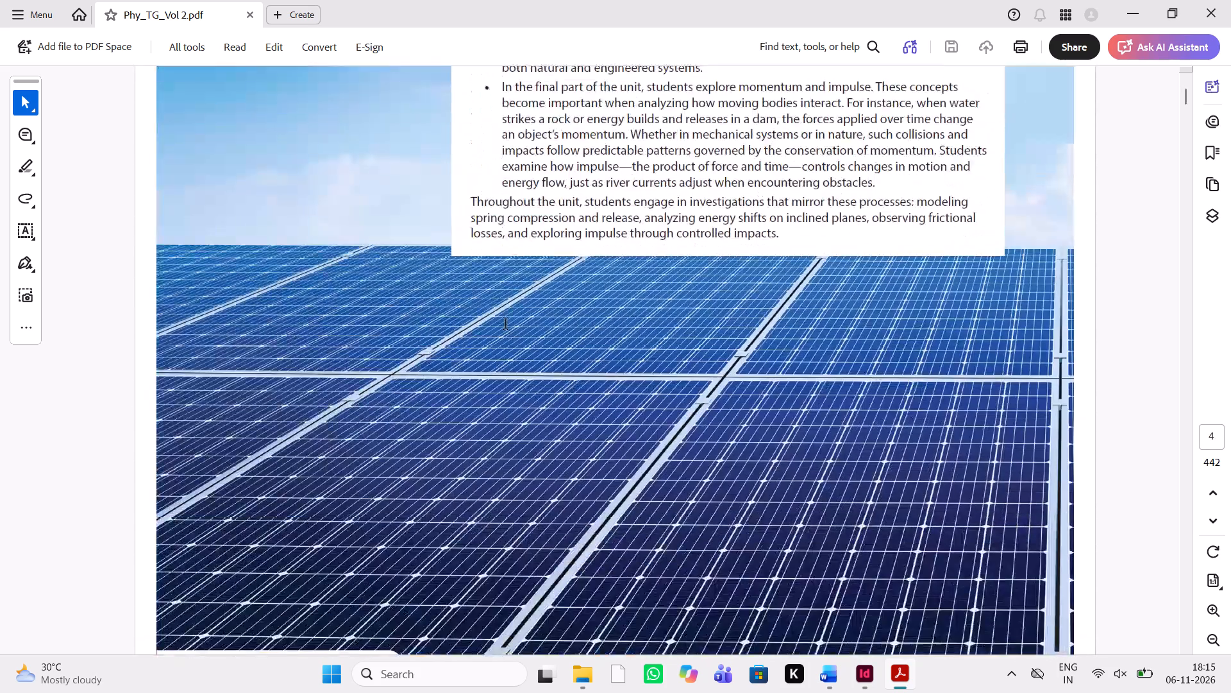
pyautogui.scroll(-11, 506, 325)
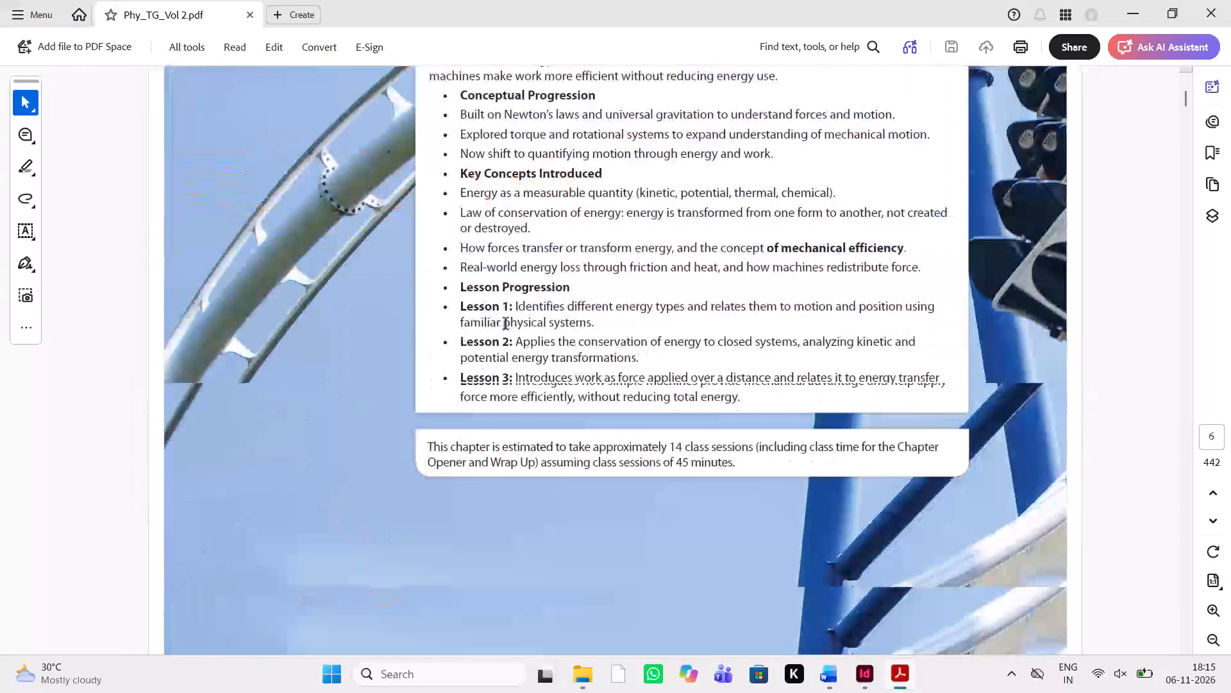
pyautogui.scroll(-11, 506, 325)
pyautogui.scroll(2, 506, 325)
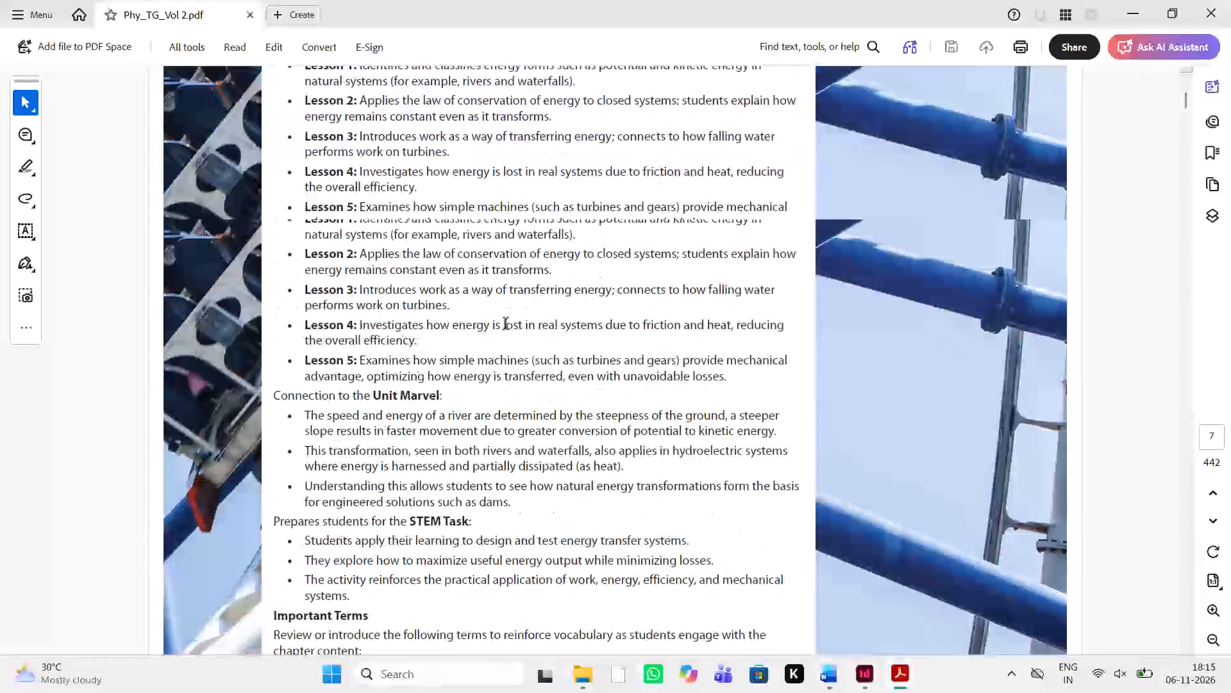
pyautogui.scroll(9, 506, 325)
pyautogui.scroll(-4, 506, 325)
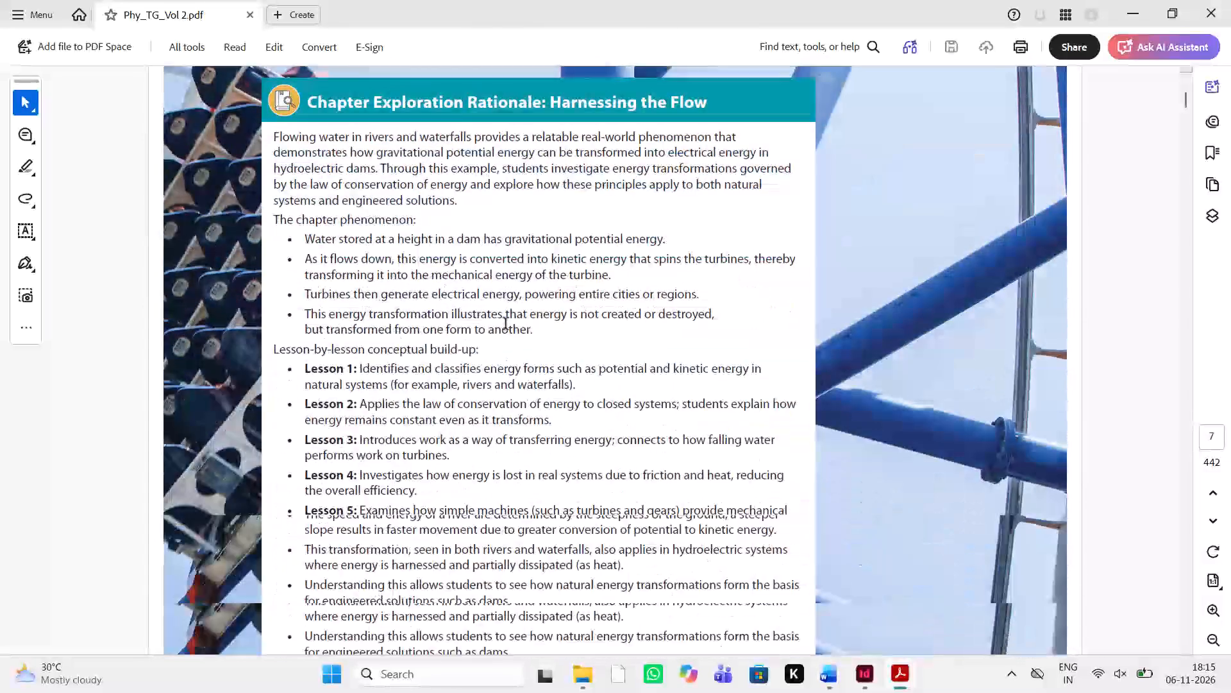
pyautogui.scroll(-9, 506, 325)
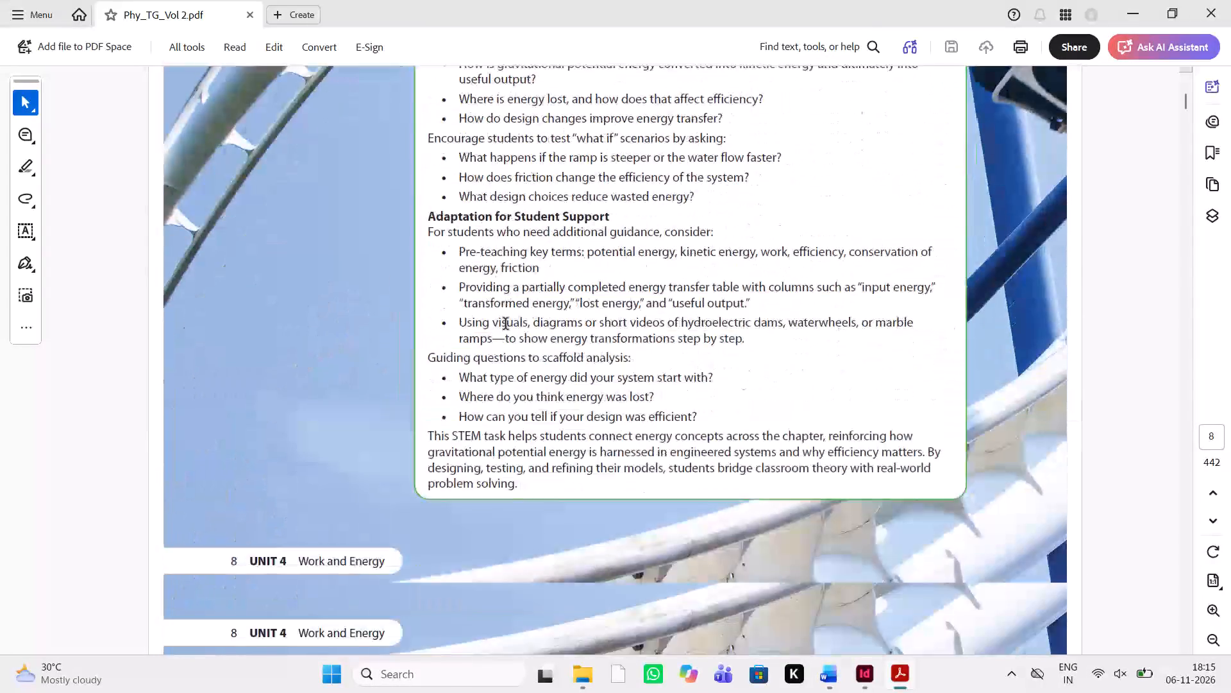
pyautogui.scroll(-8, 506, 325)
pyautogui.scroll(-2, 601, 322)
pyautogui.scroll(-3, 656, 397)
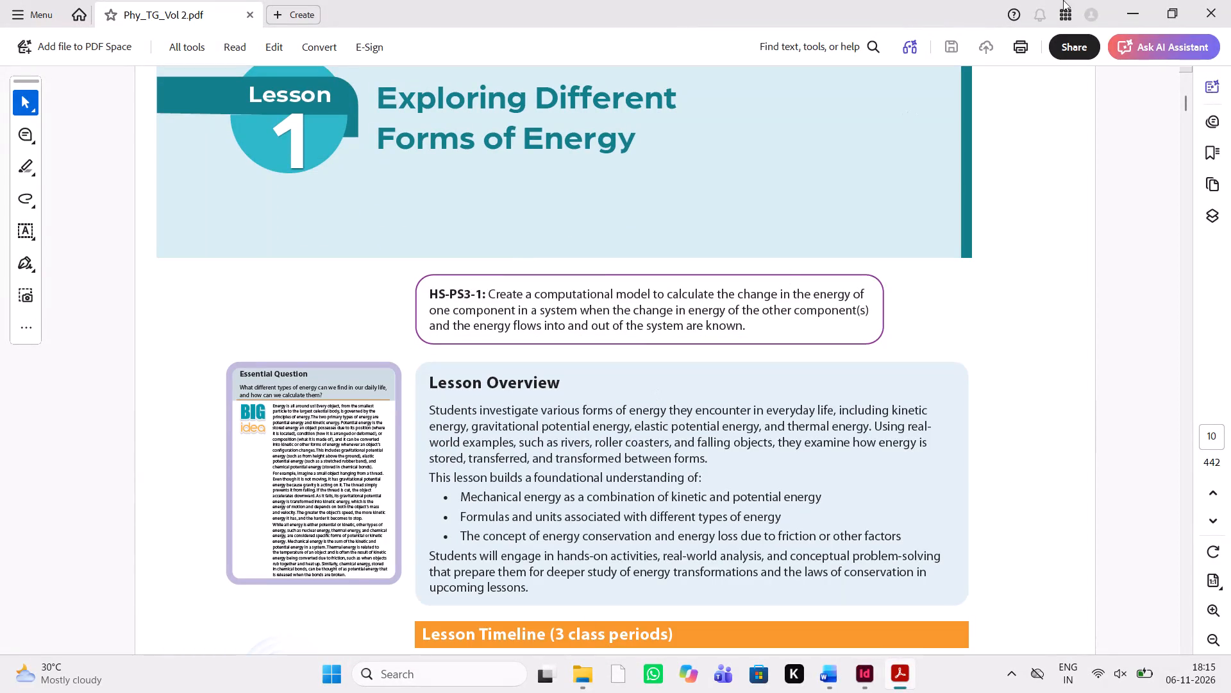
pyautogui.click(1228, 5)
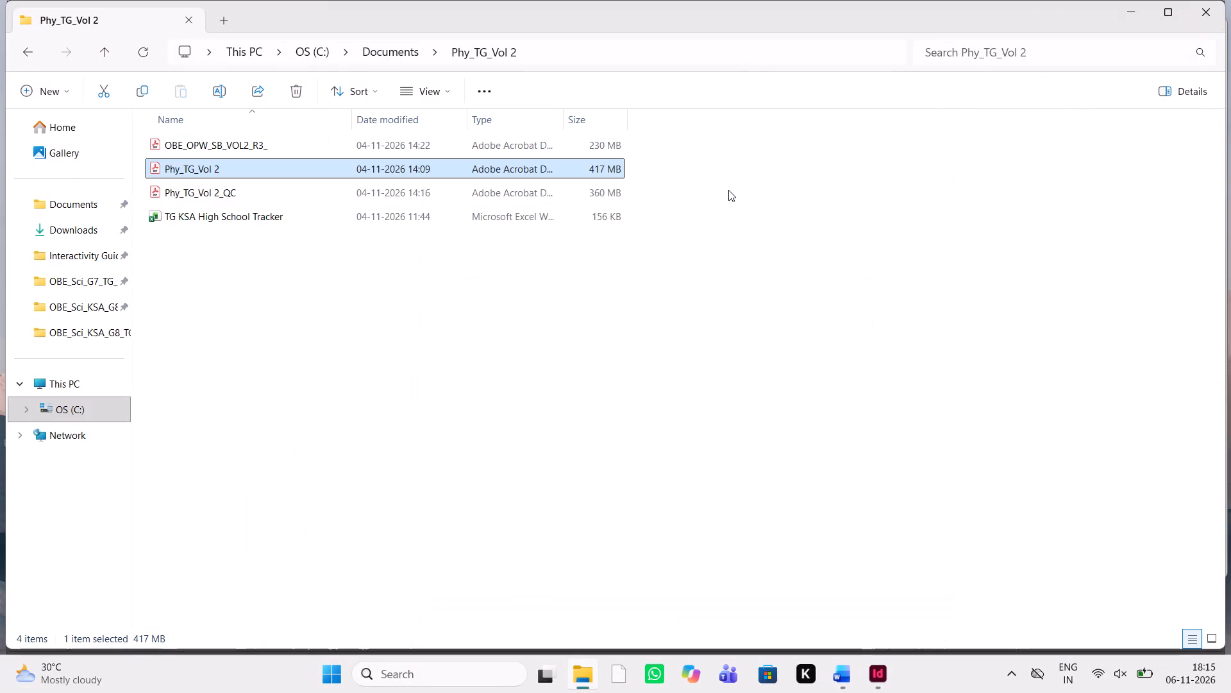
# Open the Grade 6 unit opener PDF OBE_Sci_KSA_G6_TG_U9_UO from the GRADE-6 folder within SCIENCE FILES.
pyautogui.click(374, 55)
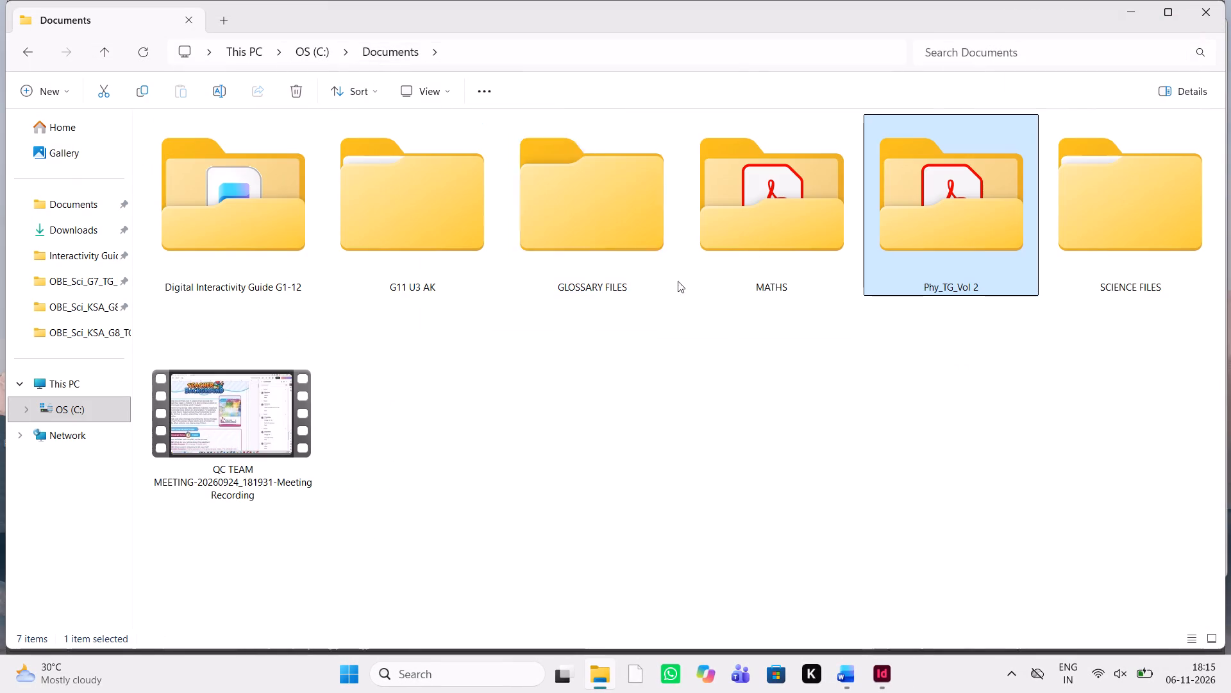
pyautogui.doubleClick(1075, 270)
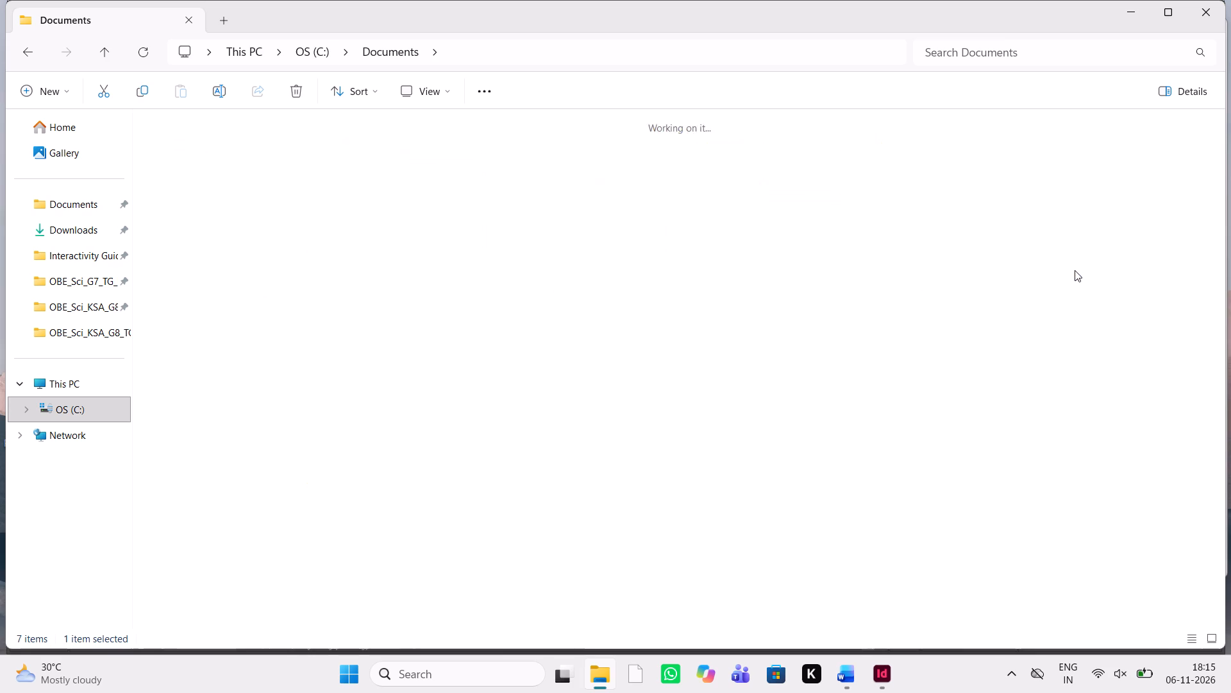
pyautogui.doubleClick(619, 216)
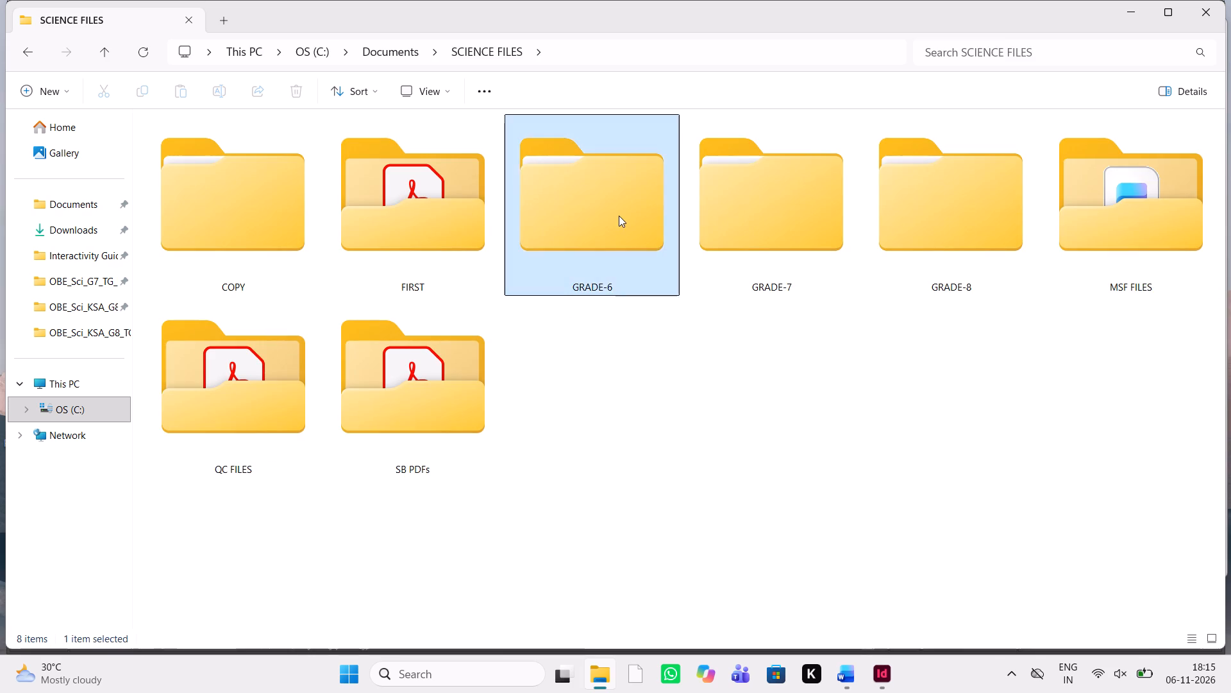
pyautogui.doubleClick(272, 164)
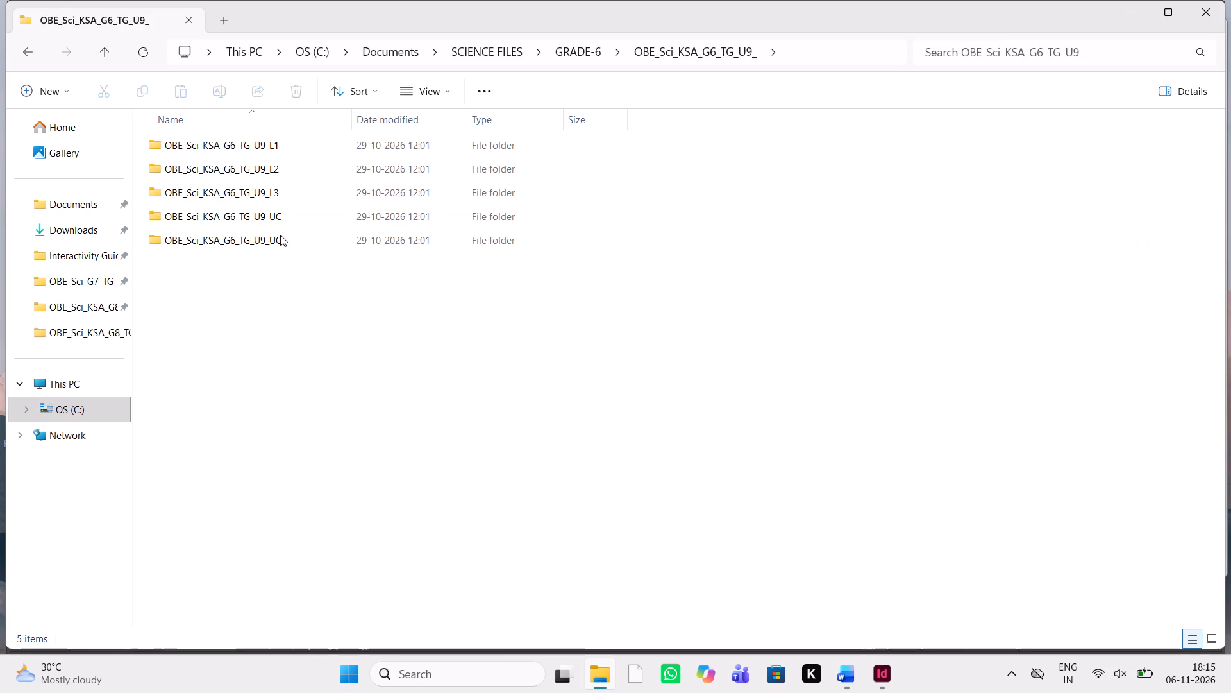
pyautogui.doubleClick(280, 235)
pyautogui.doubleClick(281, 236)
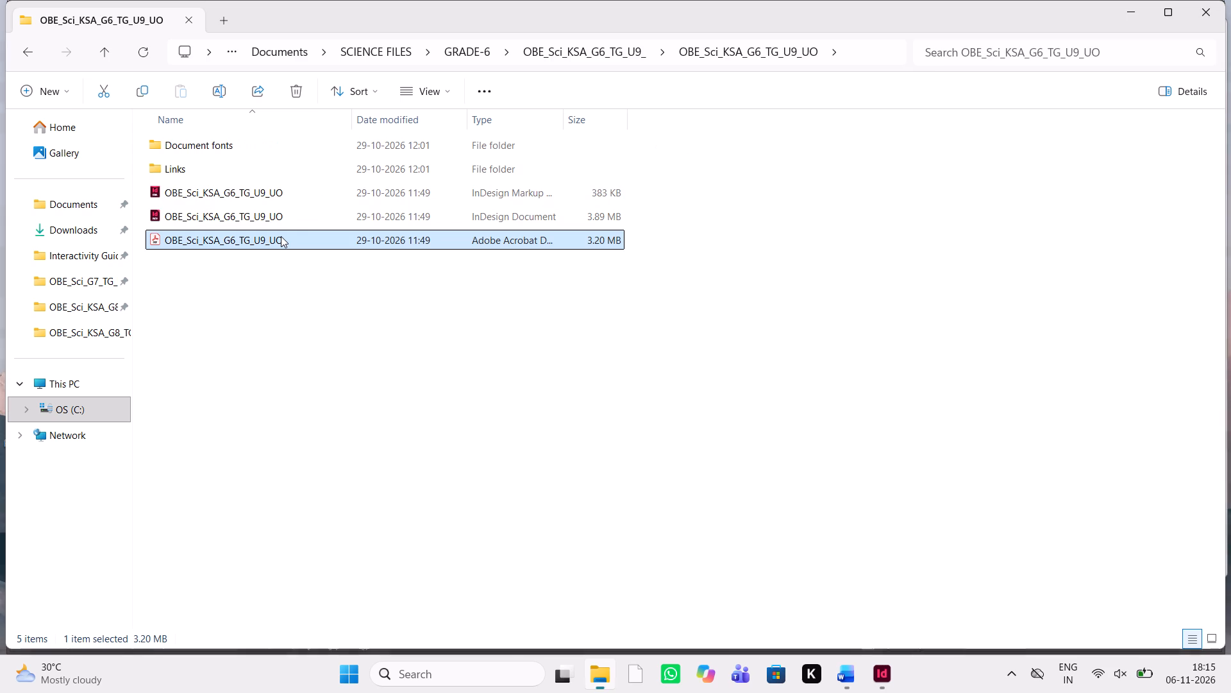
# Examine the Grade 6 unit opener PDF's page layout, especially Unit Alignment to Standards and the teacher planning table, and close the PDF.
pyautogui.scroll(-1, 469, 302)
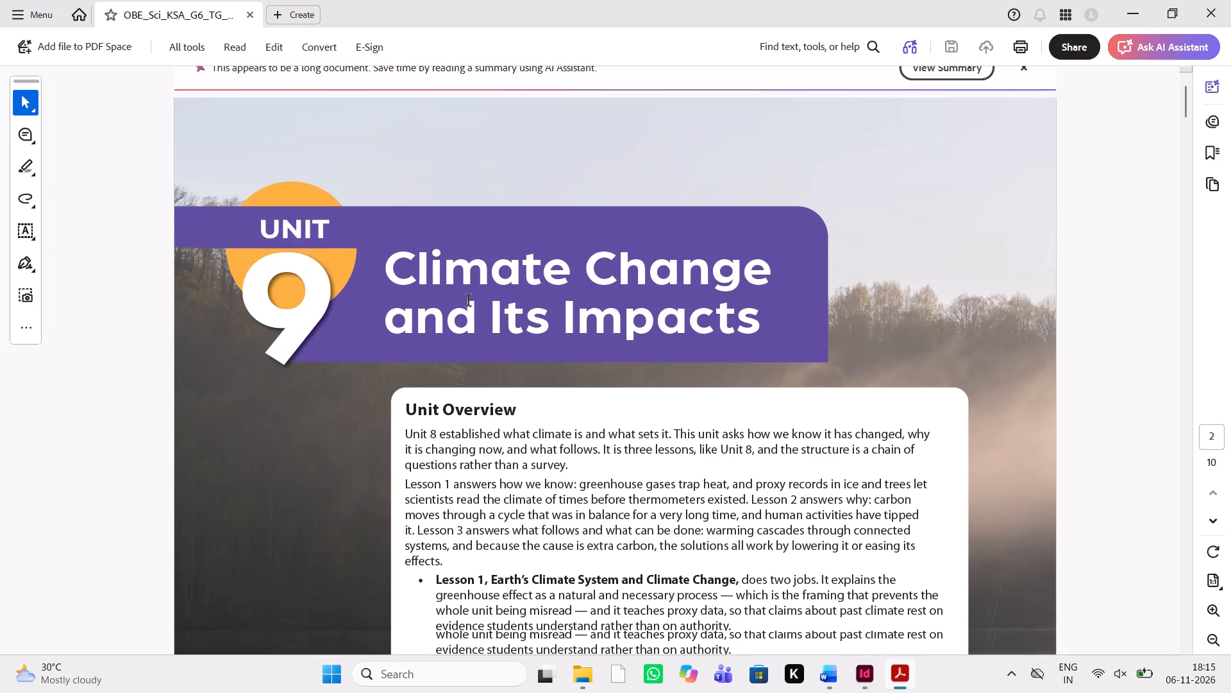
pyautogui.scroll(-8, 469, 302)
pyautogui.scroll(1, 469, 302)
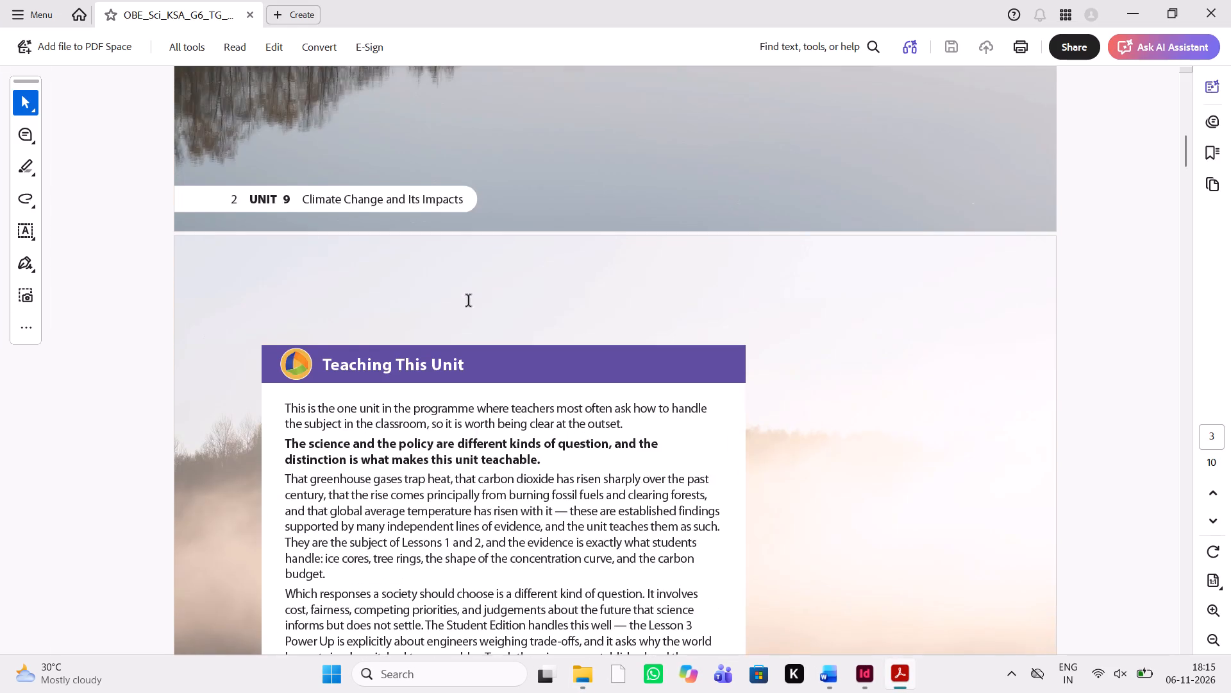
pyautogui.scroll(1, 469, 302)
pyautogui.scroll(-8, 469, 302)
pyautogui.scroll(8, 469, 302)
pyautogui.scroll(-2, 469, 302)
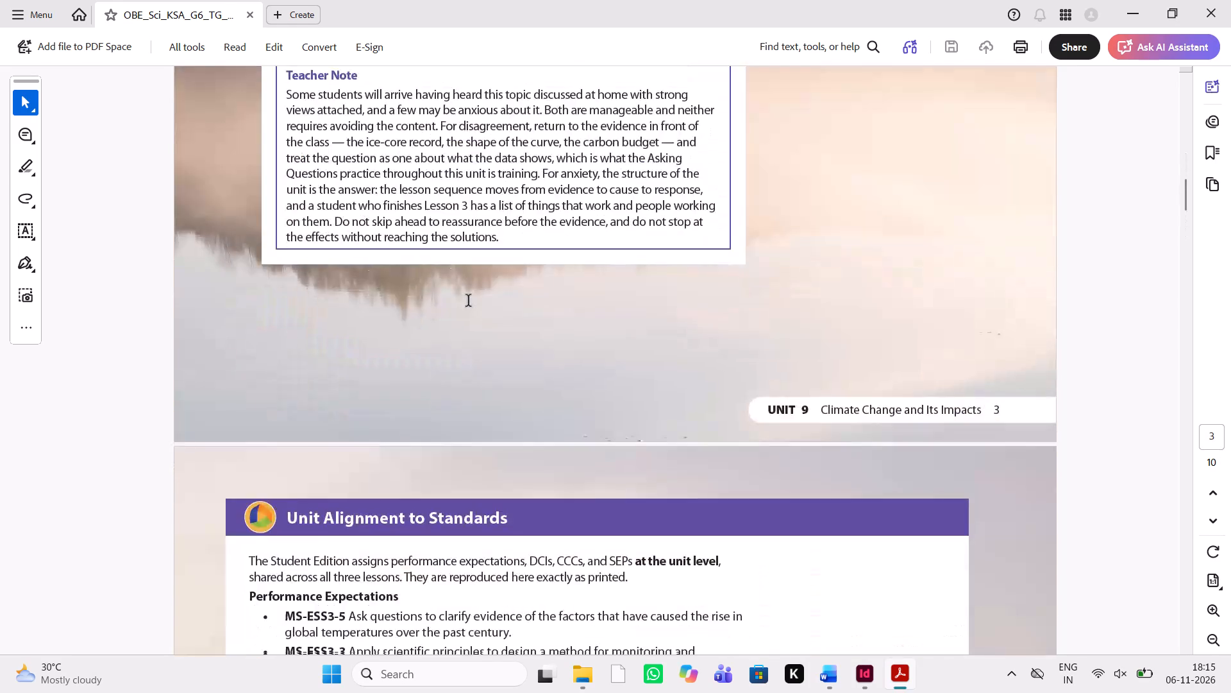
pyautogui.scroll(-4, 469, 302)
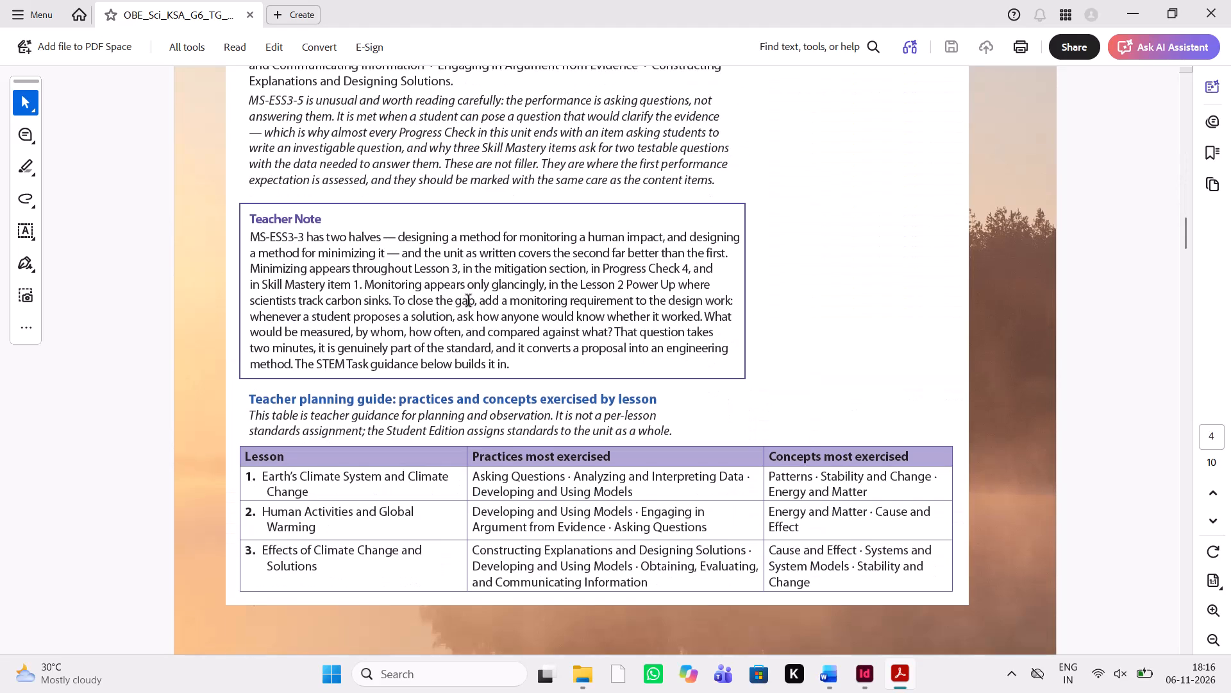
pyautogui.scroll(3, 469, 302)
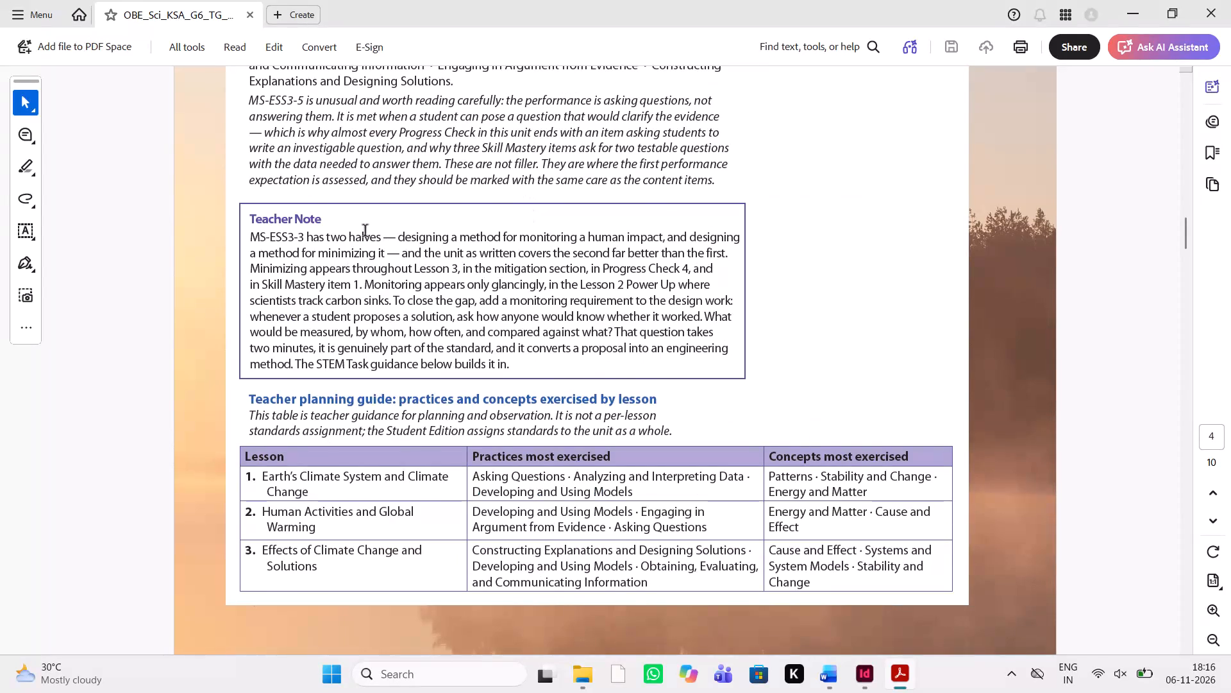
pyautogui.scroll(3, 448, 321)
pyautogui.scroll(-1, 448, 321)
pyautogui.scroll(6, 448, 321)
pyautogui.scroll(-2, 448, 321)
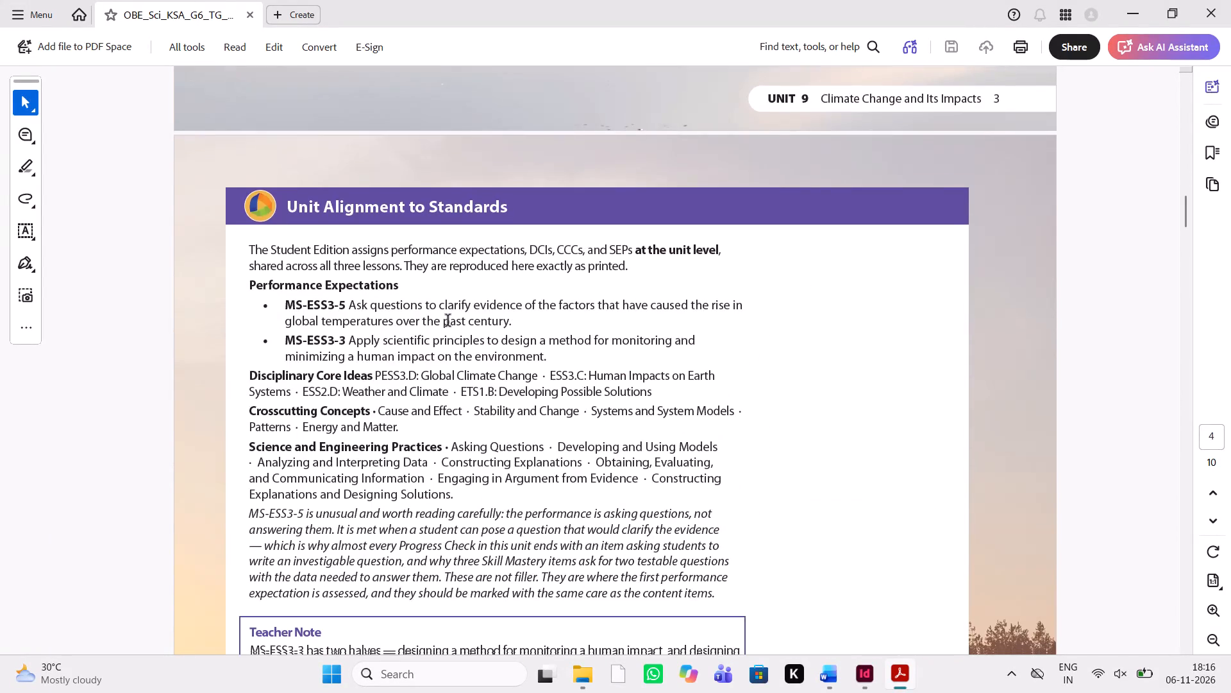
pyautogui.scroll(-3, 448, 321)
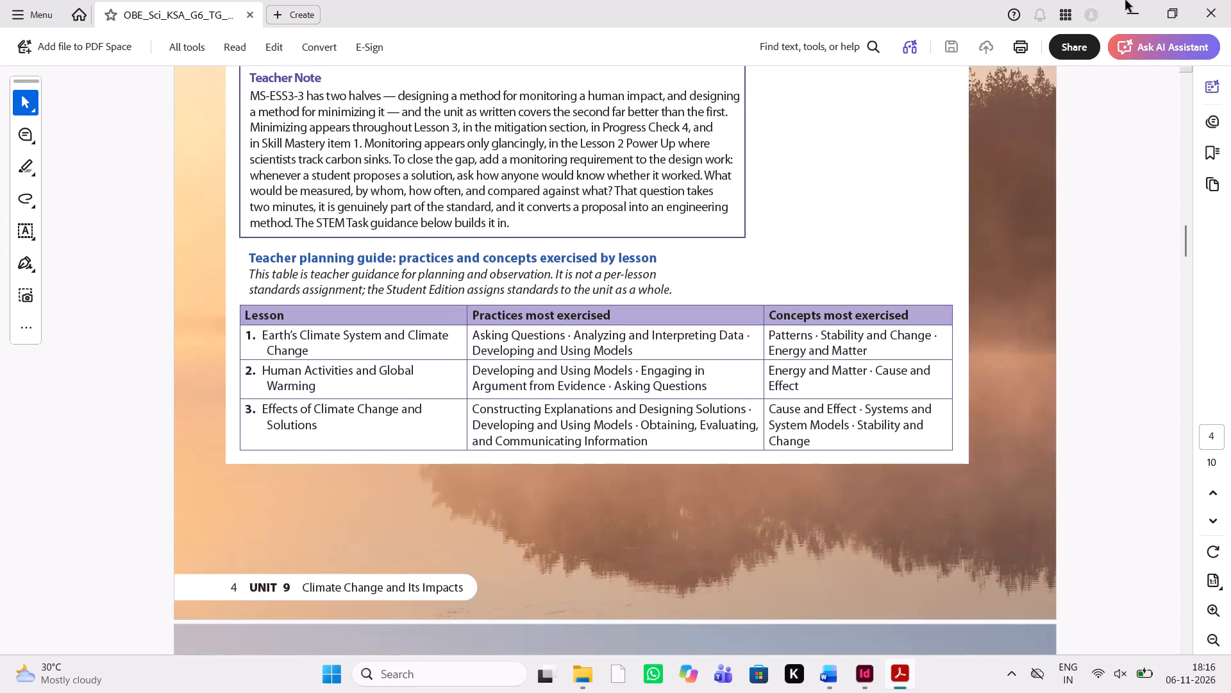
pyautogui.click(1215, 24)
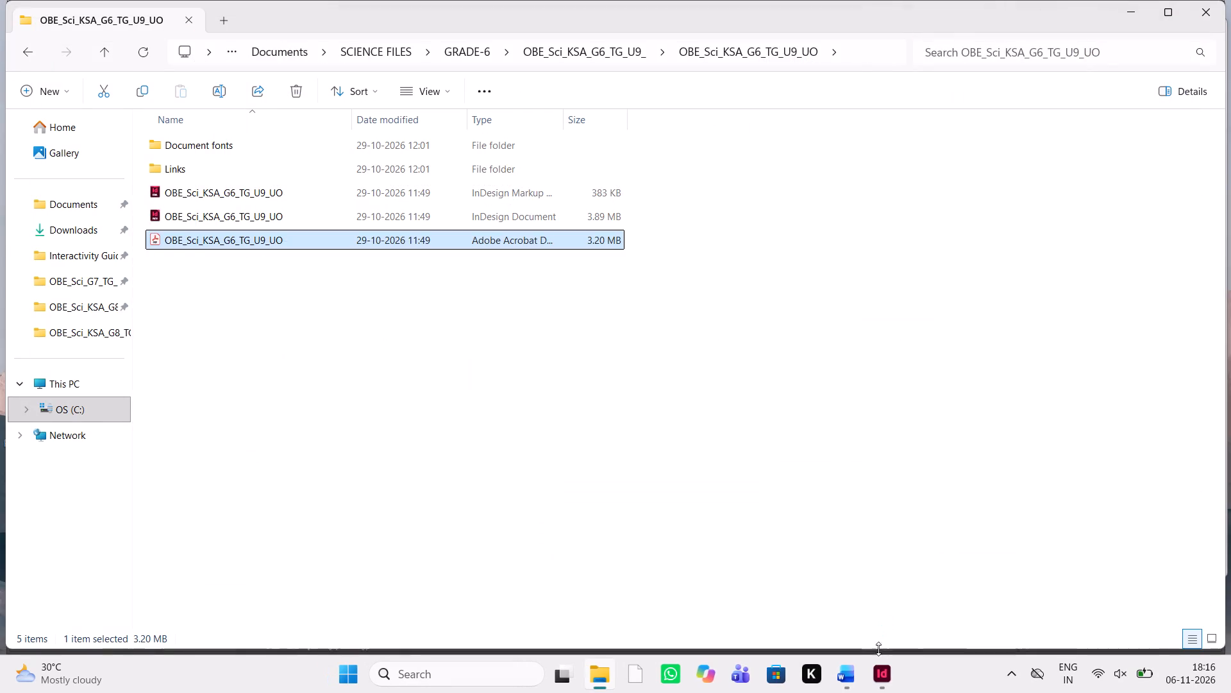
# Switch to the unit opener in InDesign and select the full-spread text frame covering pages 4 and 5.
pyautogui.click(873, 680)
pyautogui.hscroll(-1, 735, 487)
pyautogui.scroll(-1, 735, 487)
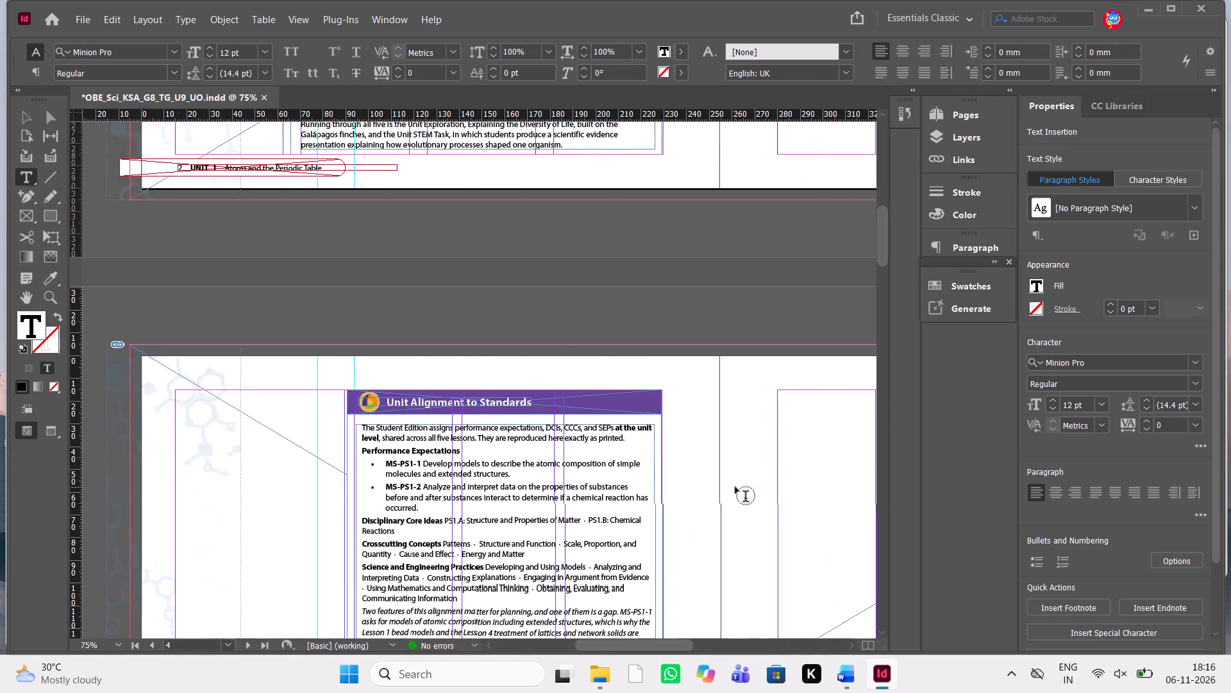
pyautogui.scroll(-1, 735, 487)
pyautogui.click(308, 252)
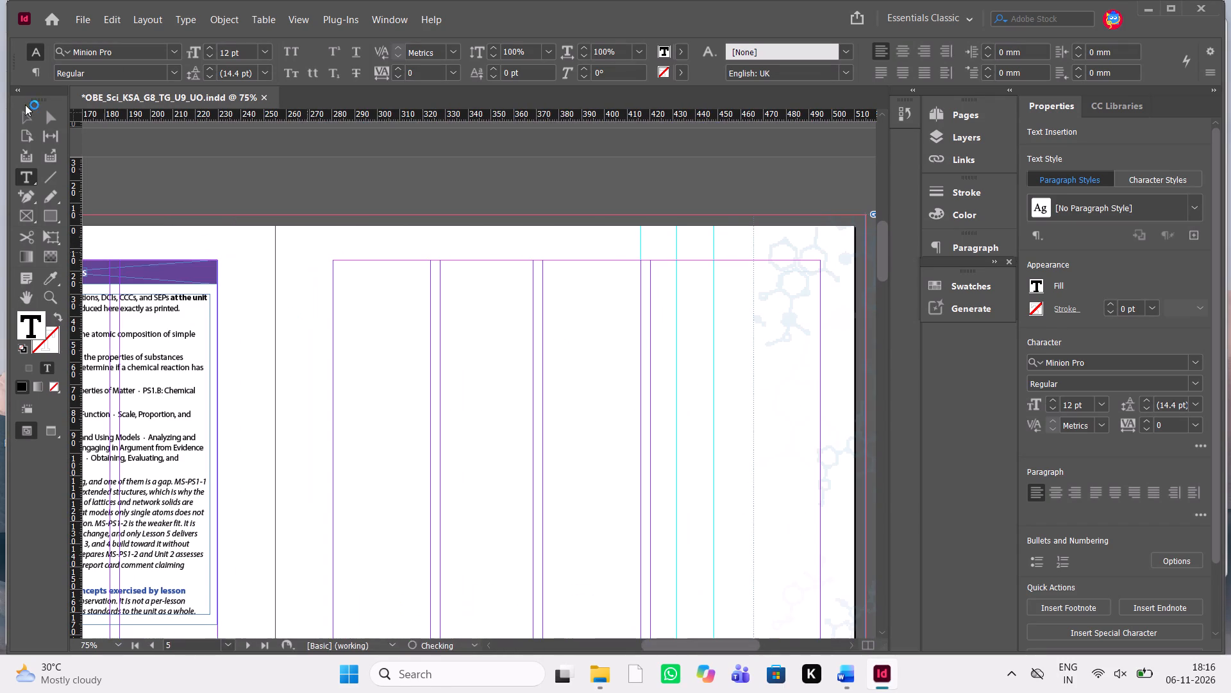
pyautogui.click(26, 116)
pyautogui.hscroll(2, 228, 215)
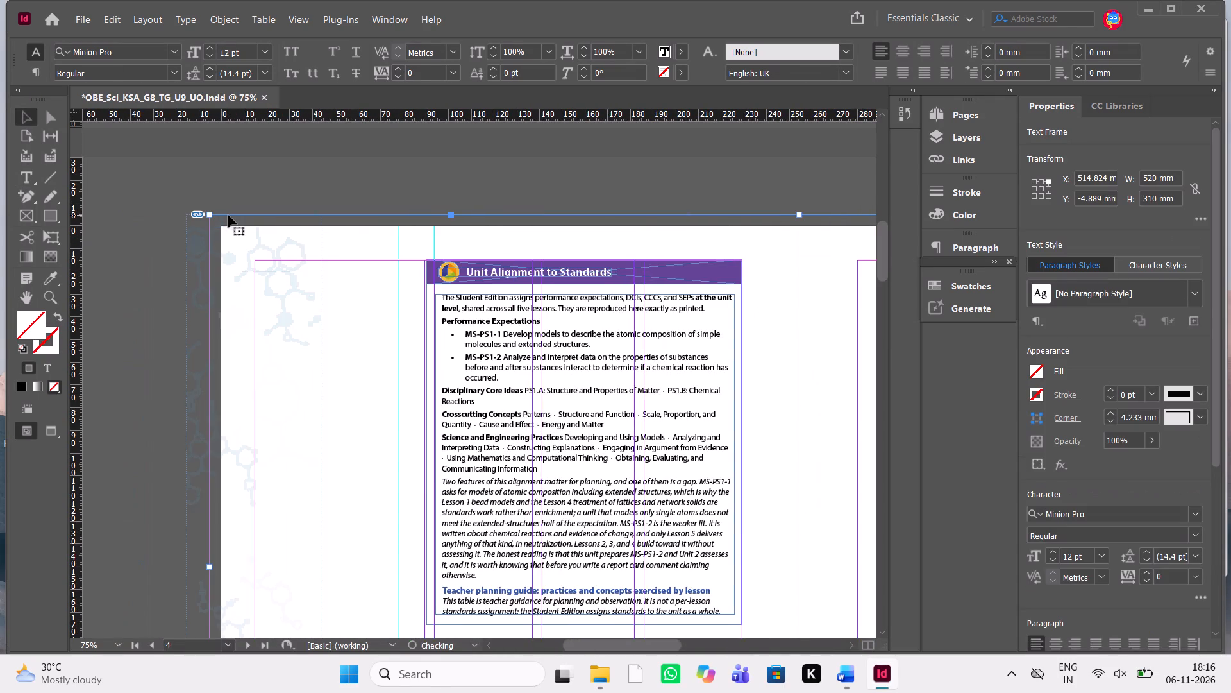
pyautogui.click(364, 241)
pyautogui.click(473, 341)
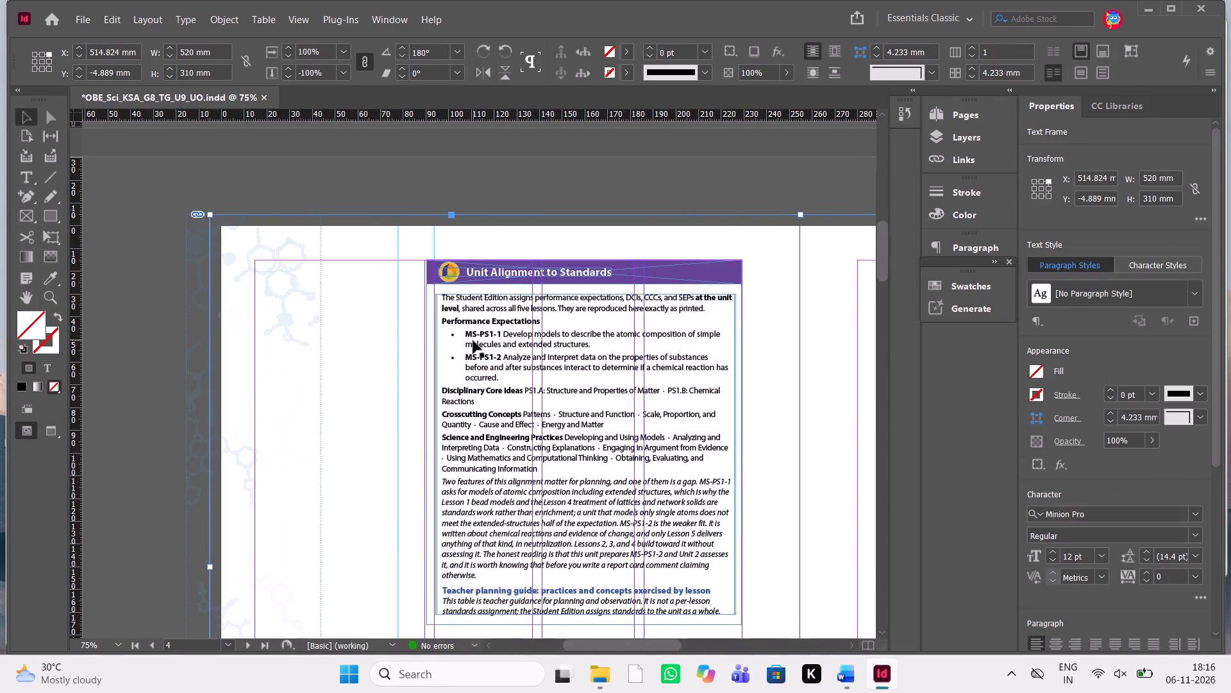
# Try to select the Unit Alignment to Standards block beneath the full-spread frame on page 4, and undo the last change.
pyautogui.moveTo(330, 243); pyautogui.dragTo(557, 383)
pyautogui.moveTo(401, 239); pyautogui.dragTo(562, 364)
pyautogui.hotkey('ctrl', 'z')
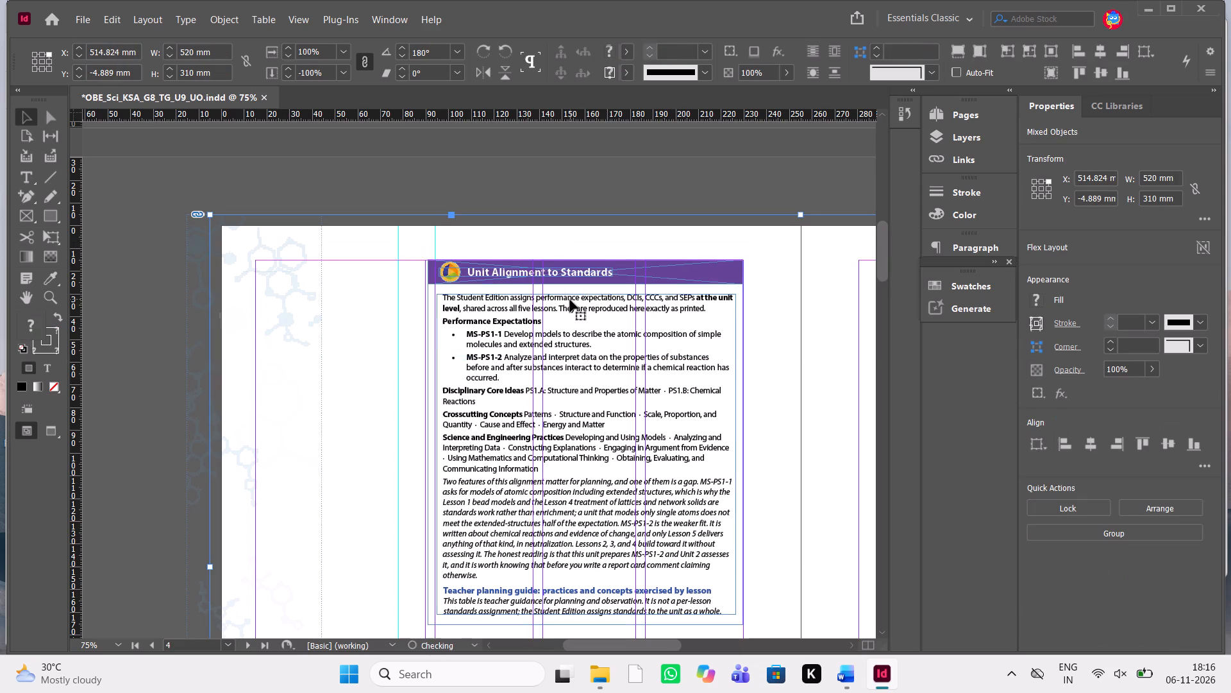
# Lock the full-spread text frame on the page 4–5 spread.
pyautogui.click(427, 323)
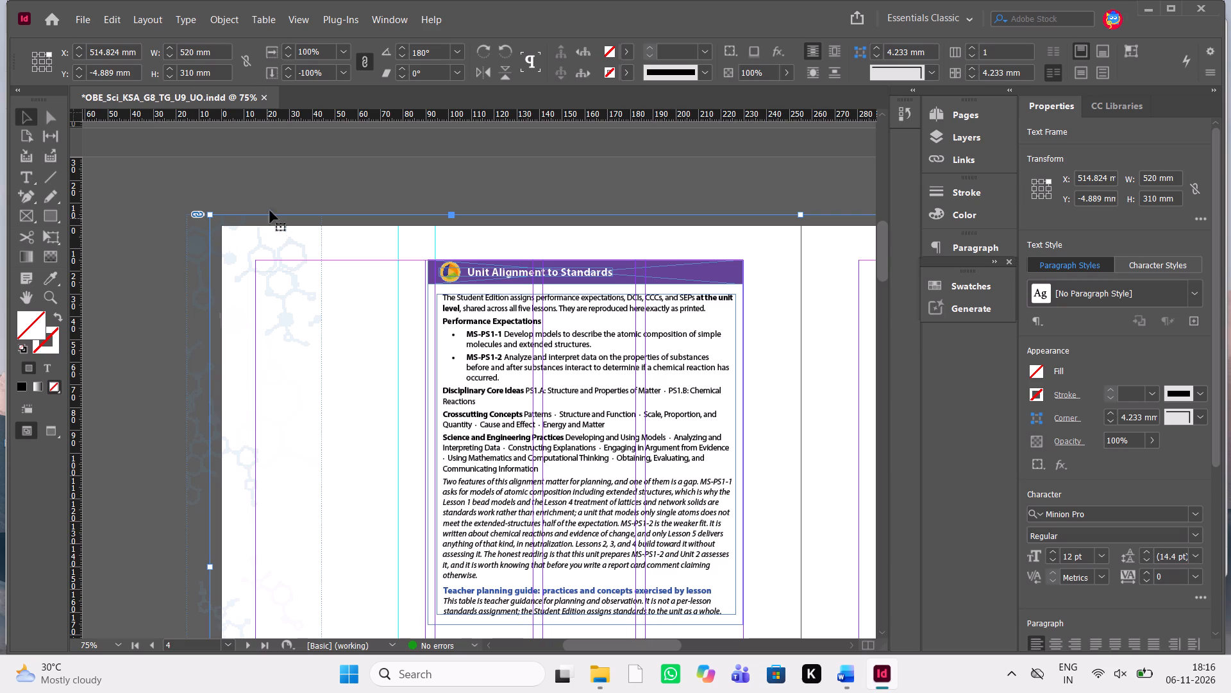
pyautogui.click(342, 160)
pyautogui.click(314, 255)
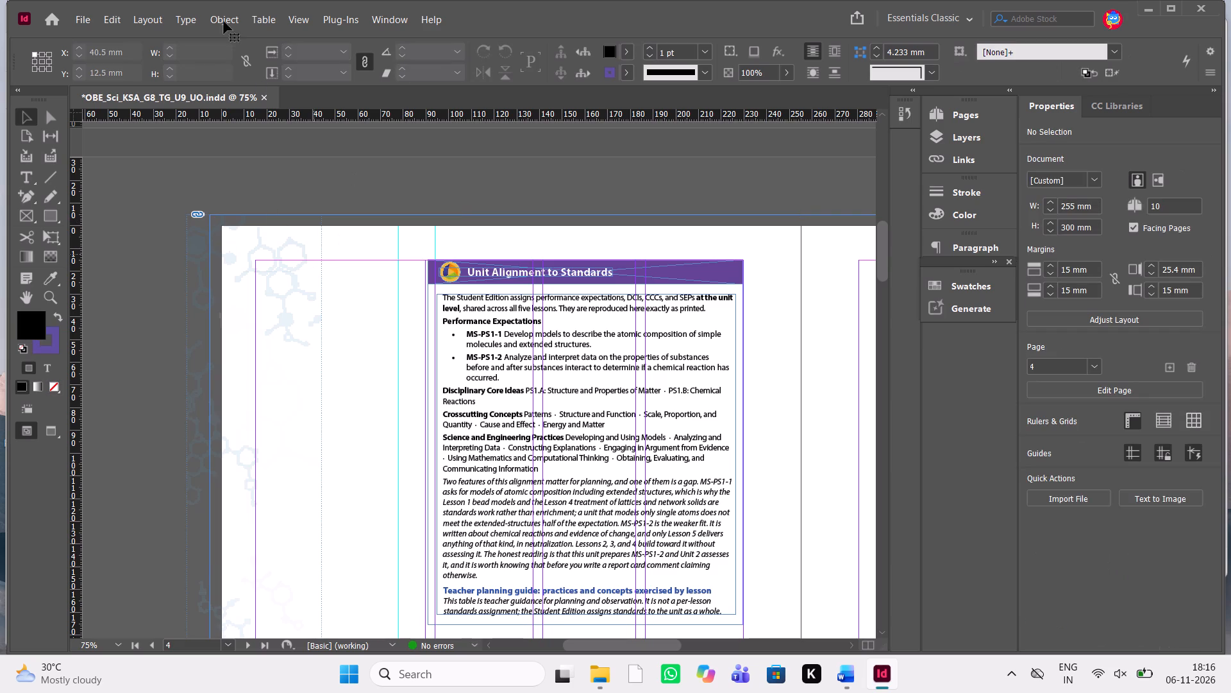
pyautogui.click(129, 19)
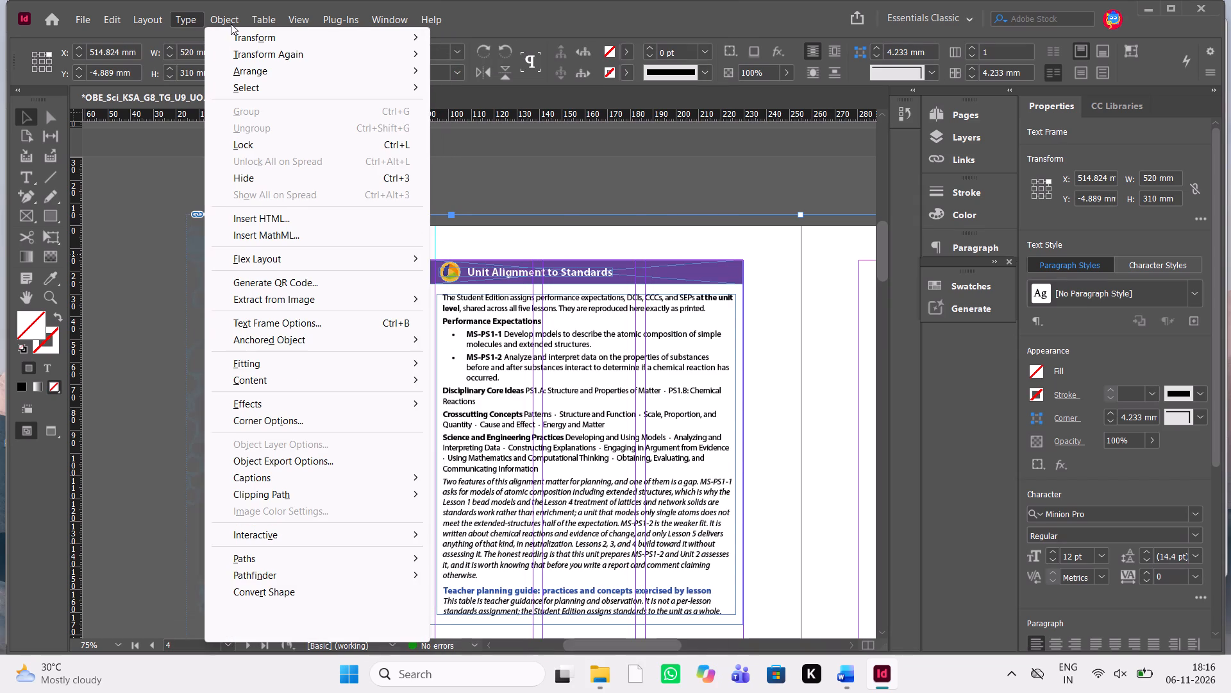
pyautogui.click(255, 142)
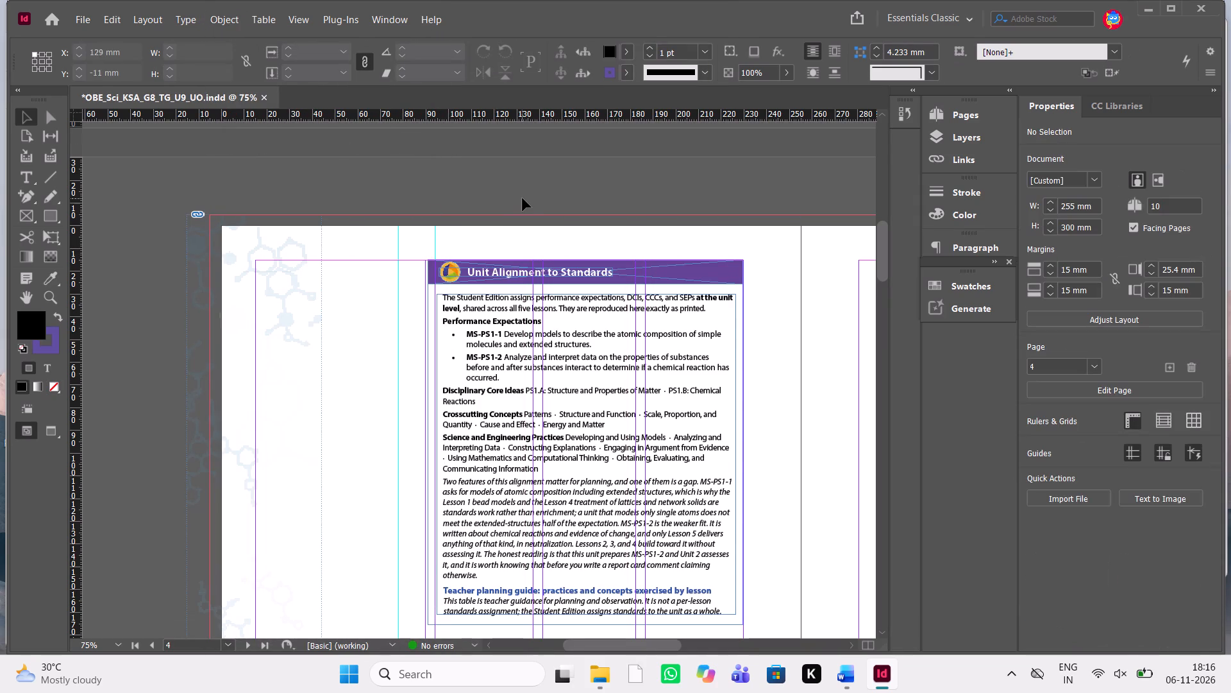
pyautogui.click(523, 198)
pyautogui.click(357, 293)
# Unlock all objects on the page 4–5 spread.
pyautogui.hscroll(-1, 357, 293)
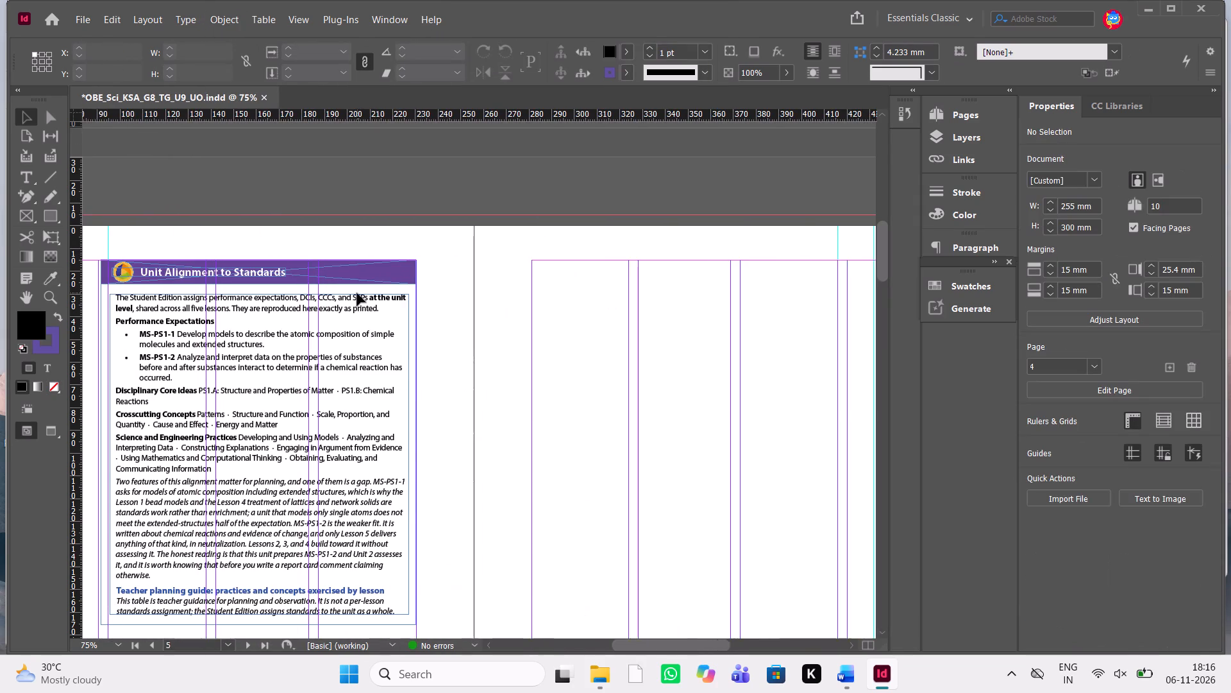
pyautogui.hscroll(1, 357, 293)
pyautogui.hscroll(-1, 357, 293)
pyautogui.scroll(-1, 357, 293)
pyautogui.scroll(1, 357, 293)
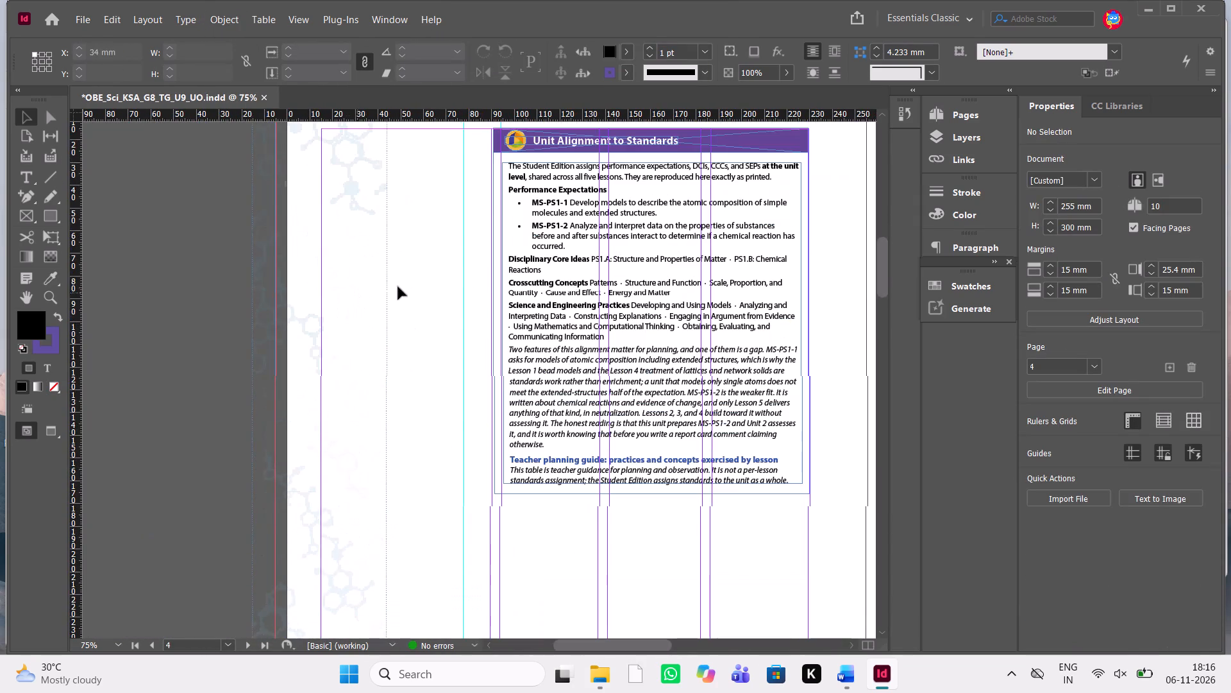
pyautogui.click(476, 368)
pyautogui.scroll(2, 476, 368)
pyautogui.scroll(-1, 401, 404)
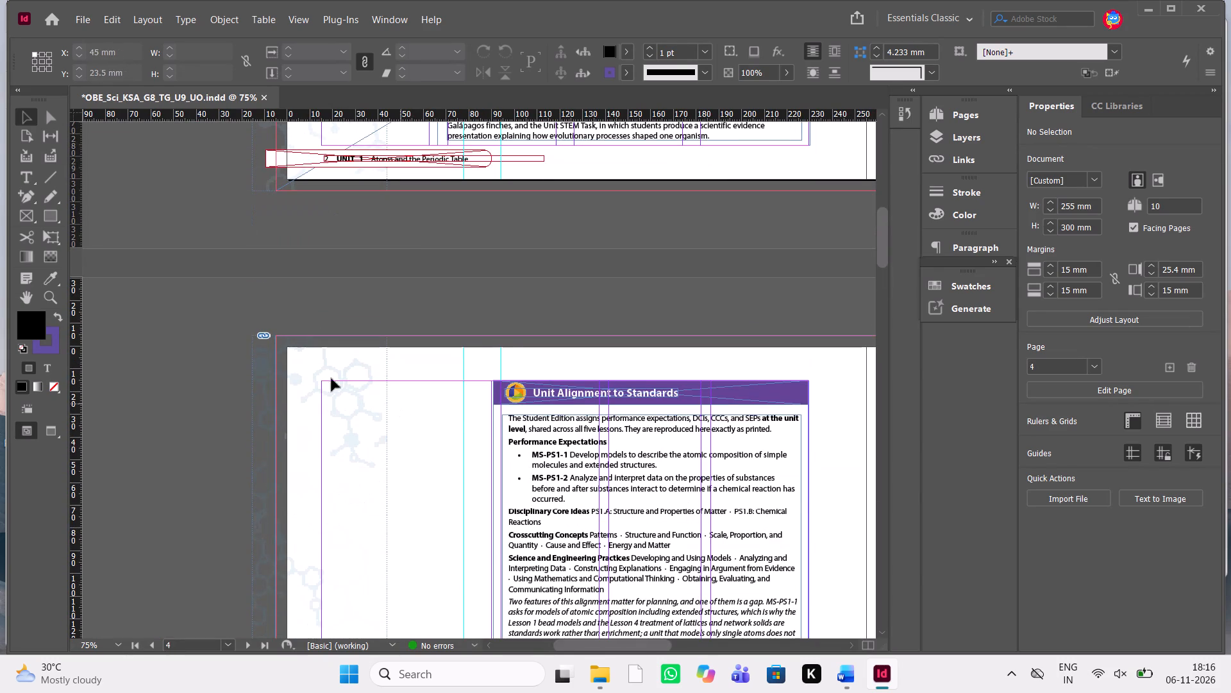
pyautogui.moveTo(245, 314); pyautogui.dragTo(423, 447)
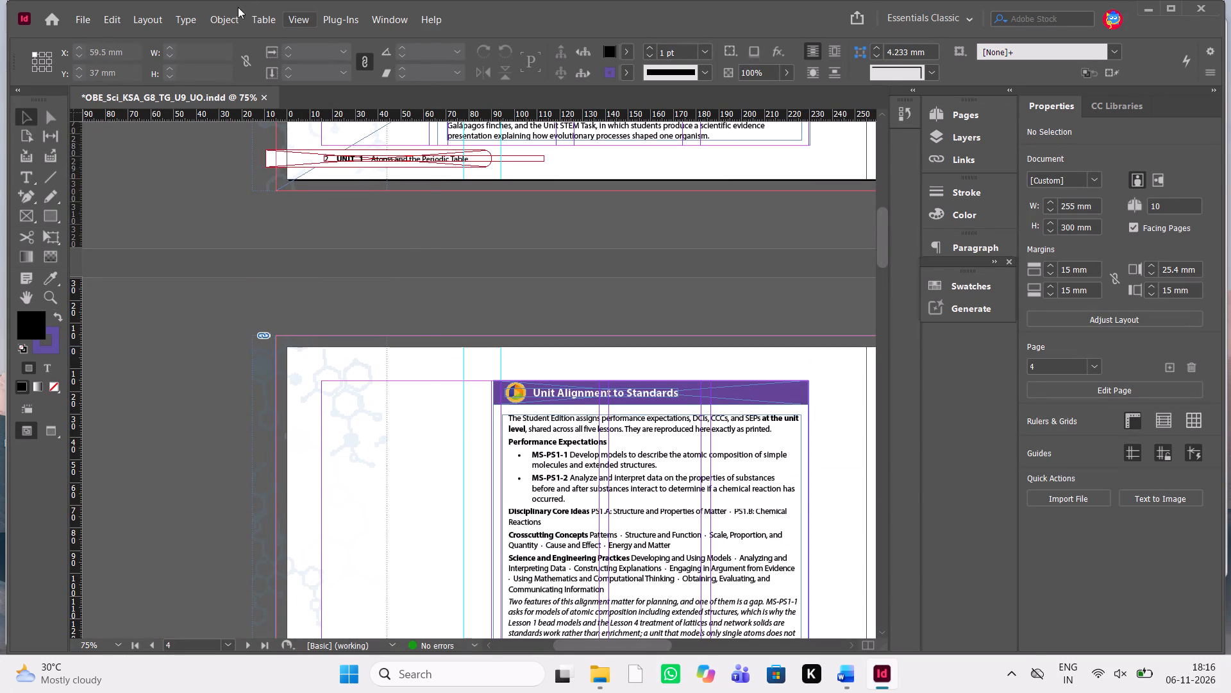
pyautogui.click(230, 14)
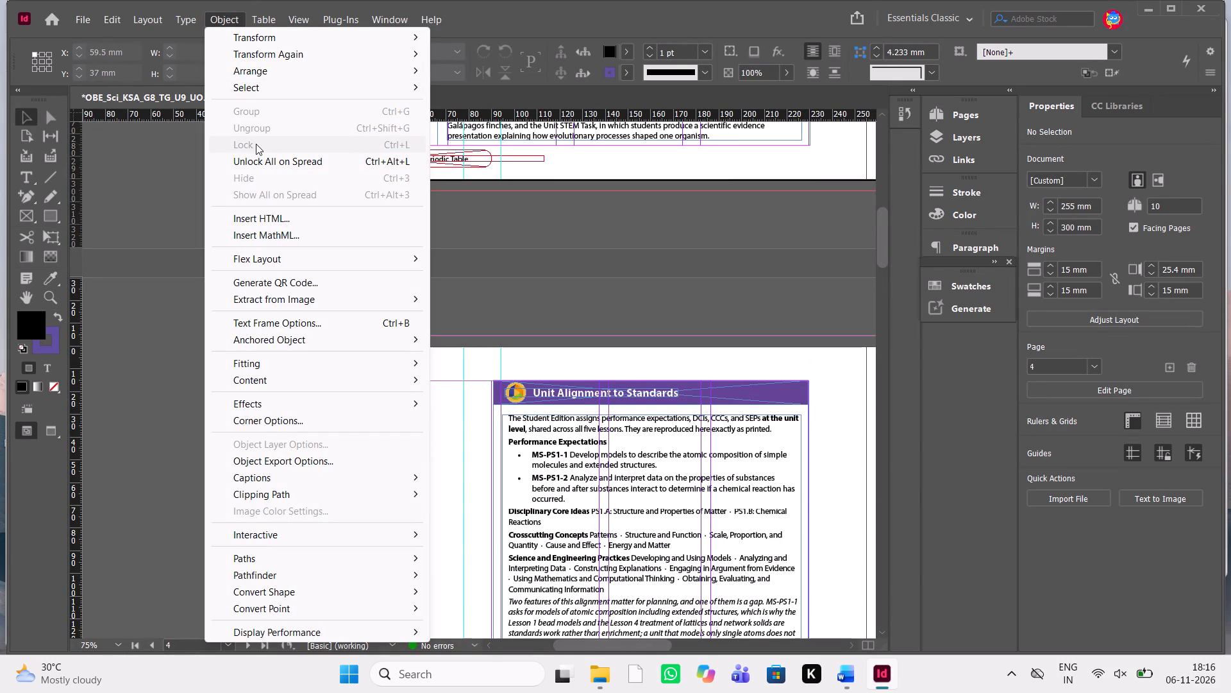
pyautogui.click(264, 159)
# Copy the empty full-spread frame from the page 2–3 spread.
pyautogui.hscroll(-1, 382, 273)
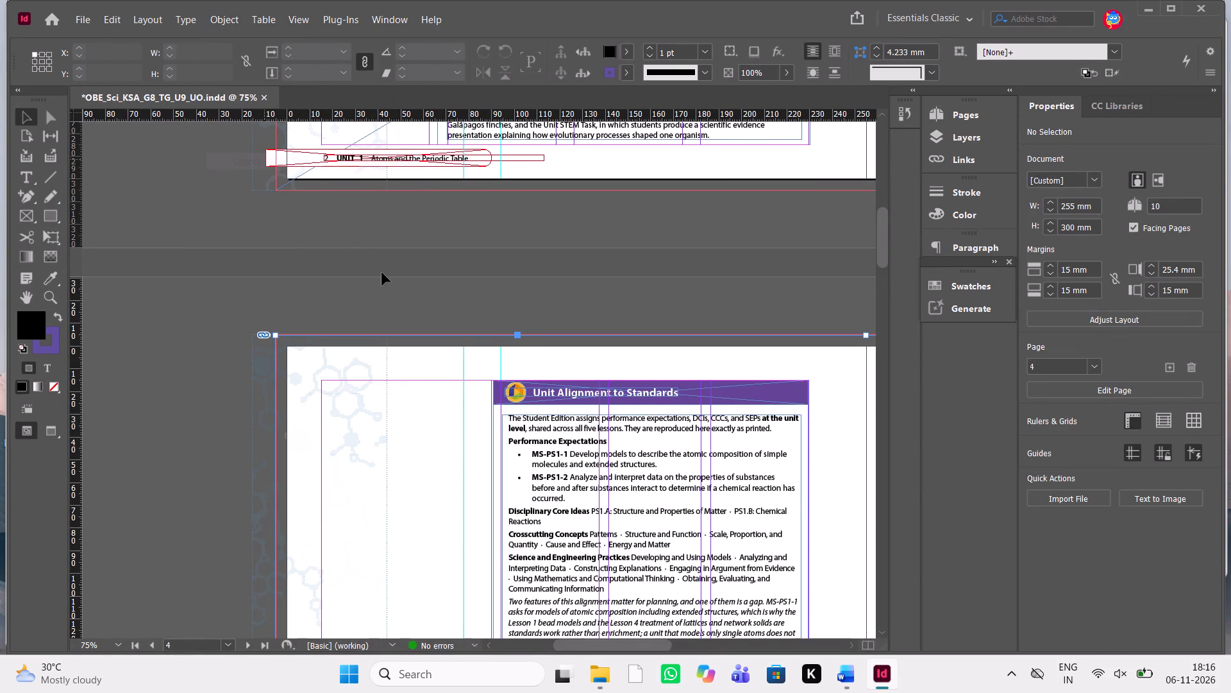
pyautogui.hscroll(-1, 382, 273)
pyautogui.scroll(-1, 382, 273)
pyautogui.scroll(2, 382, 273)
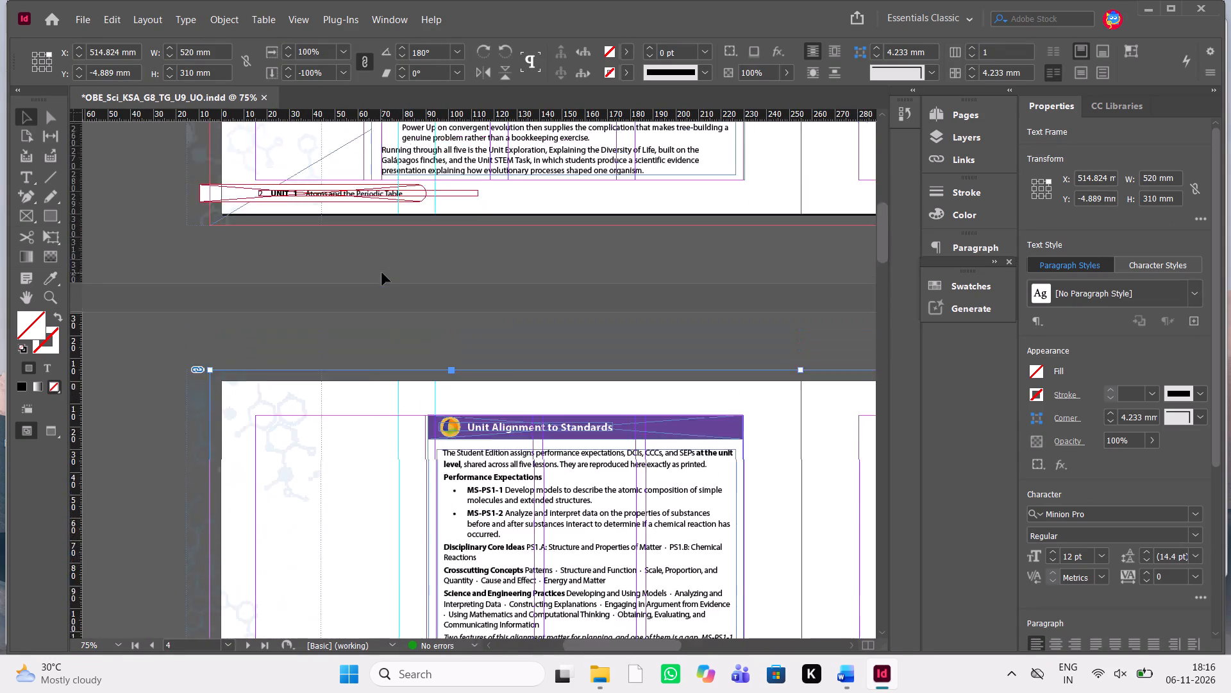
pyautogui.scroll(2, 382, 273)
pyautogui.scroll(-3, 382, 273)
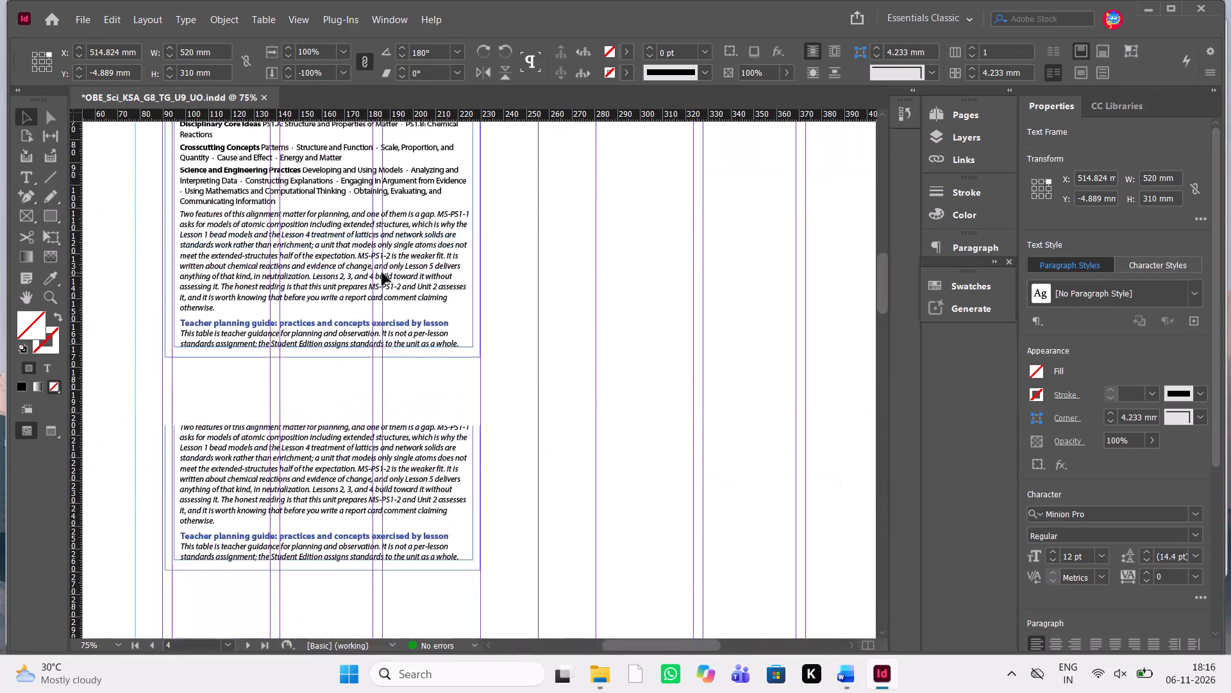
pyautogui.scroll(-1, 382, 273)
pyautogui.scroll(3, 382, 273)
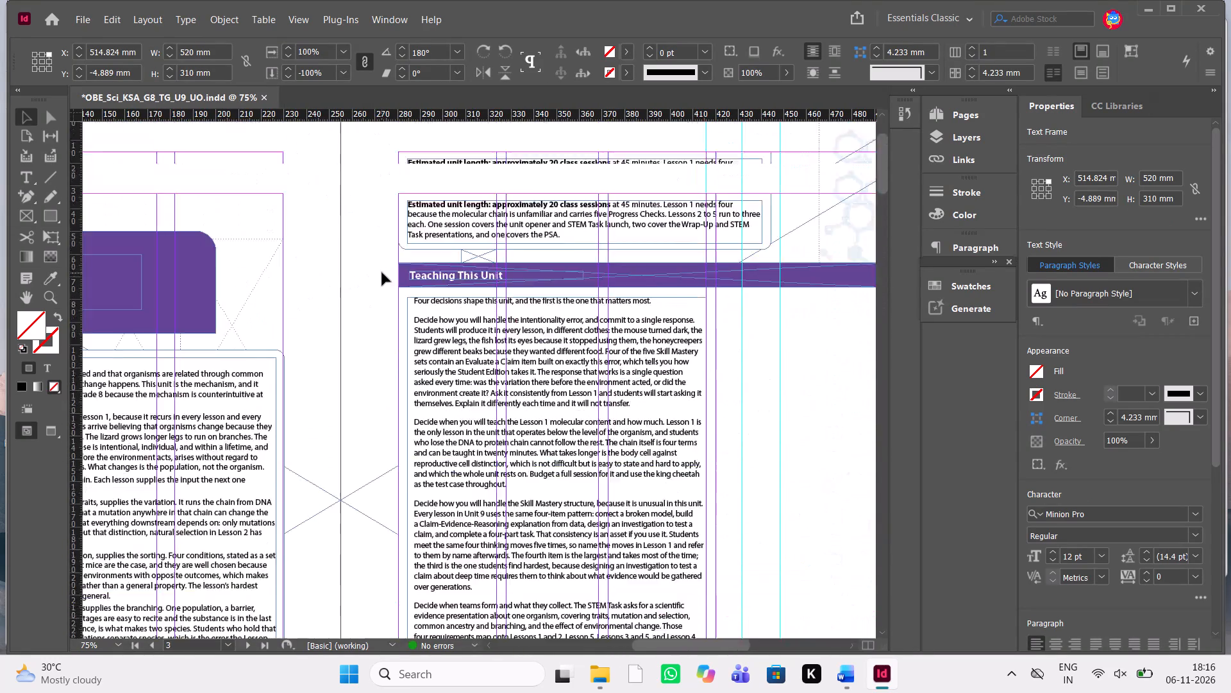
pyautogui.scroll(5, 382, 273)
pyautogui.scroll(-1, 382, 273)
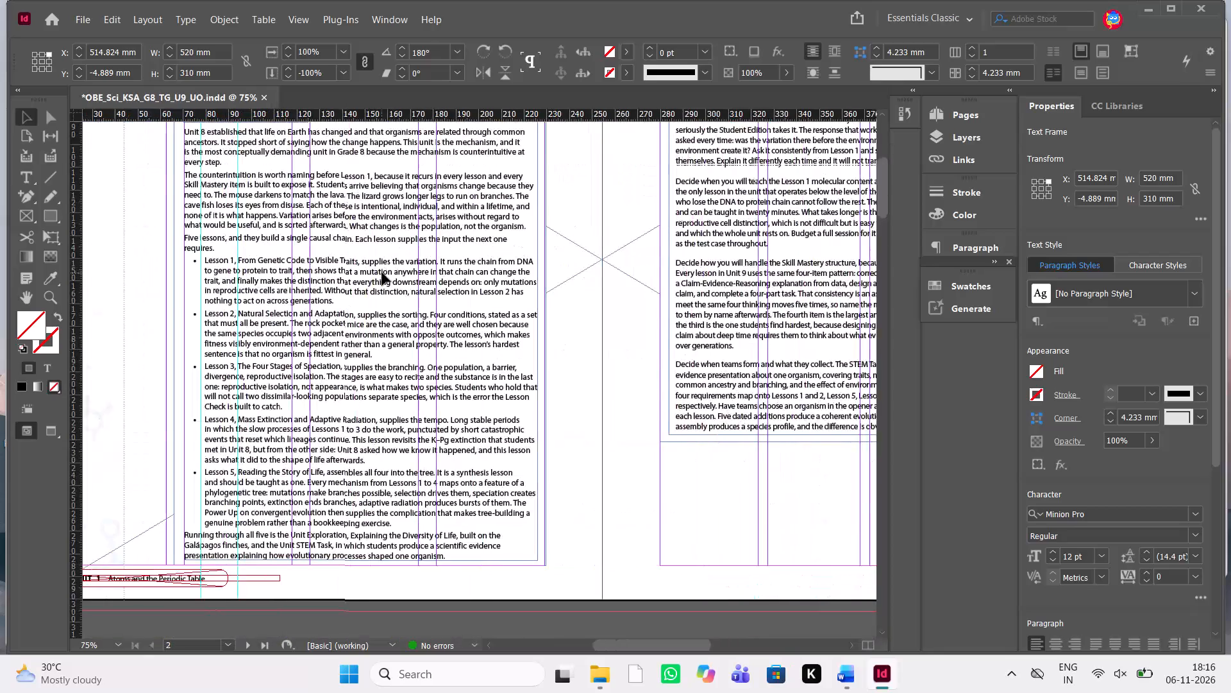
pyautogui.scroll(-1, 382, 273)
pyautogui.click(629, 384)
pyautogui.scroll(1, 629, 384)
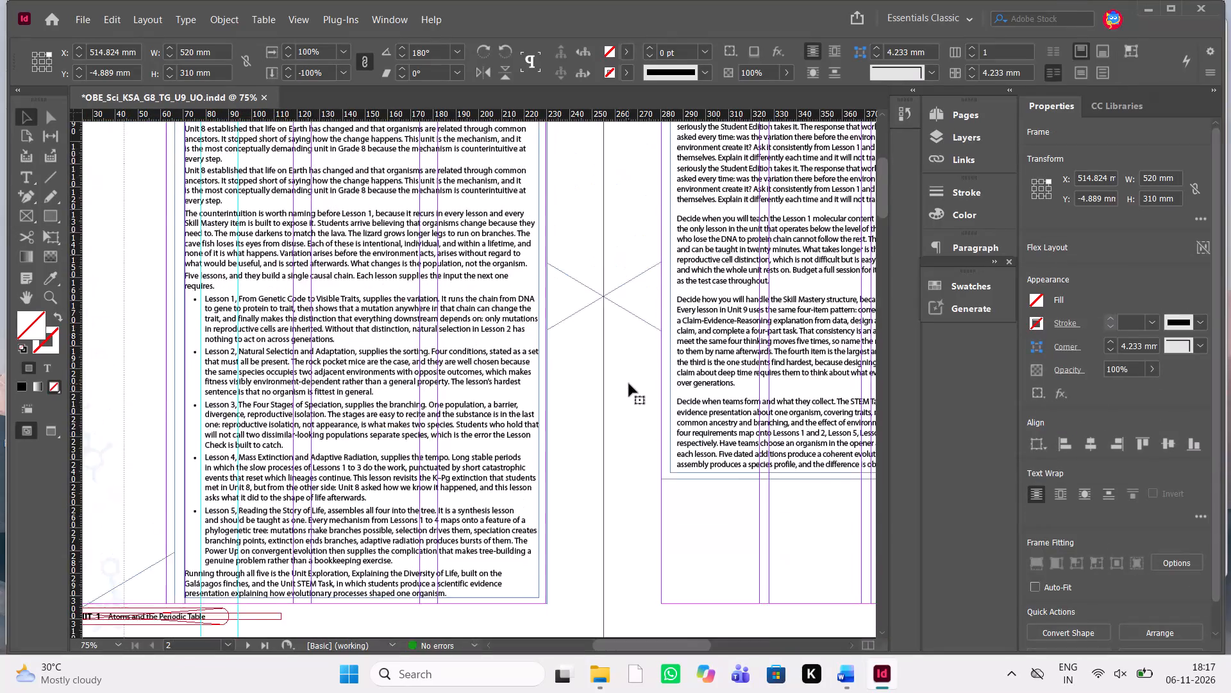
pyautogui.scroll(1, 629, 384)
pyautogui.scroll(-1, 629, 384)
pyautogui.hotkey('ctrl', 'c')
pyautogui.hotkey('ctrl', 'c')
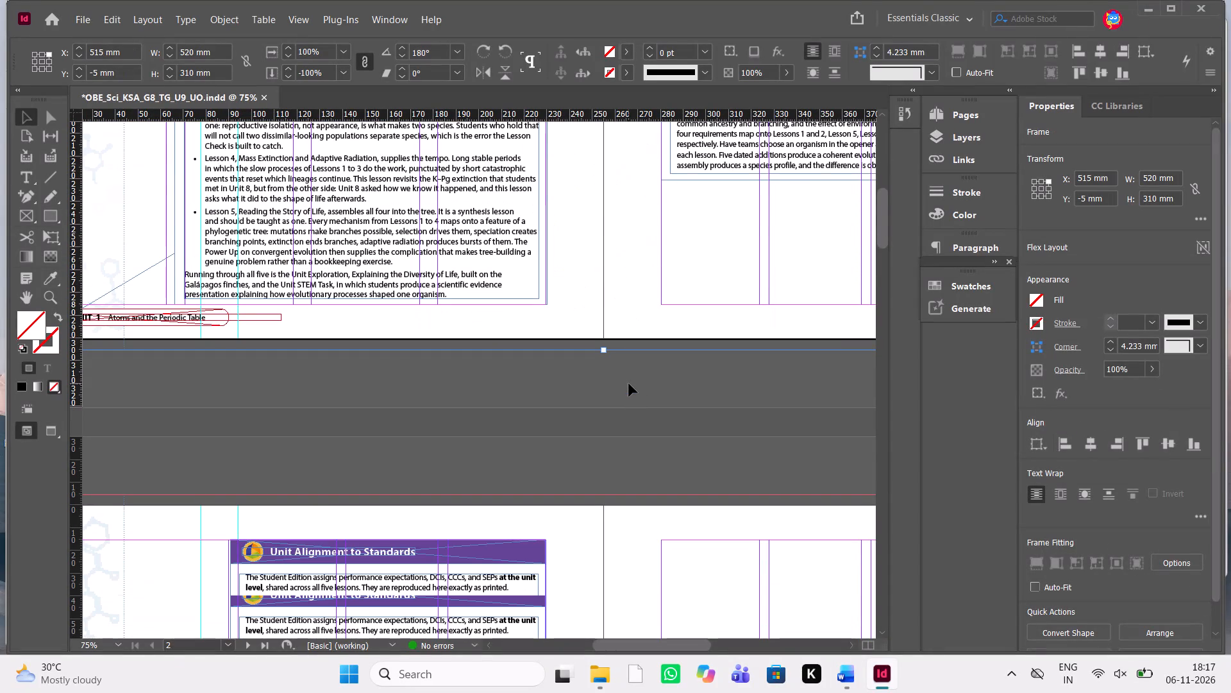
# Delete the full-spread text frame on the page 4–5 spread.
pyautogui.scroll(-2, 629, 384)
pyautogui.scroll(1, 629, 384)
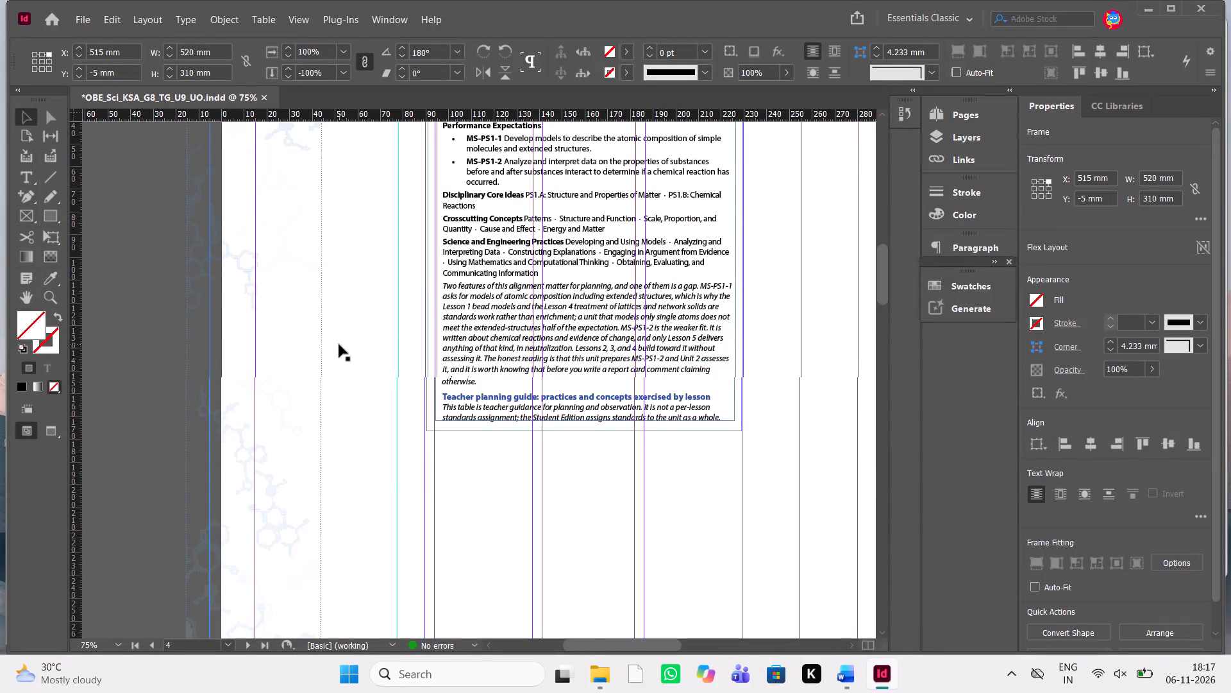
pyautogui.click(339, 345)
pyautogui.scroll(5, 339, 345)
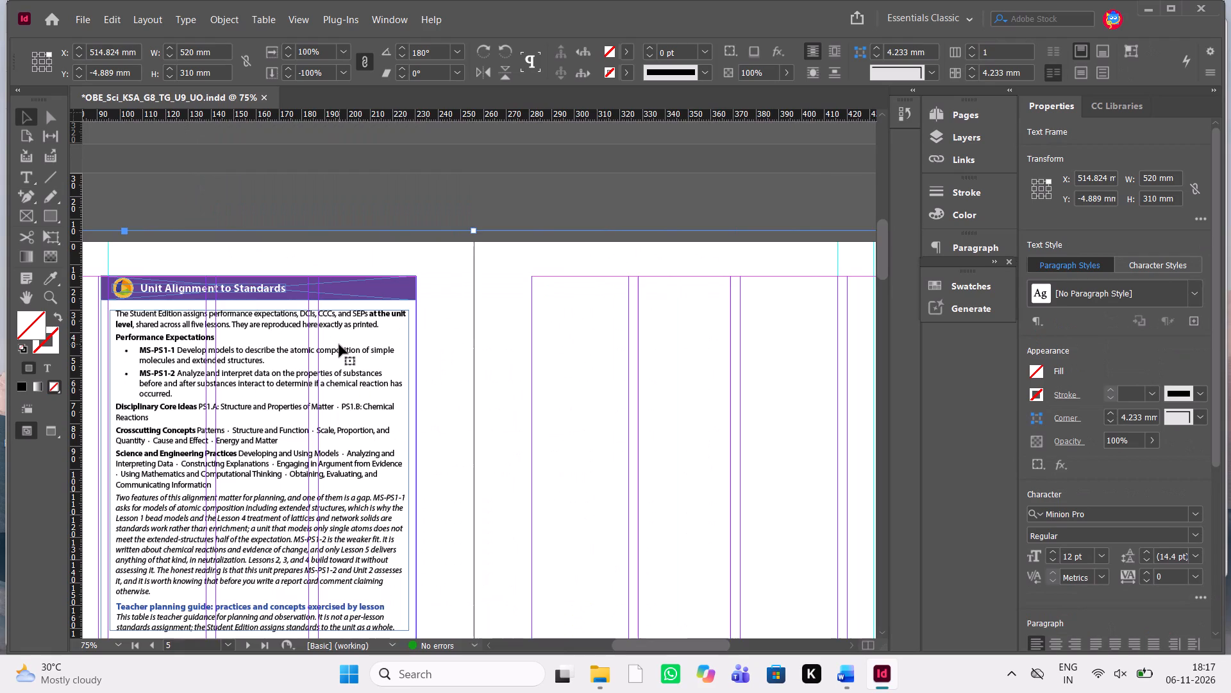
pyautogui.scroll(2, 339, 345)
pyautogui.scroll(-1, 339, 345)
pyautogui.press('Delete')
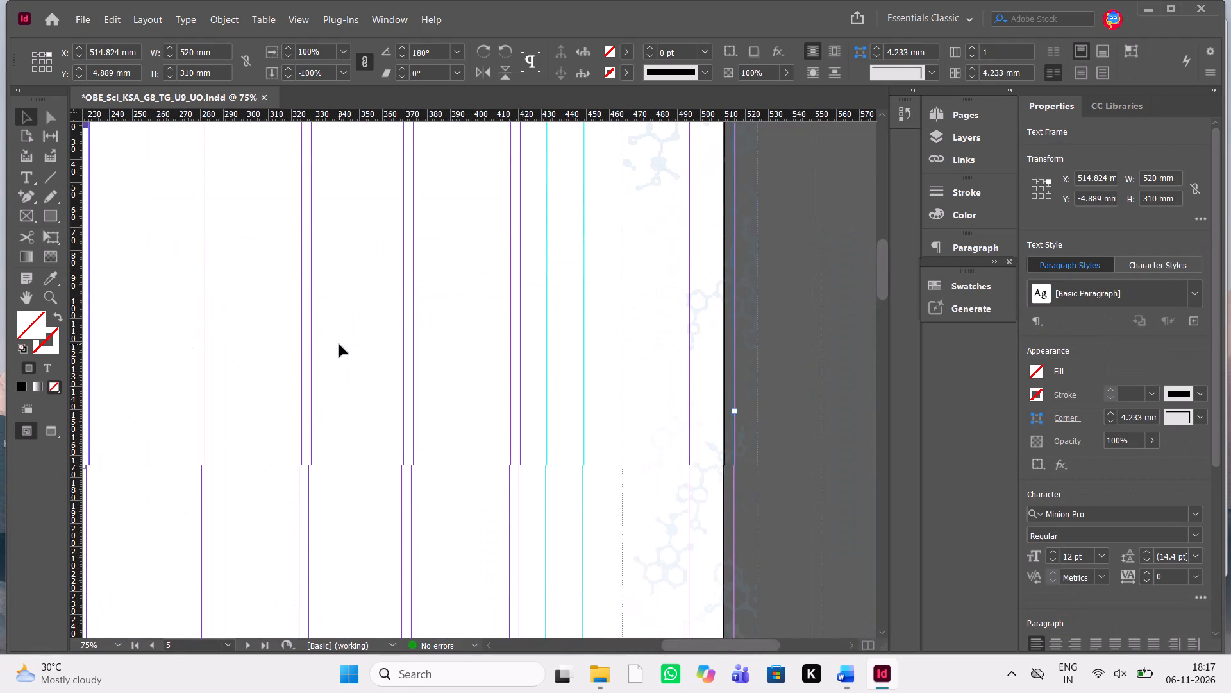
# Paste the copied frame onto the page 4–5 spread and move it to about X 606 mm, Y 0.6 mm.
pyautogui.scroll(-1, 339, 345)
pyautogui.hotkey('ctrl', 'v')
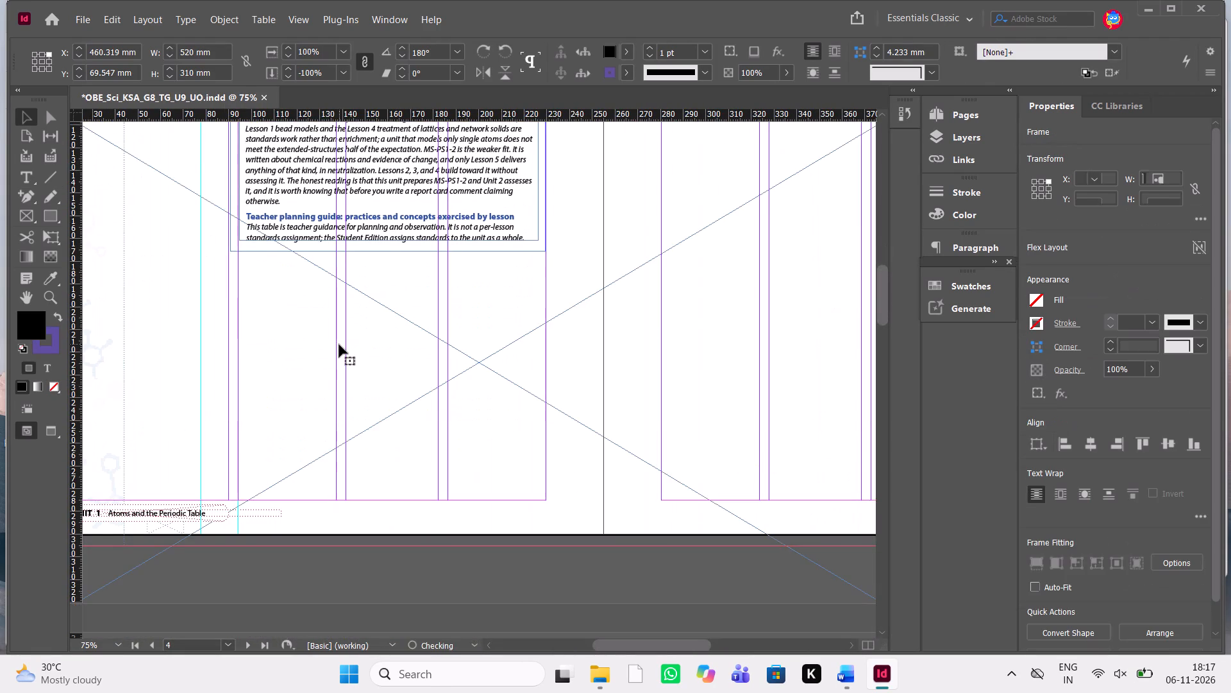
pyautogui.scroll(2, 339, 345)
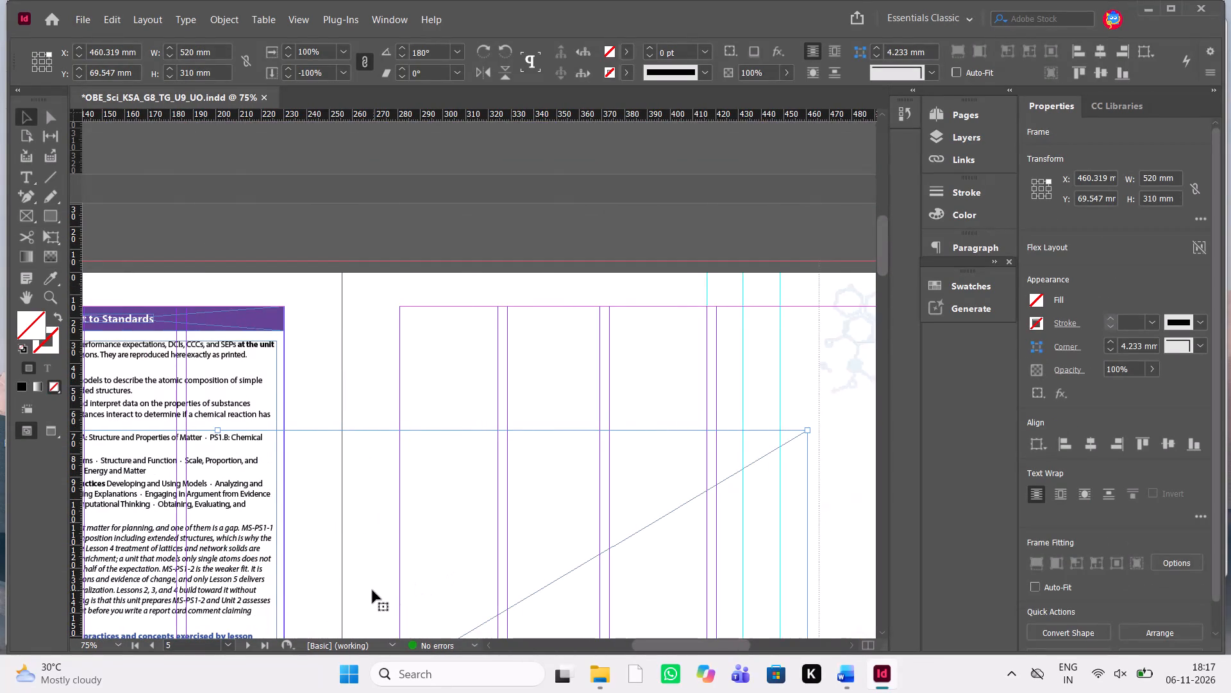
pyautogui.moveTo(373, 590); pyautogui.dragTo(706, 433)
# Nudge the pasted frame's upper outer corner to the corner of page 5, at about X 510.1 mm, Y 0.2 mm.
pyautogui.hscroll(-1, 706, 433)
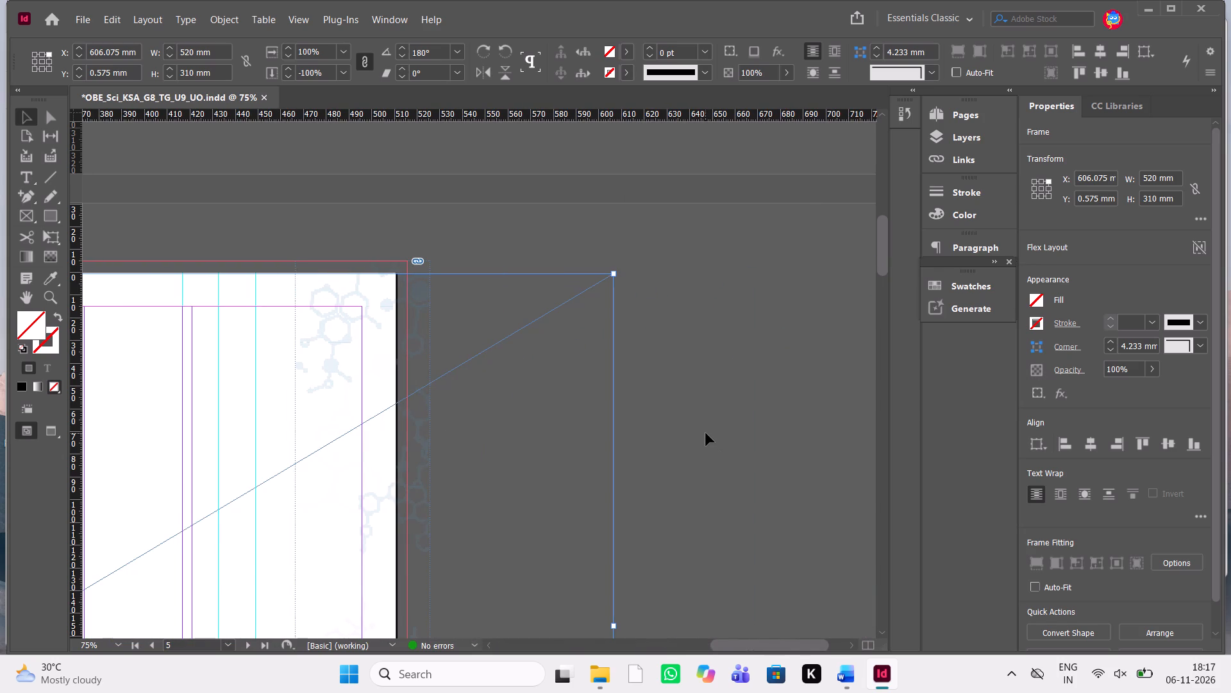
pyautogui.hotkey('shift', 'Left')
pyautogui.hotkey('shift', 'Left')
pyautogui.hotkey('shift', 'Left')
pyautogui.hotkey('shift', 'Left')
pyautogui.hotkey('shift', 'Left')
pyautogui.hotkey('shift', 'Left')
pyautogui.hotkey('shift', 'Left')
pyautogui.hotkey('shift', 'Left')
pyautogui.hotkey('shift', 'Left')
pyautogui.hotkey('shift', 'Left')
pyautogui.hotkey('shift', 'Left')
pyautogui.hotkey('shift', 'Left')
pyautogui.hotkey('shift', 'Left')
pyautogui.hotkey('shift', 'Left')
pyautogui.hotkey('shift', 'Left')
pyautogui.hotkey('shift', 'Left')
pyautogui.hotkey('shift', 'Left')
pyautogui.hotkey('shift', 'Left')
pyautogui.hotkey('shift', 'Left')
pyautogui.hotkey('shift', 'Left')
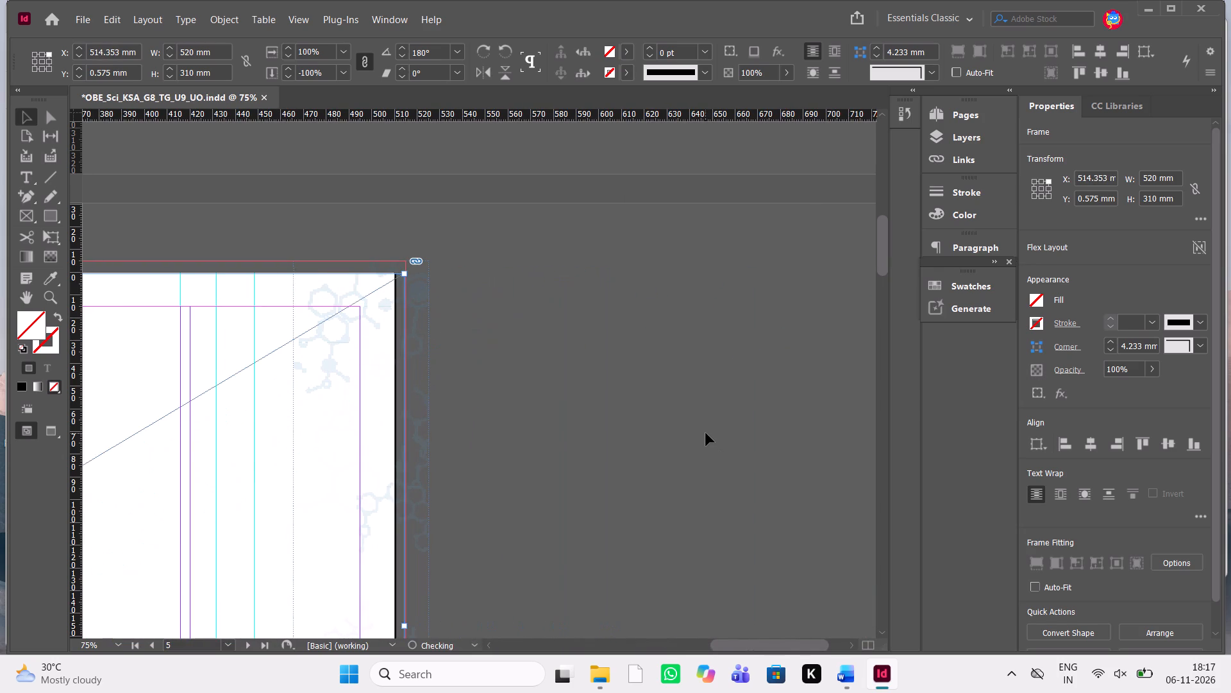
pyautogui.hotkey('shift', 'Left')
pyautogui.hotkey('shift', 'Left')
pyautogui.press('Right')
pyautogui.press('Right')
pyautogui.press('Right')
pyautogui.press('Right')
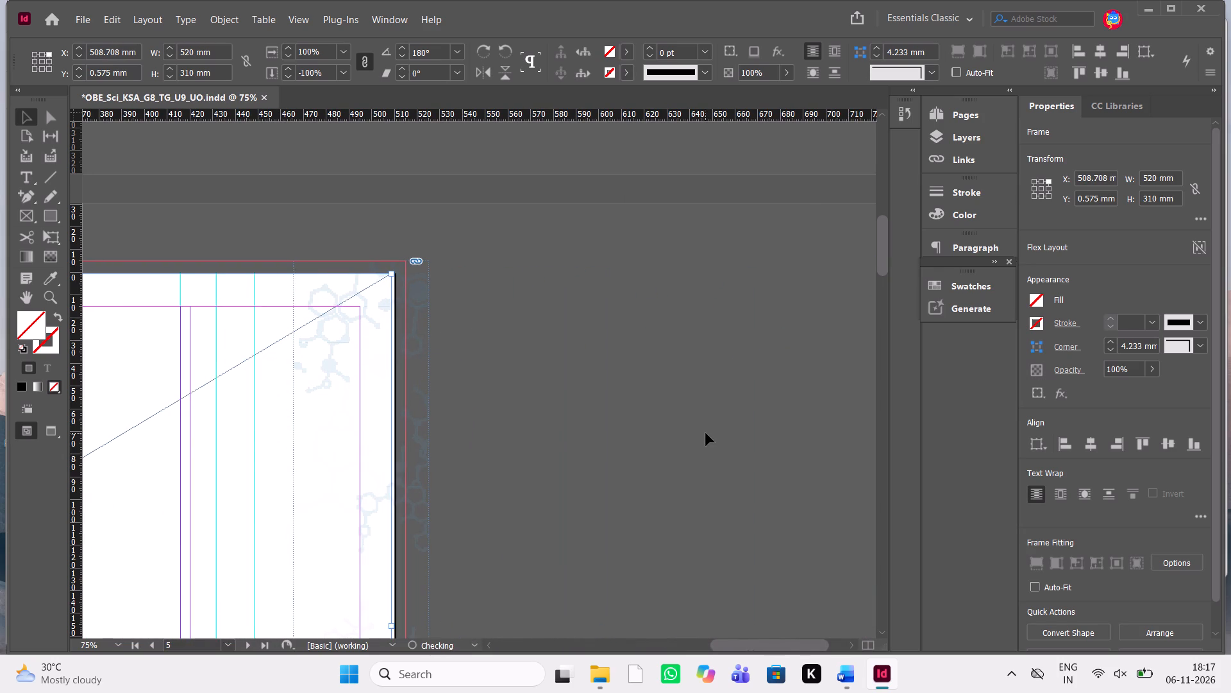
pyautogui.press('Right')
pyautogui.press('Right')
pyautogui.press('Right')
pyautogui.press('Right')
pyautogui.press('Right')
pyautogui.press('Left')
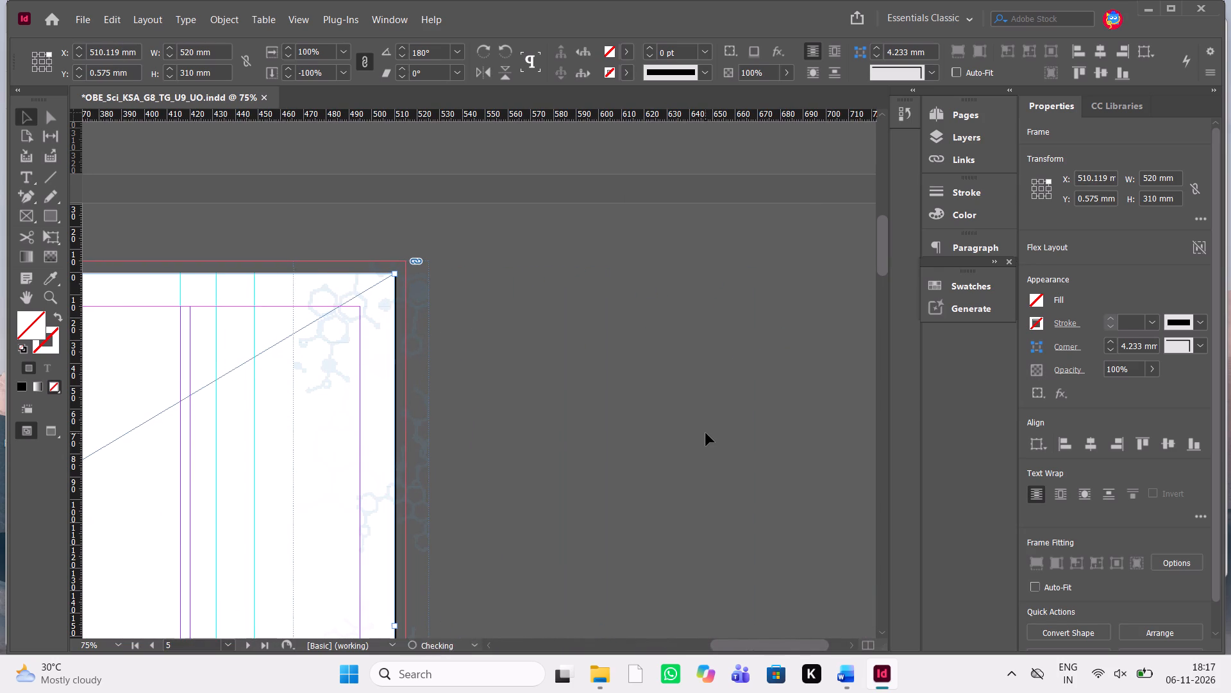
pyautogui.press('Up')
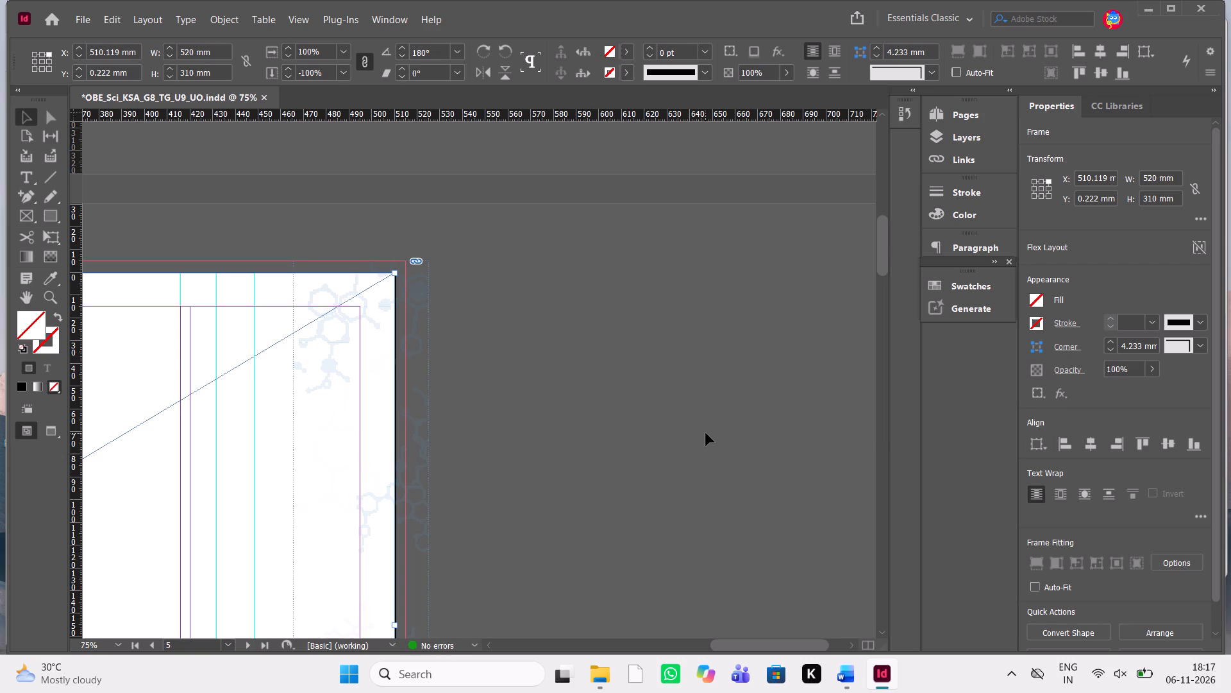
# Nudge the pasted full-spread frame on pages 4–5 outward to X about 514.7 mm.
pyautogui.scroll(-2, 706, 433)
pyautogui.hscroll(1, 706, 433)
pyautogui.scroll(1, 706, 433)
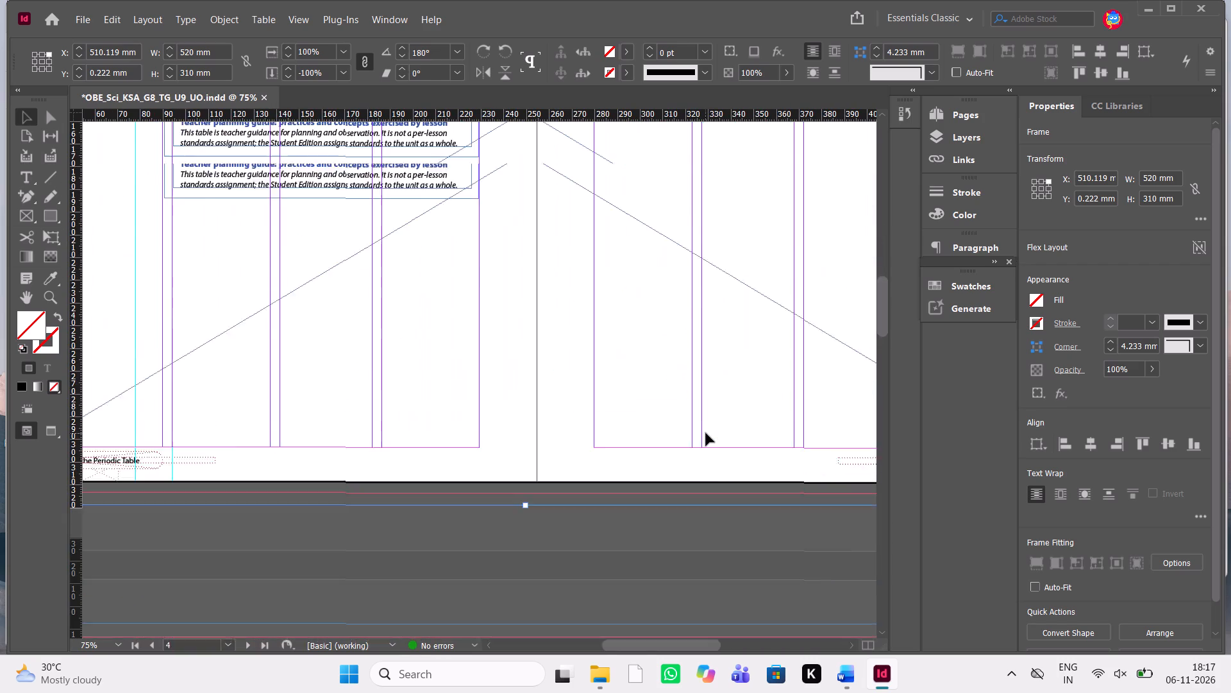
pyautogui.scroll(1, 706, 433)
pyautogui.hscroll(1, 706, 433)
pyautogui.hscroll(-1, 706, 433)
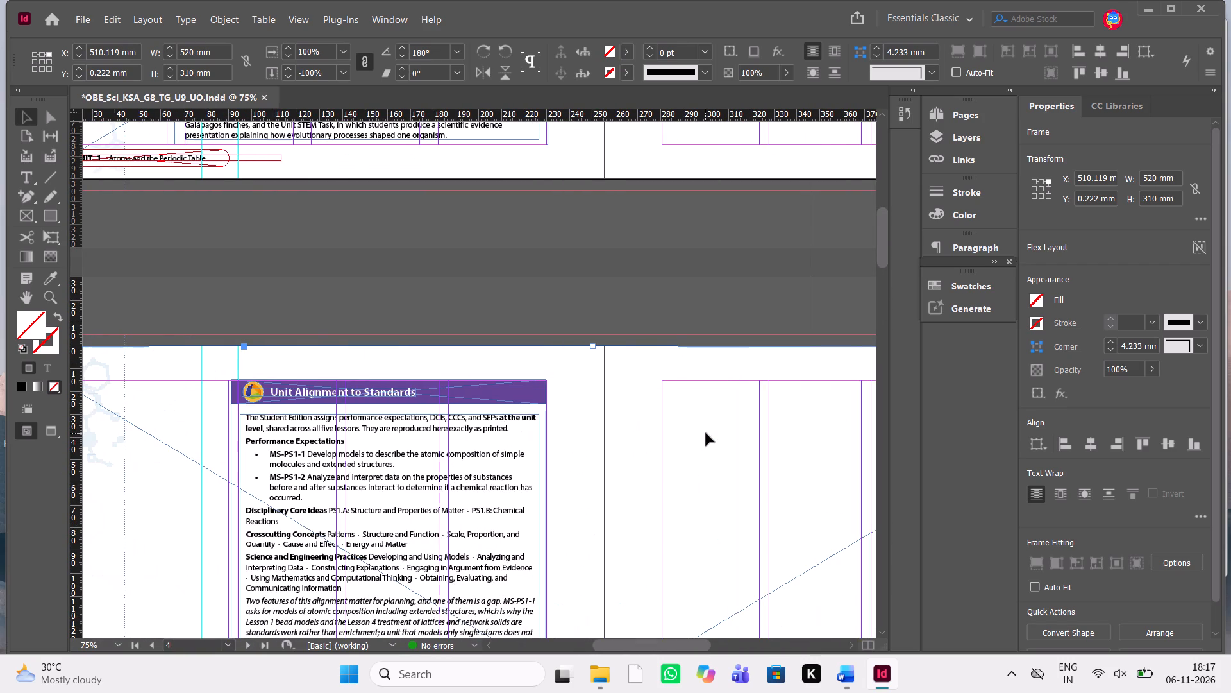
pyautogui.press('Right')
pyautogui.press('Right')
pyautogui.press('Right')
pyautogui.press('Right')
pyautogui.press('Right')
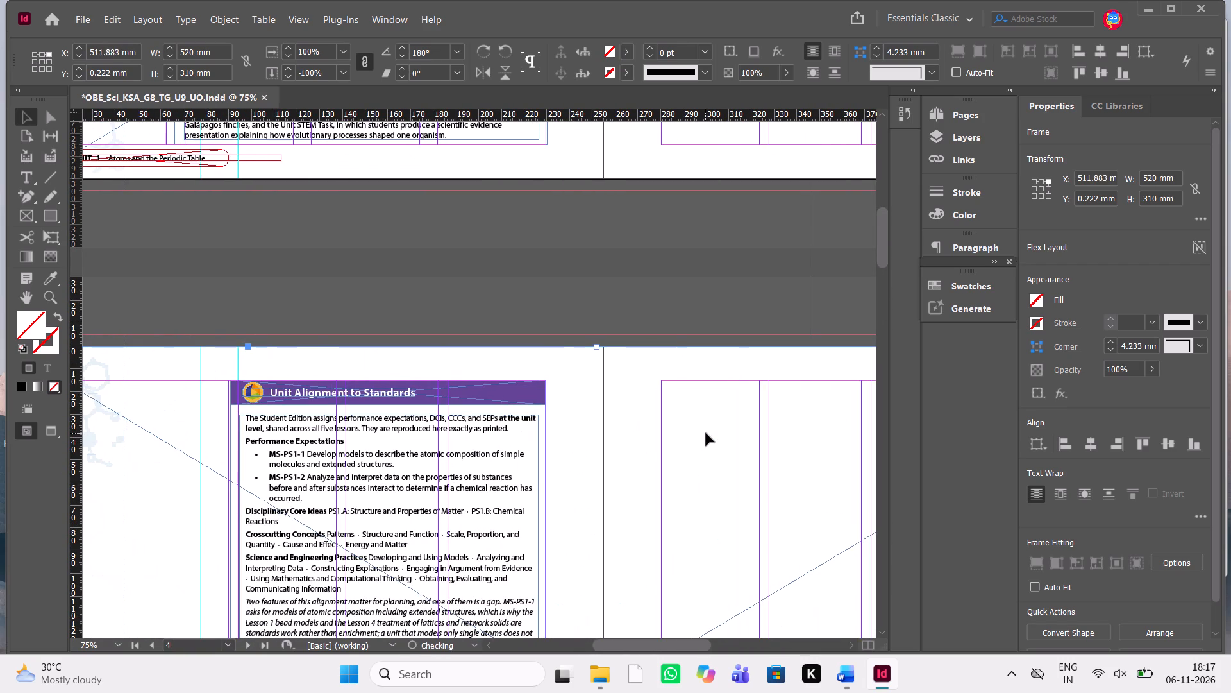
pyautogui.press('Right')
pyautogui.press('Right')
pyautogui.press('Right')
pyautogui.press('Right')
pyautogui.press('Right')
pyautogui.press('Right')
pyautogui.press('Right')
pyautogui.press('Right')
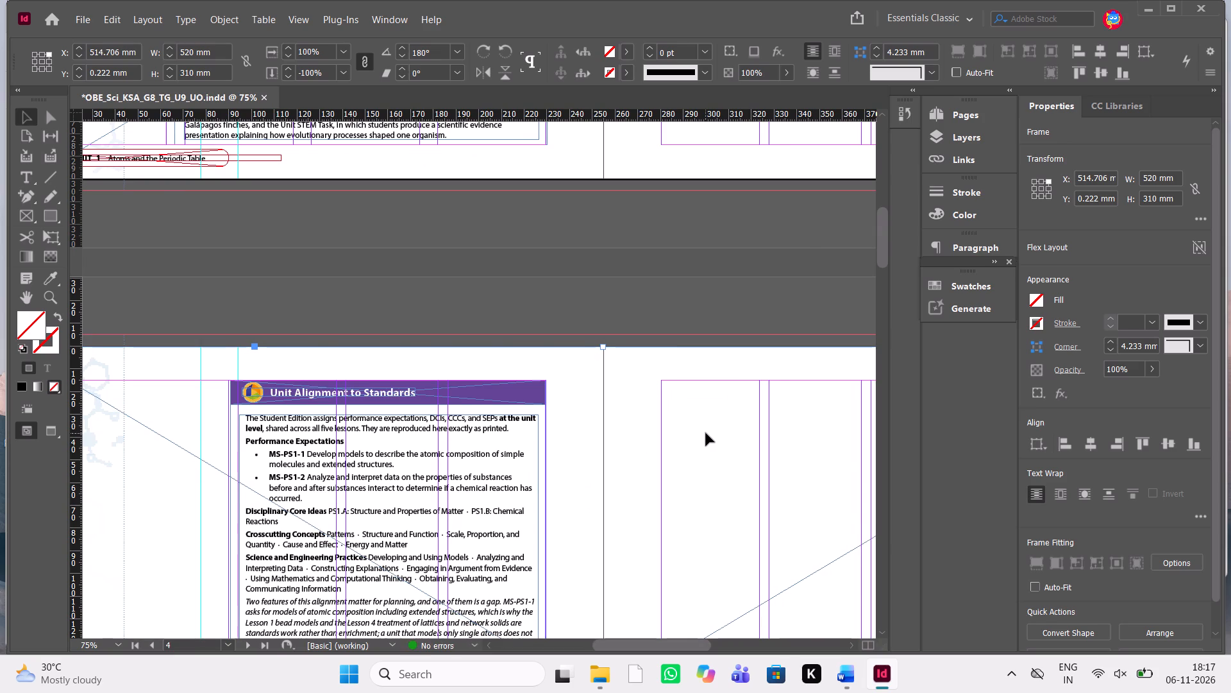
# Check the page 2–3 background frame's position and nudge the page 4–5 frame up to match, at Y about -5.07 mm.
pyautogui.scroll(-2, 706, 433)
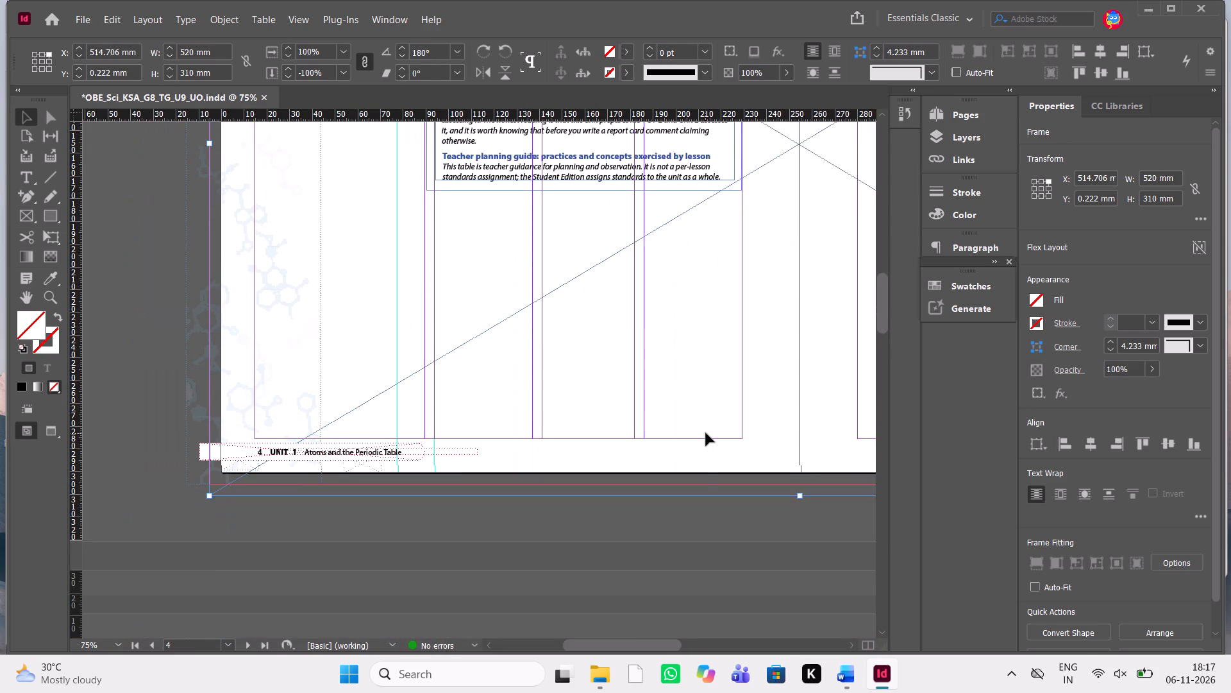
pyautogui.scroll(-1, 706, 433)
pyautogui.scroll(2, 706, 433)
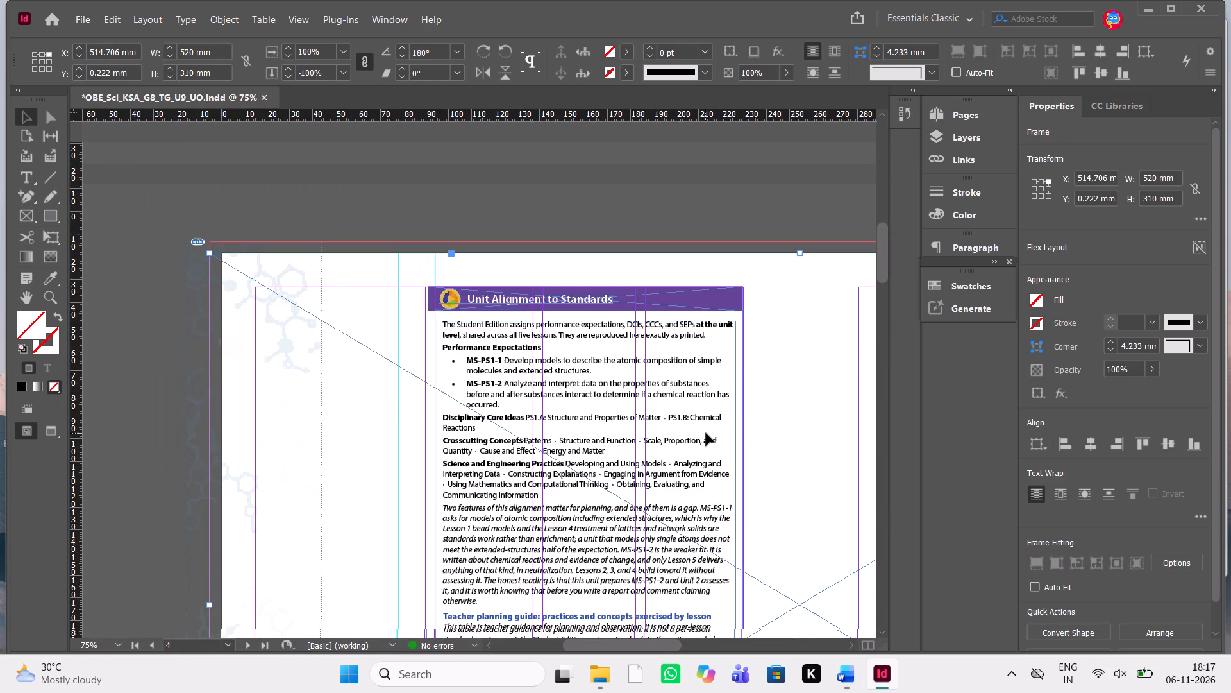
pyautogui.scroll(4, 706, 433)
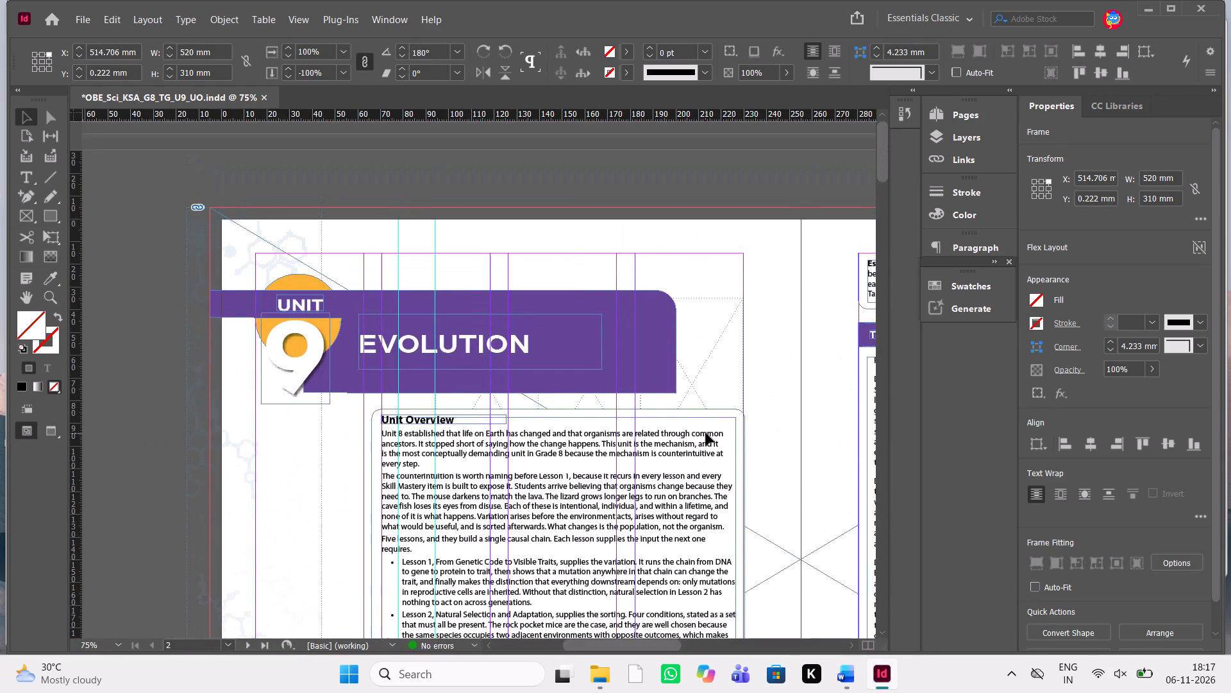
pyautogui.hscroll(-1, 706, 433)
pyautogui.click(529, 330)
pyautogui.scroll(-11, 529, 330)
pyautogui.click(542, 582)
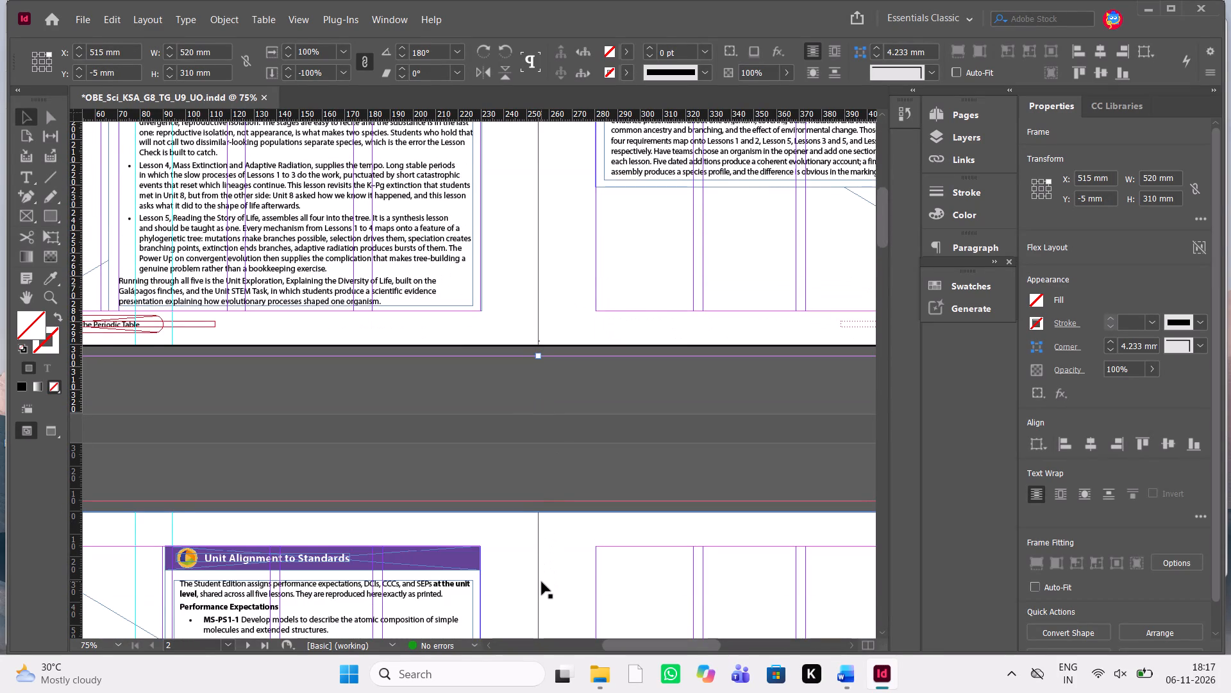
pyautogui.press('Up')
pyautogui.press('Up')
pyautogui.press('Up')
pyautogui.press('Up')
pyautogui.press('Up')
pyautogui.press('Up')
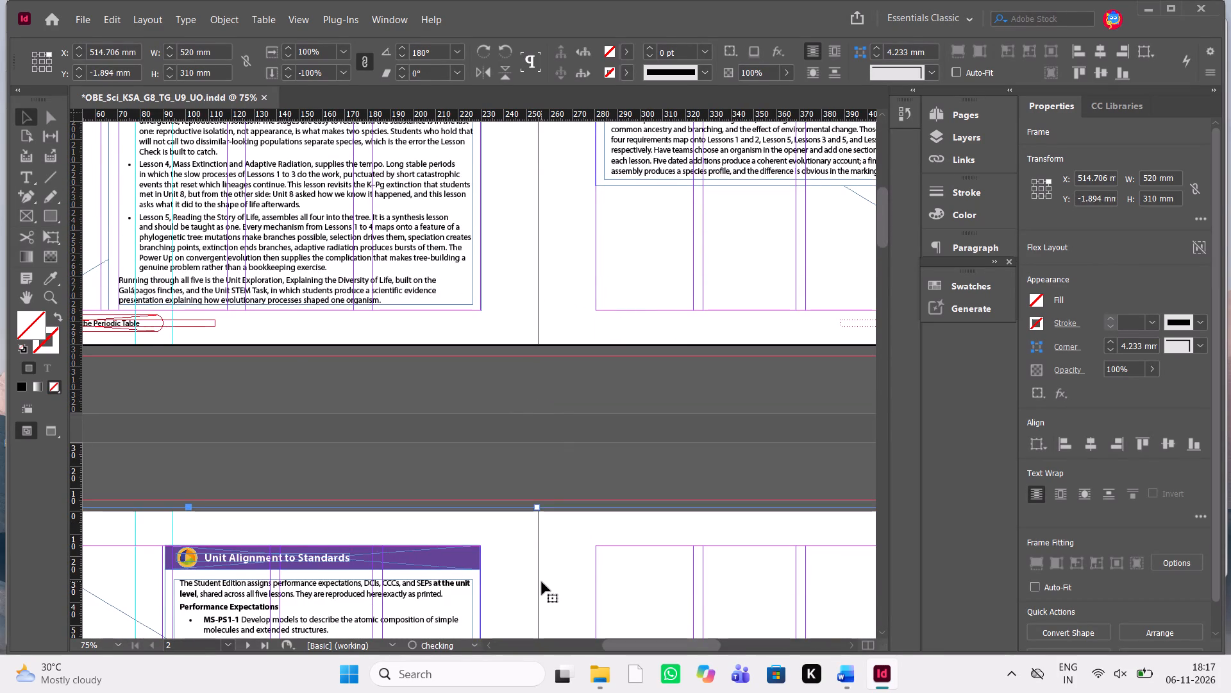
pyautogui.press('Up')
pyautogui.press('Up')
pyautogui.press('Up')
pyautogui.press('Up')
pyautogui.press('Up')
pyautogui.press('Up')
pyautogui.press('Up')
pyautogui.press('Up')
pyautogui.press('Up')
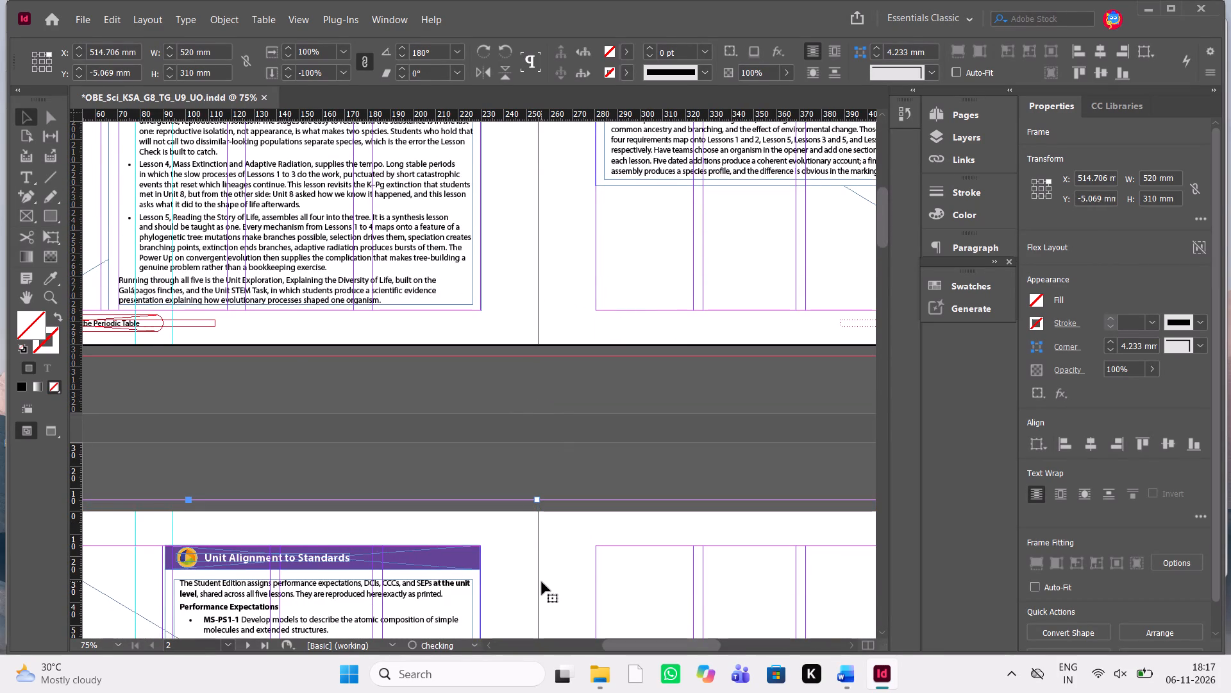
pyautogui.press('Up')
pyautogui.press('Down')
pyautogui.press('Down')
pyautogui.press('Up')
pyautogui.press('Down')
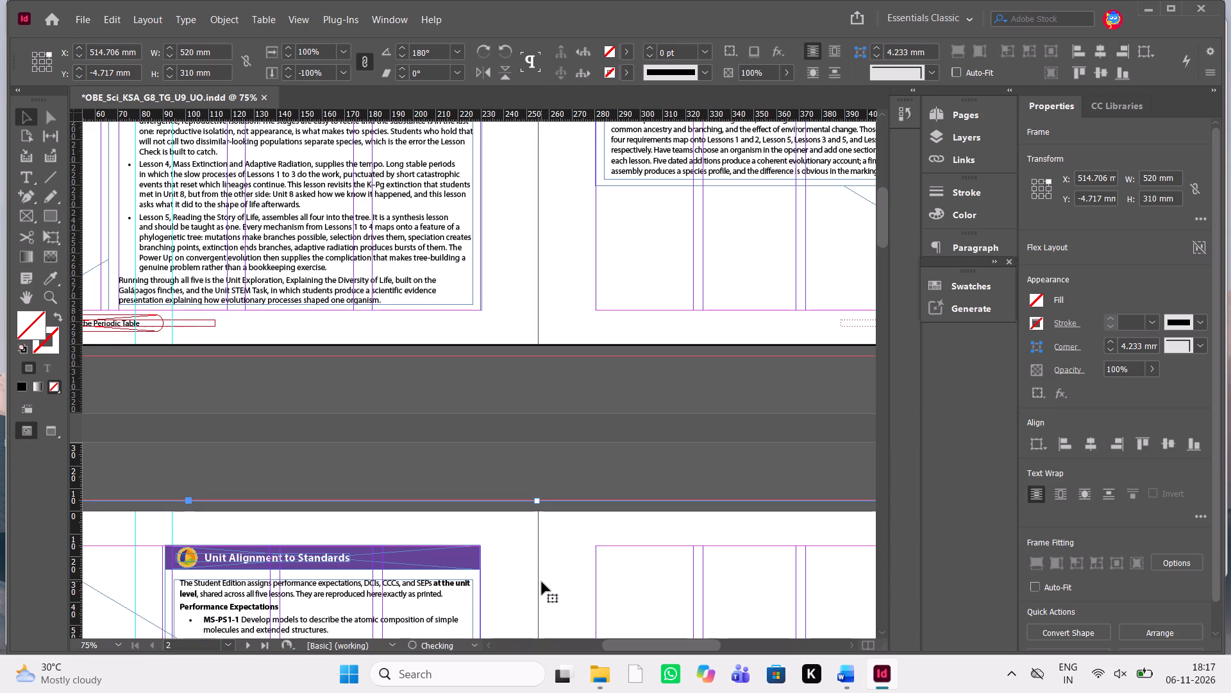
pyautogui.press('Up')
# Lock the full-spread frame on the page 4–5 spread.
pyautogui.scroll(-3, 542, 582)
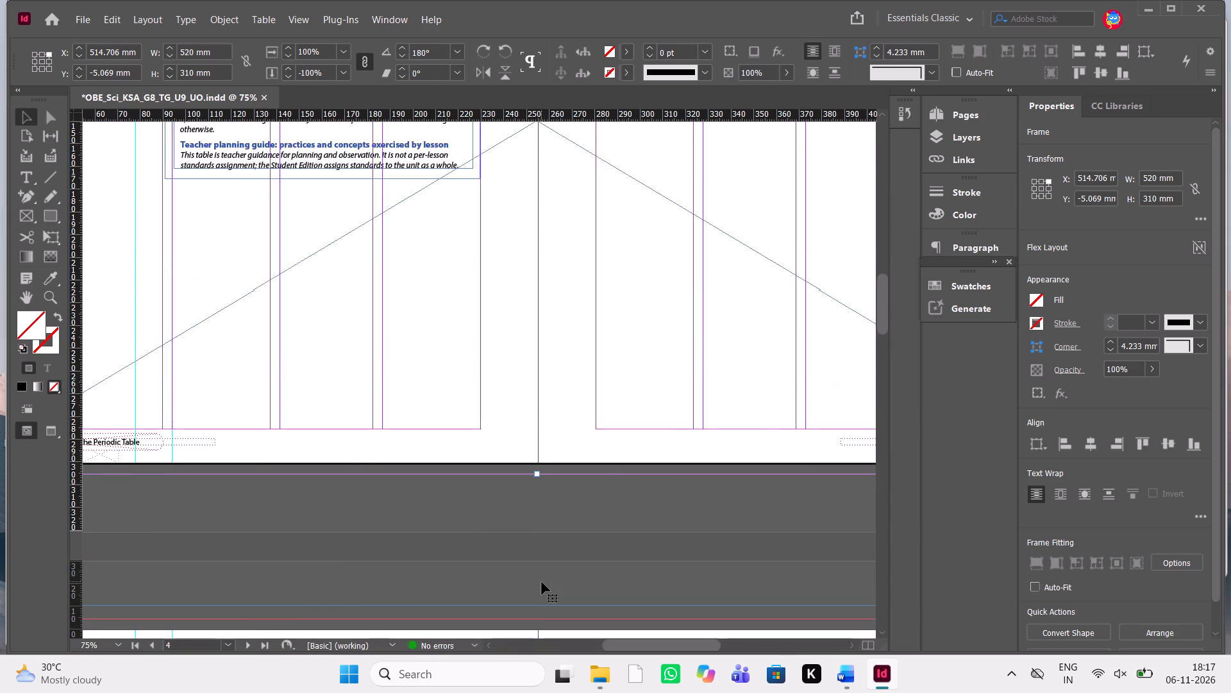
pyautogui.hscroll(1, 542, 582)
pyautogui.scroll(2, 542, 582)
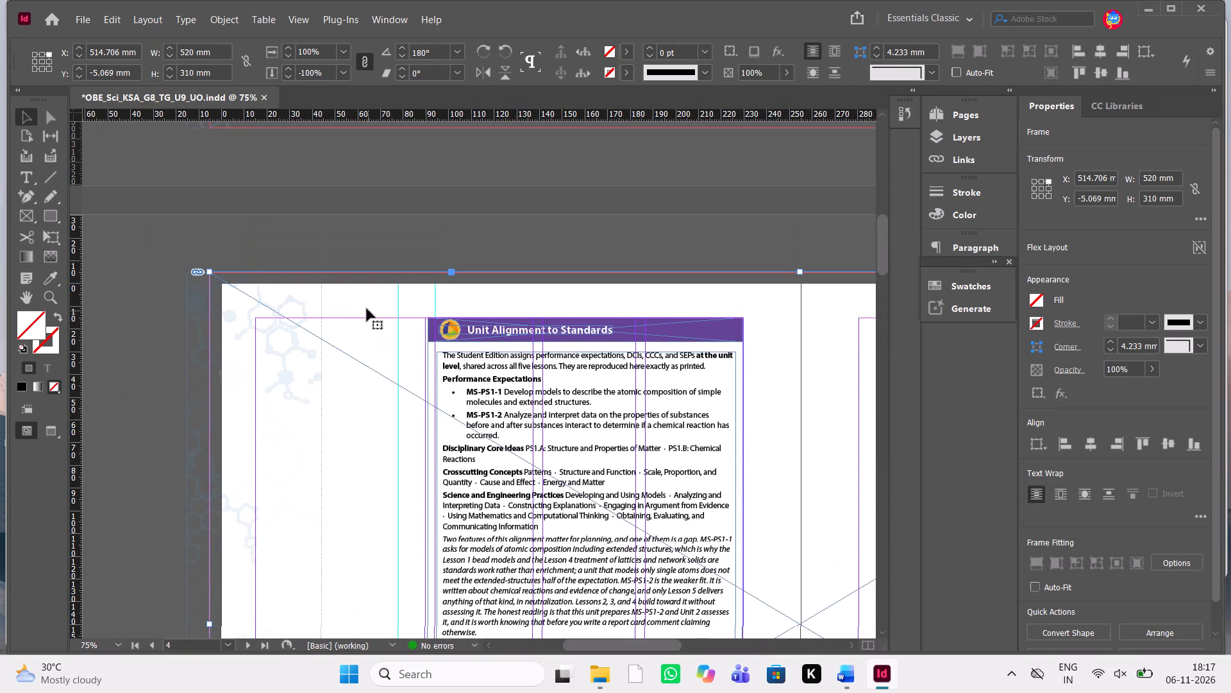
pyautogui.click(350, 239)
pyautogui.click(315, 309)
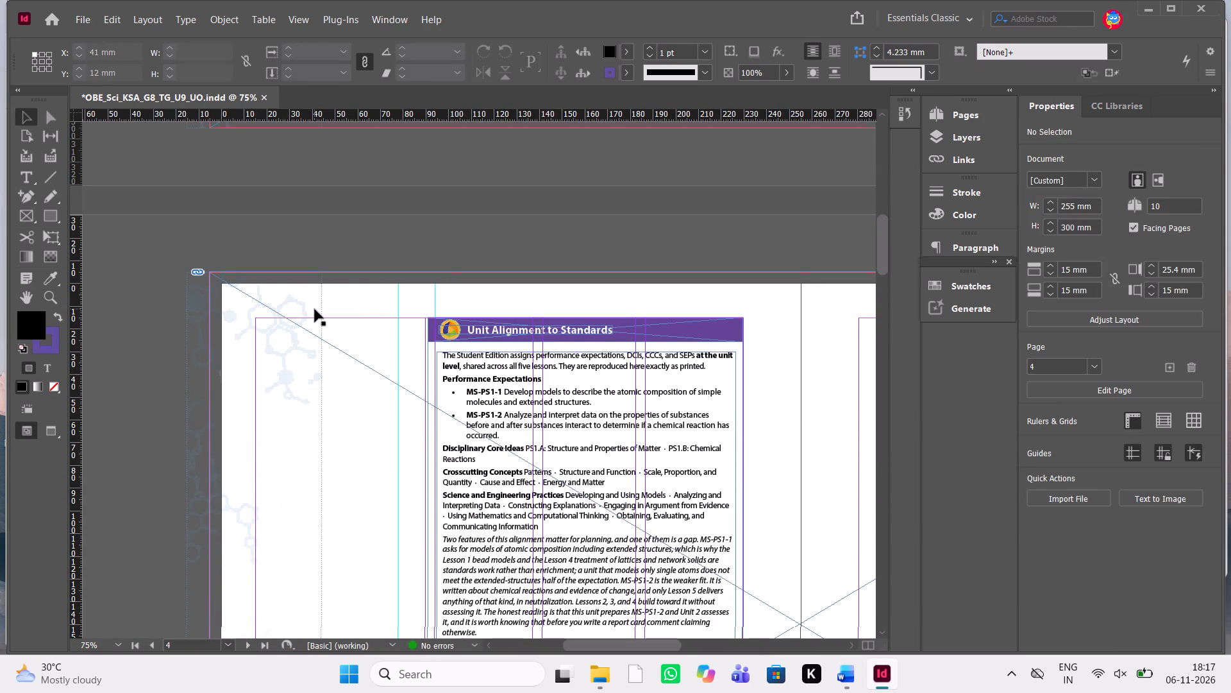
pyautogui.click(224, 19)
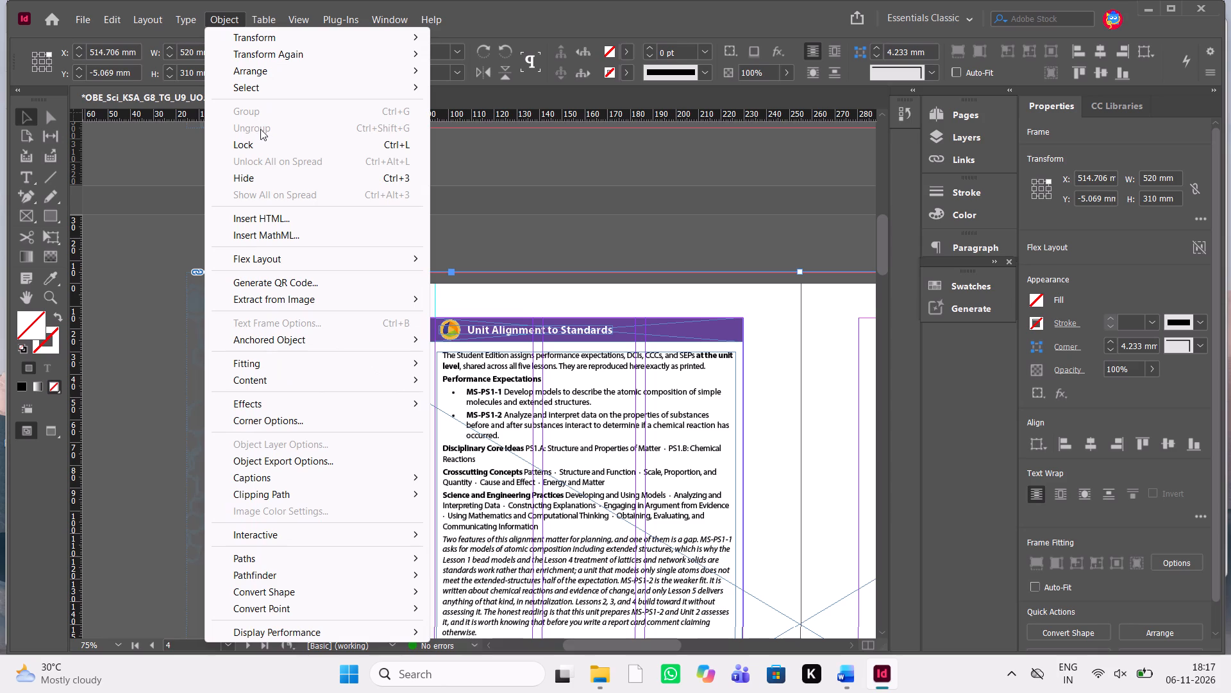
pyautogui.click(261, 142)
pyautogui.click(433, 250)
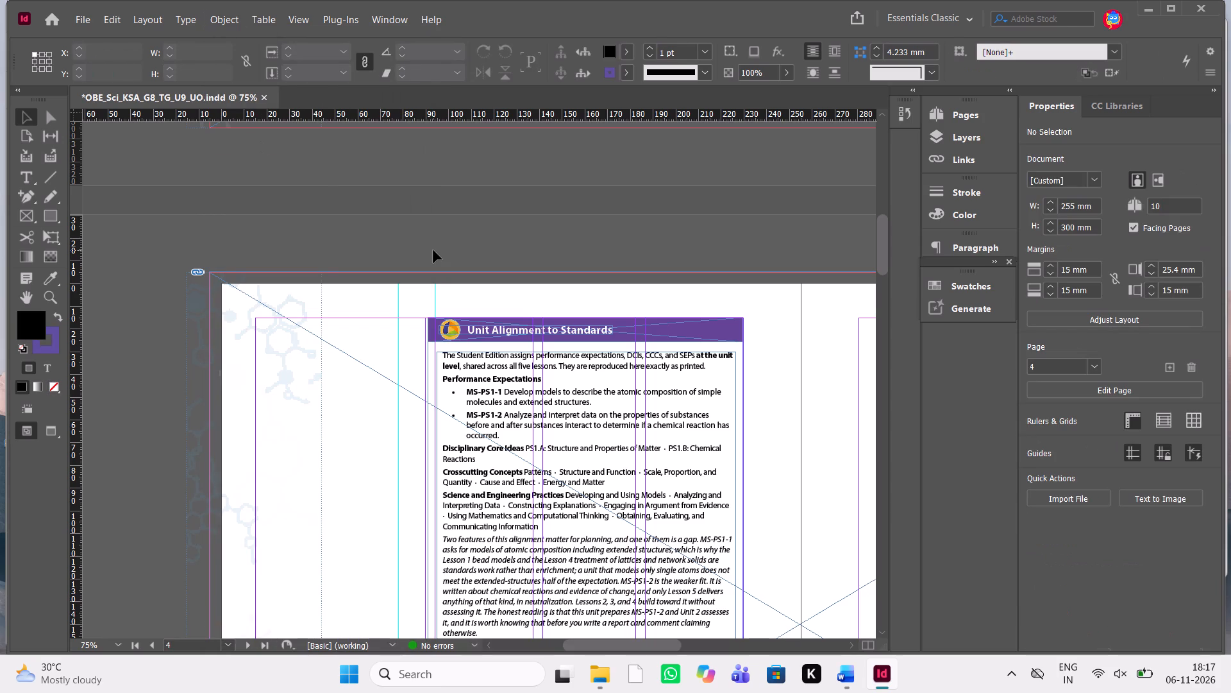
# Move the Unit Alignment to Standards heading, icon and text block together to page 4's outer margin, at X about 14.6 mm.
pyautogui.moveTo(392, 333); pyautogui.dragTo(533, 456)
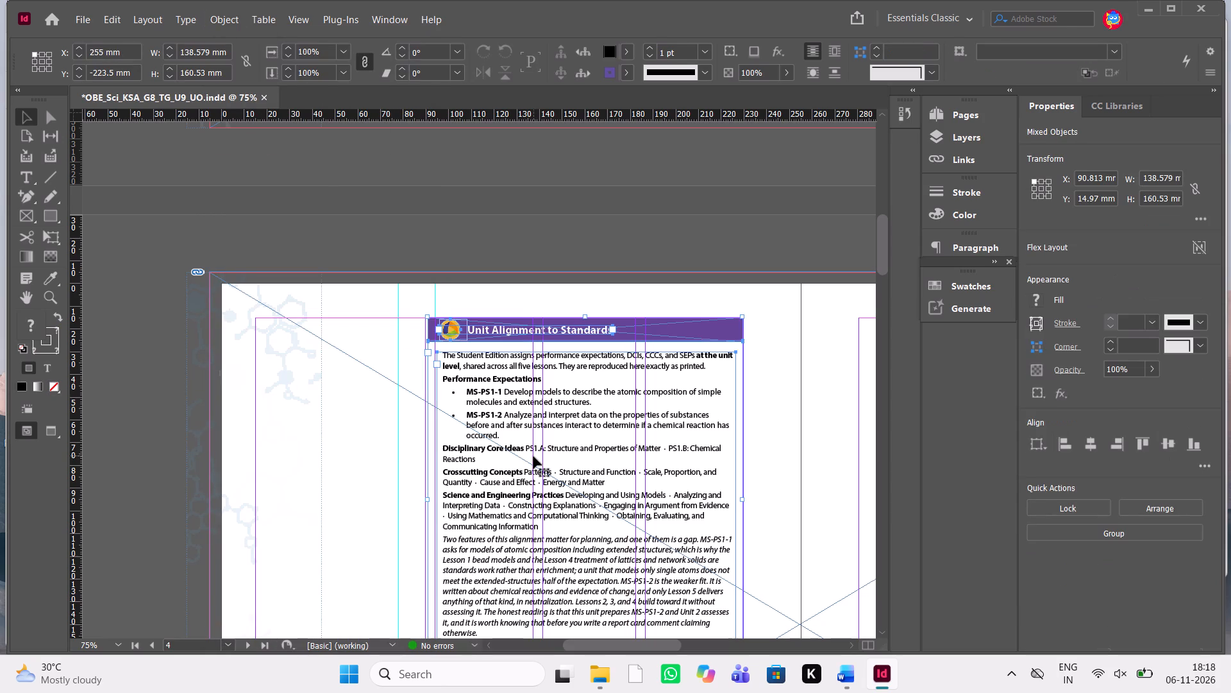
pyautogui.hotkey('shift', 'Left')
pyautogui.hotkey('shift', 'Left')
pyautogui.hotkey('shift', 'Left')
pyautogui.hotkey('shift', 'Left')
pyautogui.hotkey('shift', 'Left')
pyautogui.hotkey('shift', 'Left')
pyautogui.hotkey('shift', 'Left')
pyautogui.hotkey('shift', 'Left')
pyautogui.hotkey('shift', 'Left')
pyautogui.hotkey('shift', 'Left')
pyautogui.hotkey('shift', 'Left')
pyautogui.hotkey('shift', 'Left')
pyautogui.hotkey('shift', 'Left')
pyautogui.hotkey('shift', 'Left')
pyautogui.hotkey('shift', 'Left')
pyautogui.hotkey('shift', 'Left')
pyautogui.hotkey('shift', 'Left')
pyautogui.hotkey('shift', 'Left')
pyautogui.hotkey('shift', 'Left')
pyautogui.hotkey('shift', 'Left')
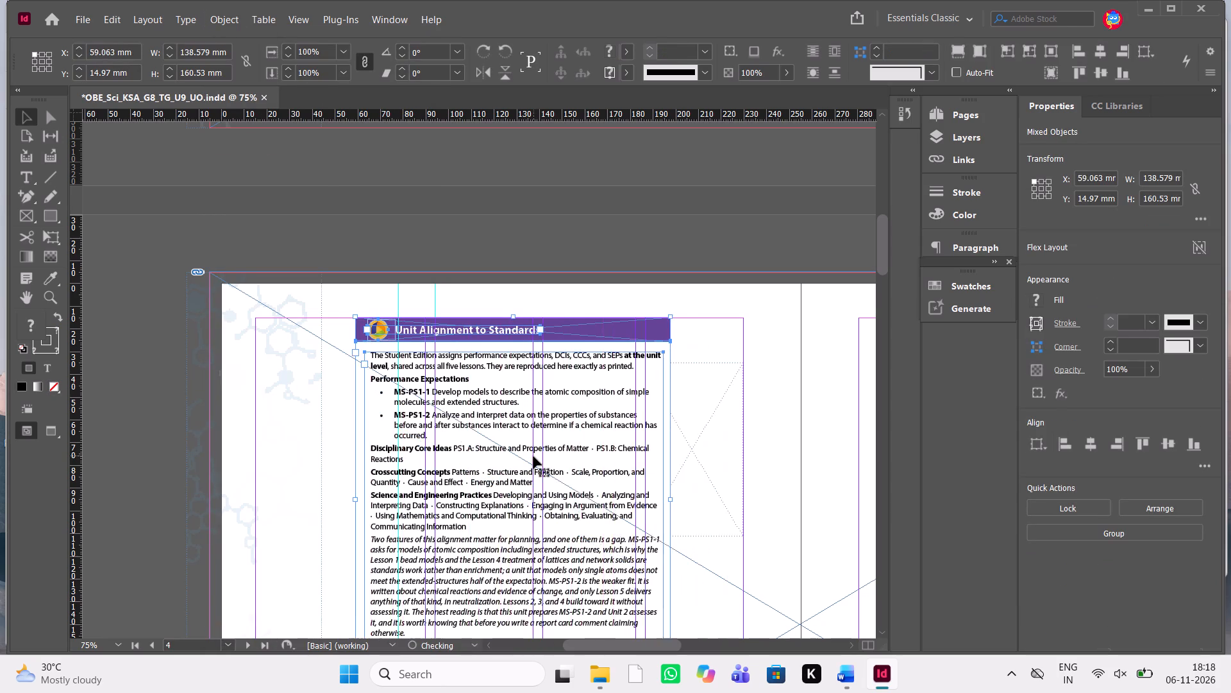
pyautogui.hotkey('shift', 'Left')
pyautogui.hotkey('shift', 'Left')
pyautogui.hotkey('shift', 'Left')
pyautogui.press('Left')
pyautogui.press('Left')
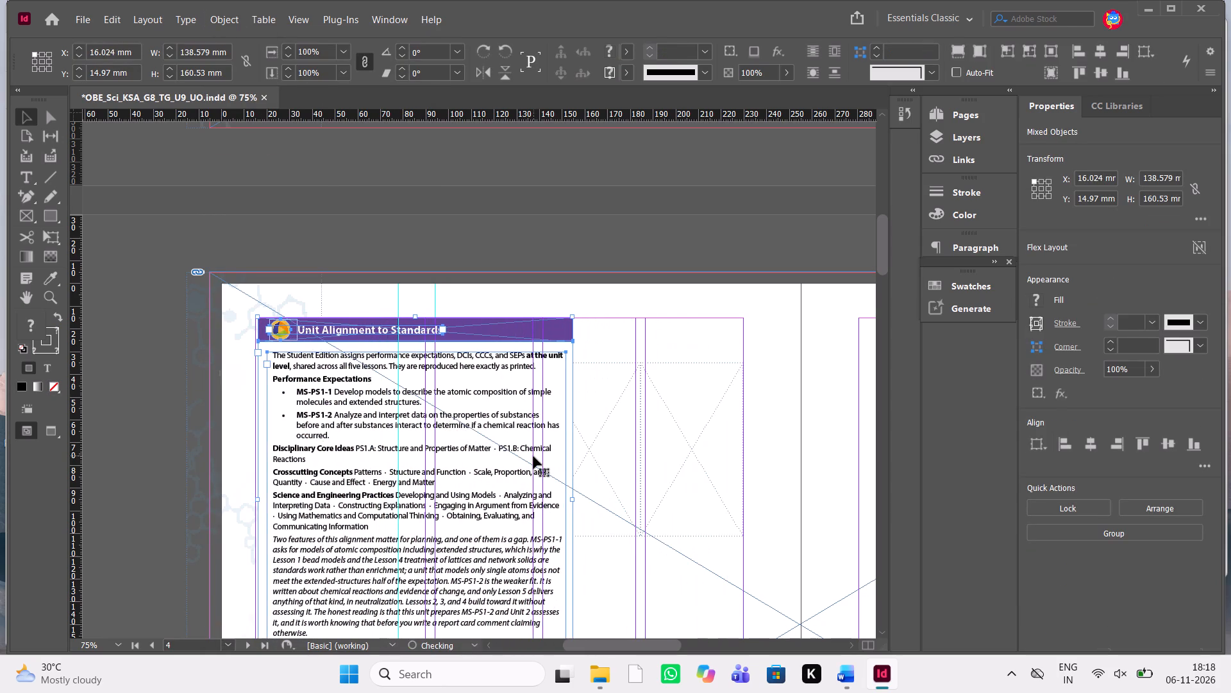
pyautogui.press('Left')
pyautogui.press('Left')
pyautogui.press('Left')
pyautogui.press('Left')
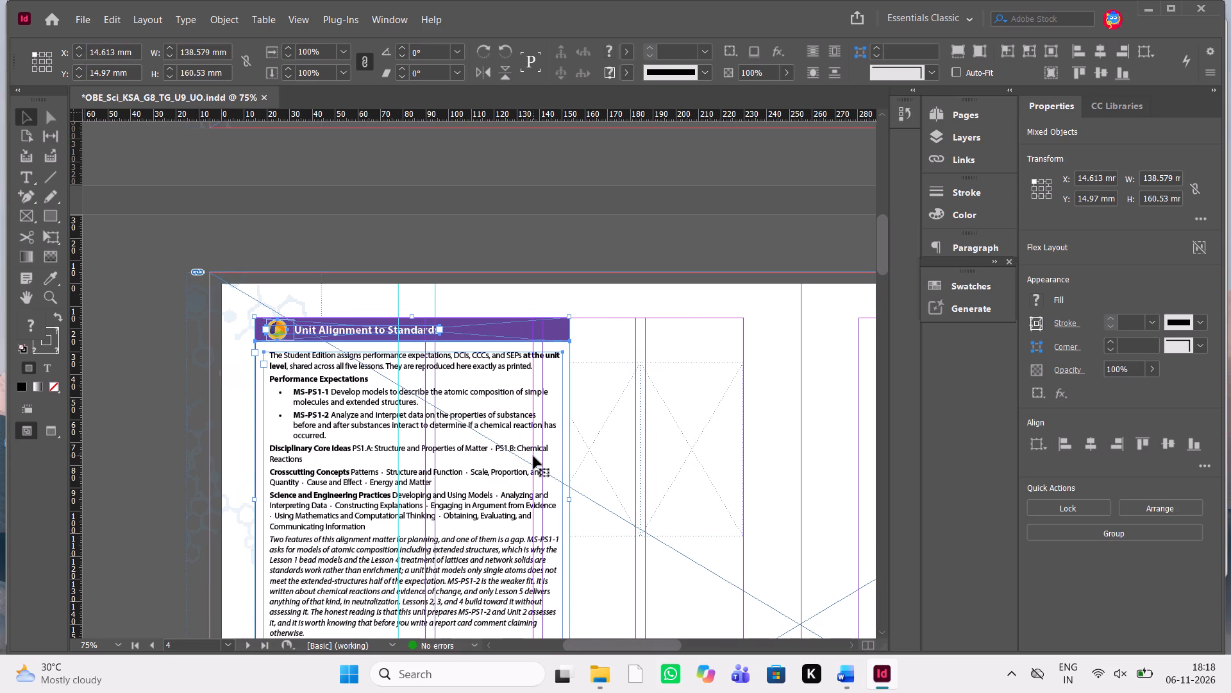
# Unlock all objects on the page 4–5 spread.
pyautogui.click(635, 334)
pyautogui.click(226, 22)
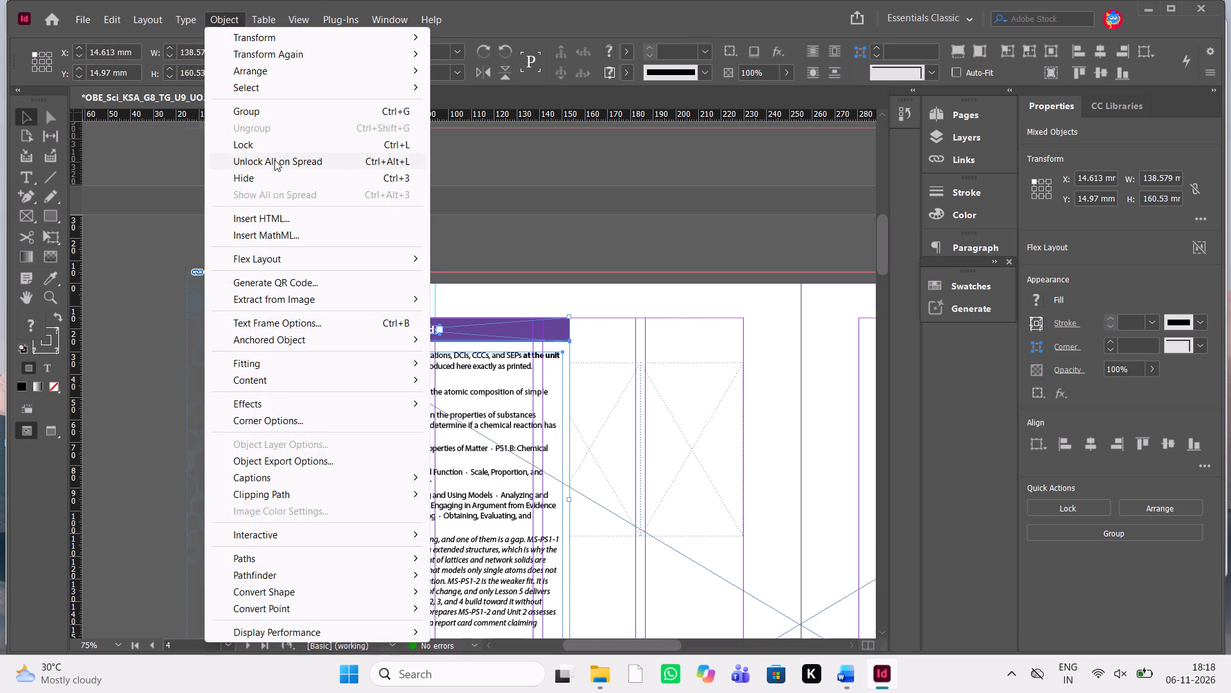
pyautogui.click(274, 160)
# Send the full-spread frame on pages 4–5 to the back of the stacking order.
pyautogui.click(655, 386)
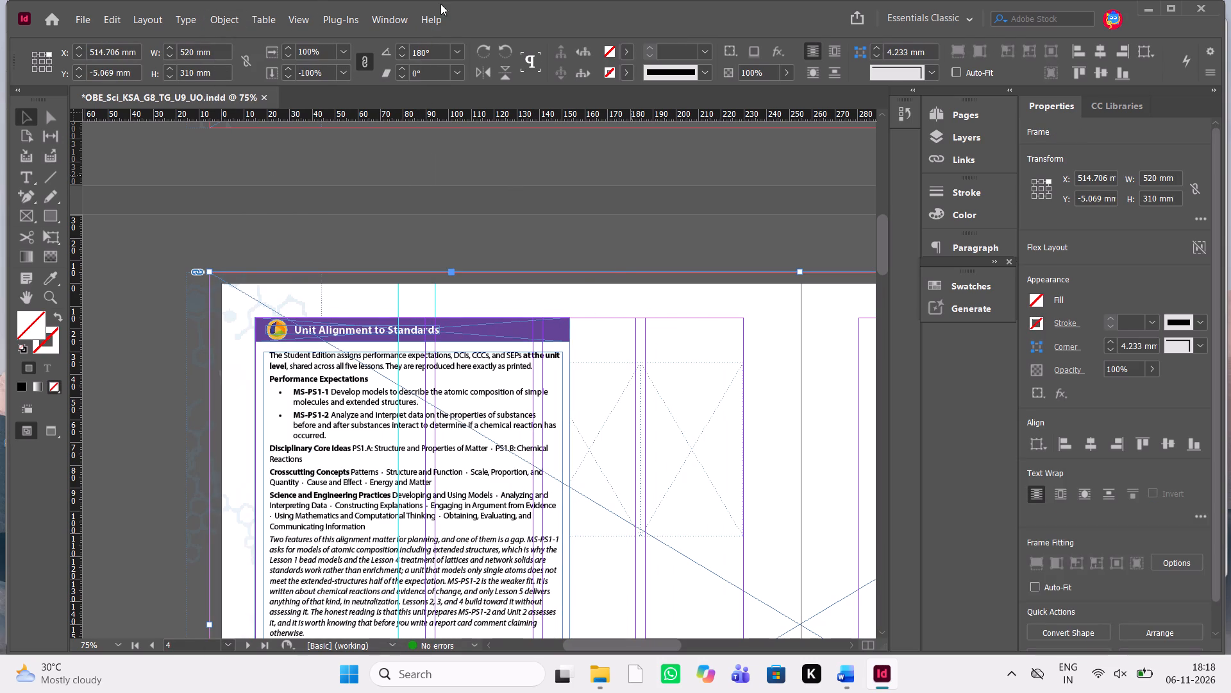
pyautogui.click(305, 28)
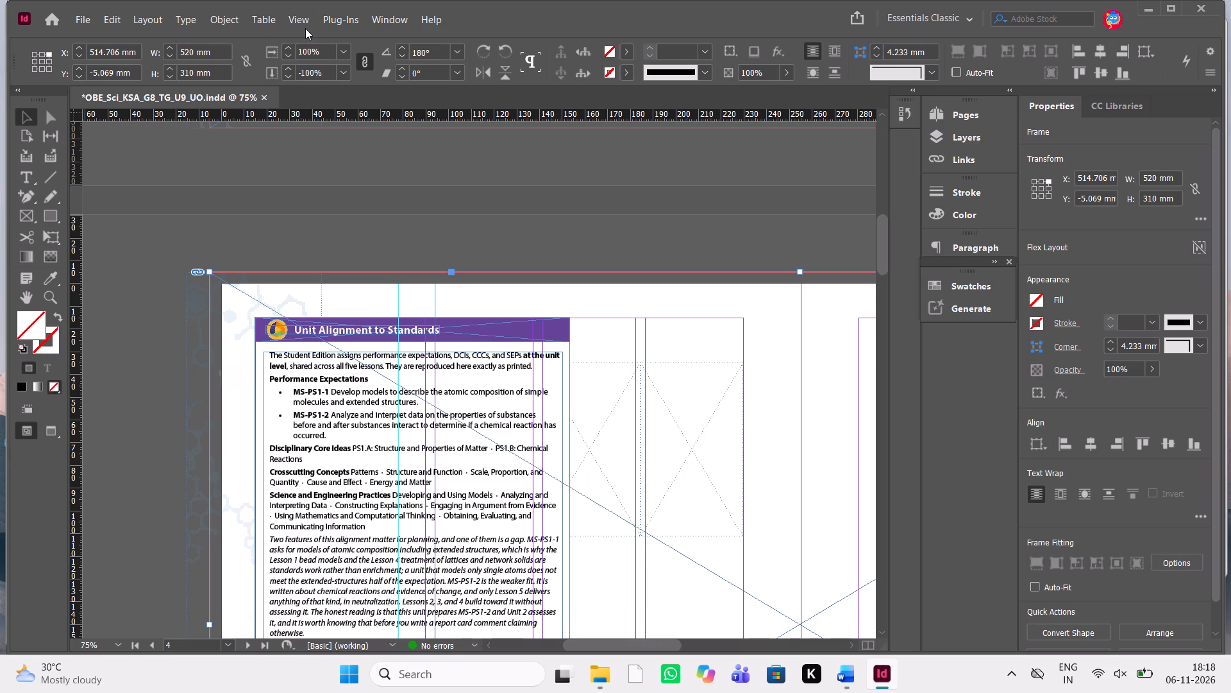
pyautogui.click(303, 22)
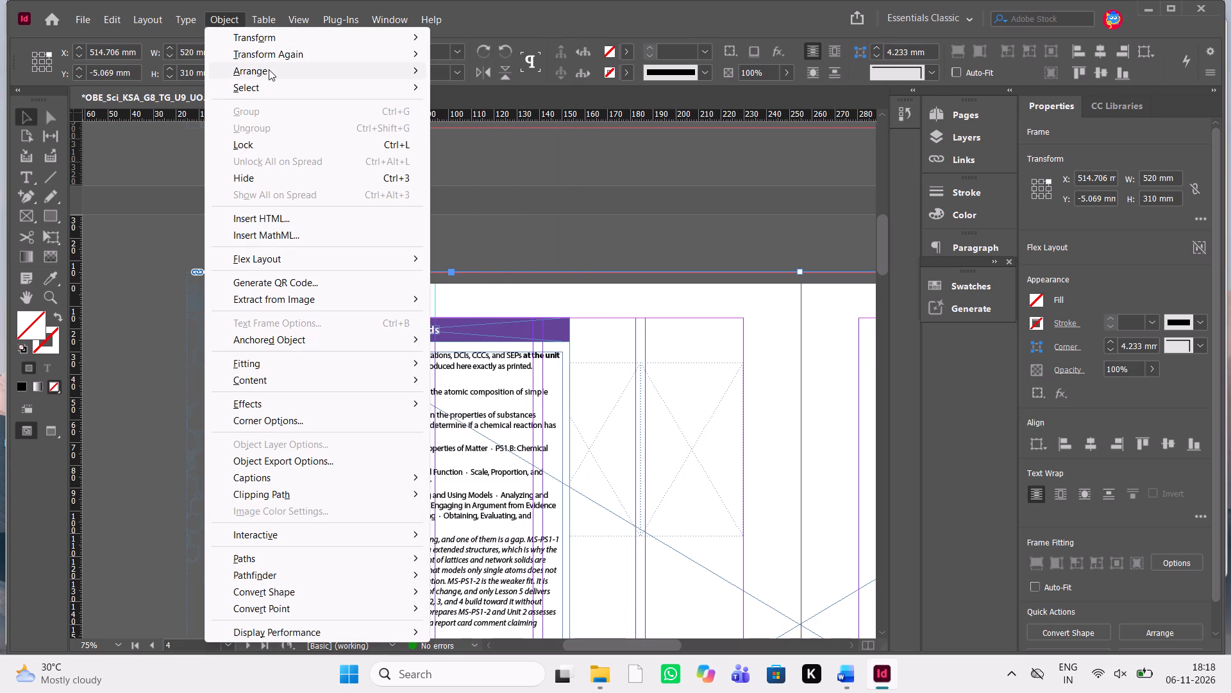
pyautogui.click(269, 69)
pyautogui.click(508, 119)
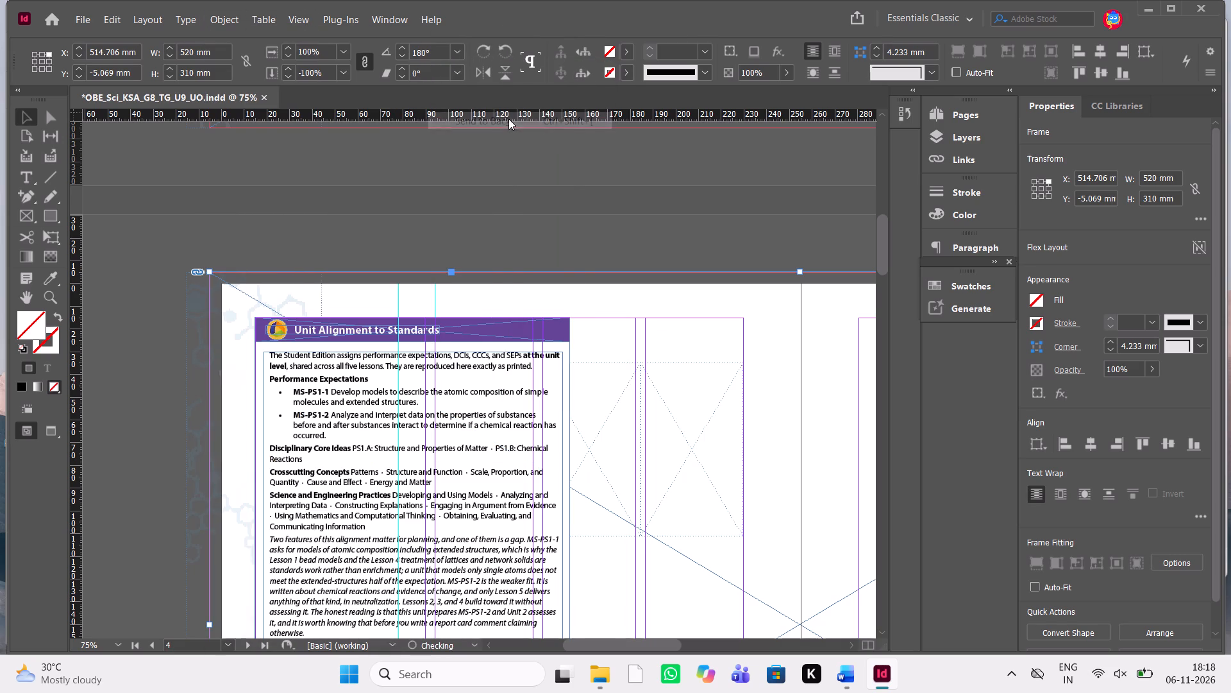
pyautogui.click(594, 254)
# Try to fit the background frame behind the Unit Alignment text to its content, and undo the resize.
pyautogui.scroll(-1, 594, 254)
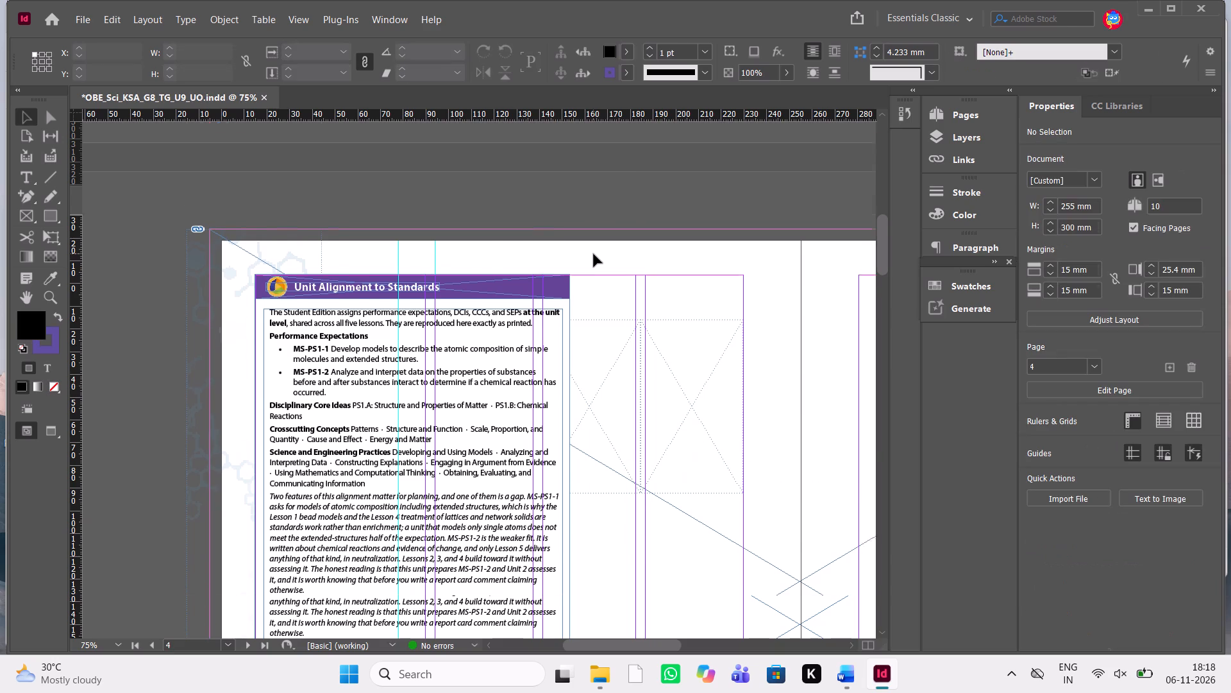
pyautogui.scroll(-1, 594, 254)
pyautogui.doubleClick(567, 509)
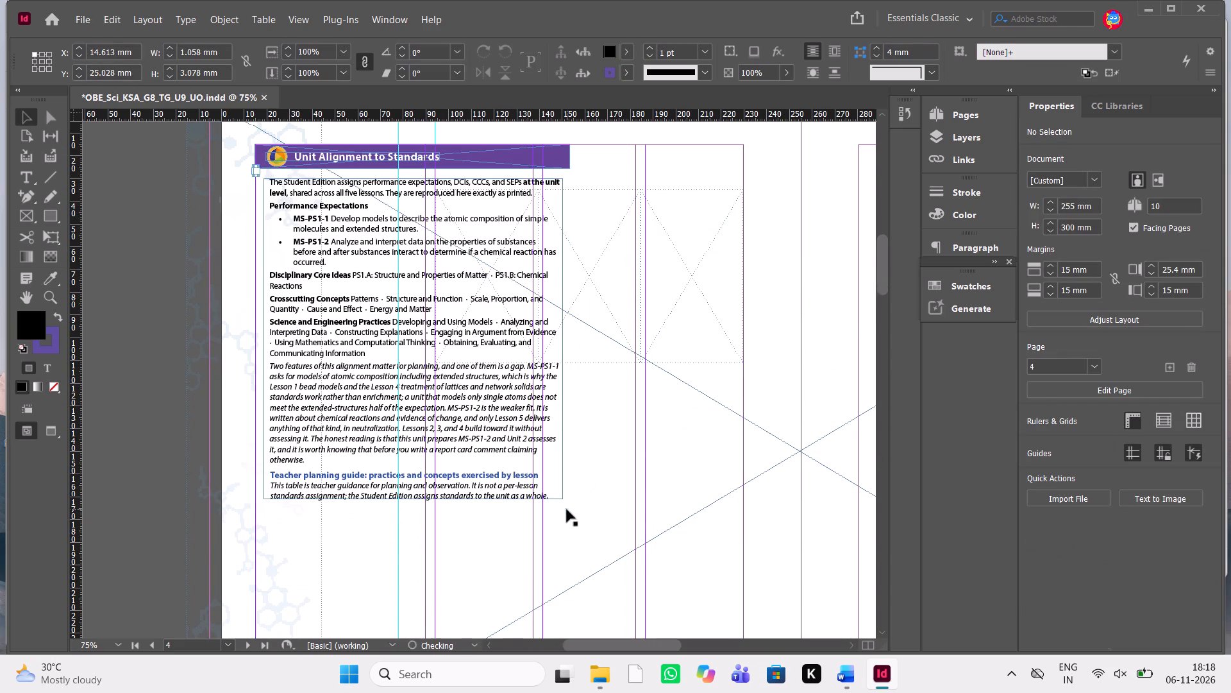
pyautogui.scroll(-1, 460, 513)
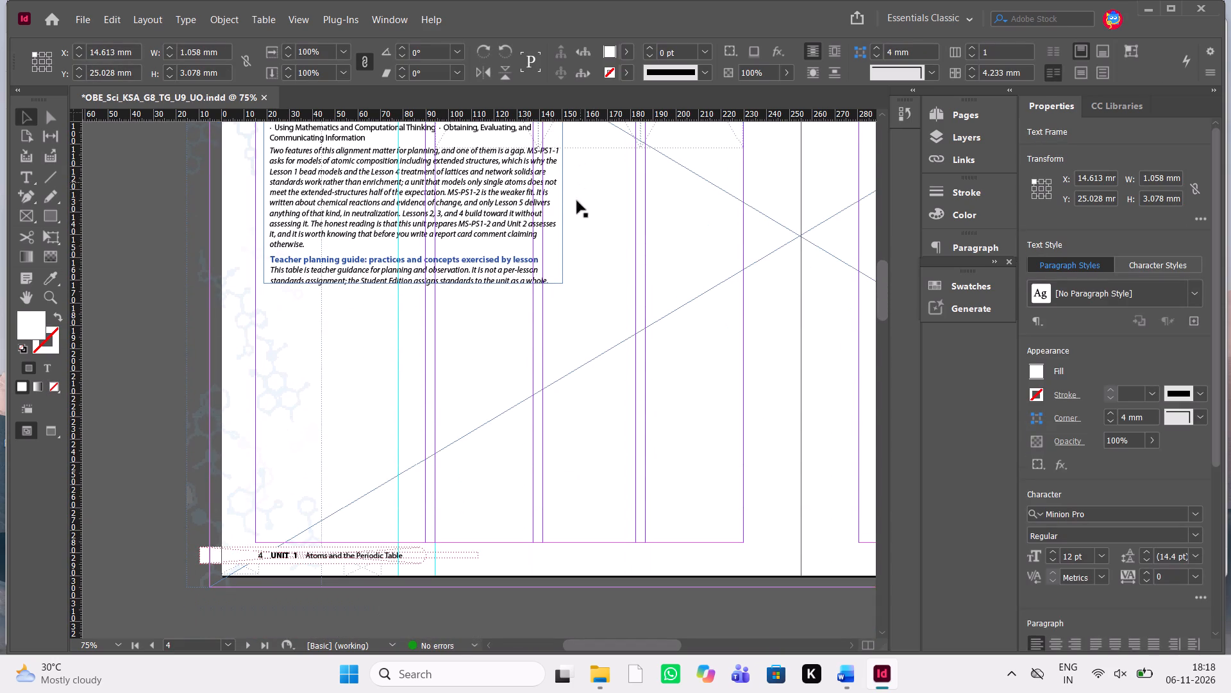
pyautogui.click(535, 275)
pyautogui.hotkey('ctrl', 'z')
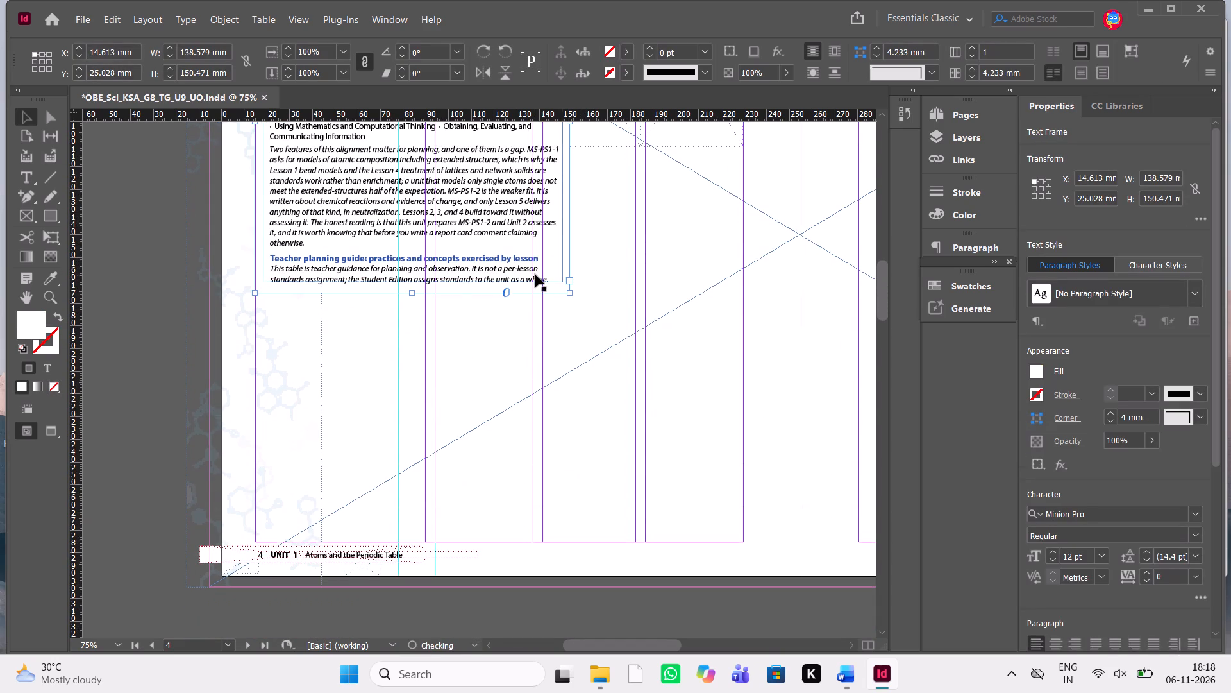
# Extend the background frame behind the Unit Alignment text downward to a height of about 238.5 mm.
pyautogui.moveTo(409, 293); pyautogui.dragTo(435, 495)
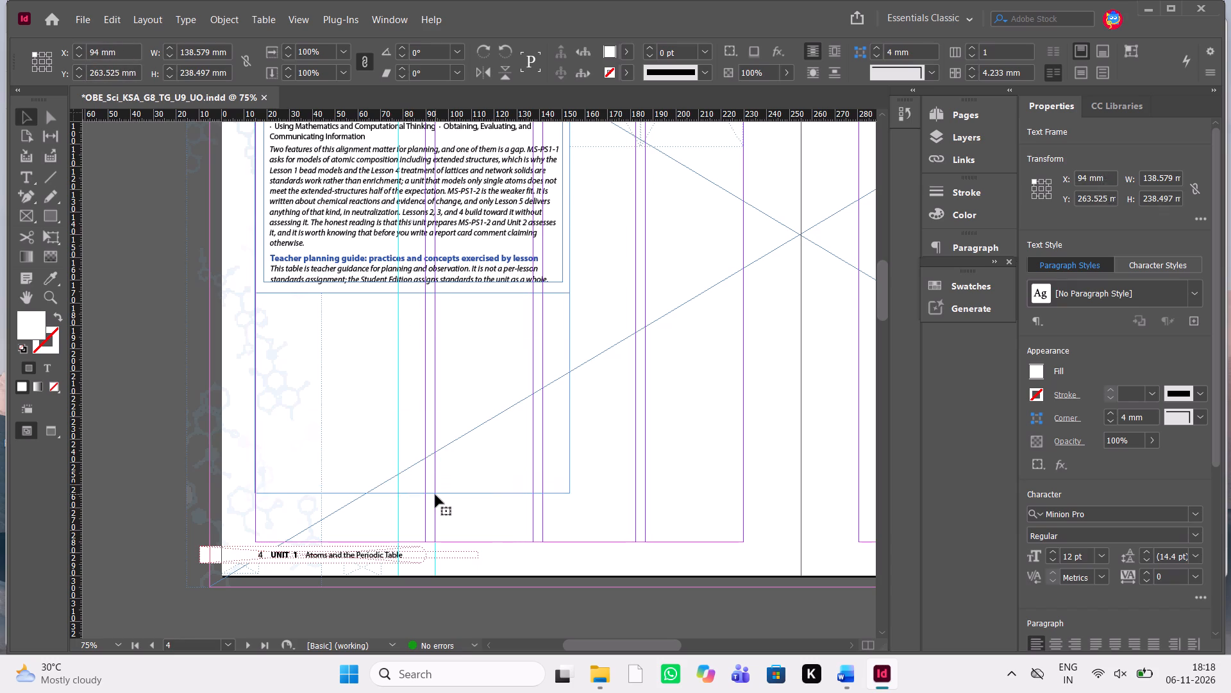
# Examine the Teaching This Unit section layout on page 3 and switch to the preview screen mode.
pyautogui.scroll(2, 435, 495)
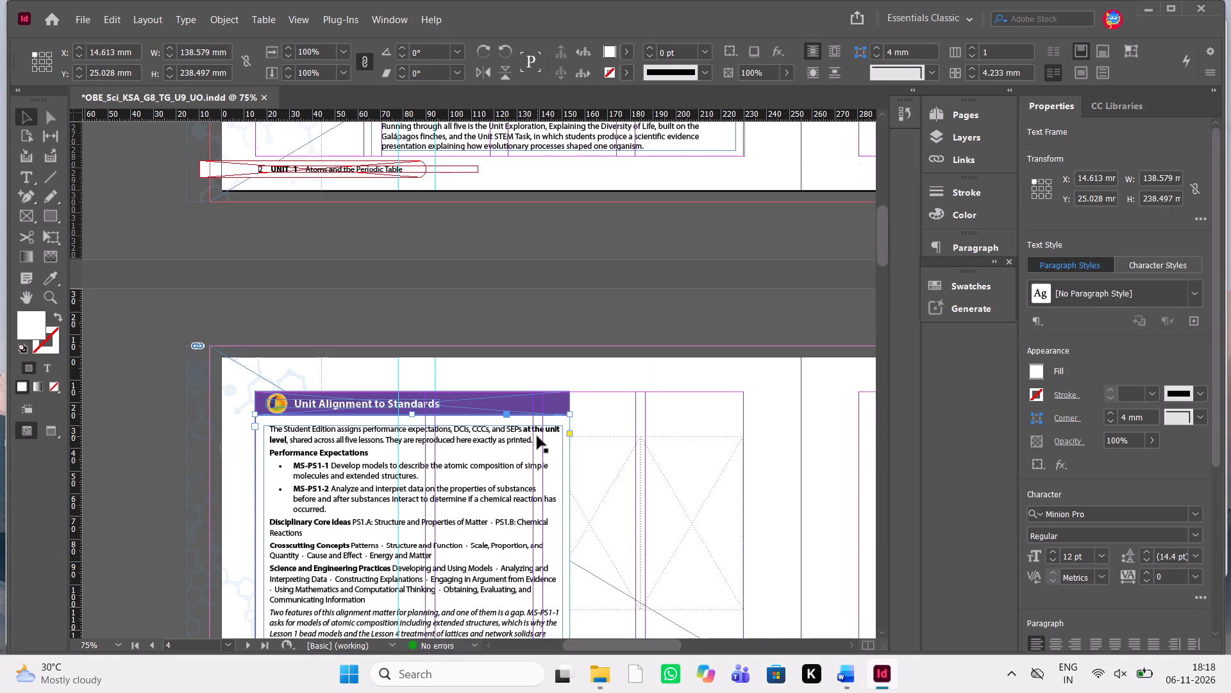
pyautogui.scroll(3, 537, 436)
pyautogui.hscroll(1, 537, 436)
pyautogui.scroll(-1, 537, 436)
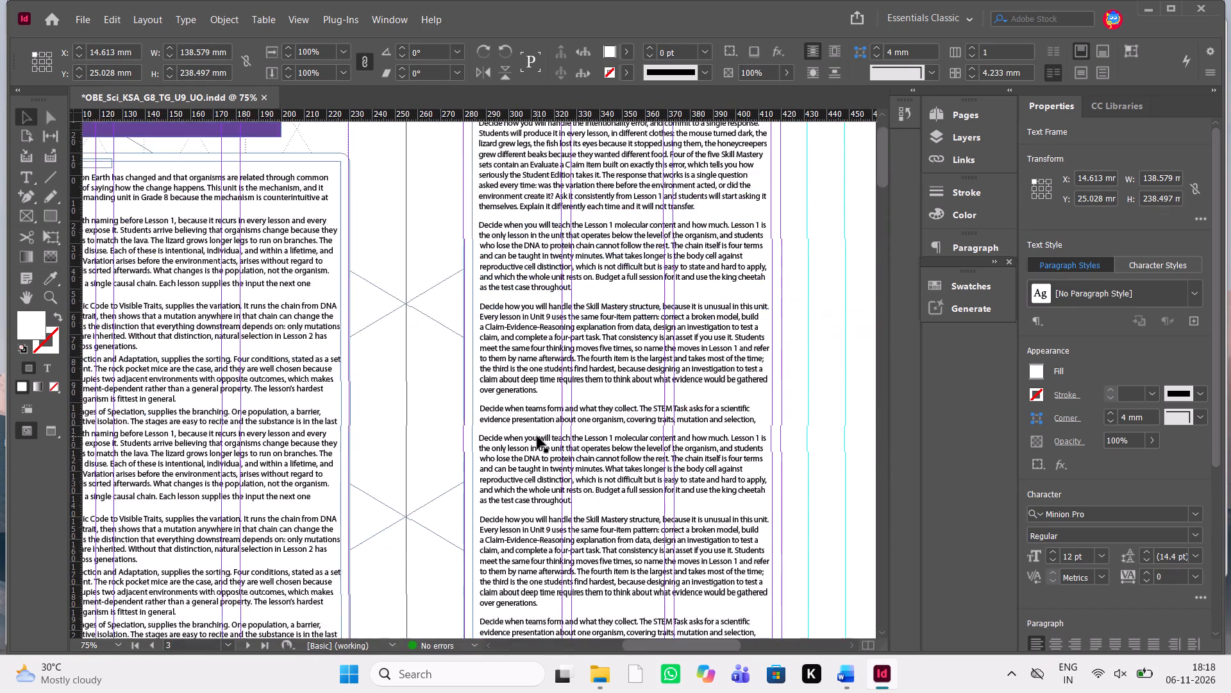
pyautogui.scroll(-1, 537, 436)
pyautogui.scroll(2, 537, 436)
pyautogui.scroll(-1, 537, 436)
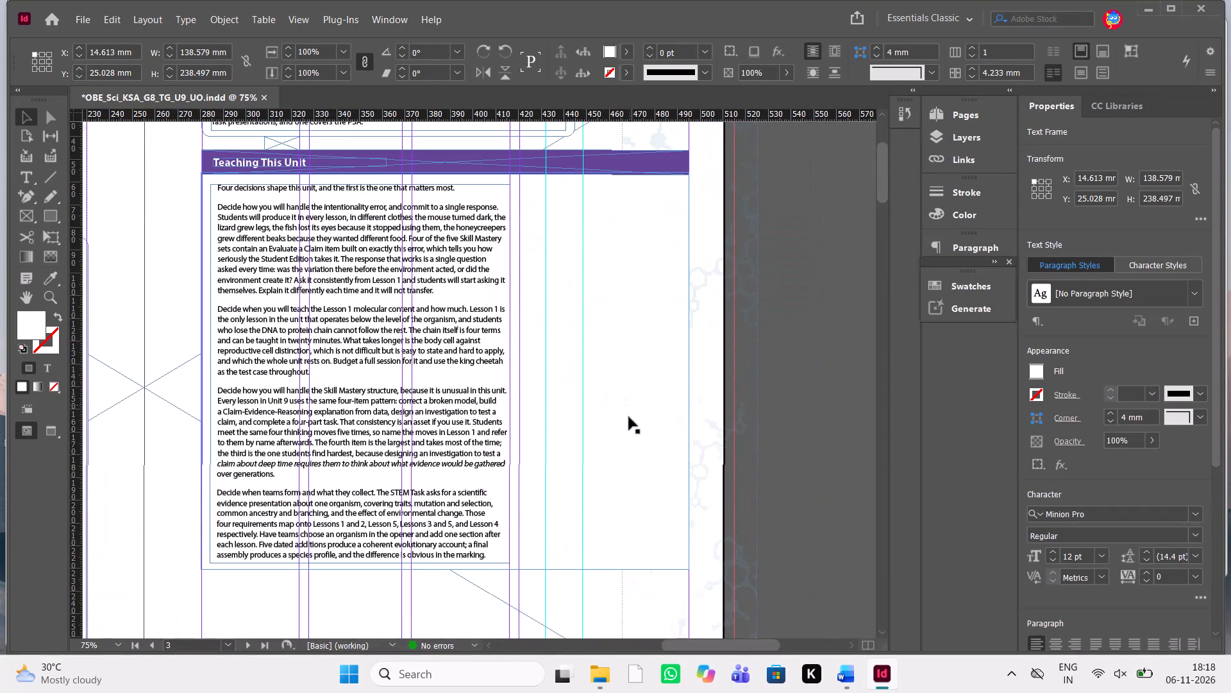
pyautogui.click(629, 417)
pyautogui.click(754, 413)
pyautogui.press('w')
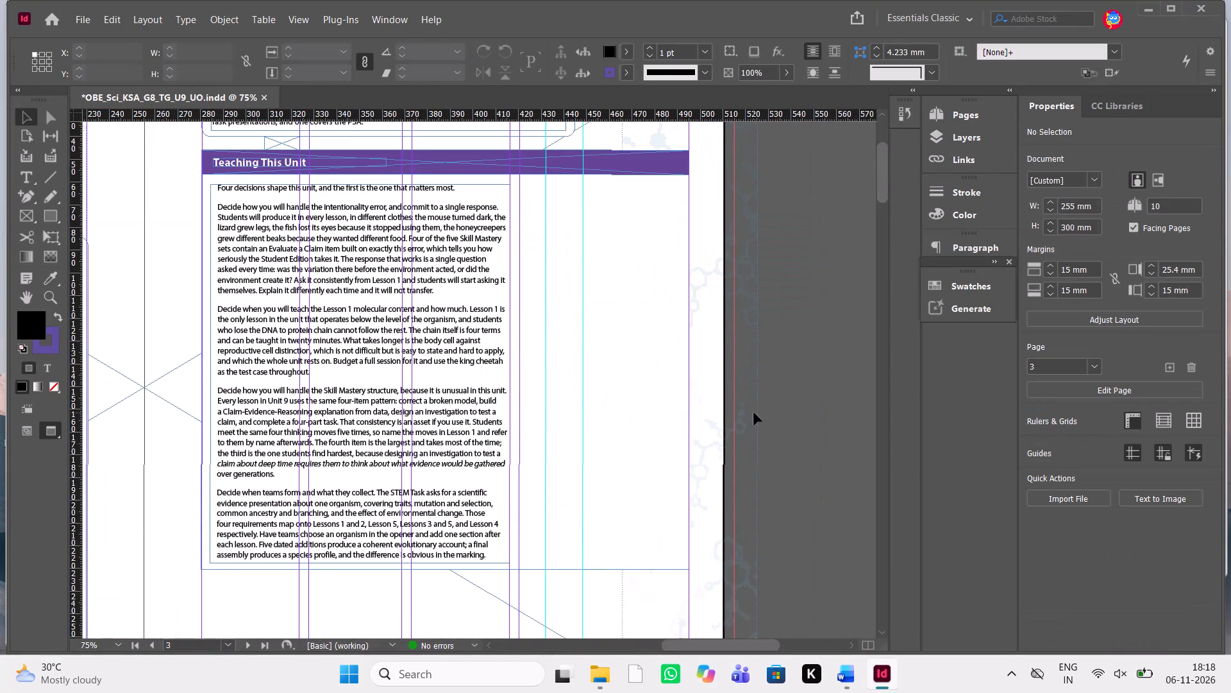
# Narrow the white background frame behind the Teaching This Unit text on page 3 to a width of about 139.8 mm.
pyautogui.write('www')
pyautogui.click(601, 355)
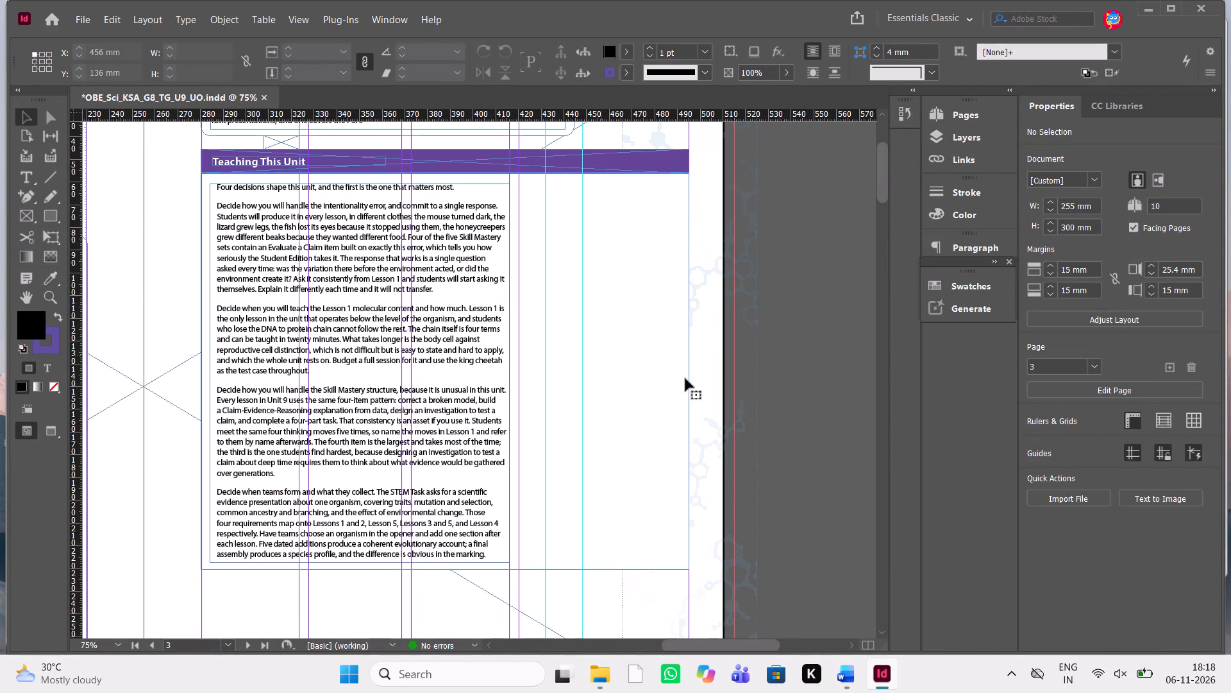
pyautogui.moveTo(685, 369); pyautogui.dragTo(526, 391)
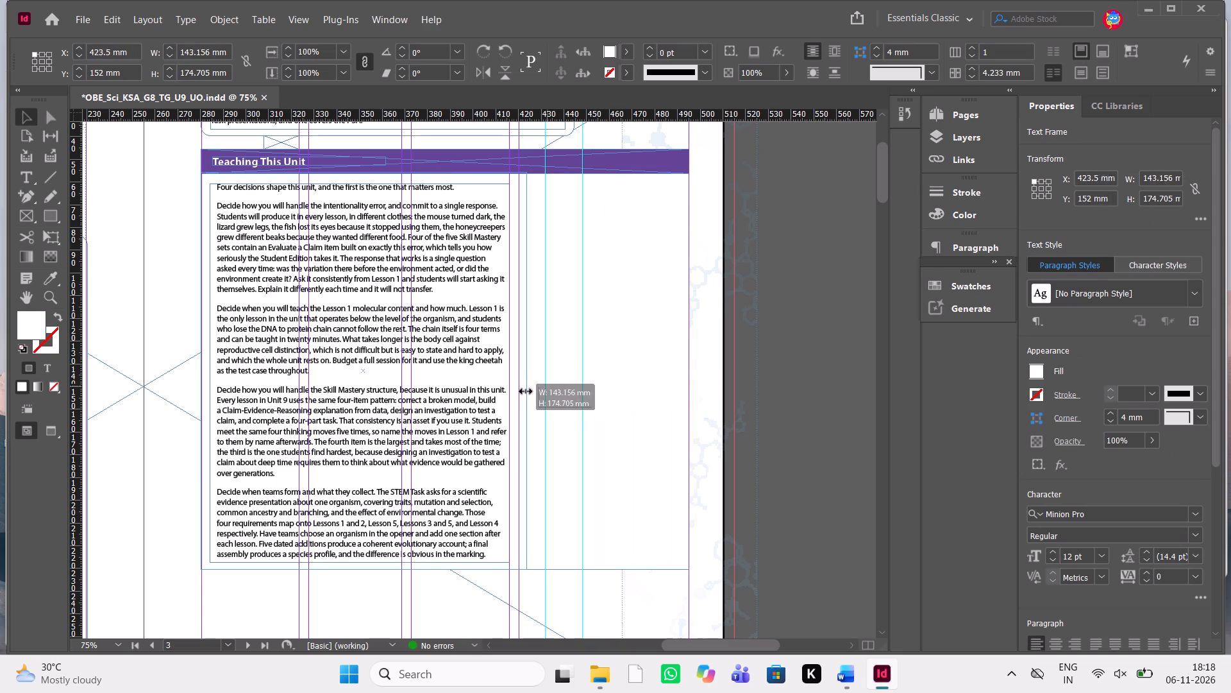
pyautogui.moveTo(526, 391); pyautogui.dragTo(521, 391)
# Shorten the purple Teaching This Unit heading bar to about 139.8 mm wide, matching the background frame below it.
pyautogui.scroll(1, 521, 391)
pyautogui.click(637, 323)
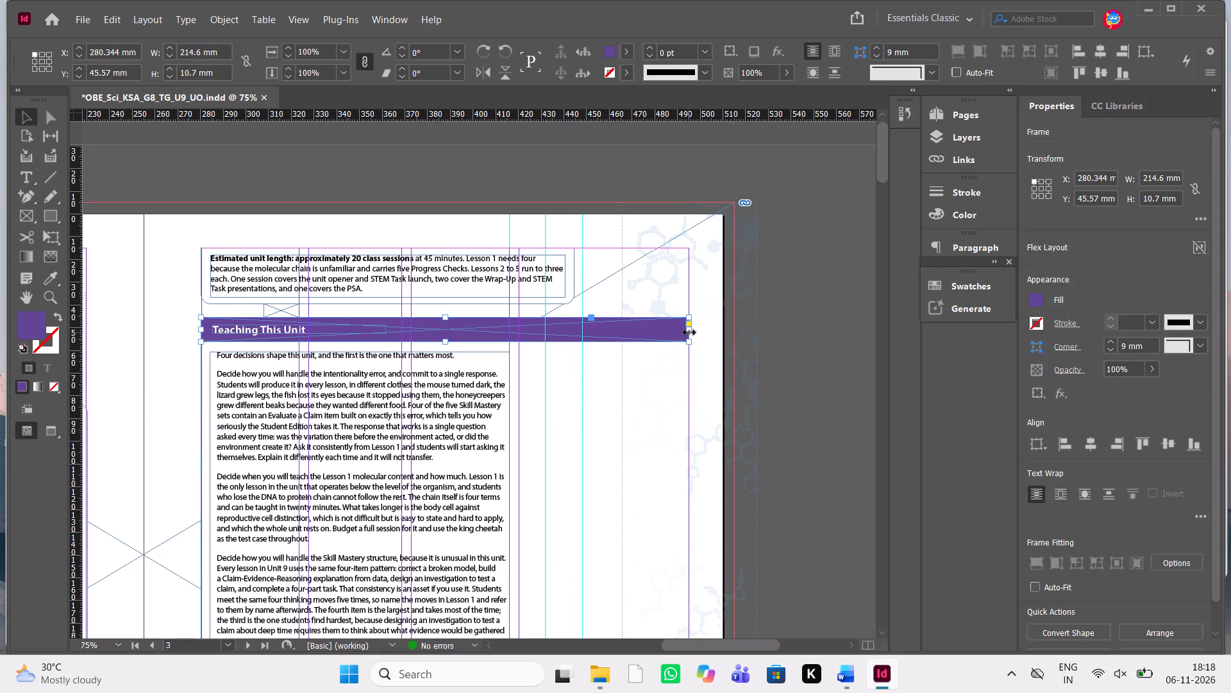
pyautogui.moveTo(689, 332); pyautogui.dragTo(522, 345)
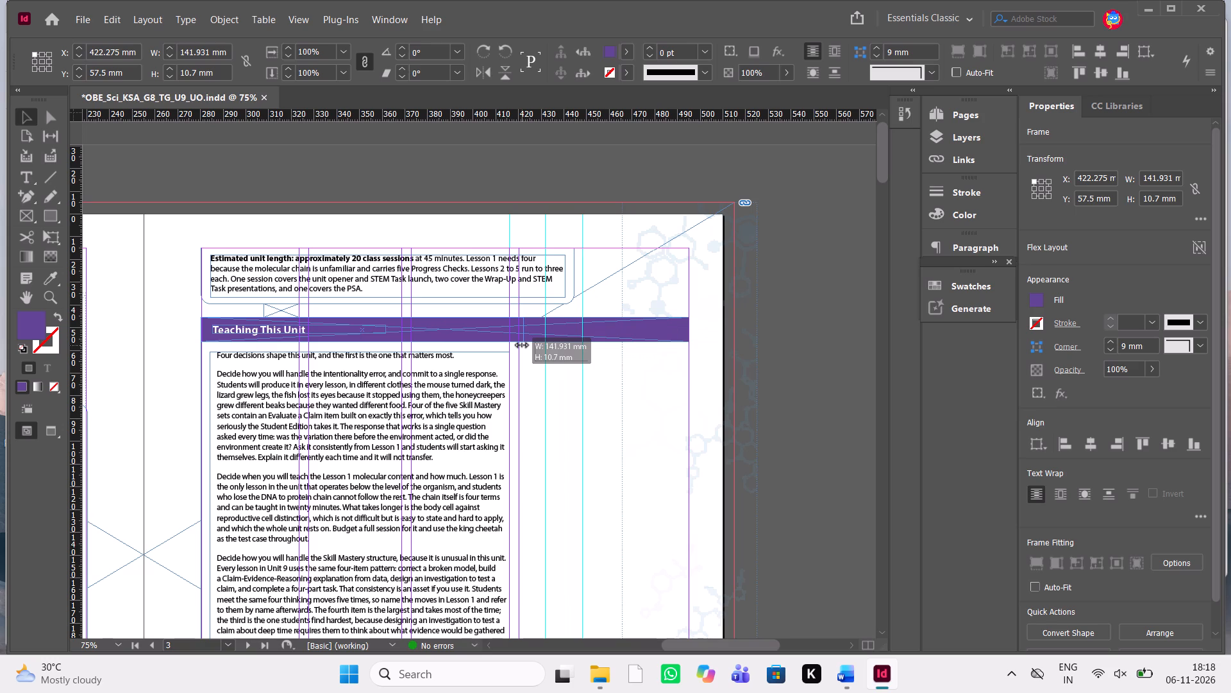
pyautogui.moveTo(522, 345); pyautogui.dragTo(521, 344)
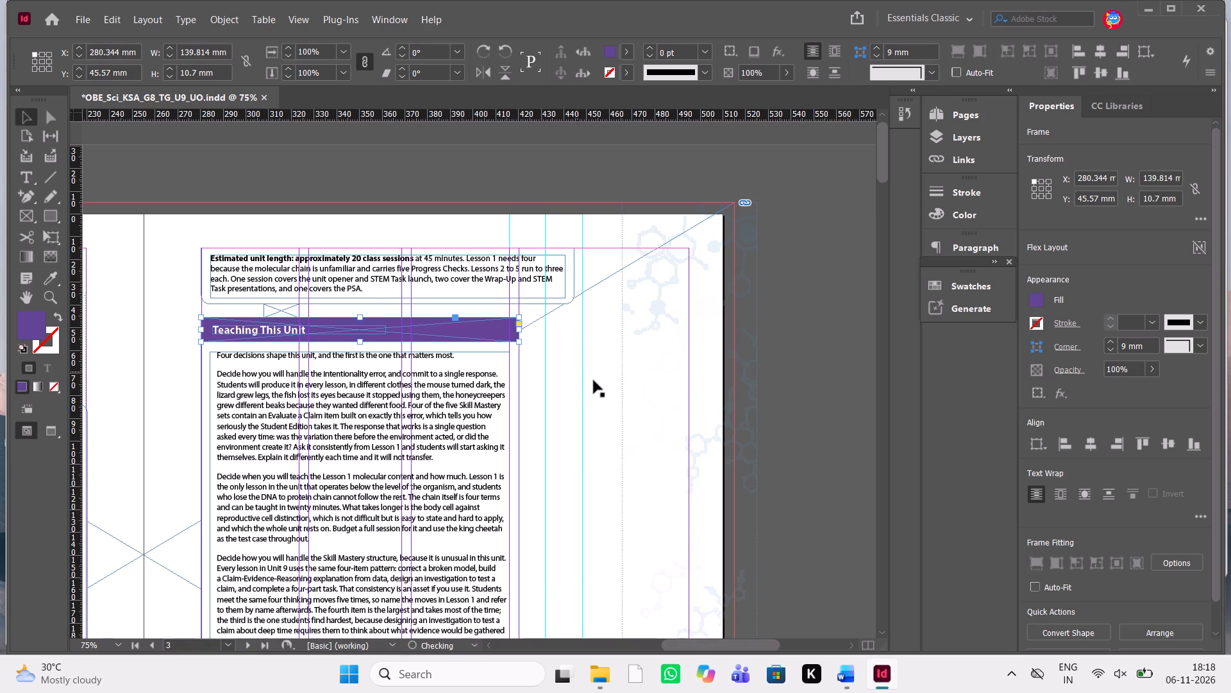
pyautogui.click(605, 387)
pyautogui.click(605, 387)
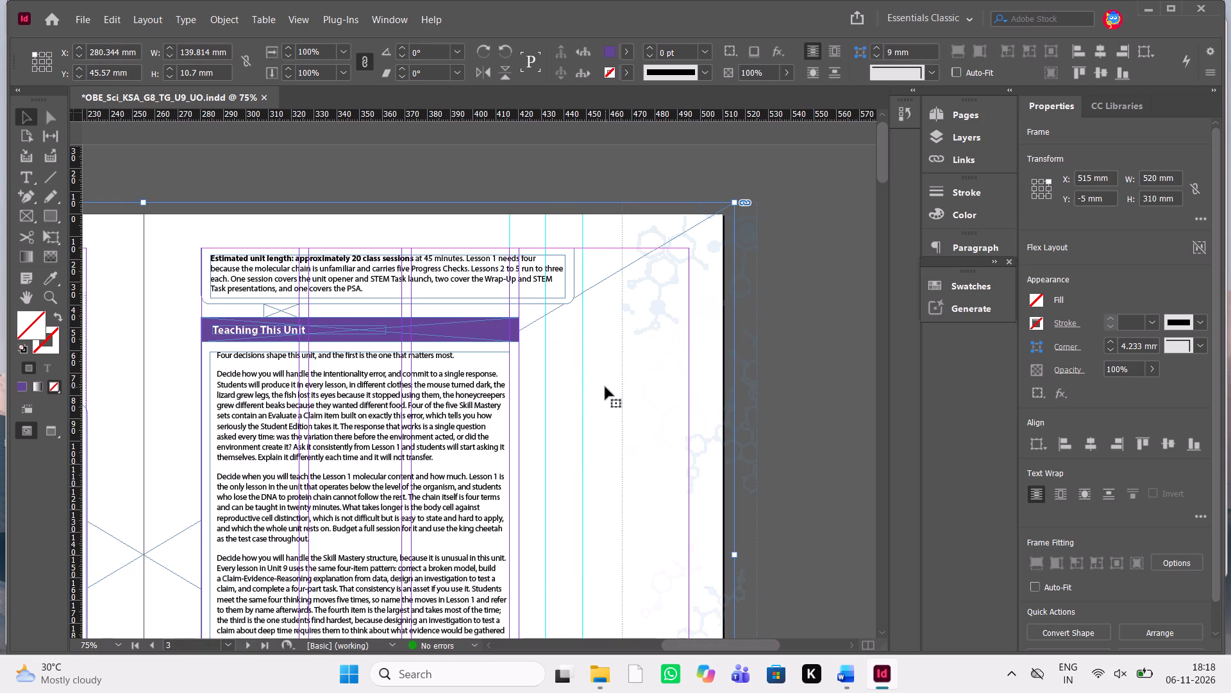
# Check the alignment of the Teaching This Unit heading bar and body text by switching between normal and preview screen modes.
pyautogui.press('w')
pyautogui.write('www')
pyautogui.scroll(-1, 605, 387)
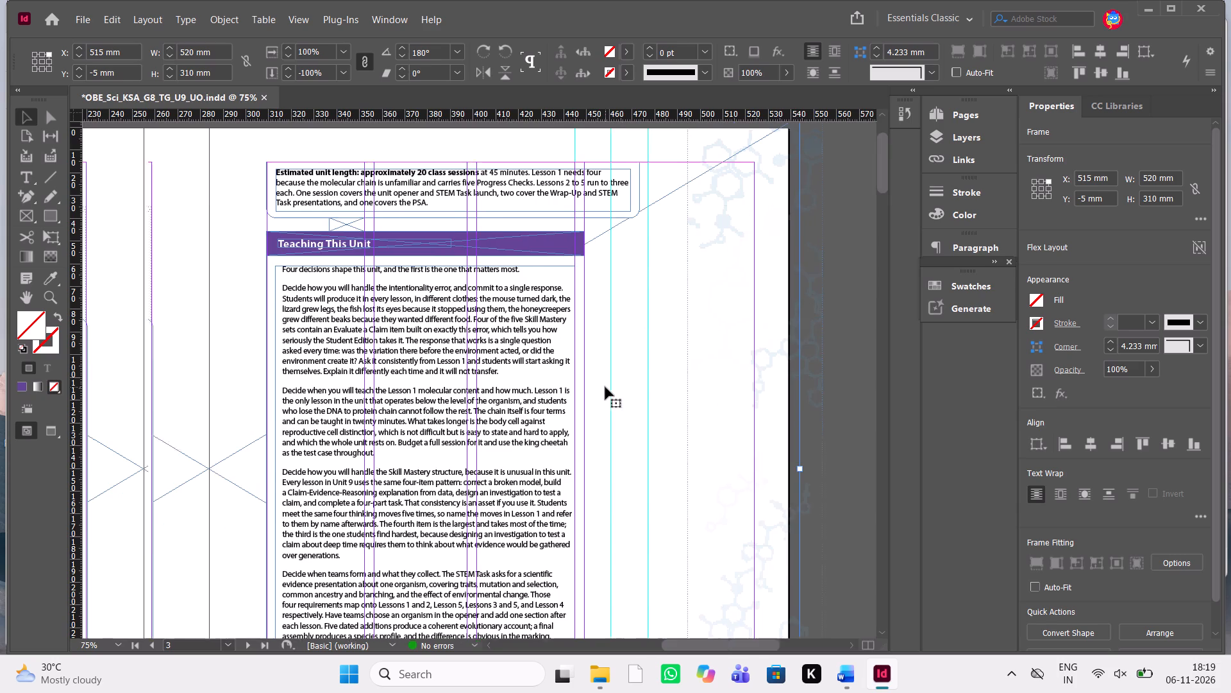
pyautogui.scroll(1, 605, 387)
pyautogui.click(584, 332)
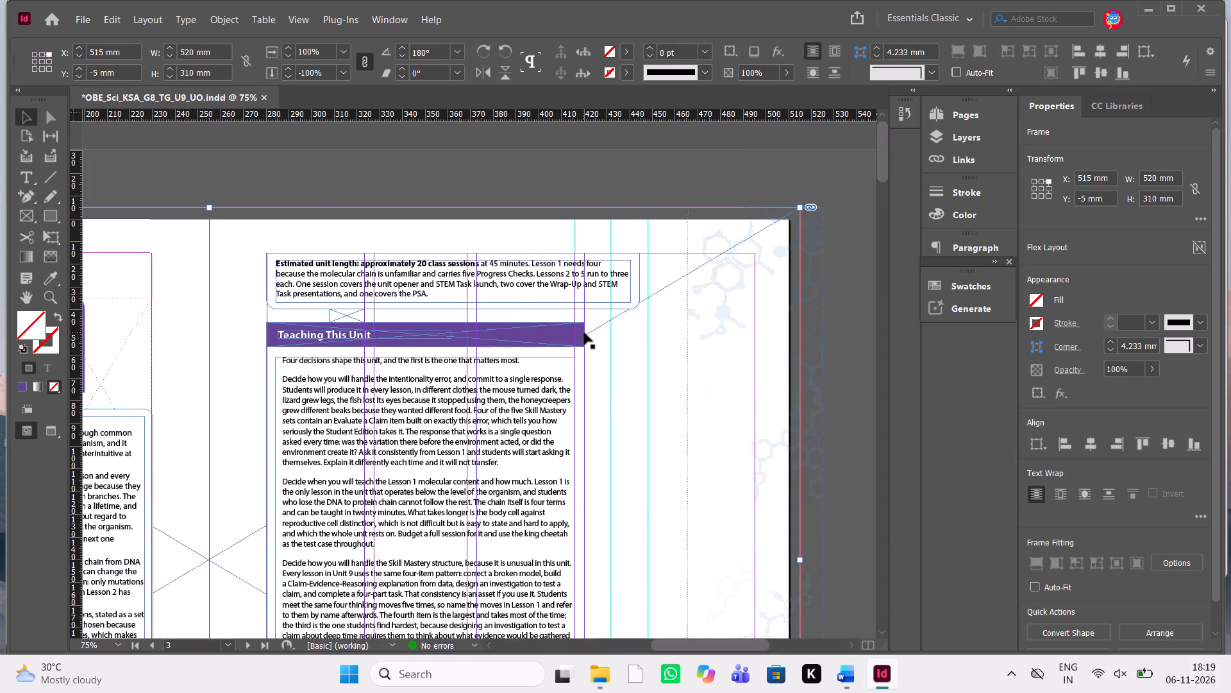
pyautogui.click(584, 337)
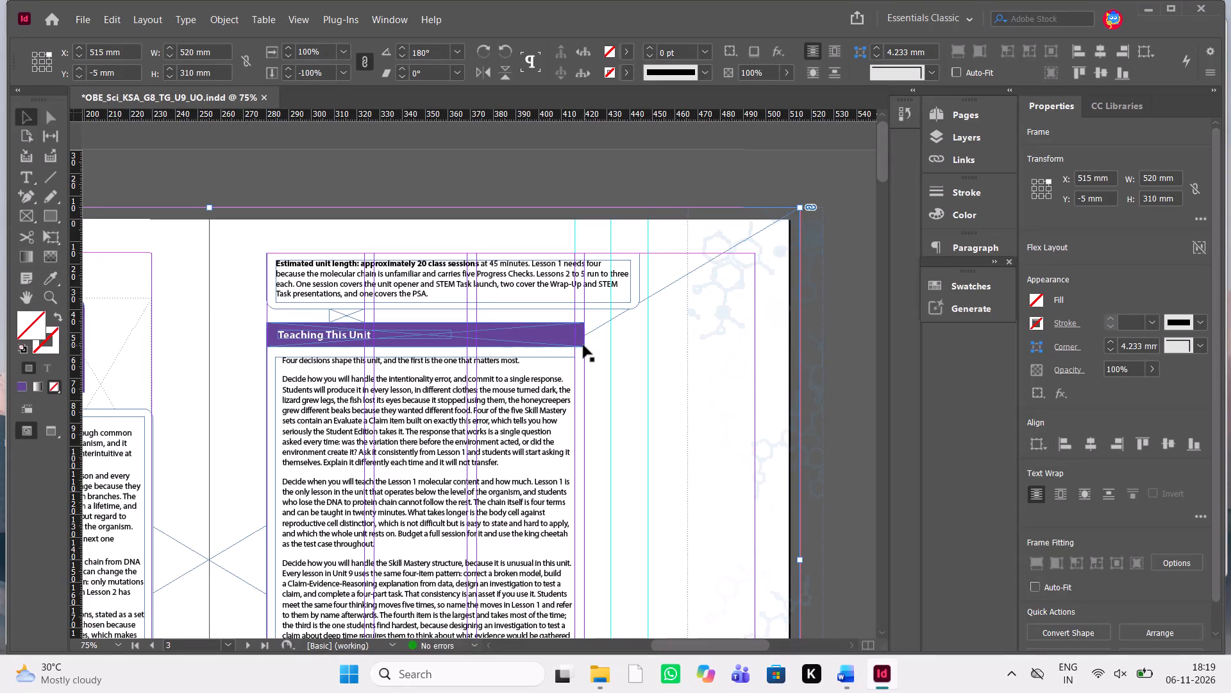
pyautogui.click(583, 345)
pyautogui.click(639, 416)
pyautogui.press('w')
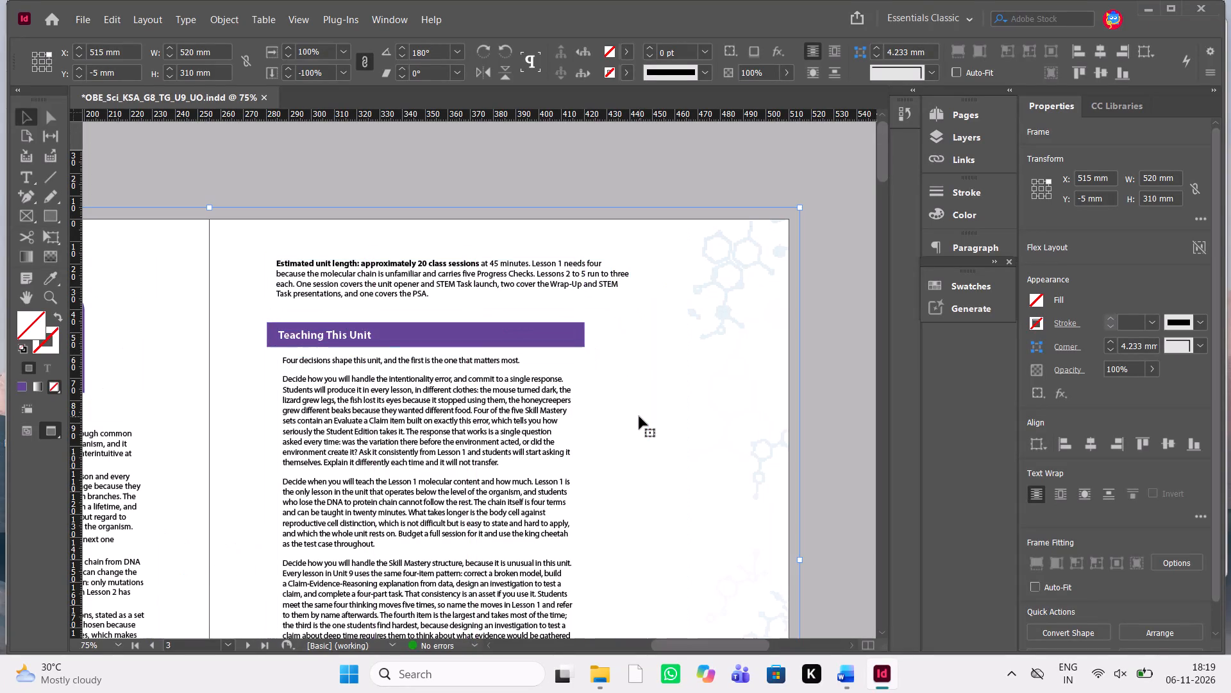
pyautogui.click(502, 477)
pyautogui.press('w')
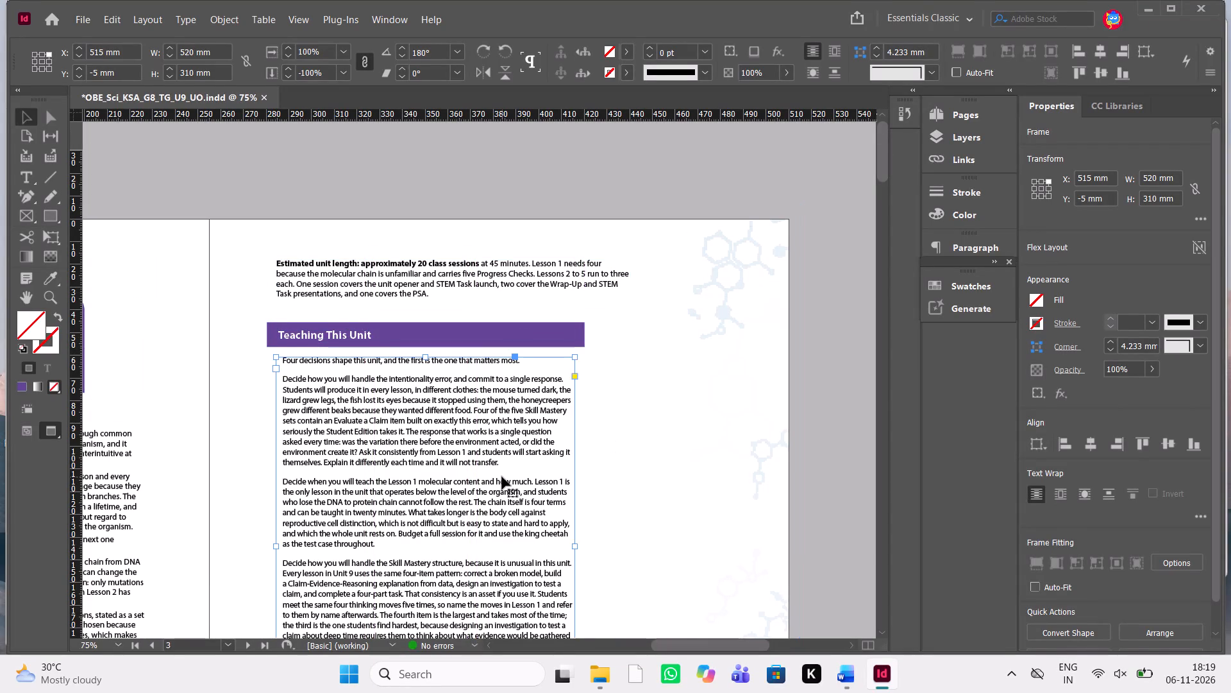
pyautogui.click(613, 485)
pyautogui.write('ww')
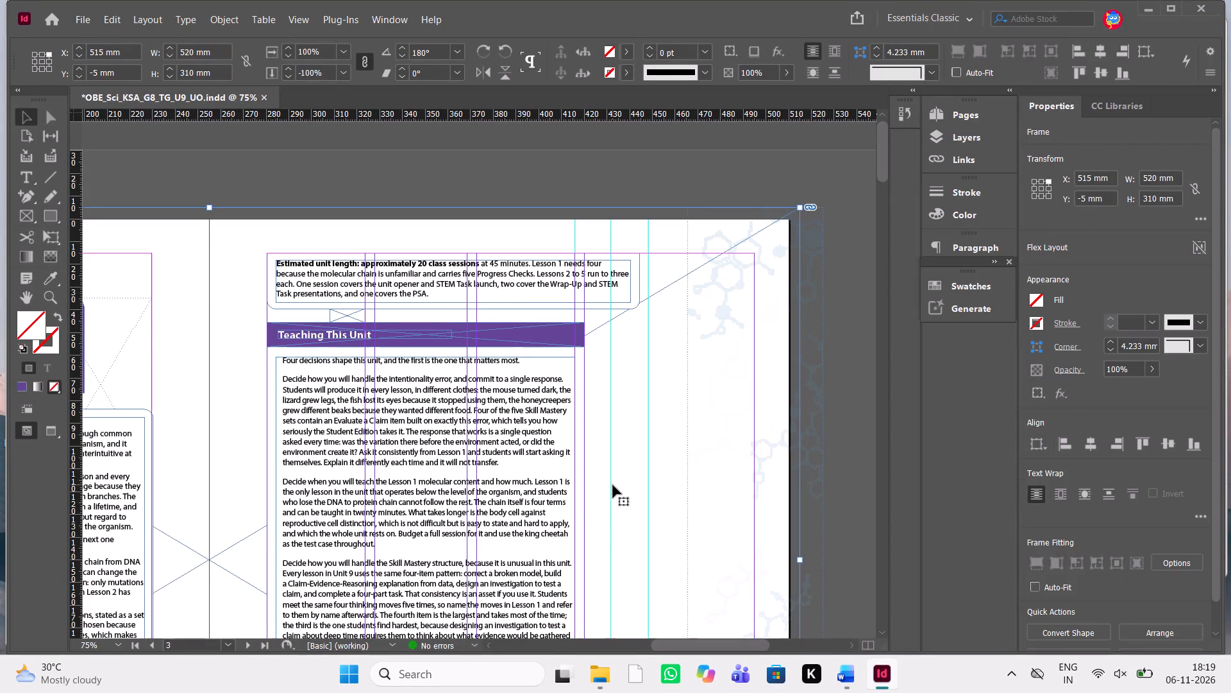
# Widen the Teaching This Unit body text frame to about 135.9 mm, out to the edge of the heading bar.
pyautogui.click(519, 534)
pyautogui.scroll(-1, 519, 534)
pyautogui.scroll(-1, 577, 501)
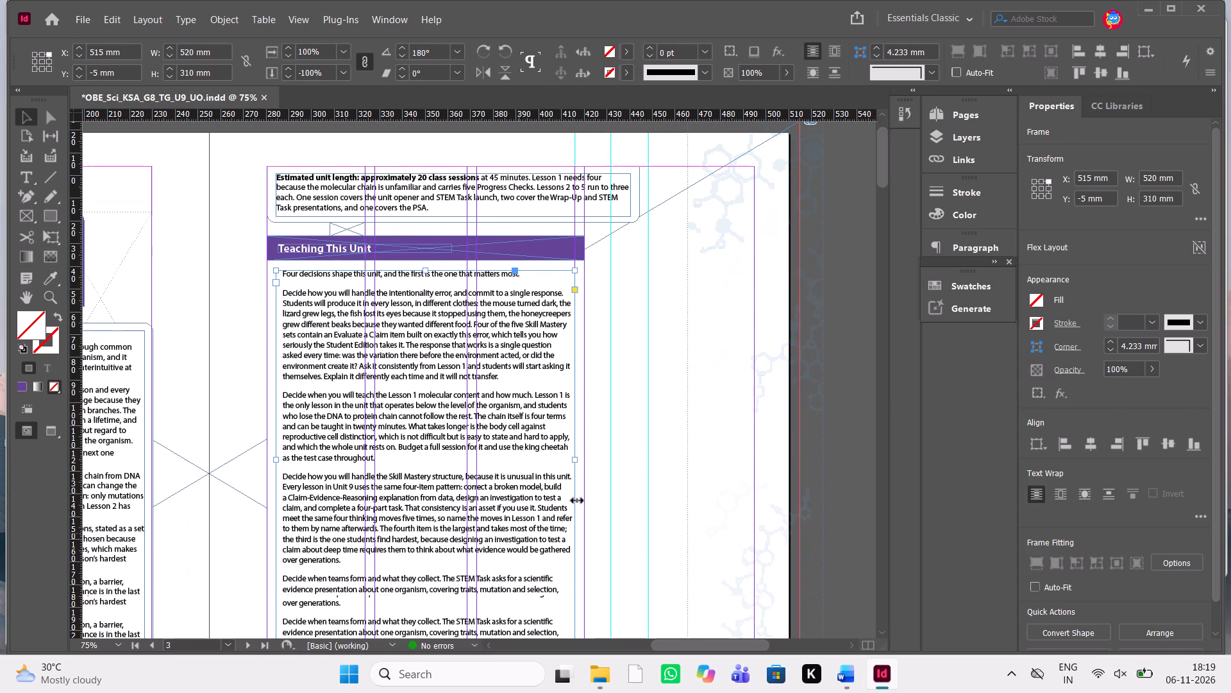
pyautogui.moveTo(574, 459); pyautogui.dragTo(585, 460)
pyautogui.click(635, 459)
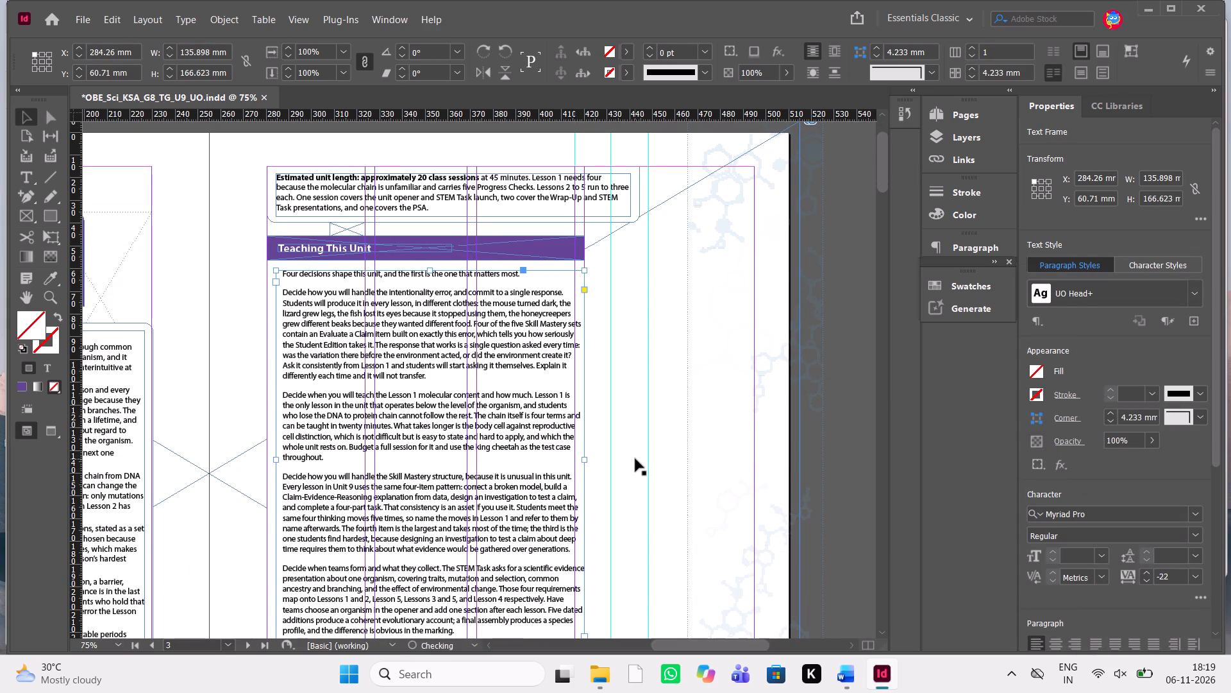
pyautogui.press('w')
pyautogui.press('w')
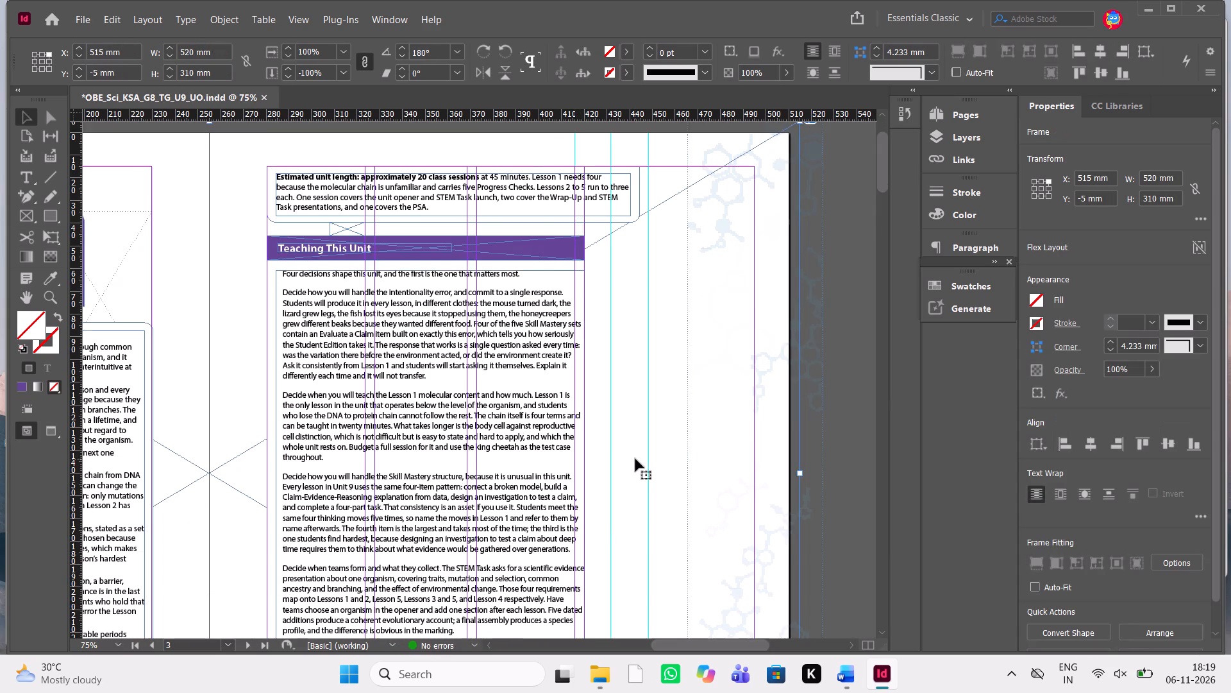
# Reduce the Teaching This Unit body text frame to a height of about 161.5 mm, closer to its last line.
pyautogui.scroll(-1, 635, 459)
pyautogui.click(464, 344)
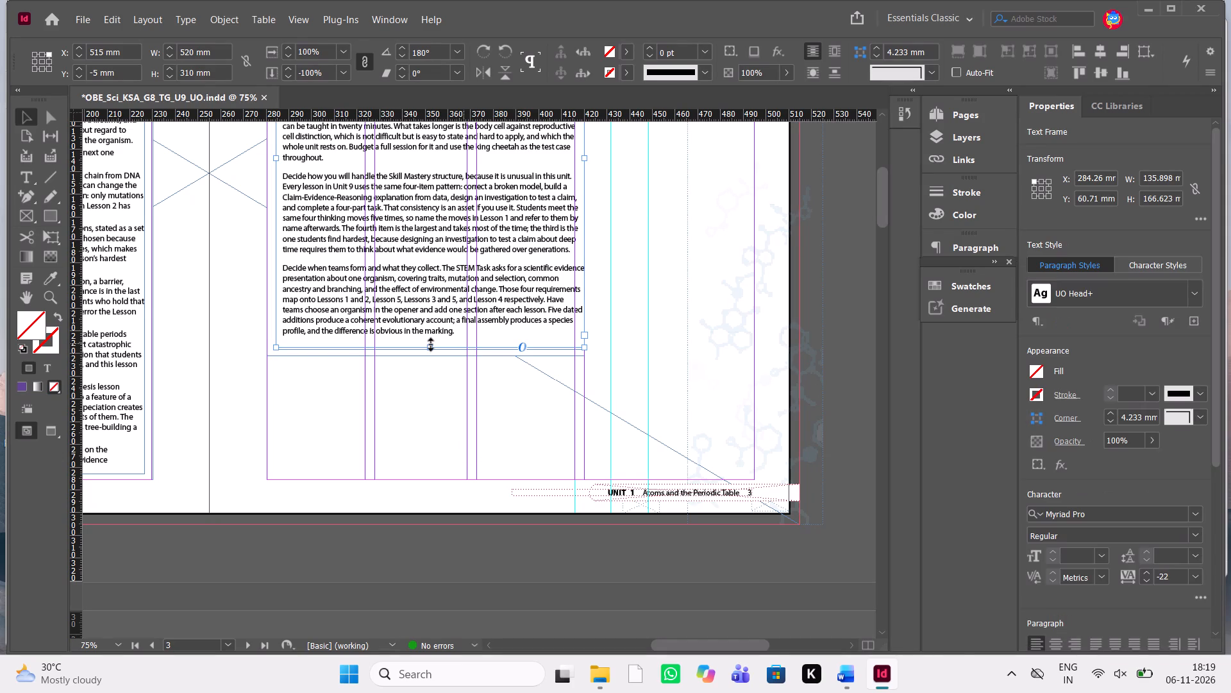
pyautogui.moveTo(431, 345); pyautogui.dragTo(431, 333)
# Shorten the background frame behind the Teaching This Unit text to a height of about 169.8 mm, just below the text frame.
pyautogui.hotkey('ctrl', '=')
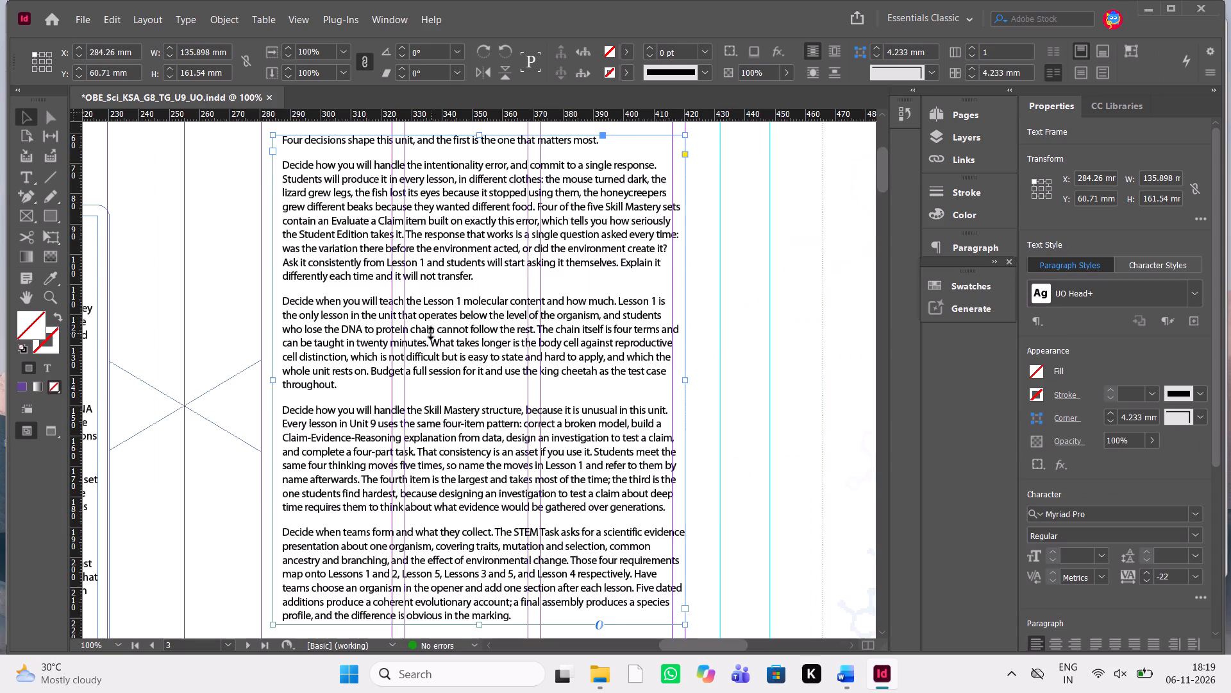
pyautogui.hotkey('ctrl', '=')
pyautogui.hotkey('ctrl', '=')
pyautogui.scroll(-1, 431, 333)
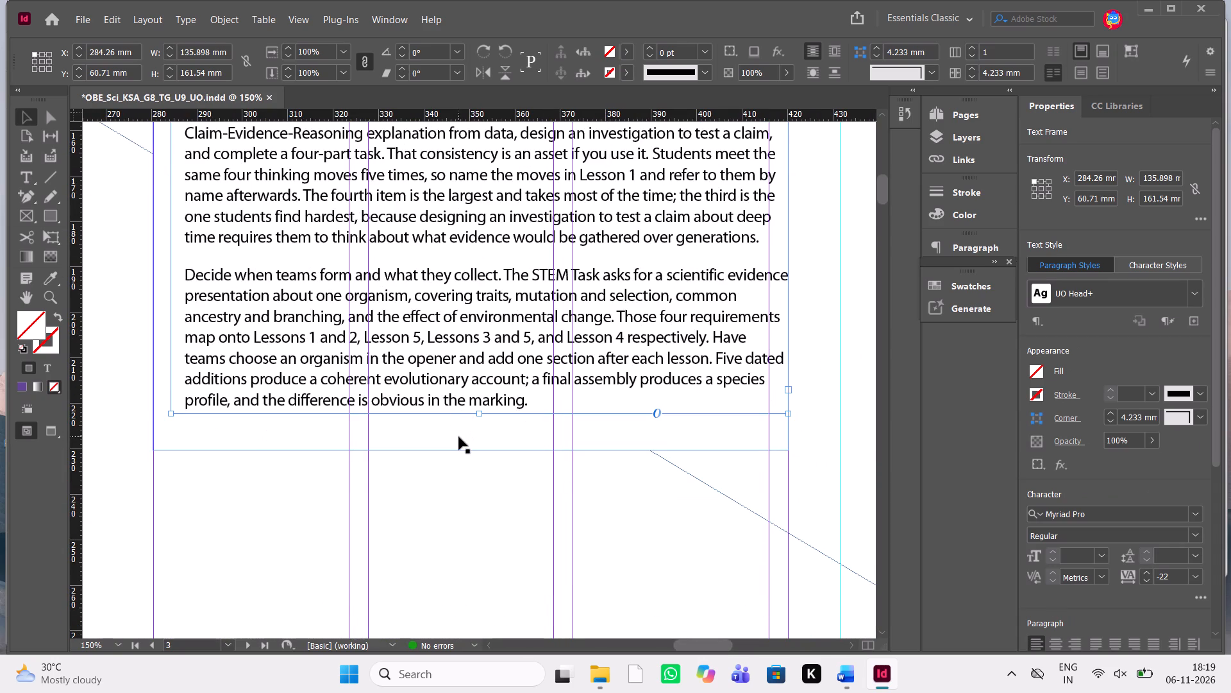
pyautogui.click(459, 437)
pyautogui.moveTo(473, 449); pyautogui.dragTo(473, 447)
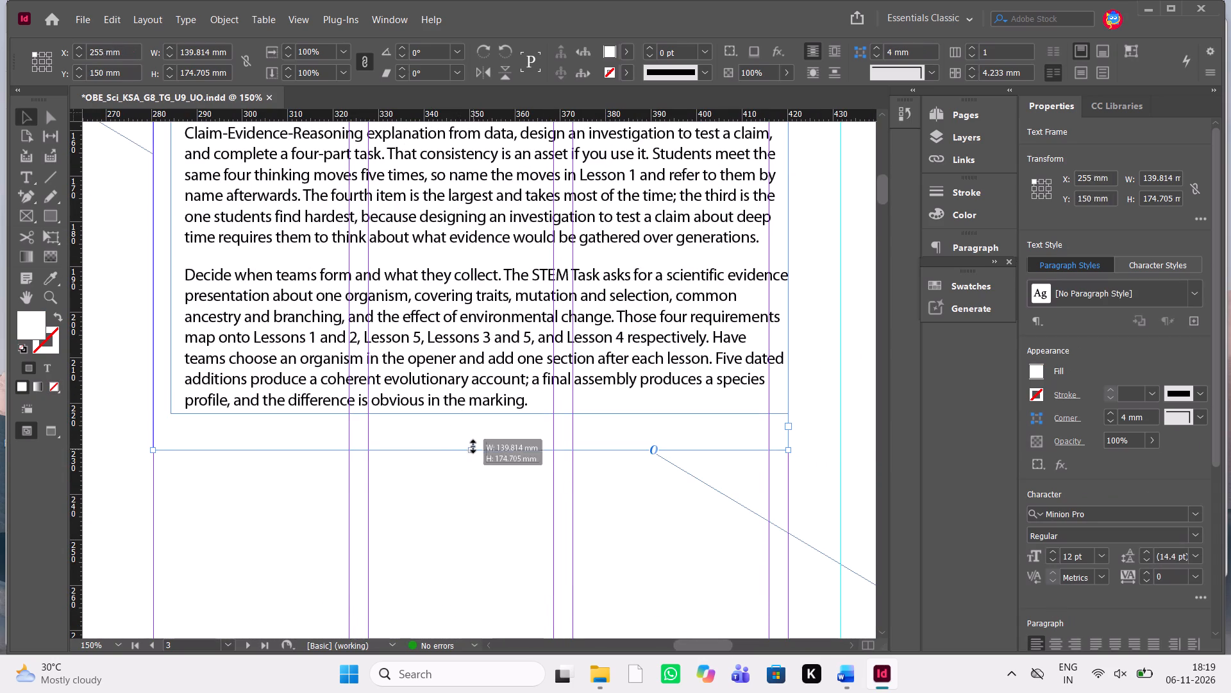
pyautogui.moveTo(473, 447); pyautogui.dragTo(476, 434)
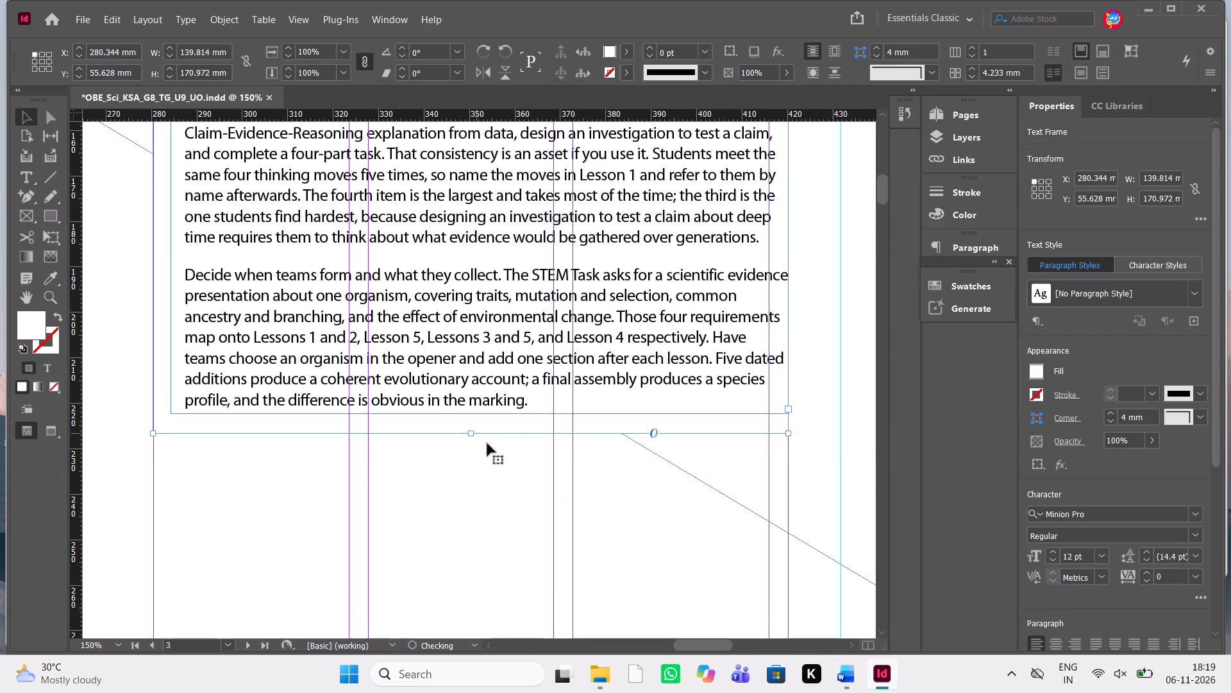
pyautogui.click(521, 491)
pyautogui.click(476, 427)
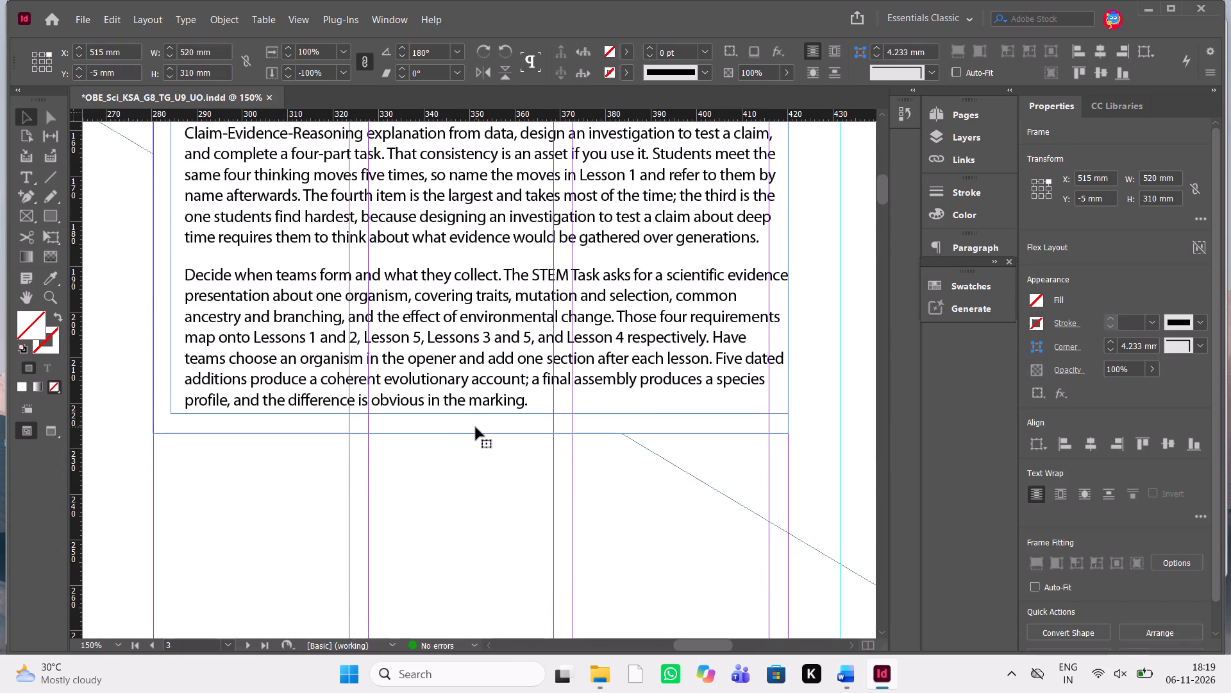
pyautogui.click(469, 433)
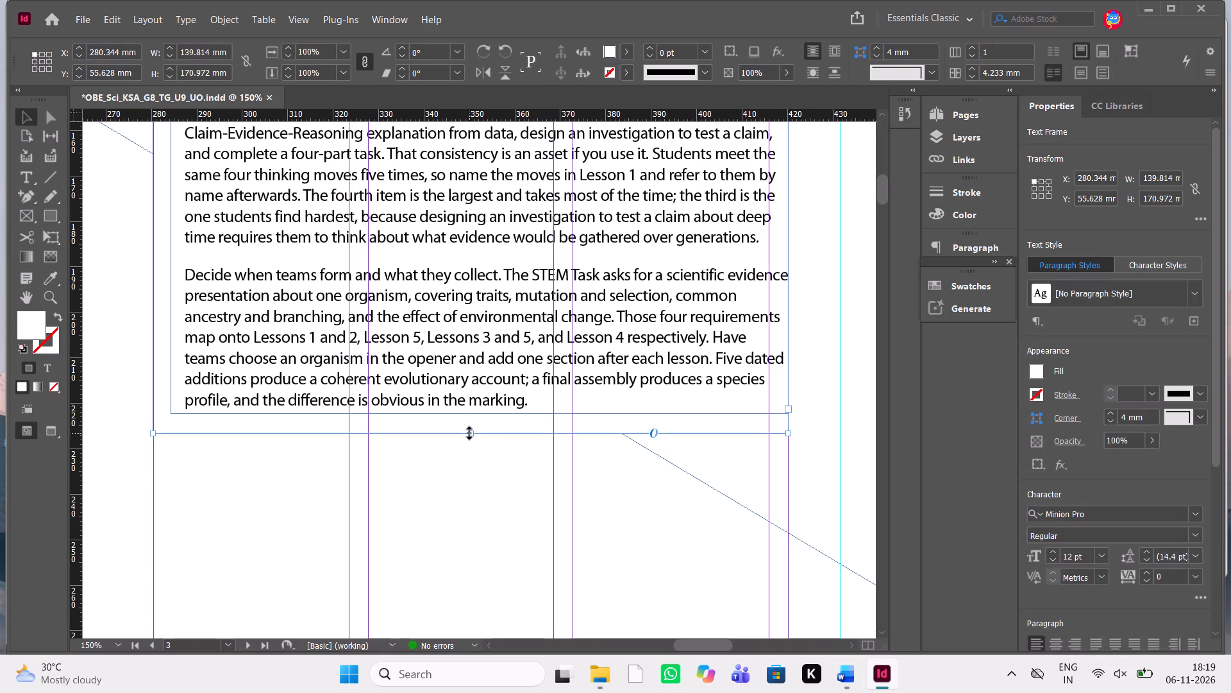
pyautogui.click(472, 426)
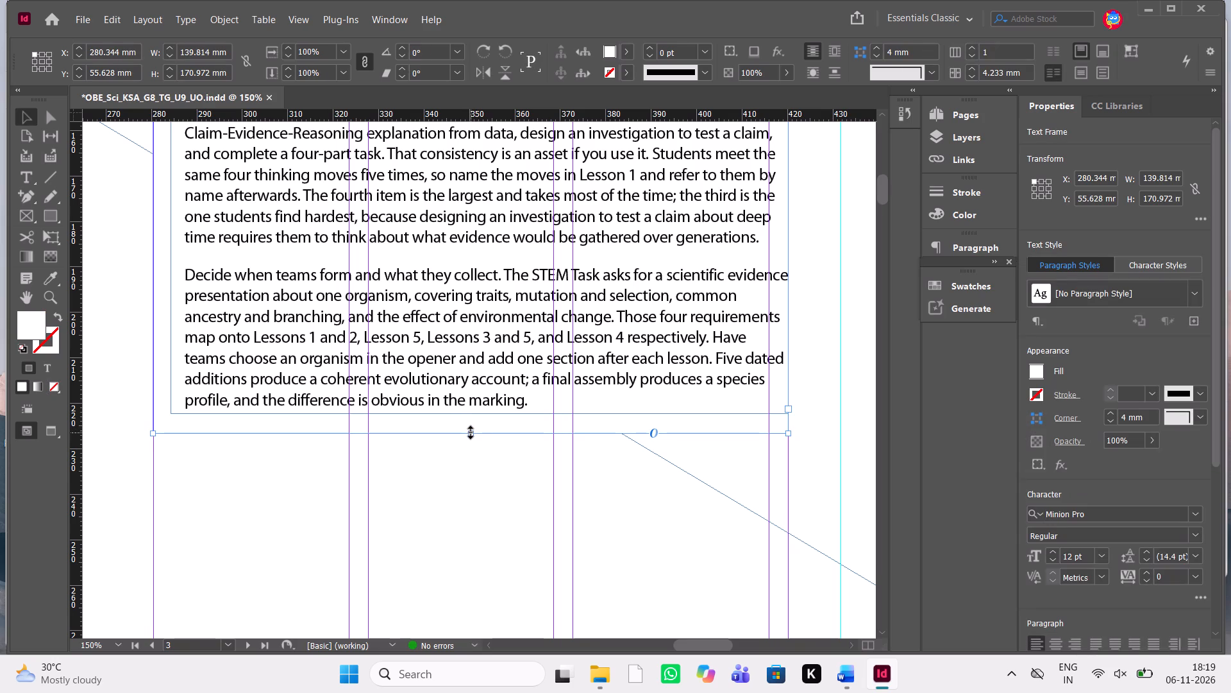
pyautogui.click(471, 432)
pyautogui.click(503, 475)
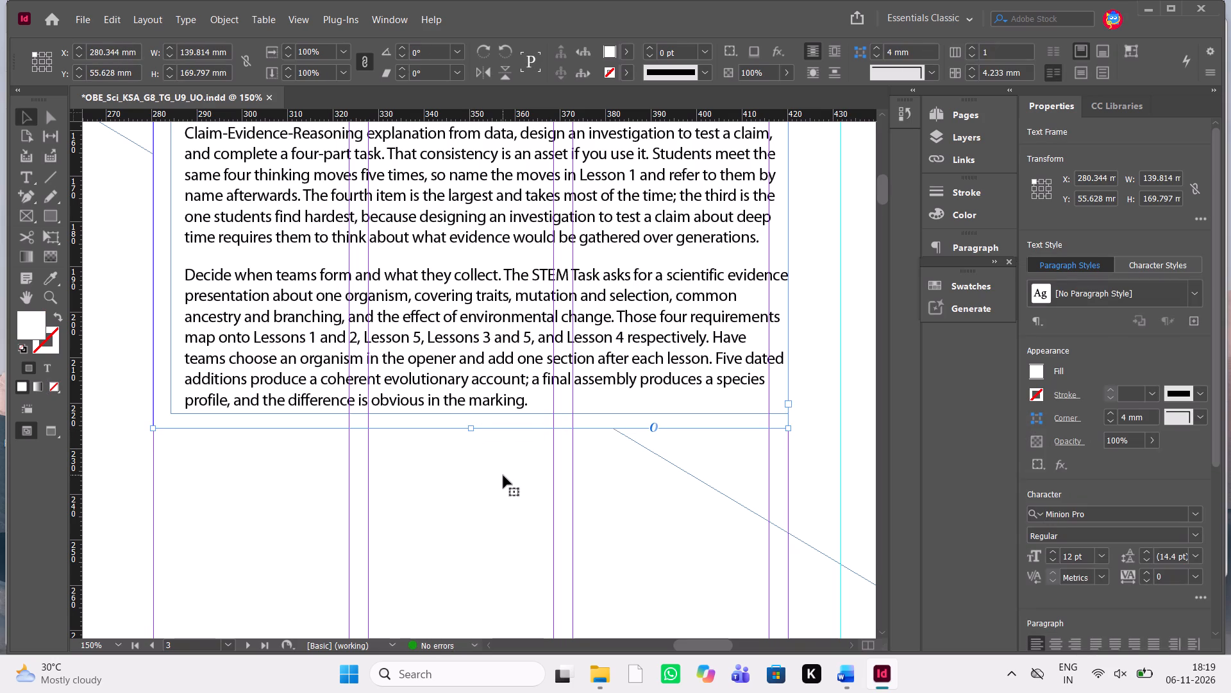
# Extend the background frame behind the Unit Alignment text on page 4 down to the bottom margin, about 260 mm high.
pyautogui.hotkey('ctrl', '-')
pyautogui.hotkey('ctrl', '-')
pyautogui.hotkey('ctrl', '-')
pyautogui.hotkey('ctrl', '-')
pyautogui.scroll(-1, 503, 475)
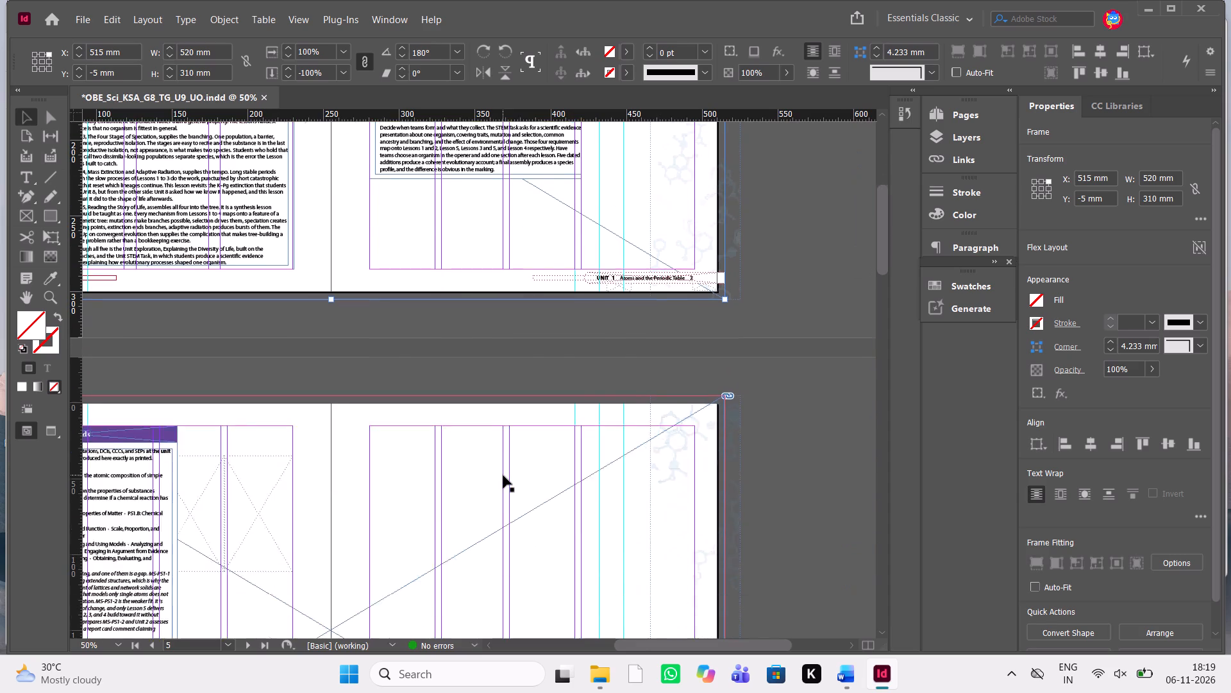
pyautogui.scroll(-1, 503, 475)
pyautogui.hscroll(-1, 503, 475)
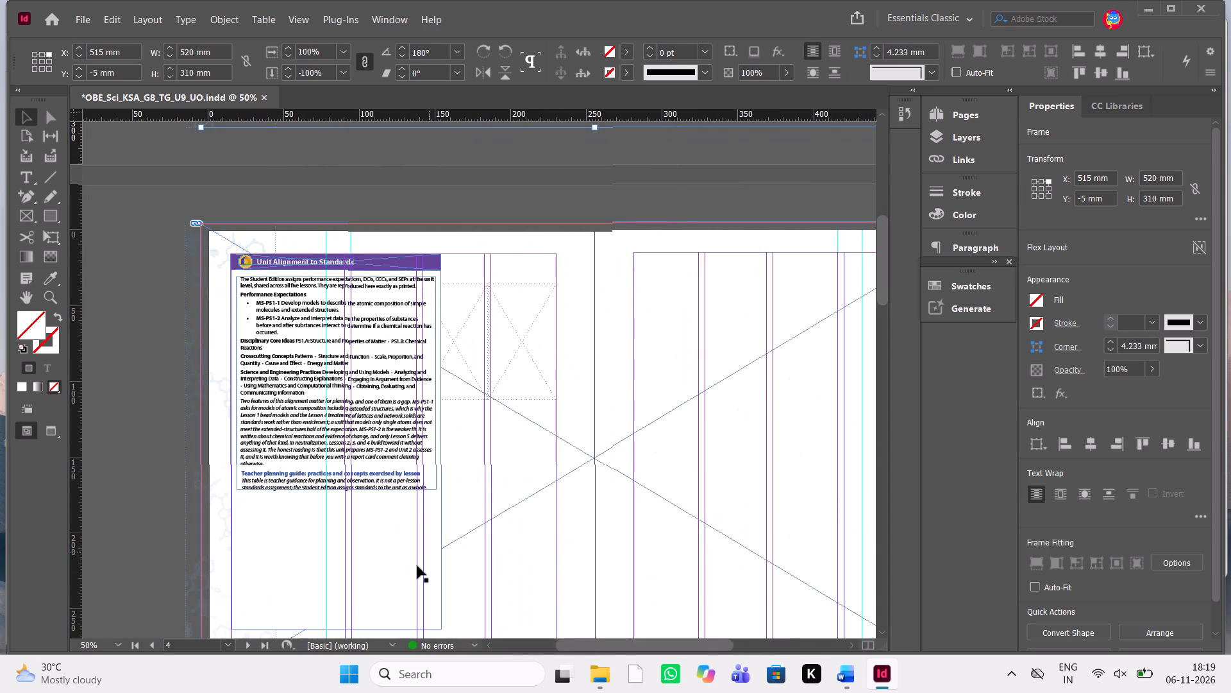
pyautogui.scroll(-1, 415, 567)
pyautogui.click(393, 377)
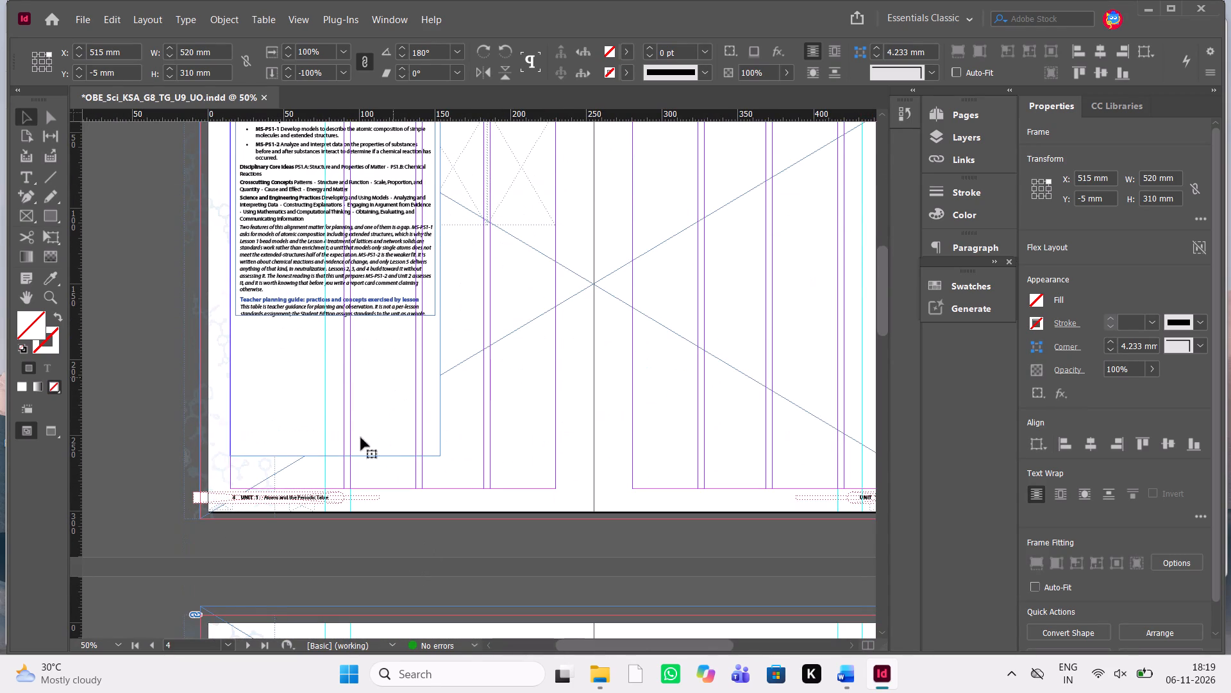
pyautogui.moveTo(335, 454); pyautogui.dragTo(330, 486)
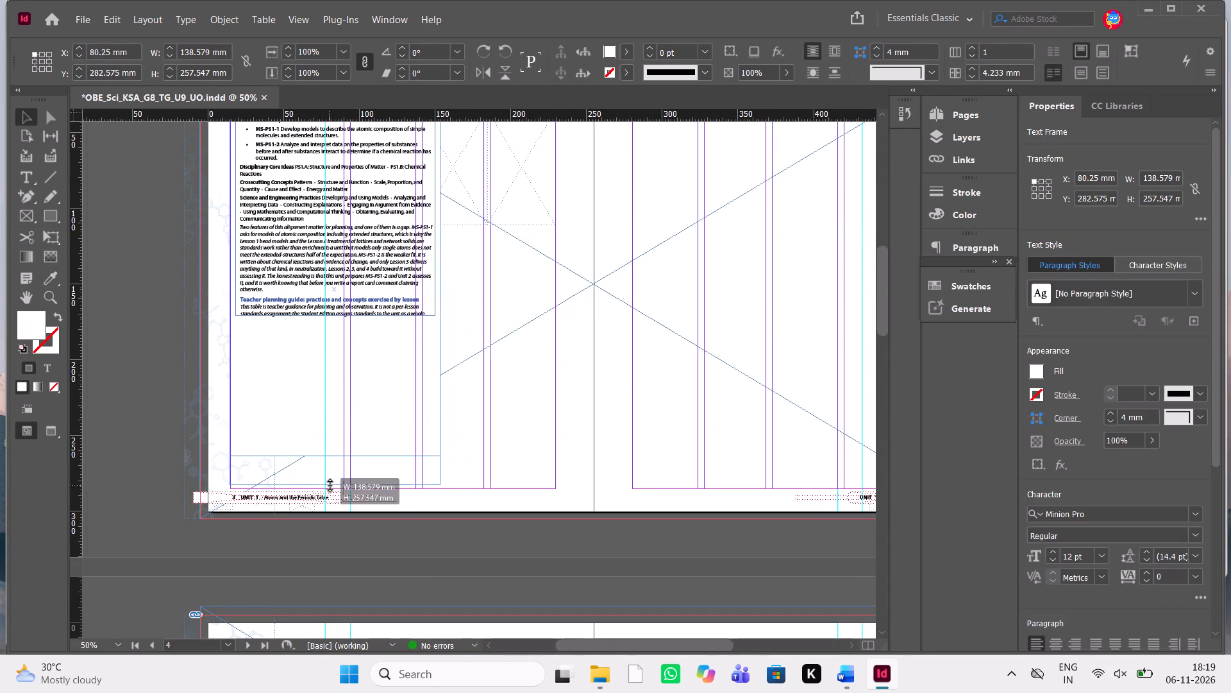
pyautogui.moveTo(330, 486); pyautogui.dragTo(330, 489)
# Widen the Unit Alignment background frame on page 4 to the inner margin, about 215 mm wide.
pyautogui.scroll(3, 330, 489)
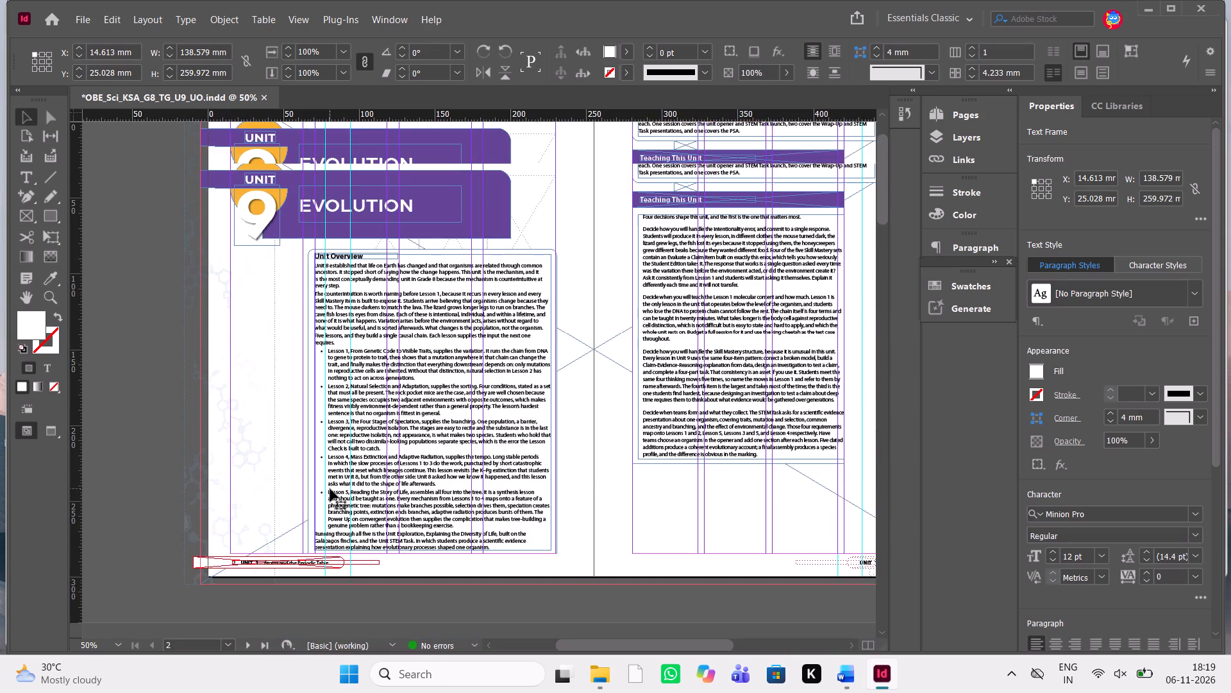
pyautogui.hscroll(-1, 330, 489)
pyautogui.scroll(-1, 330, 489)
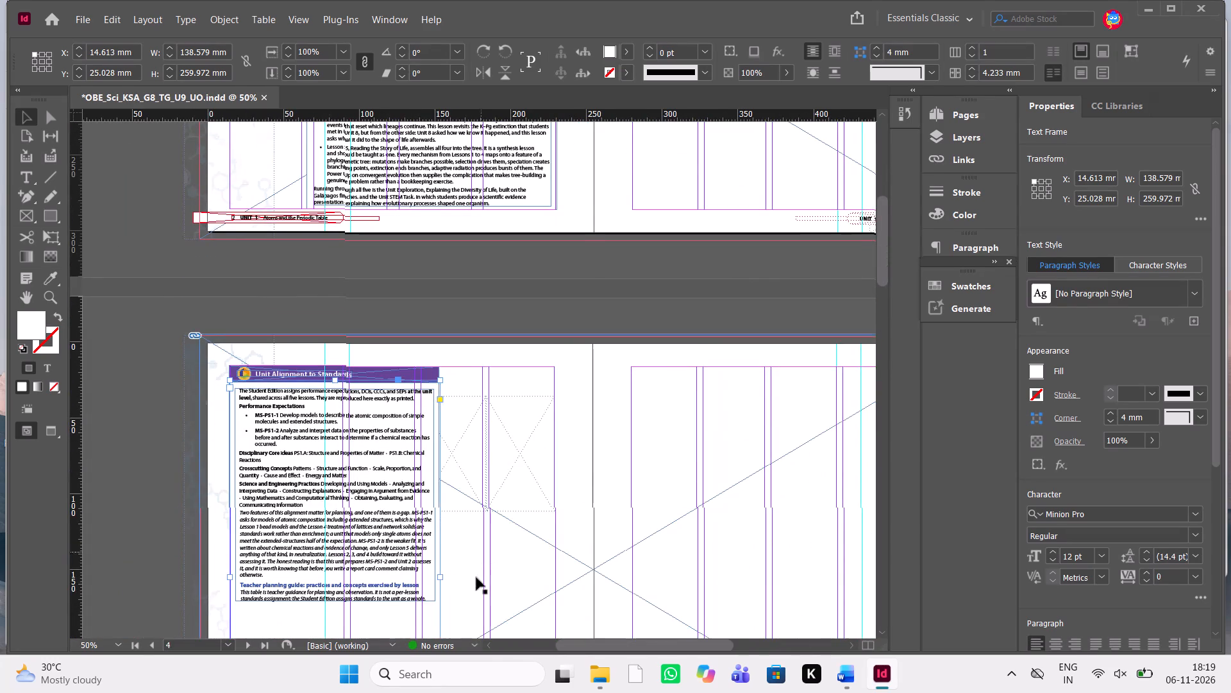
pyautogui.moveTo(442, 578); pyautogui.dragTo(550, 581)
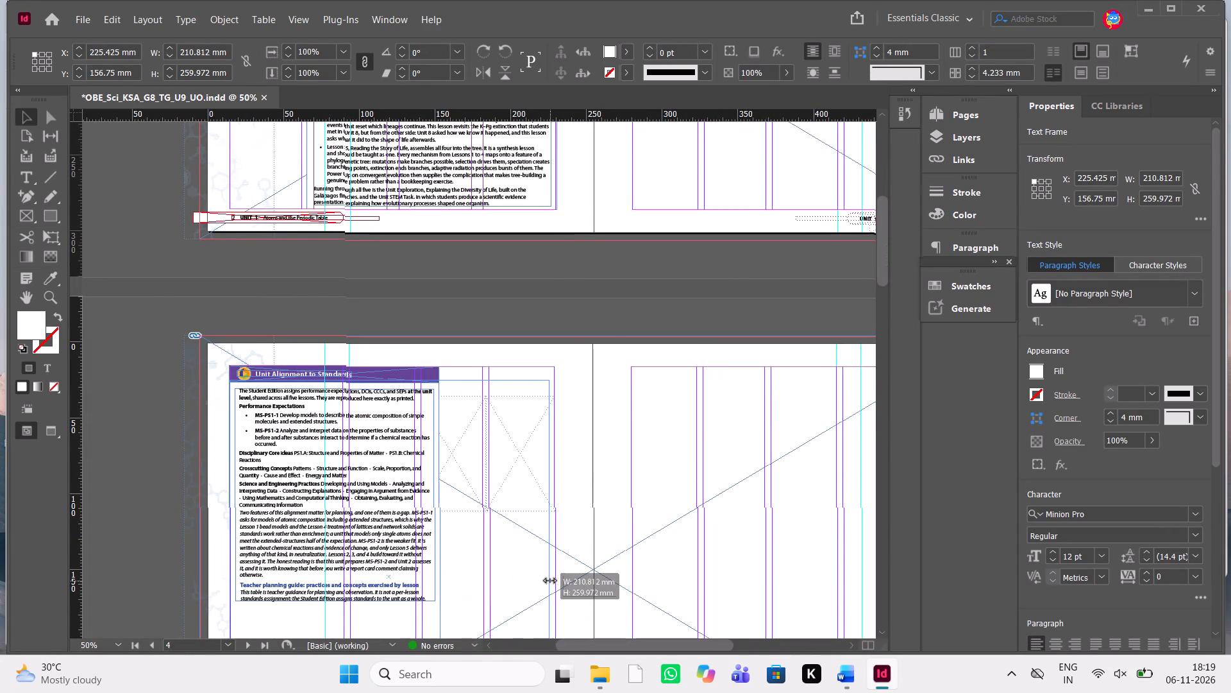
pyautogui.moveTo(550, 581); pyautogui.dragTo(557, 581)
# Extend the purple Unit Alignment to Standards heading bar to the inner margin, about 215 mm wide.
pyautogui.hotkey('ctrl', '=')
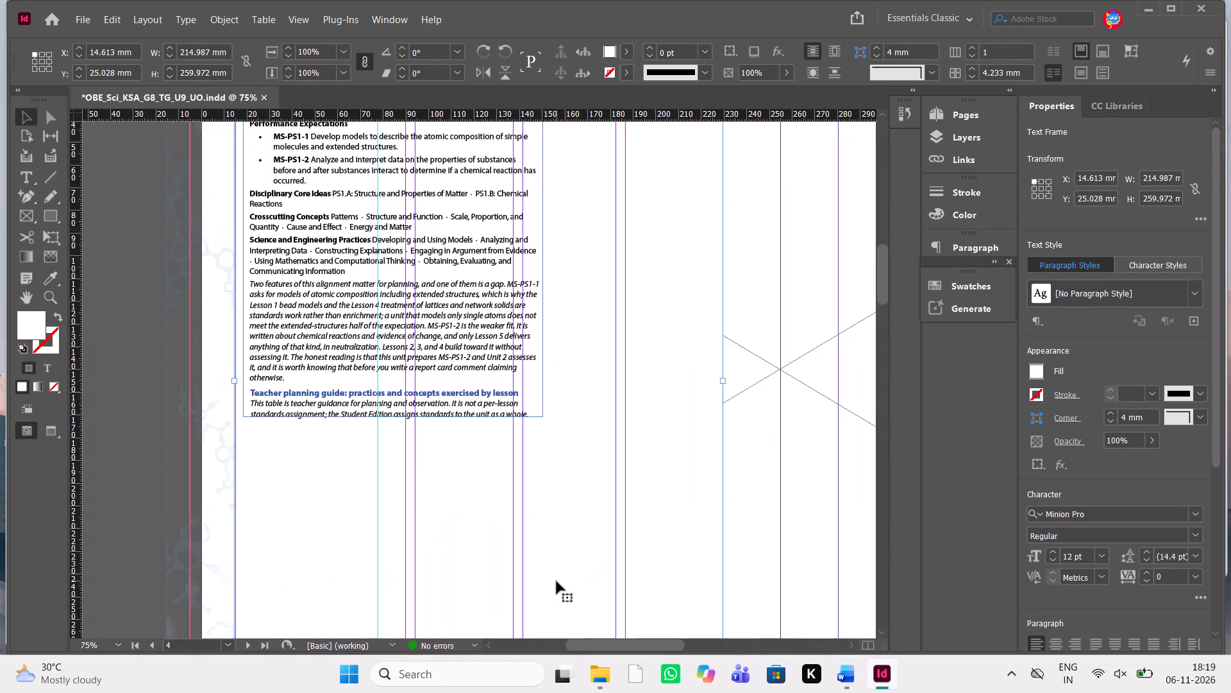
pyautogui.hotkey('ctrl', '=')
pyautogui.hotkey('ctrl', '=')
pyautogui.scroll(2, 557, 581)
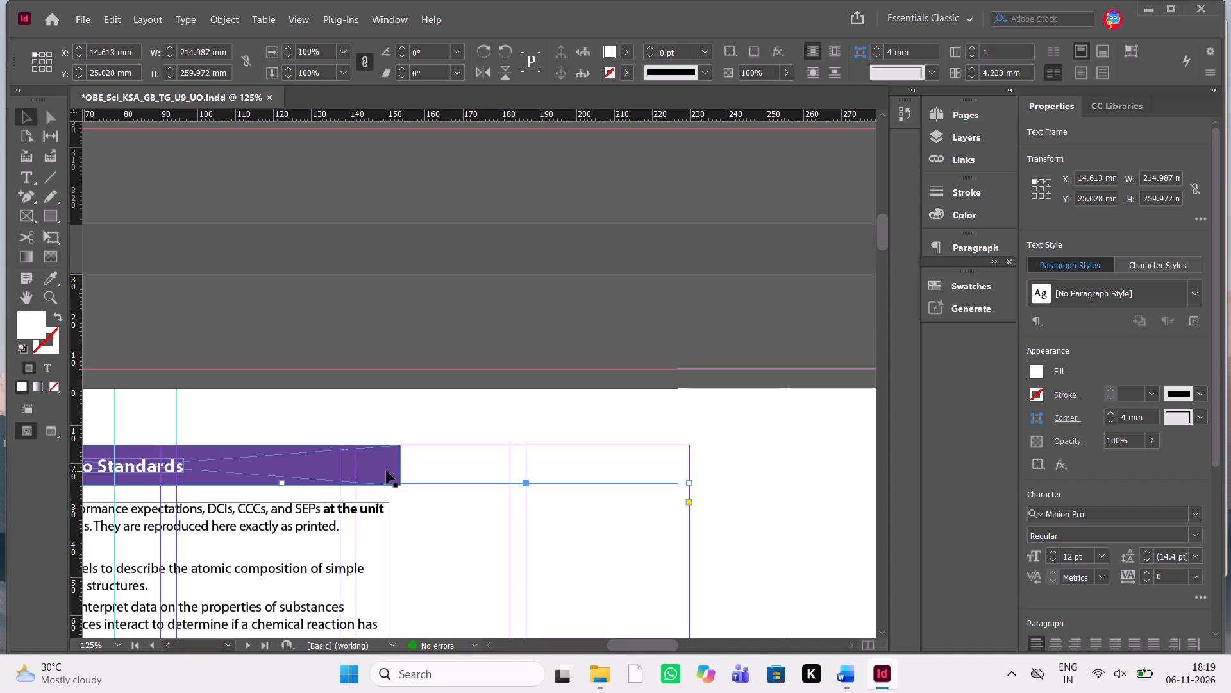
pyautogui.click(387, 471)
pyautogui.moveTo(403, 465); pyautogui.dragTo(667, 470)
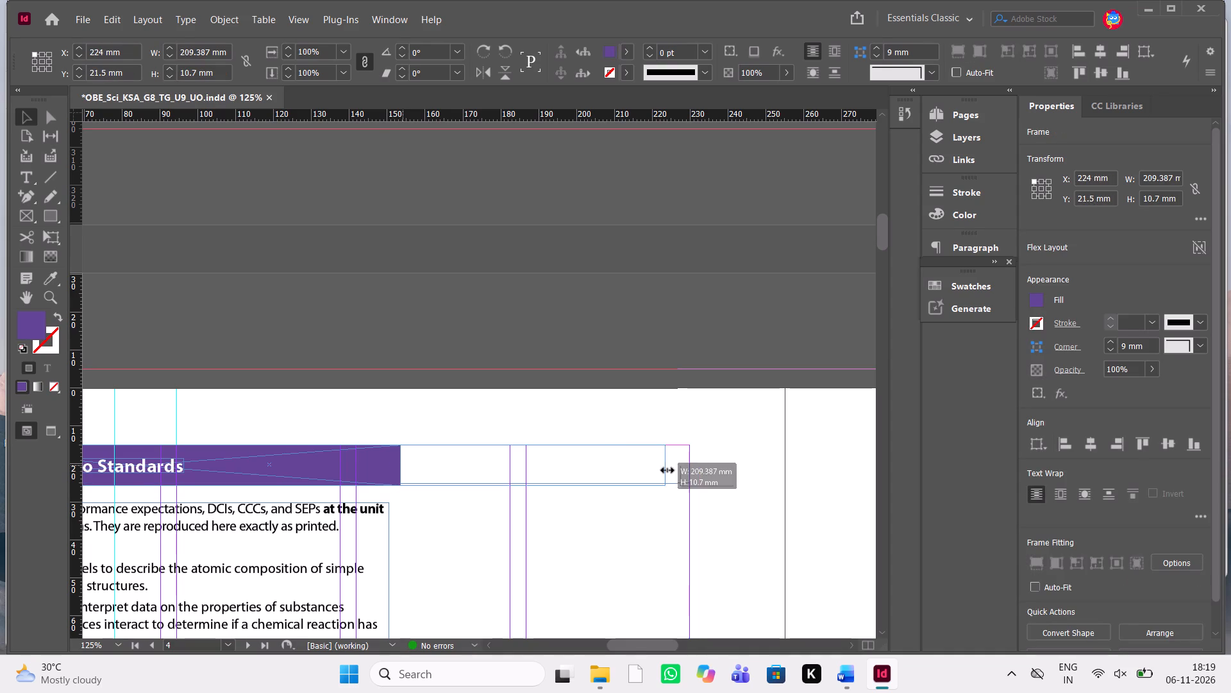
pyautogui.moveTo(667, 470); pyautogui.dragTo(691, 470)
pyautogui.click(783, 464)
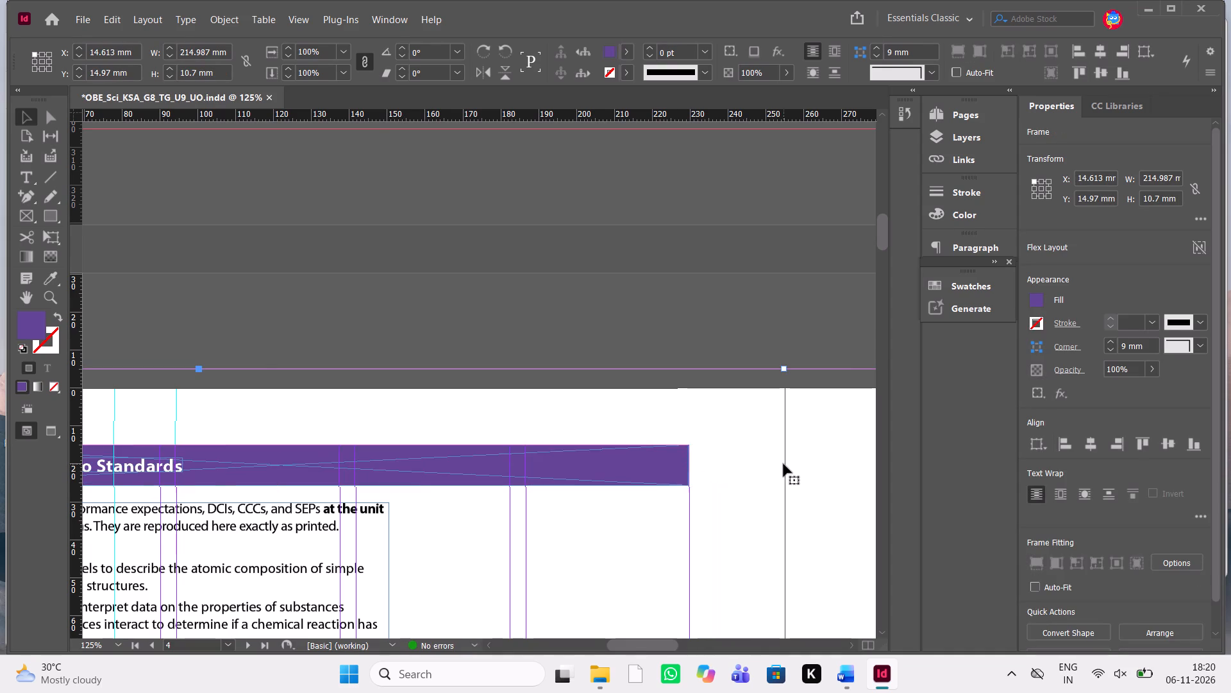
# Review the existing Unit Alignment to Standards text on page 4, down to the Teacher planning guide paragraph.
pyautogui.hscroll(1, 783, 464)
pyautogui.scroll(-3, 542, 482)
pyautogui.tripleClick(542, 482)
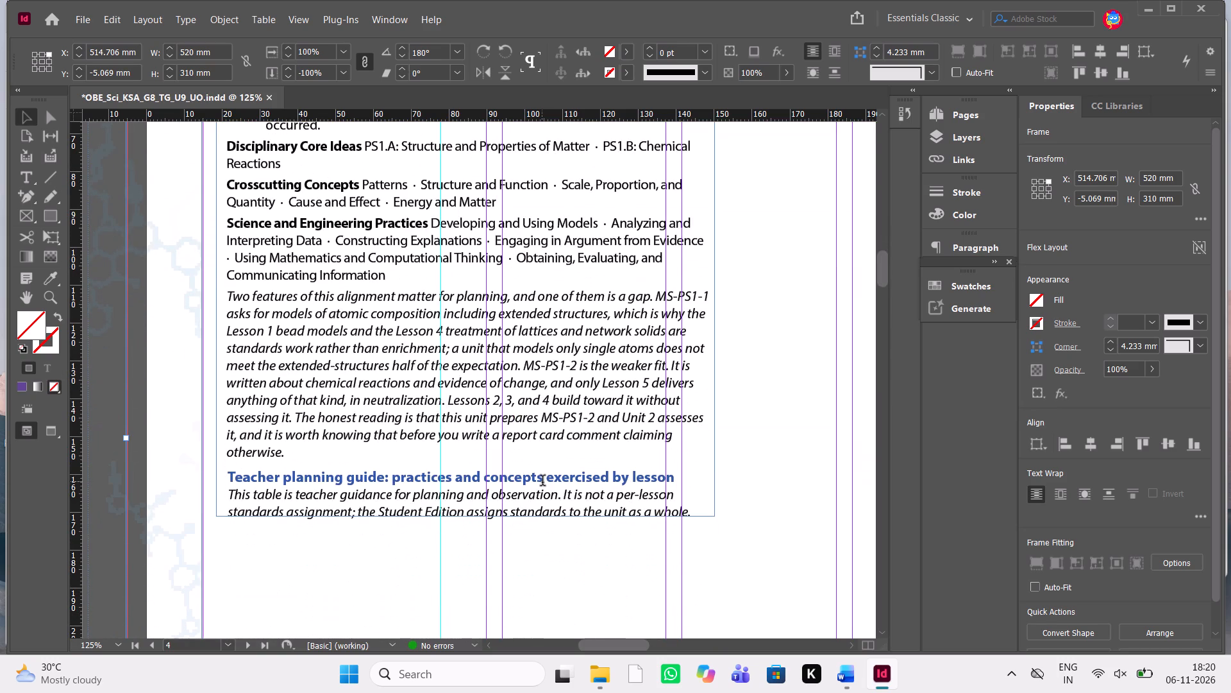
pyautogui.scroll(6, 650, 445)
pyautogui.scroll(1, 600, 295)
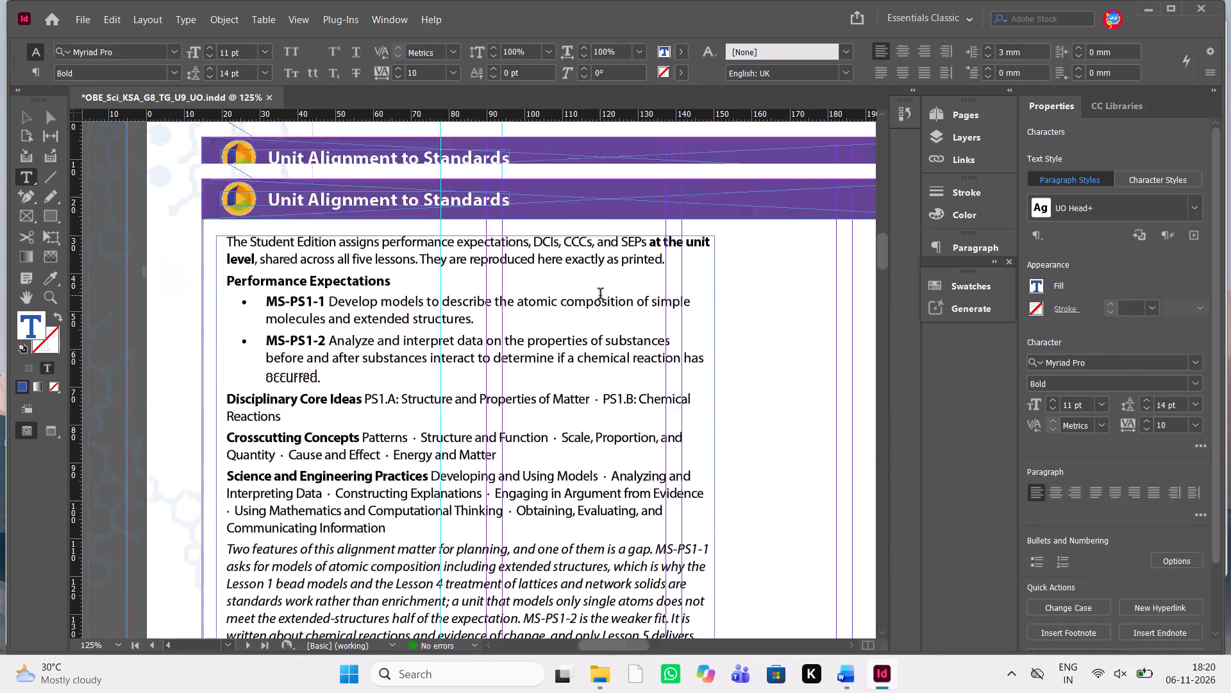
pyautogui.scroll(1, 600, 295)
pyautogui.scroll(-1, 600, 295)
pyautogui.hscroll(-1, 600, 295)
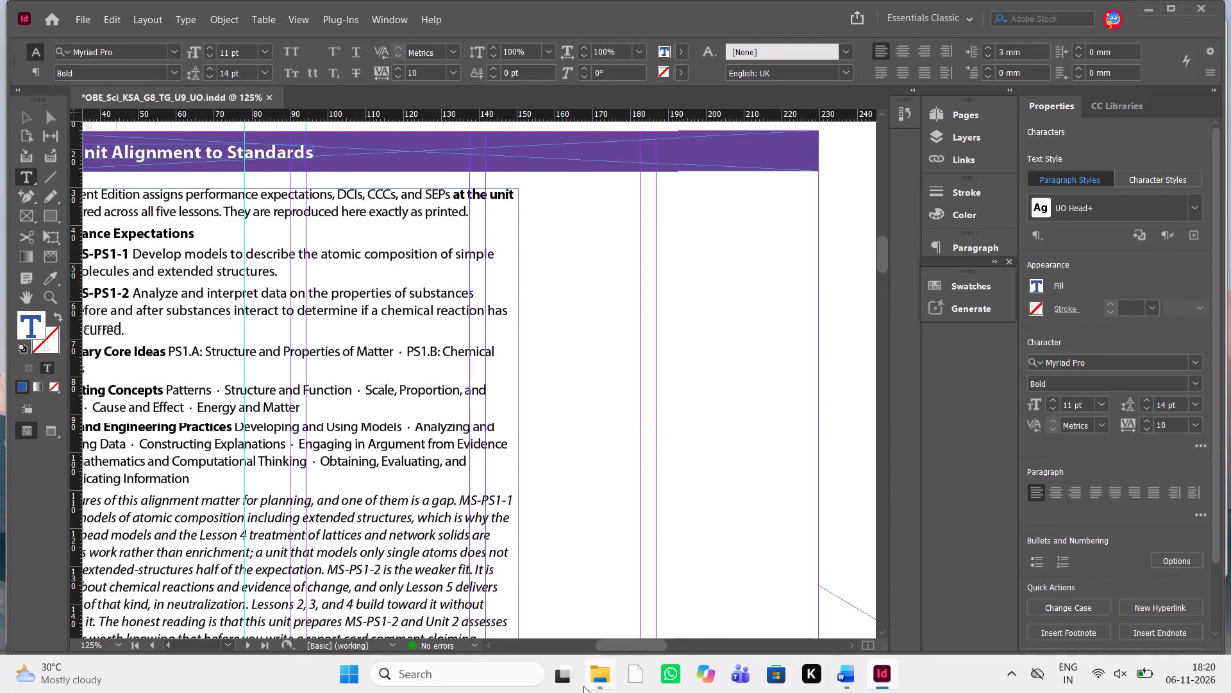
# Open the Grade 6 Unit 9 teacher guide PDF and examine the layout of its Unit Alignment to Standards page.
pyautogui.click(608, 687)
pyautogui.doubleClick(369, 246)
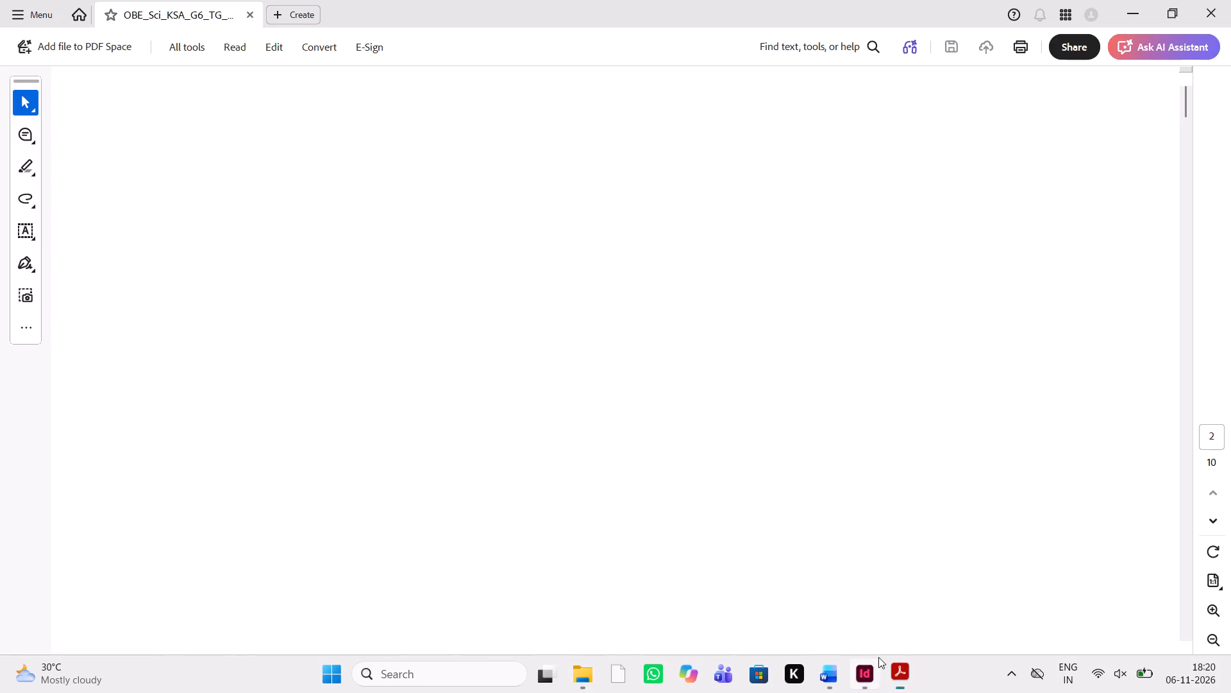
pyautogui.scroll(-6, 805, 387)
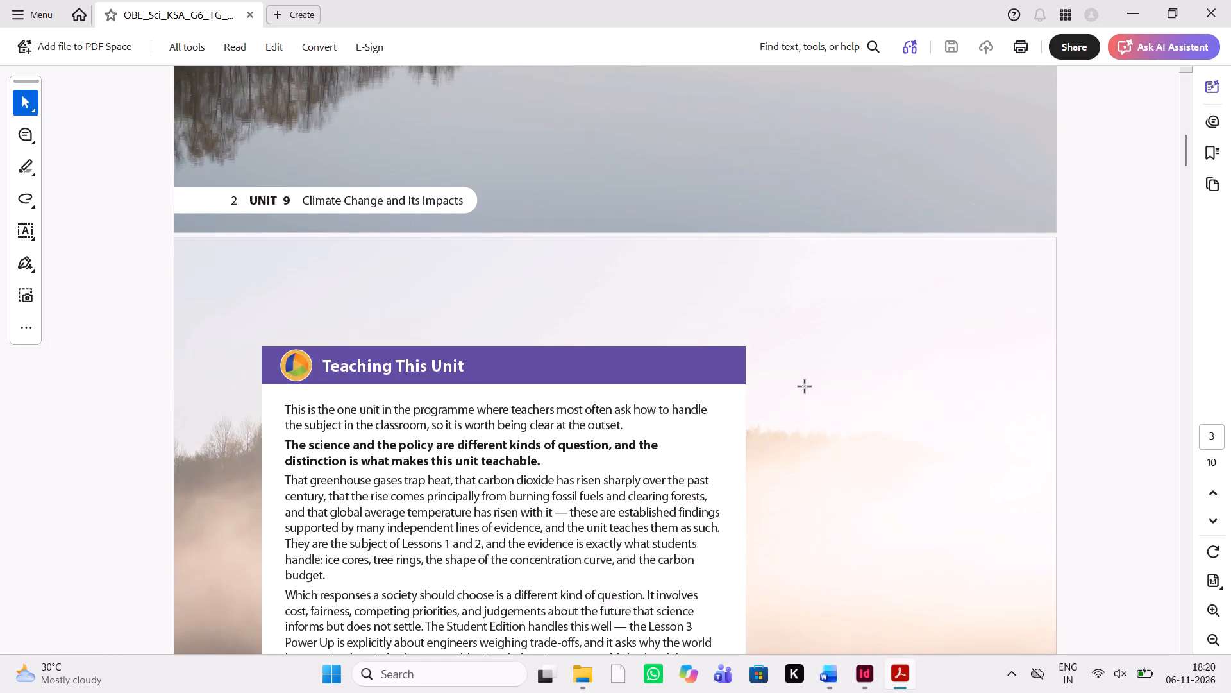
pyautogui.scroll(-8, 805, 387)
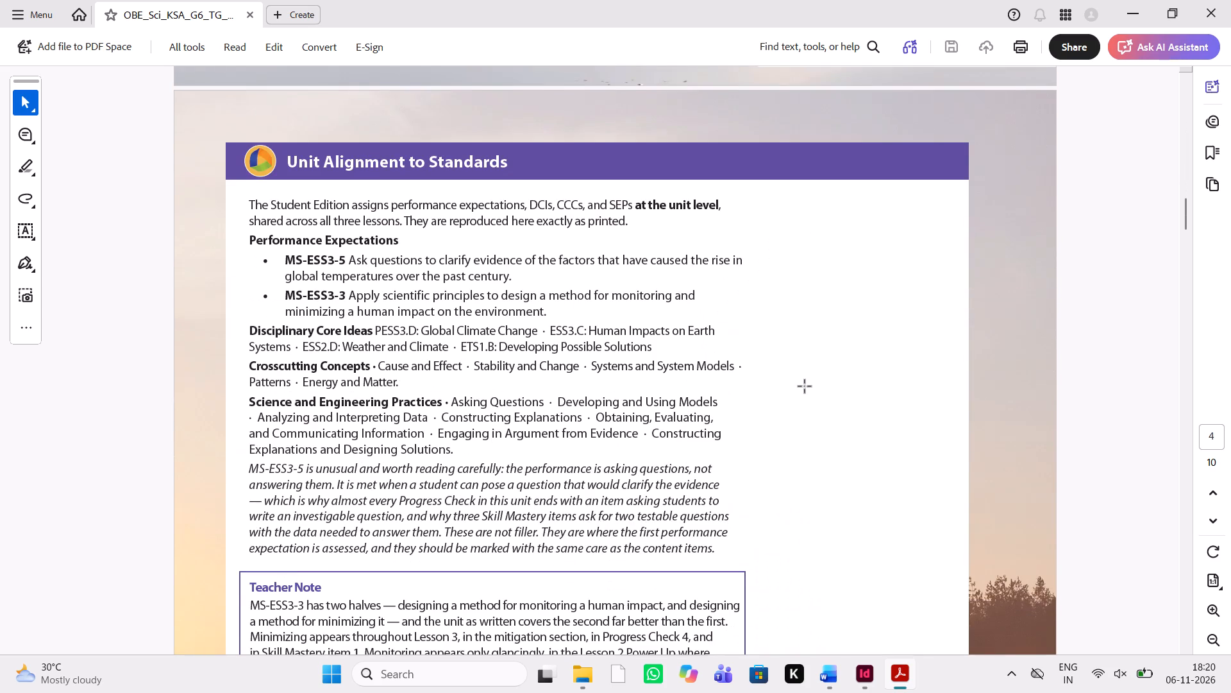
pyautogui.scroll(-1, 805, 387)
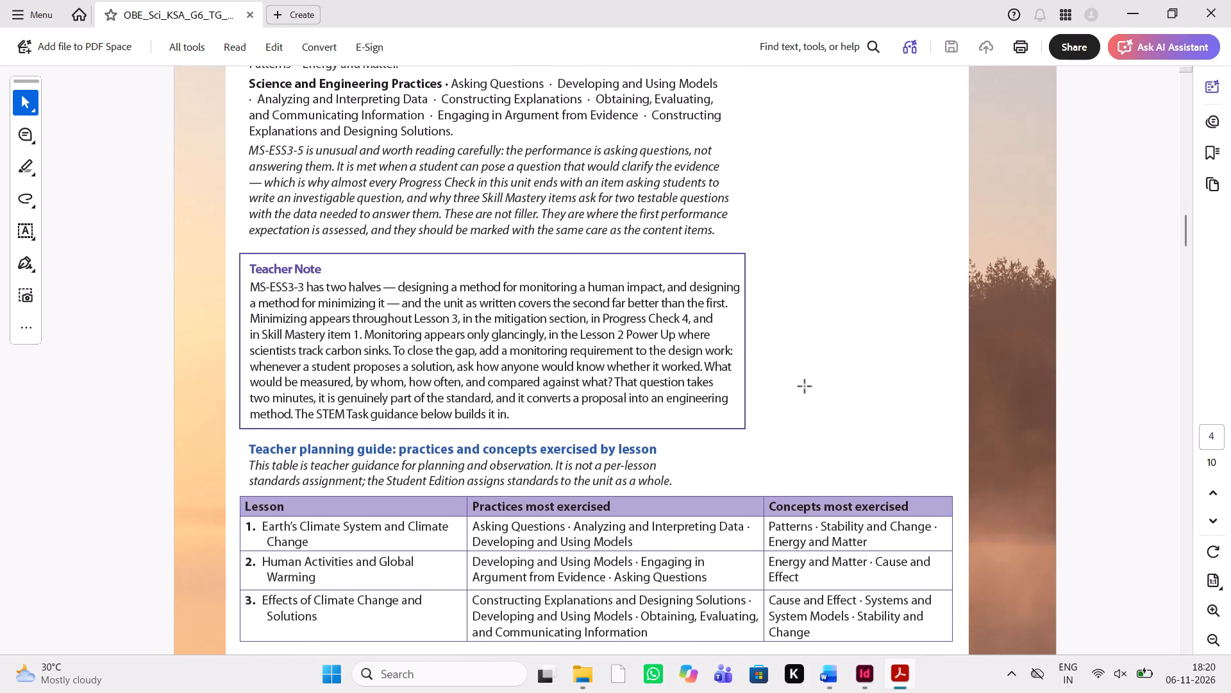
pyautogui.scroll(3, 805, 387)
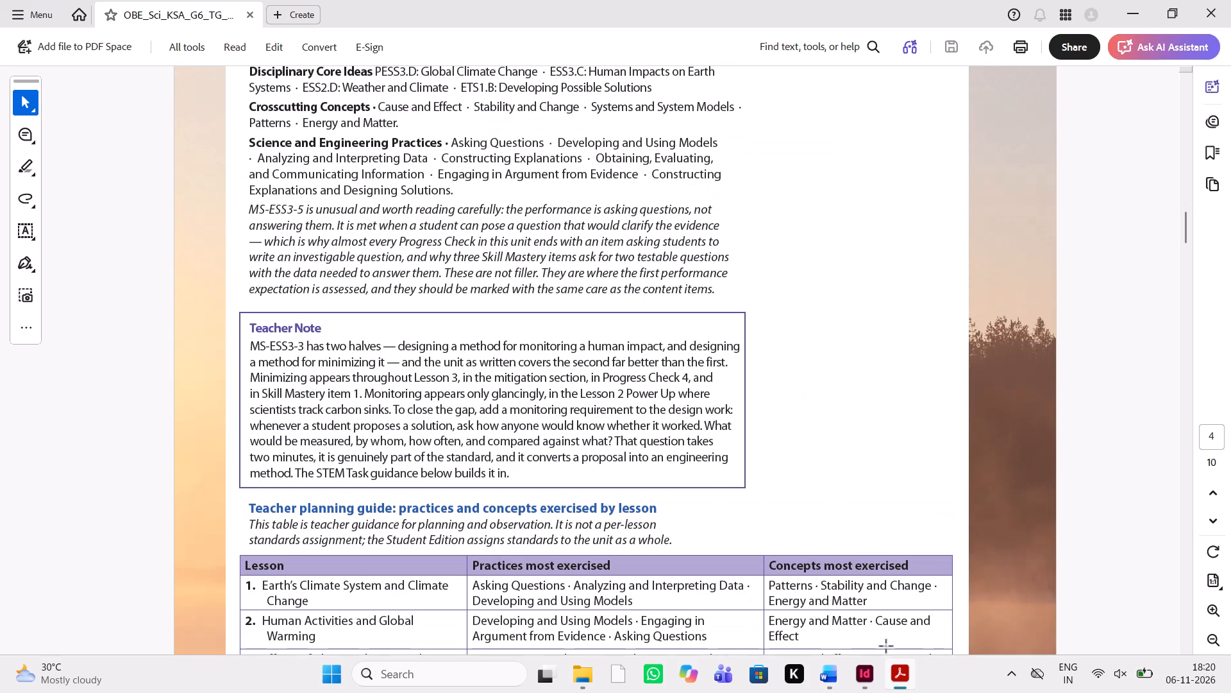
pyautogui.scroll(3, 864, 672)
# Back in InDesign, delete all the old body text from the Unit Alignment to Standards text frame on page 4.
pyautogui.click(864, 672)
pyautogui.hscroll(1, 678, 350)
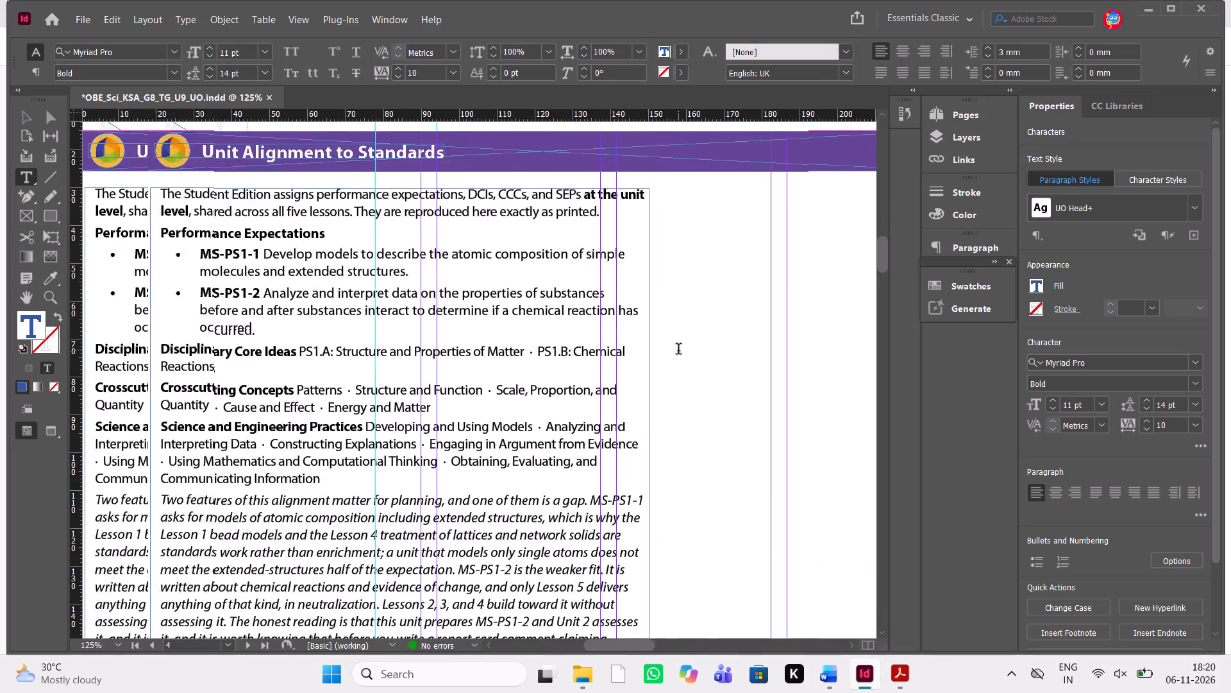
pyautogui.scroll(-1, 678, 350)
pyautogui.scroll(1, 678, 350)
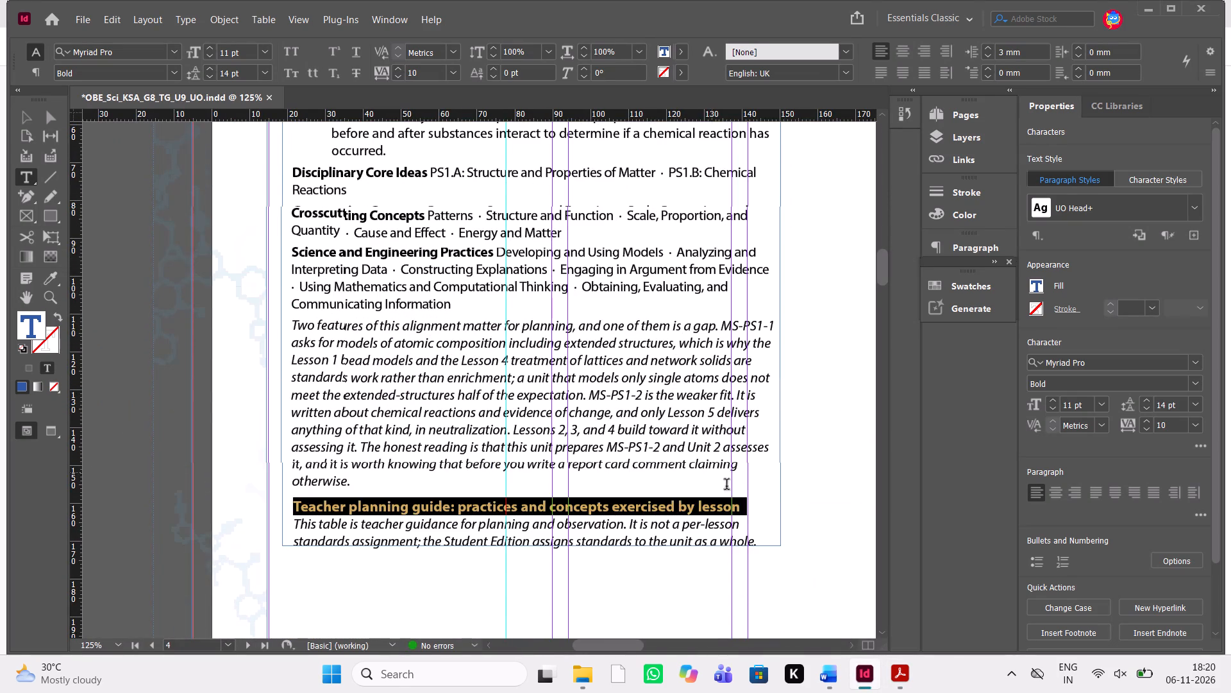
pyautogui.moveTo(765, 536); pyautogui.dragTo(387, 481)
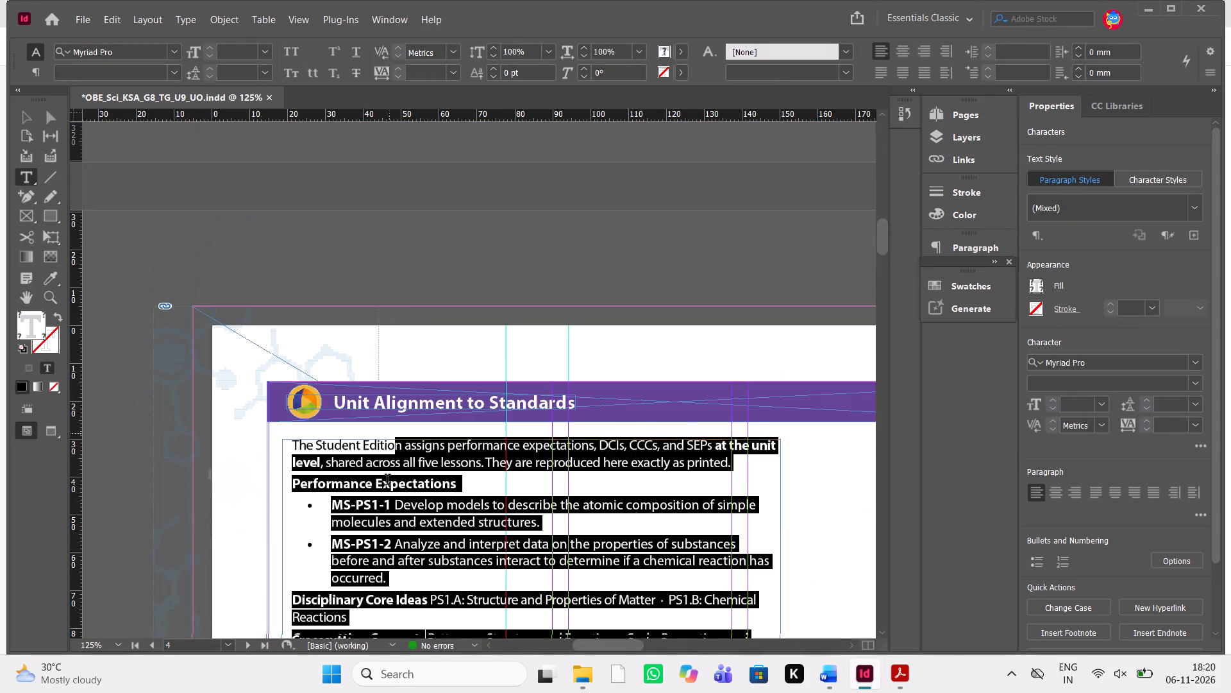
pyautogui.moveTo(387, 481); pyautogui.dragTo(290, 448)
pyautogui.press('Delete')
pyautogui.press('Delete')
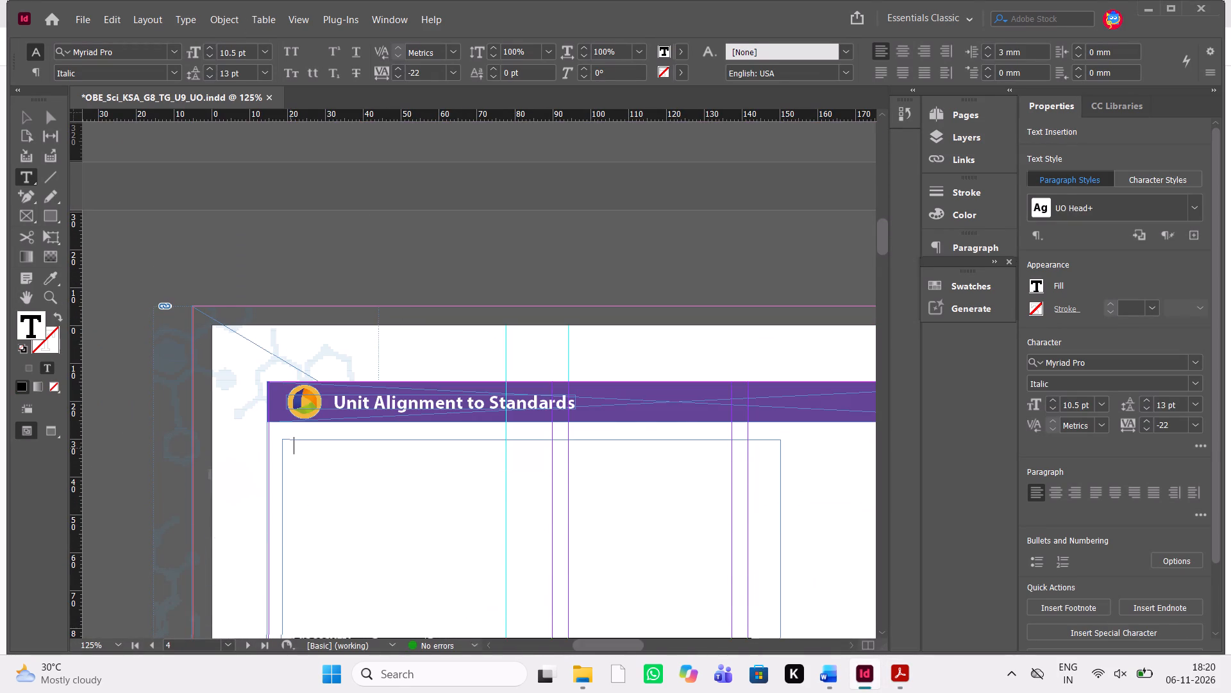
# Switch to the Grade 8 Word manuscript and compare its Unit Alignment to Standards section and Teacher Note with the Grade 6 PDF.
pyautogui.scroll(-4, 290, 448)
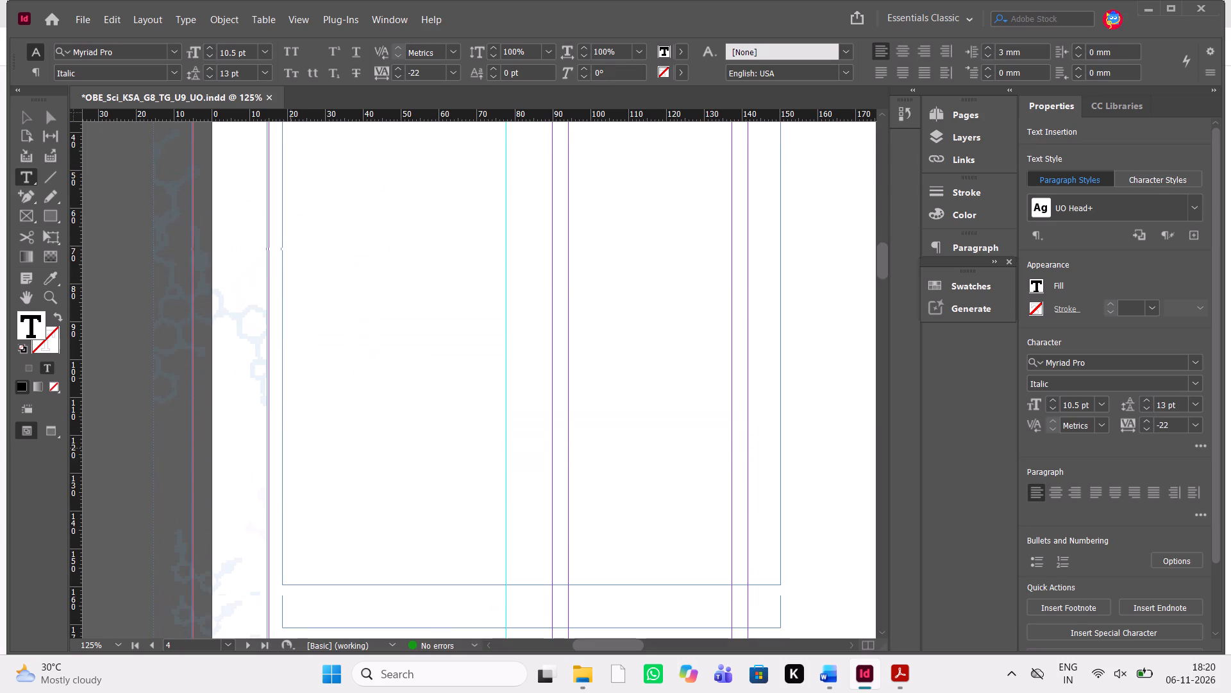
pyautogui.scroll(-1, 290, 448)
pyautogui.click(835, 681)
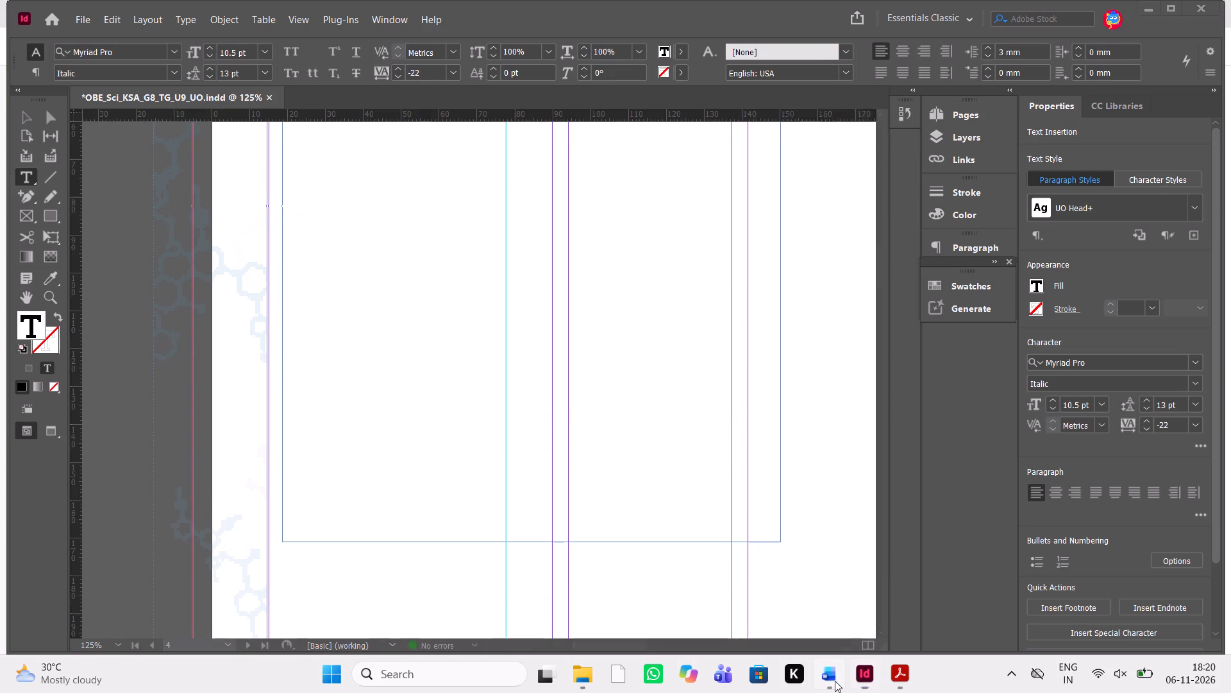
pyautogui.scroll(-4, 991, 294)
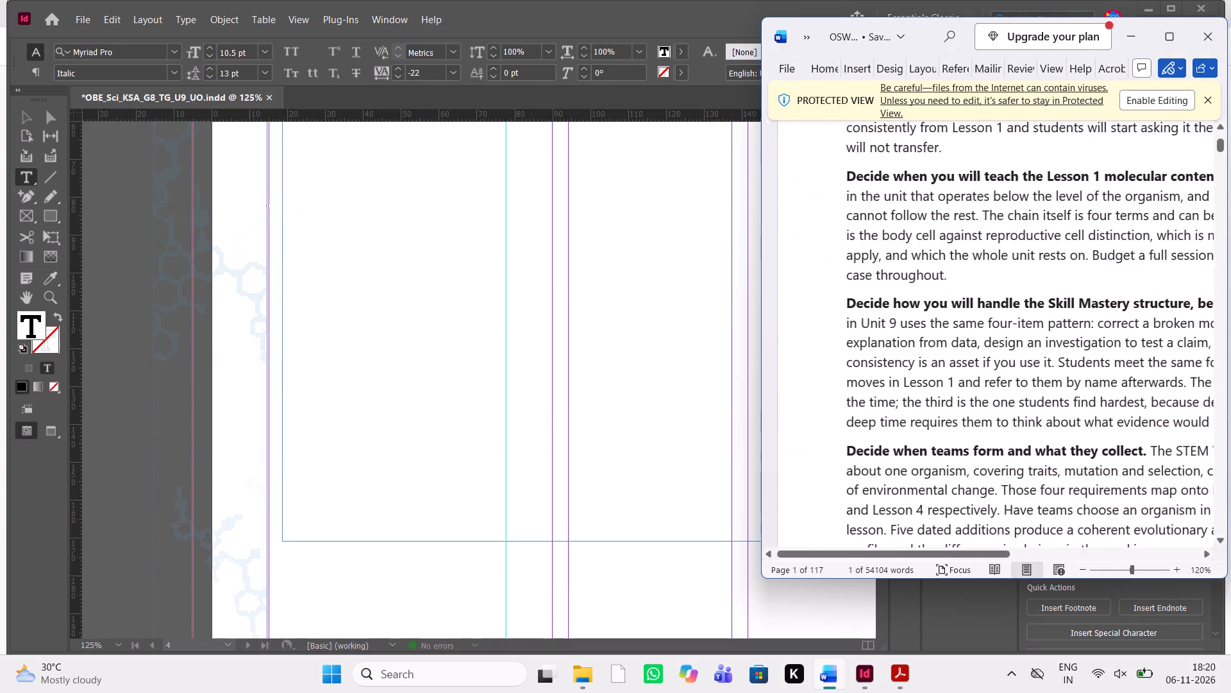
pyautogui.scroll(1, 991, 294)
pyautogui.scroll(-5, 991, 294)
pyautogui.scroll(1, 991, 294)
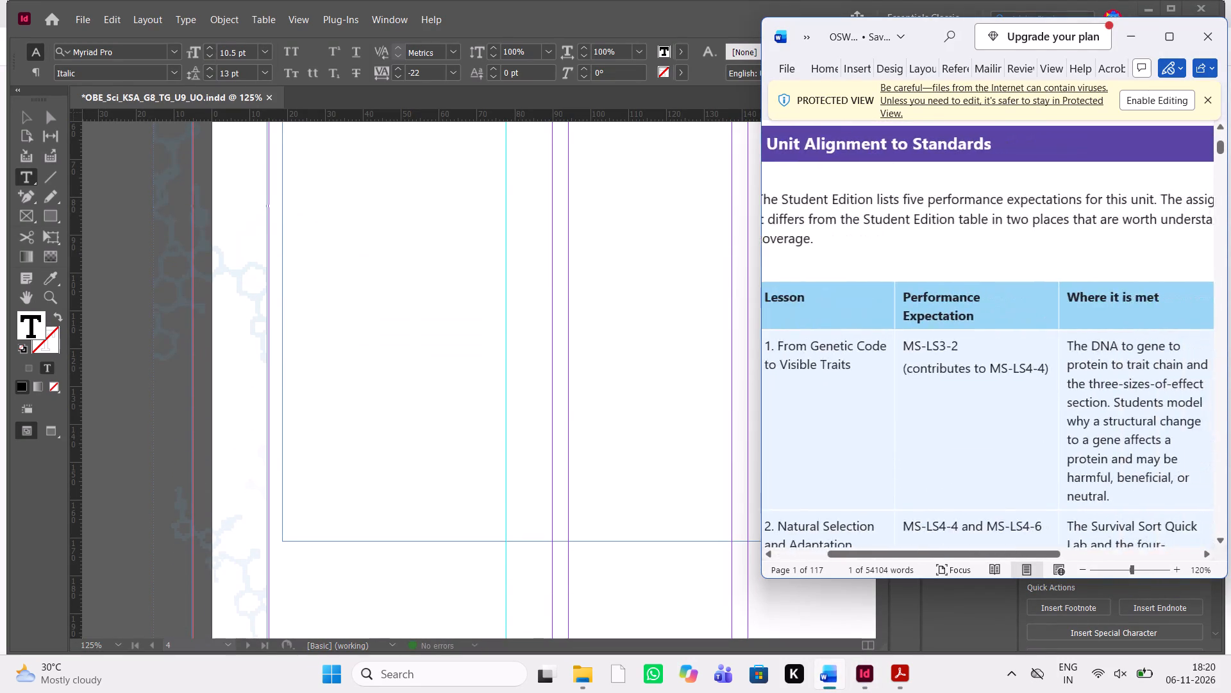
pyautogui.scroll(-5, 991, 294)
pyautogui.scroll(1, 991, 294)
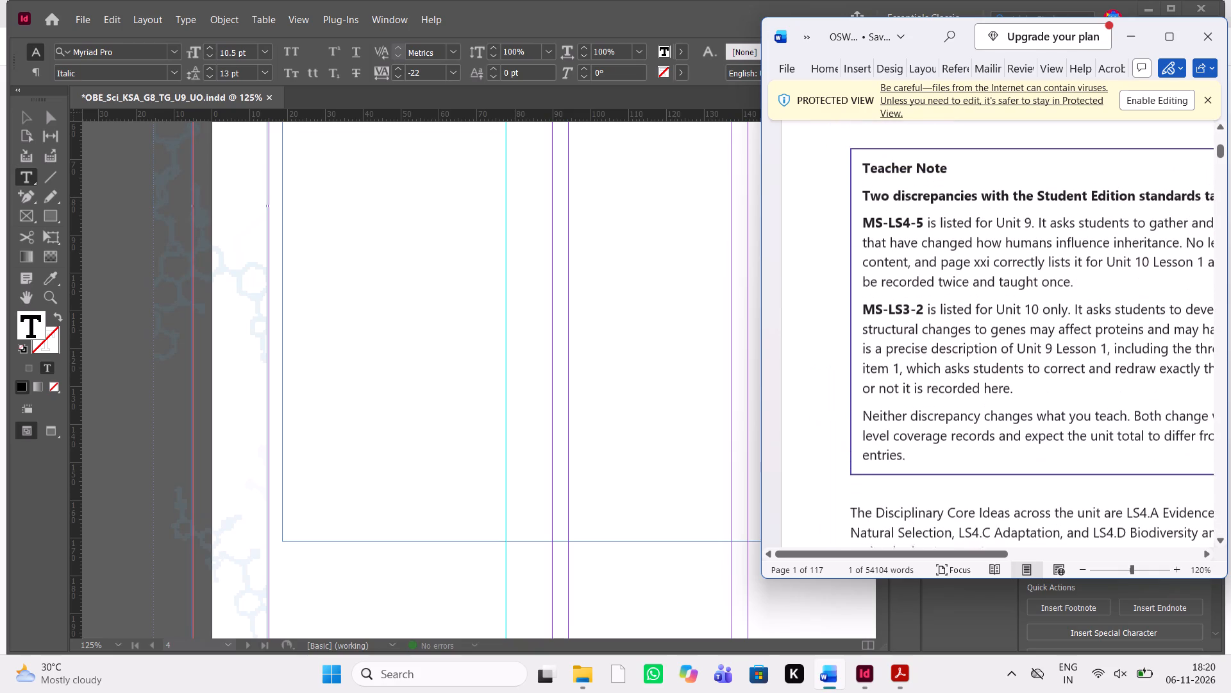
pyautogui.scroll(1, 991, 294)
pyautogui.scroll(-1, 991, 294)
pyautogui.hscroll(-1, 991, 294)
pyautogui.scroll(-1, 991, 294)
pyautogui.scroll(2, 991, 294)
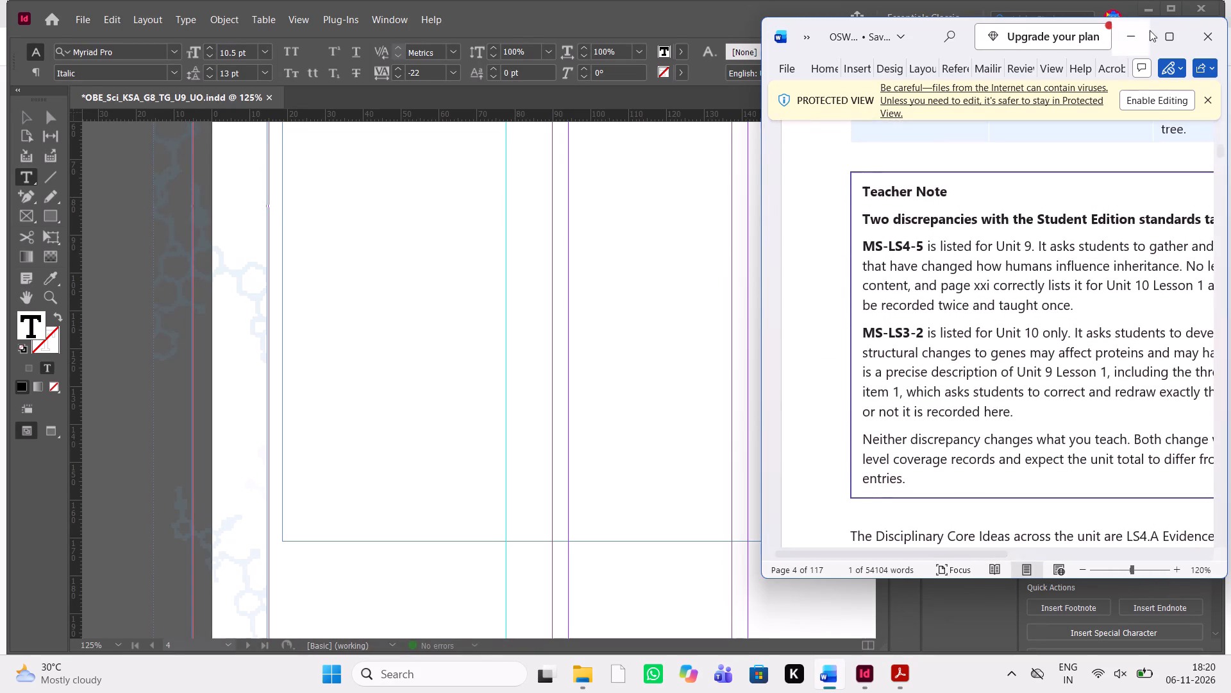
pyautogui.click(907, 690)
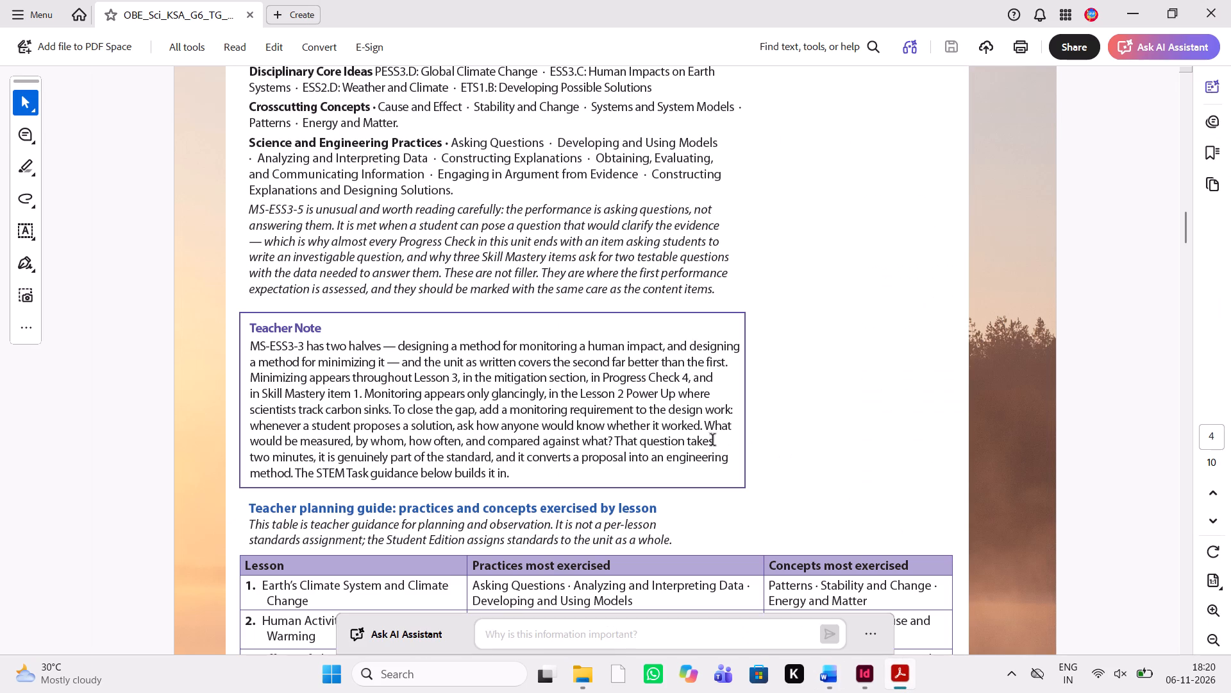
pyautogui.click(821, 681)
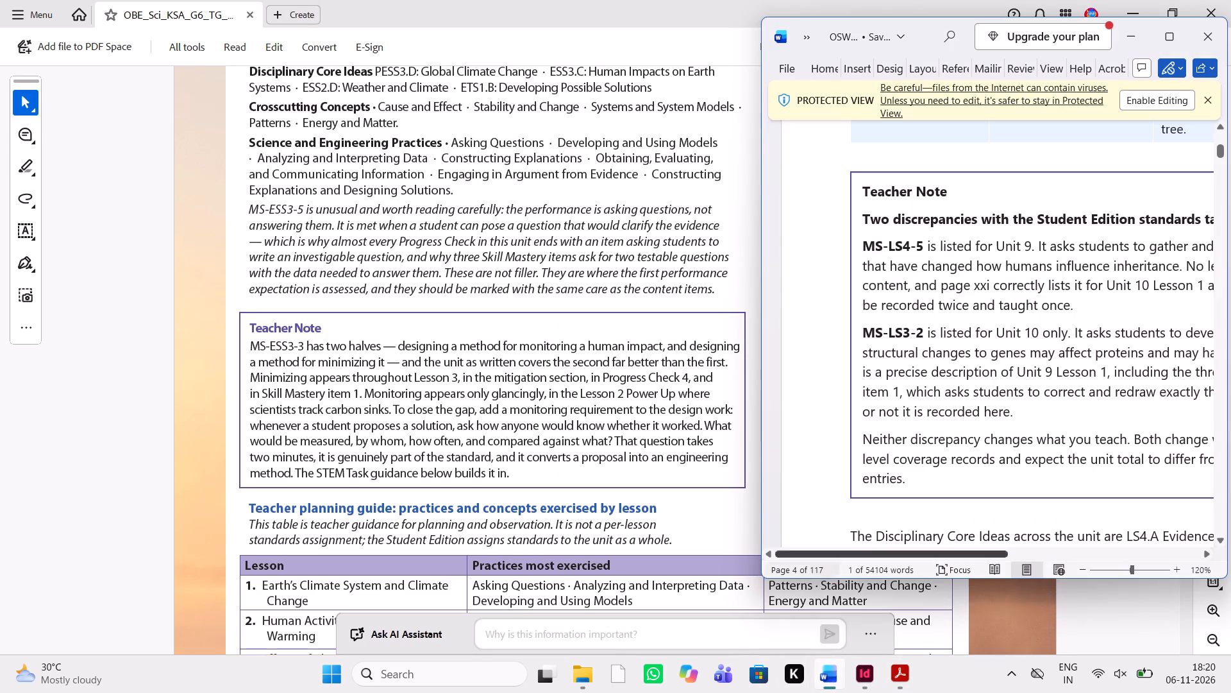
pyautogui.click(1125, 47)
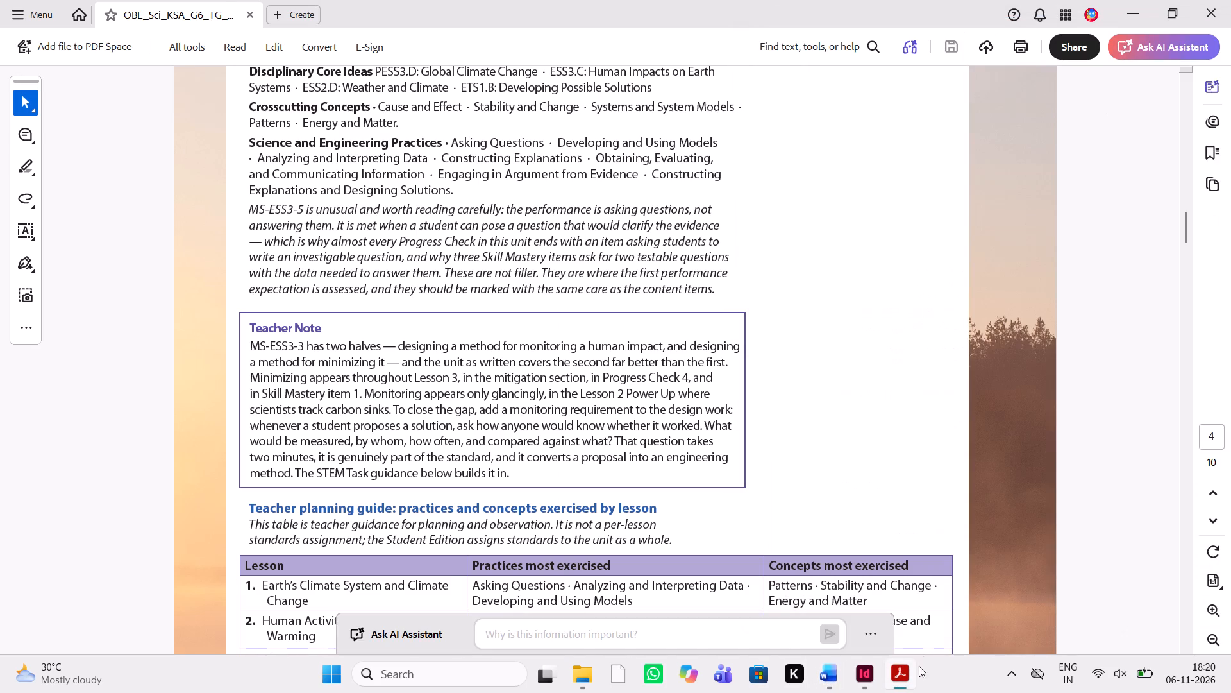
# In InDesign, shorten the emptied text frame under the Unit Alignment to Standards heading bar to about 17.5 mm high.
pyautogui.click(869, 683)
pyautogui.scroll(1, 781, 418)
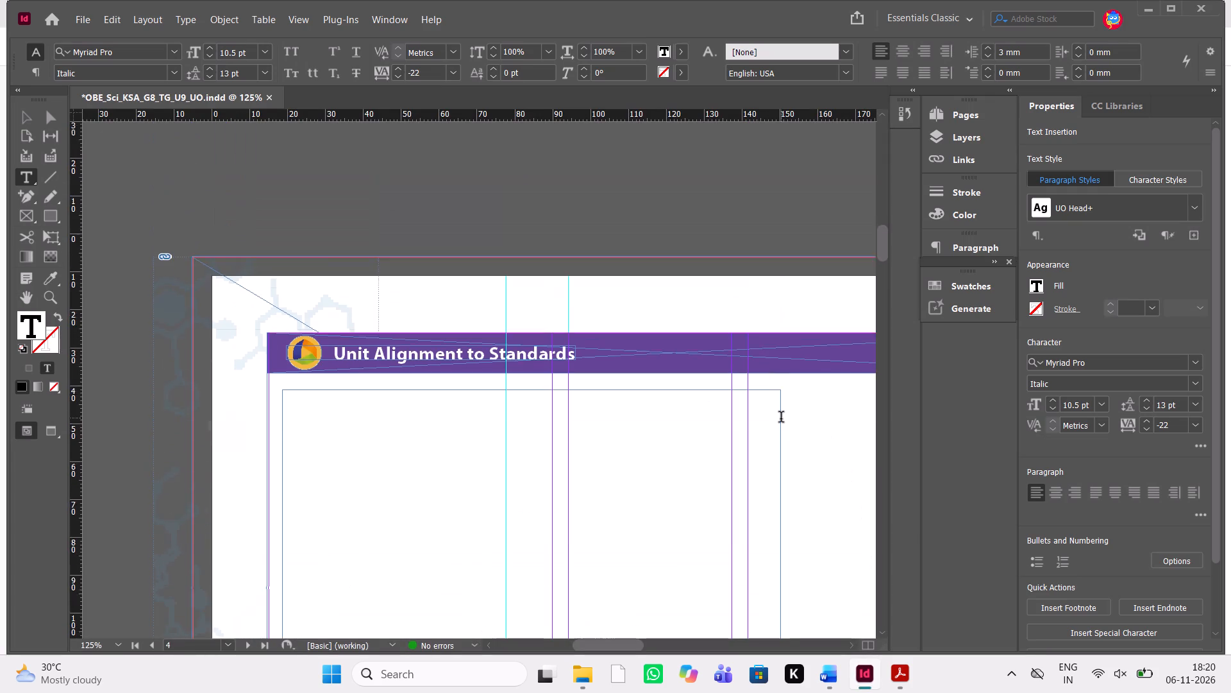
pyautogui.scroll(-1, 781, 418)
pyautogui.press('Escape')
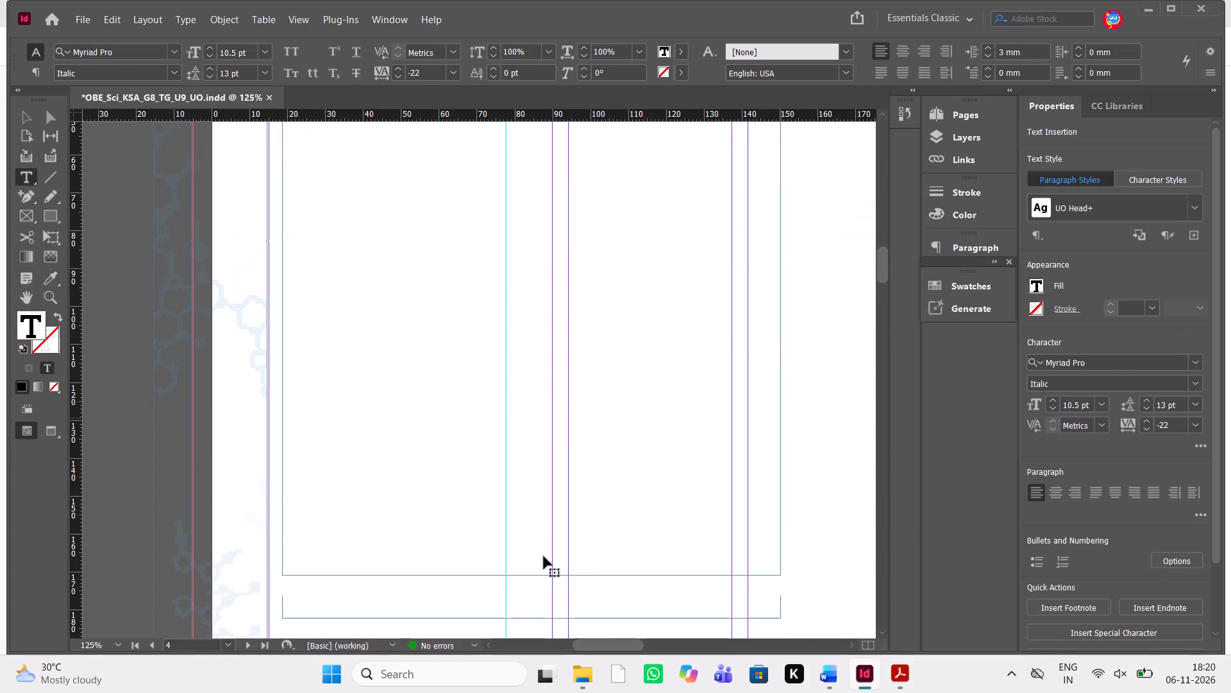
pyautogui.click(542, 556)
pyautogui.moveTo(532, 576); pyautogui.dragTo(474, 284)
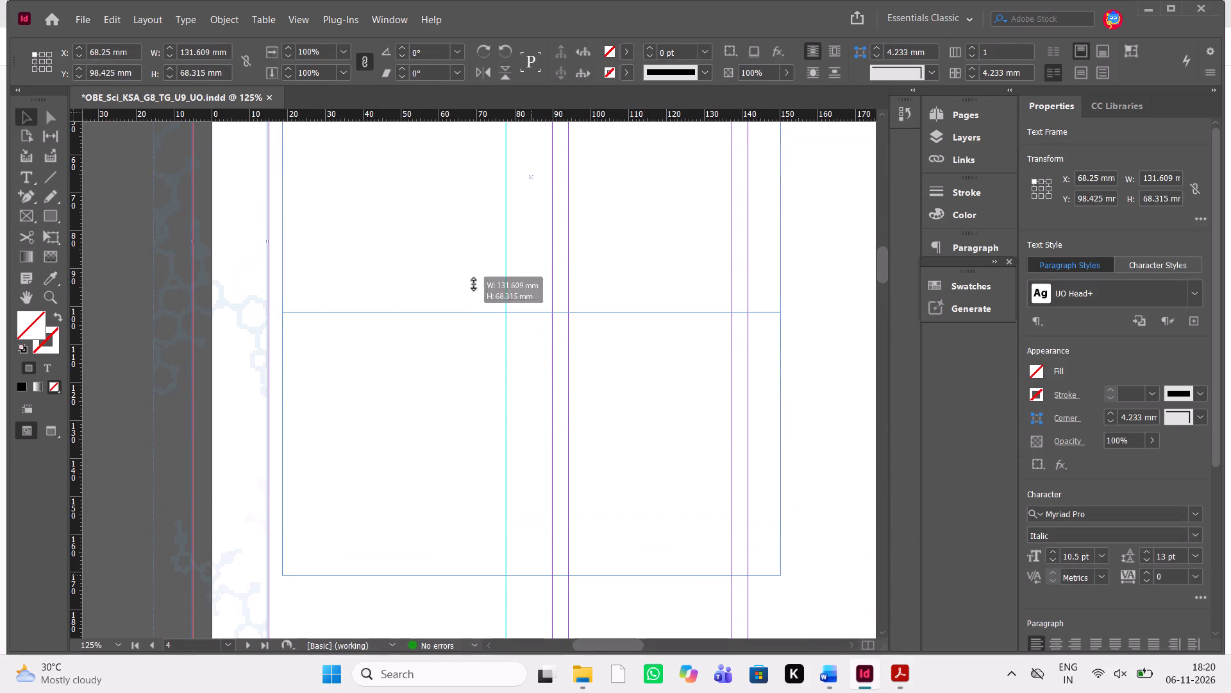
pyautogui.moveTo(474, 284); pyautogui.dragTo(527, 656)
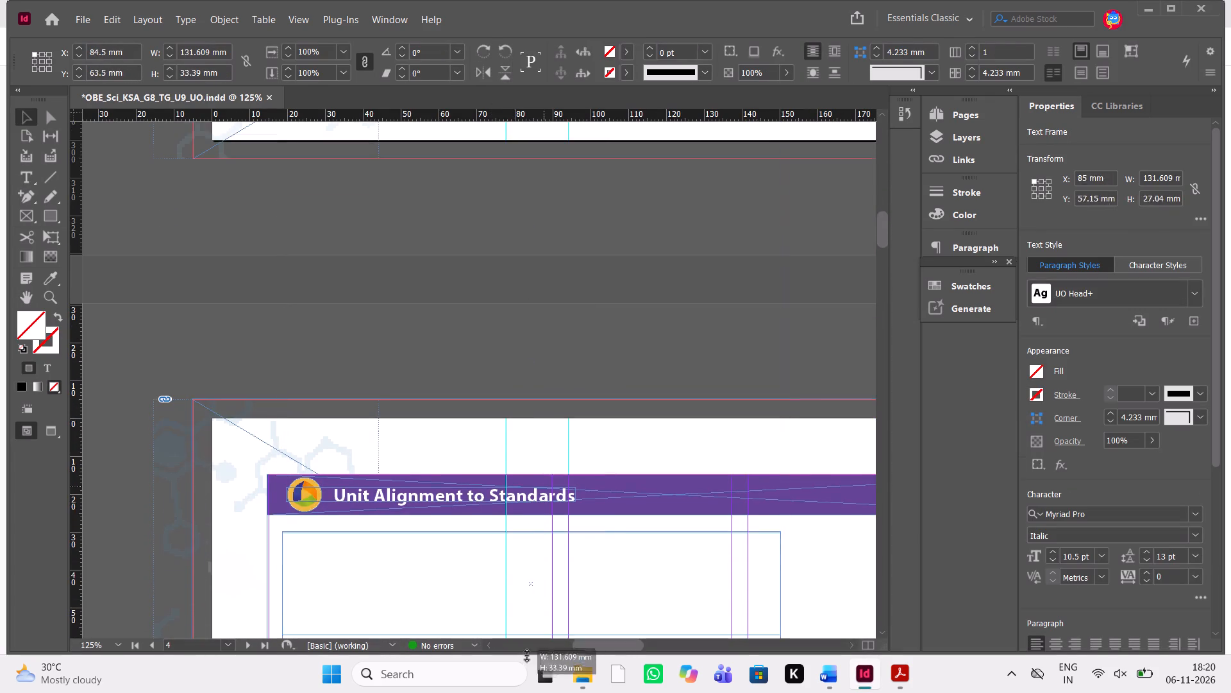
pyautogui.moveTo(527, 656); pyautogui.dragTo(554, 509)
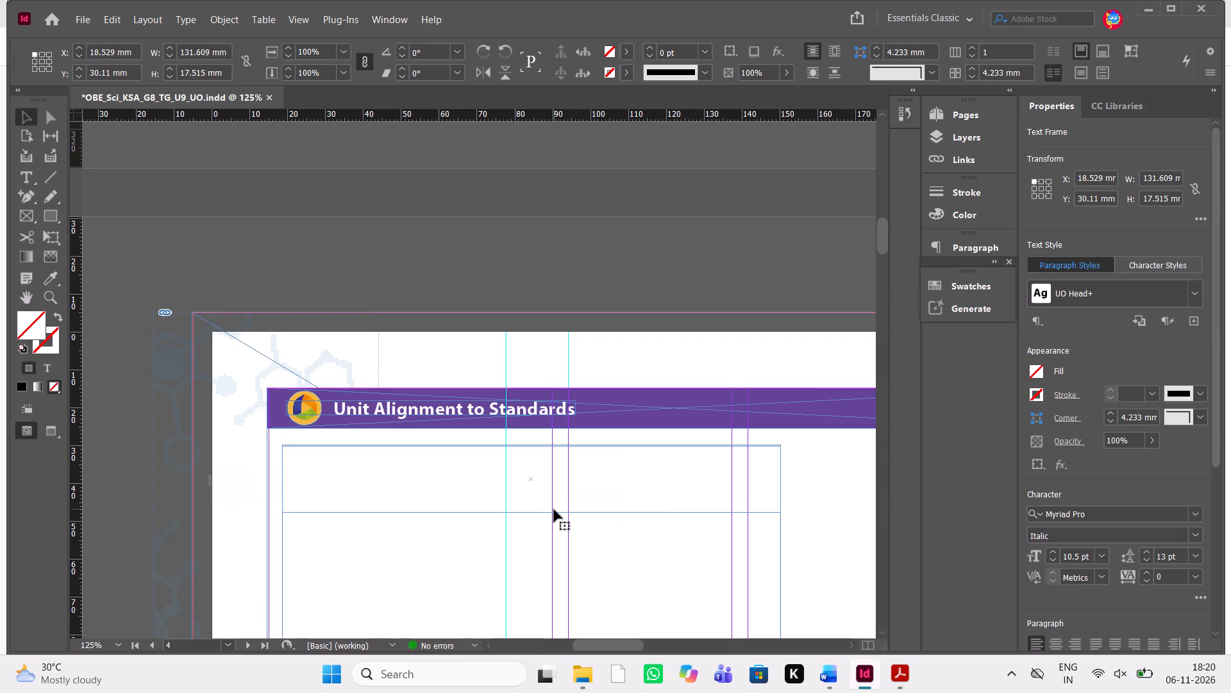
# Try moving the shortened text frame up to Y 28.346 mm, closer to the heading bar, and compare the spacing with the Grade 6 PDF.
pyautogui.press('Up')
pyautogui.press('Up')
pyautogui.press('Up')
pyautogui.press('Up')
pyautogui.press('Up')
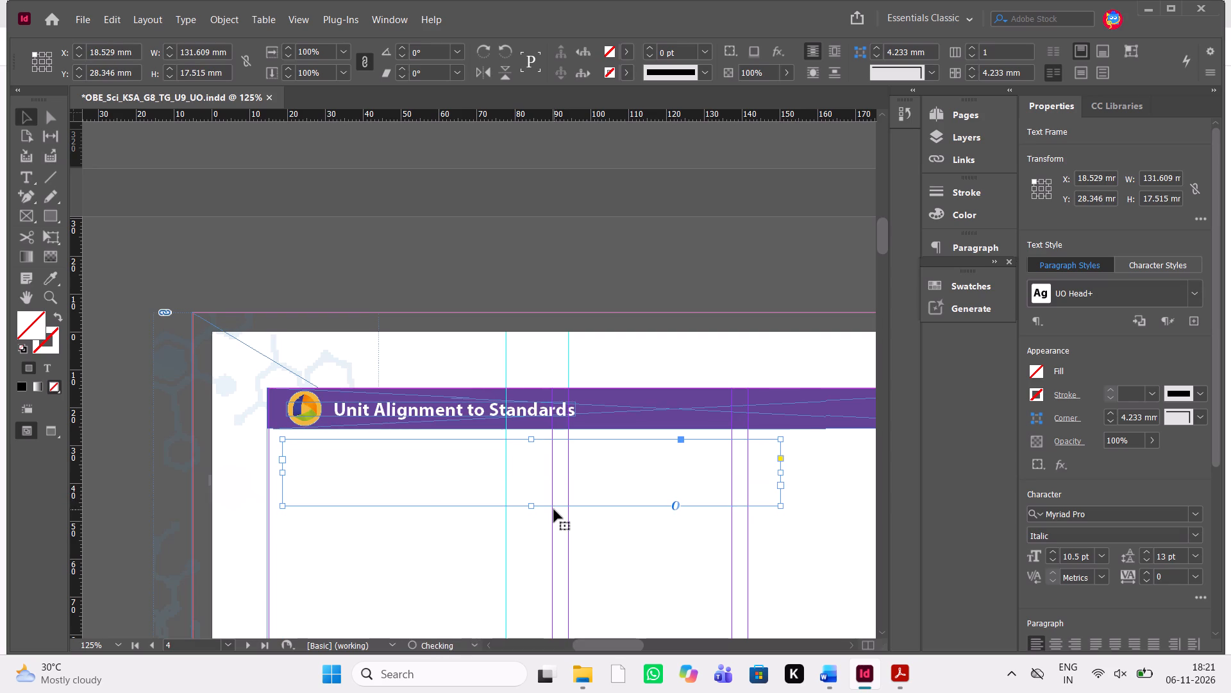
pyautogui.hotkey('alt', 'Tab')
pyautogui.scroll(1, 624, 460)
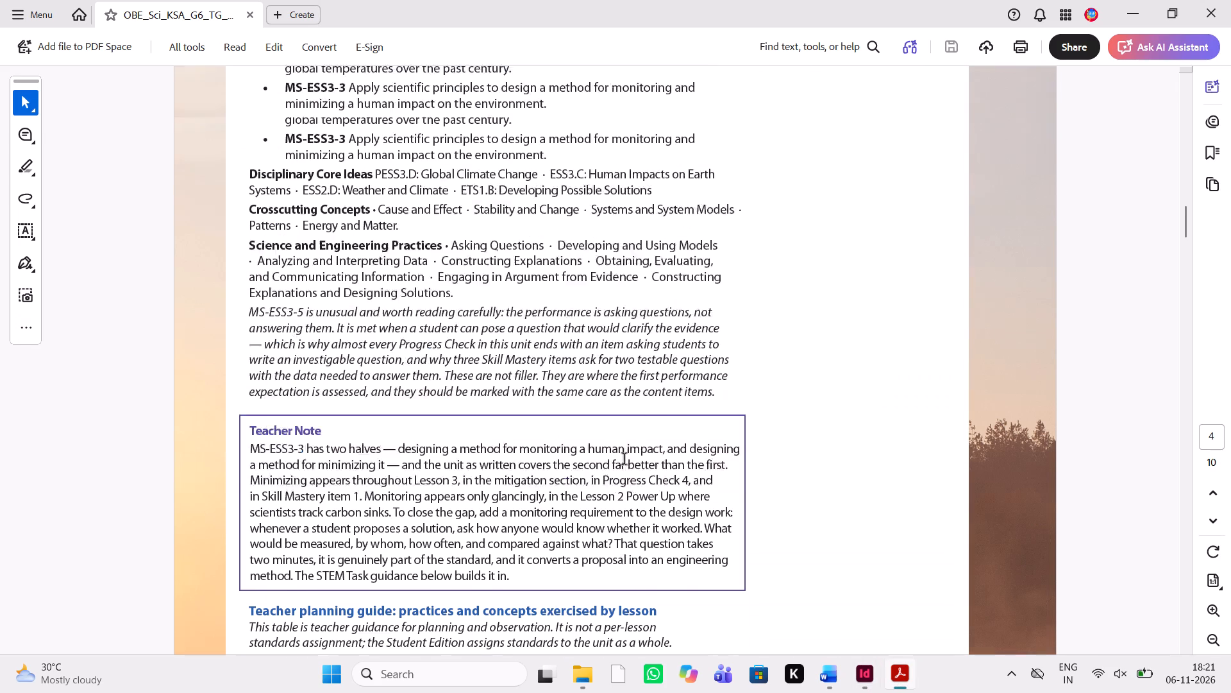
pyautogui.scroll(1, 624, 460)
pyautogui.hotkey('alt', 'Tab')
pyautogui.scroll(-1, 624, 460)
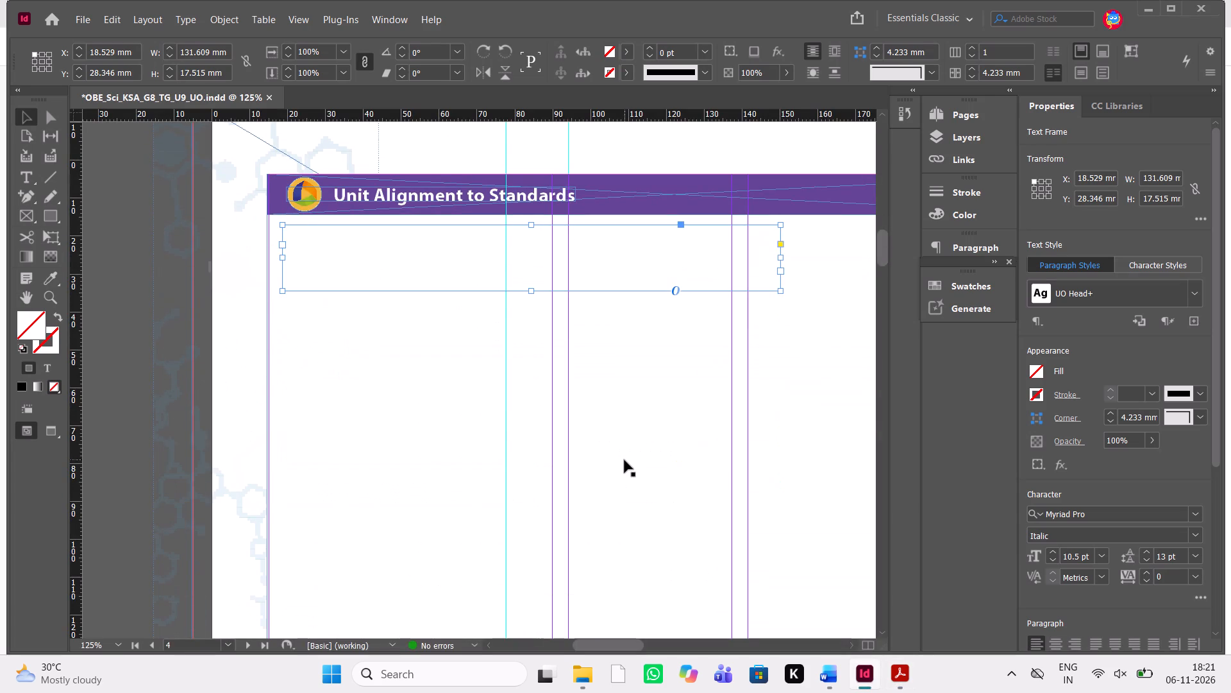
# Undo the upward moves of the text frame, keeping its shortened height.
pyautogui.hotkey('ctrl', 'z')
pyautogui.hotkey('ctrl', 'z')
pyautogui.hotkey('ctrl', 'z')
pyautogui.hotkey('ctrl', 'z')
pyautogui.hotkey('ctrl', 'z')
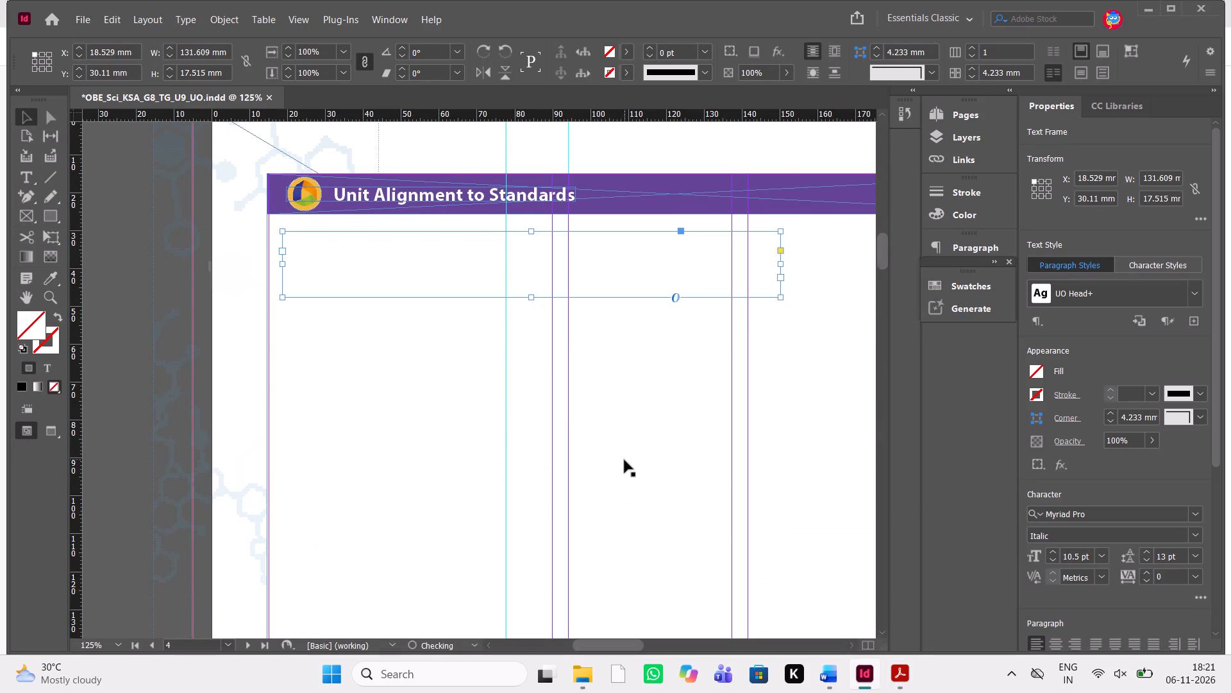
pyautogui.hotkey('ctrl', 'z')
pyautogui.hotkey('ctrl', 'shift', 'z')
# In the Grade 8 Word manuscript, copy the introductory paragraph under the Unit Alignment to Standards heading.
pyautogui.hotkey('ctrl', 'alt', 'Tab')
pyautogui.hotkey('alt', 'Tab')
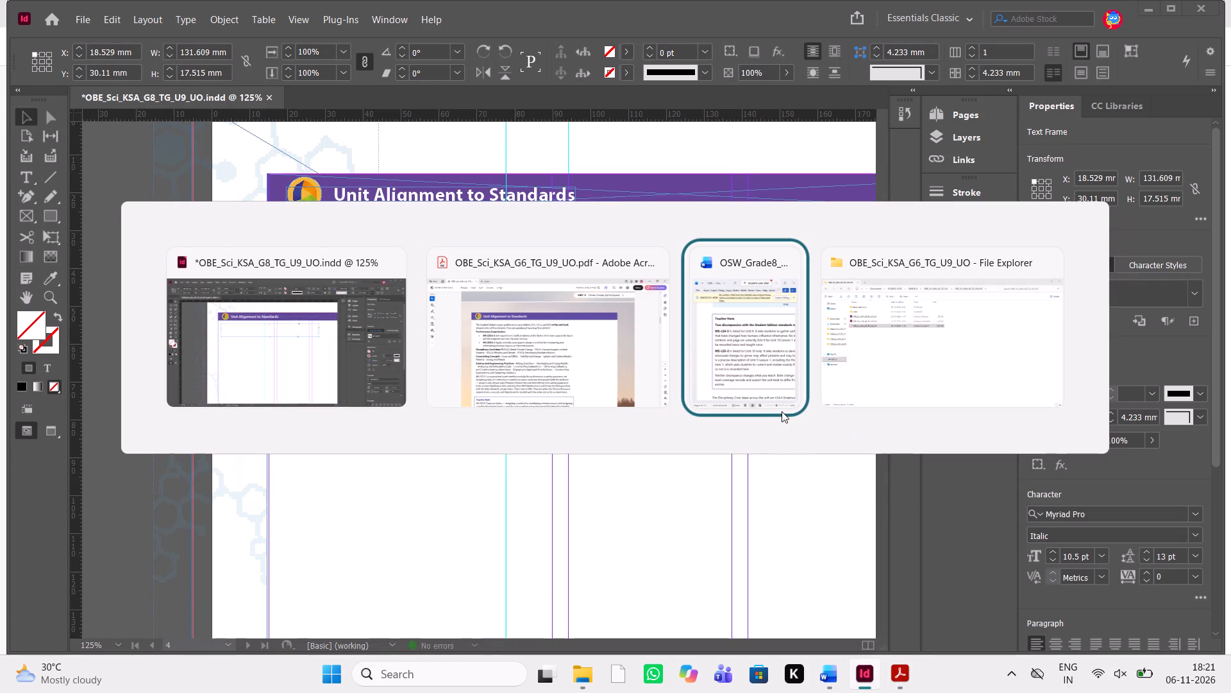
pyautogui.click(764, 314)
pyautogui.scroll(2, 923, 246)
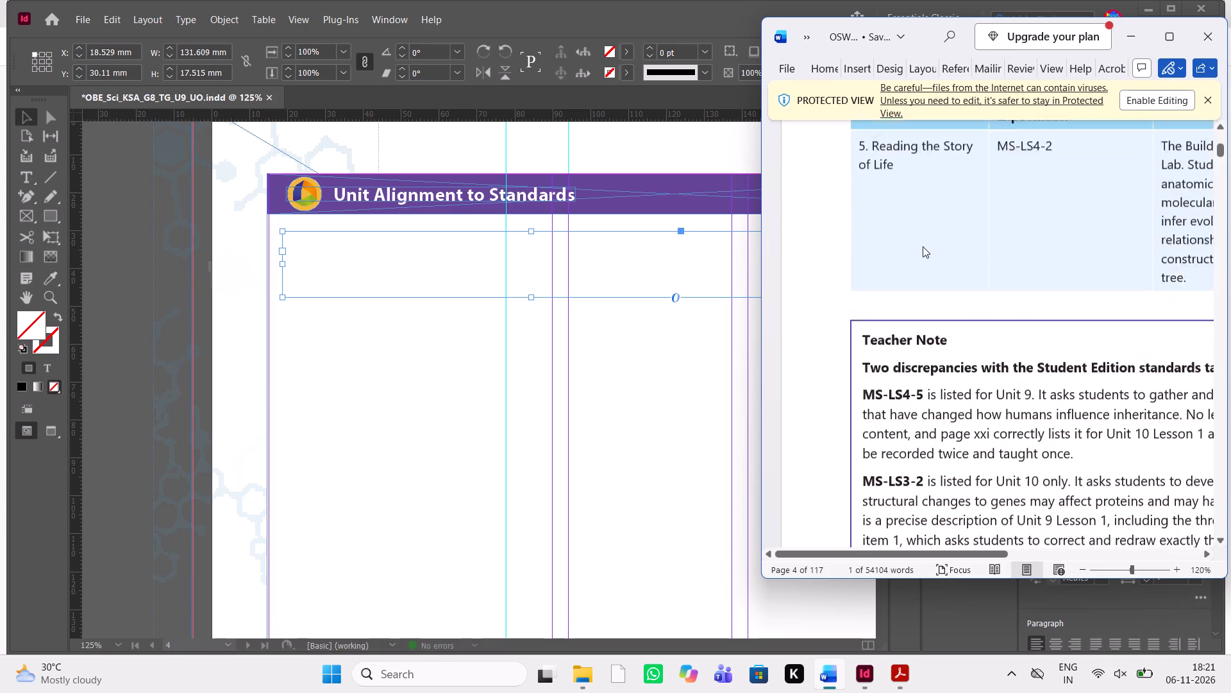
pyautogui.scroll(3, 923, 246)
pyautogui.scroll(-1, 923, 246)
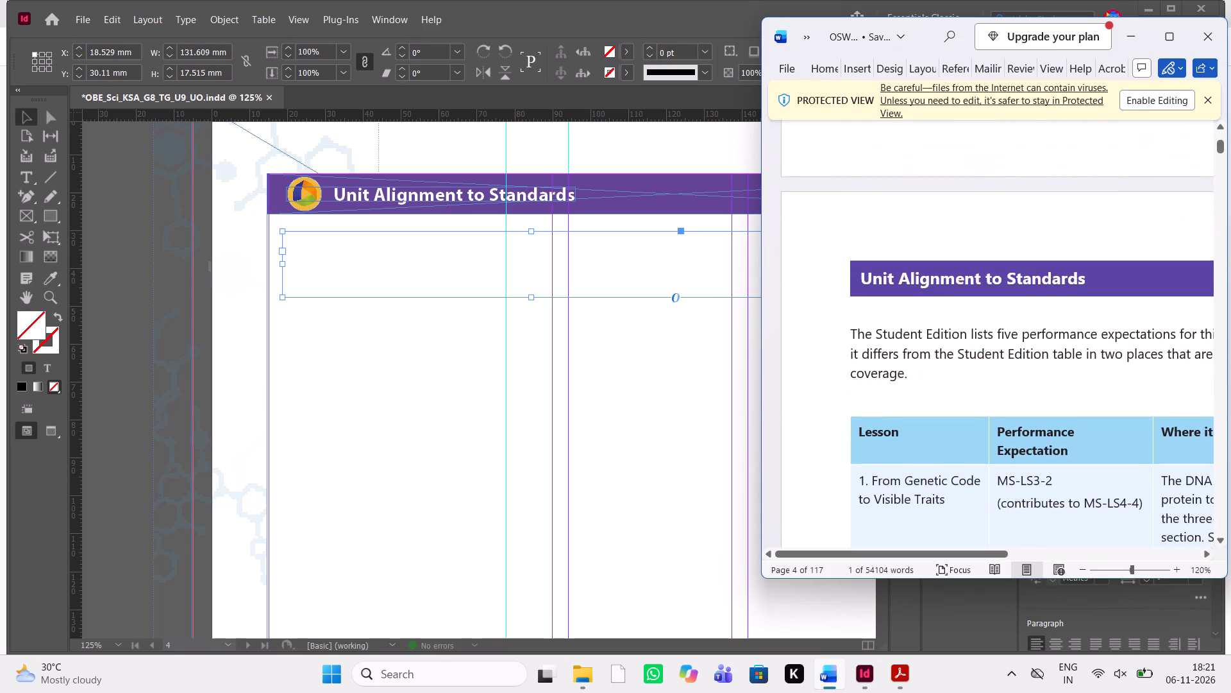
pyautogui.moveTo(914, 379); pyautogui.dragTo(841, 324)
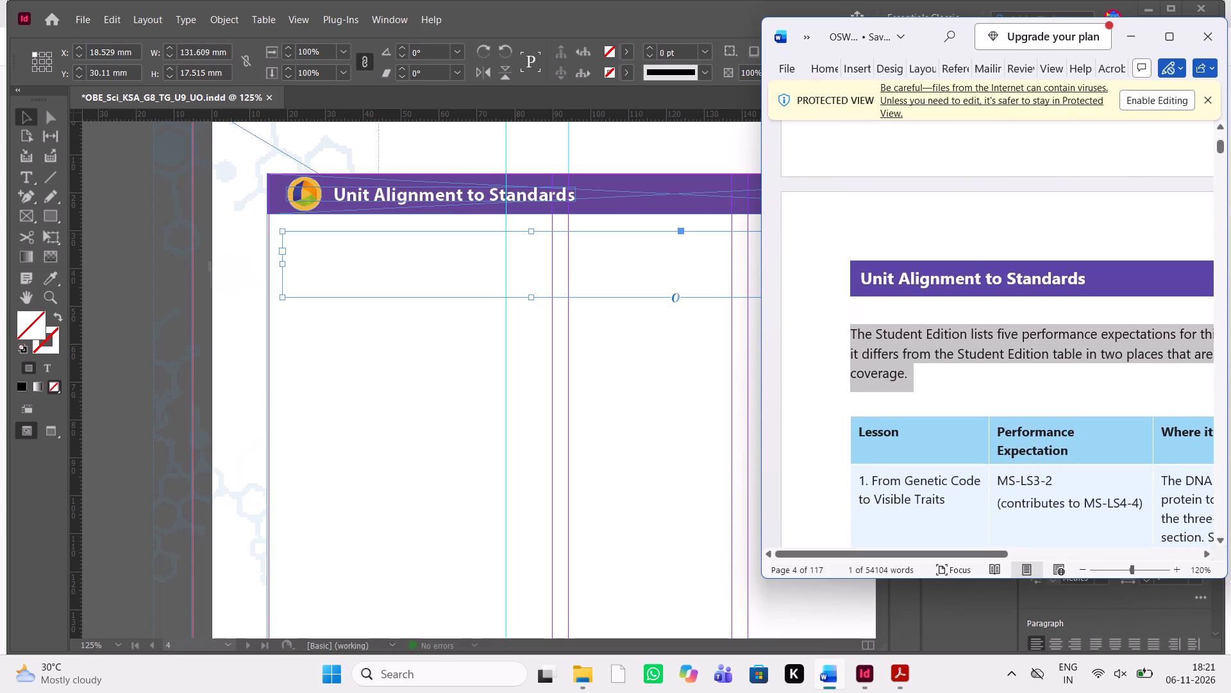
pyautogui.moveTo(841, 324); pyautogui.dragTo(842, 328)
pyautogui.hotkey('ctrl', 'c')
pyautogui.hotkey('ctrl', 'c')
pyautogui.hotkey('ctrl', 'c')
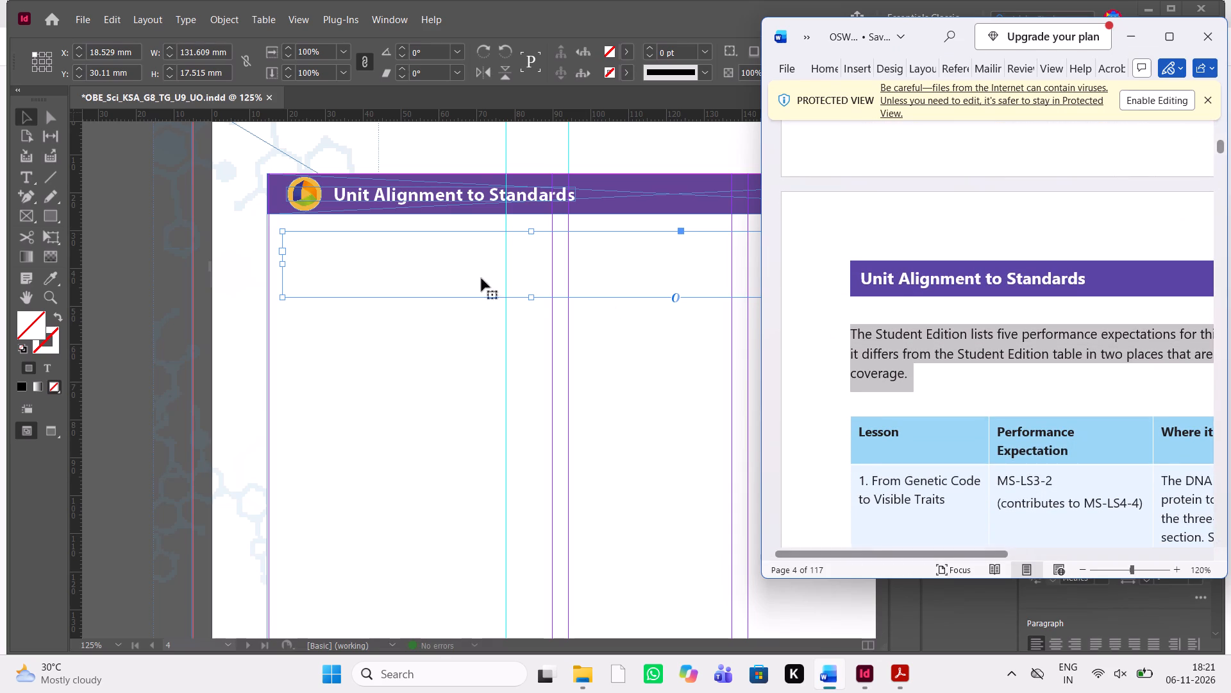
# Paste the copied paragraph into the empty InDesign text frame under Unit Alignment to Standards and change it from italic to Regular.
pyautogui.doubleClick(365, 246)
pyautogui.click(314, 262)
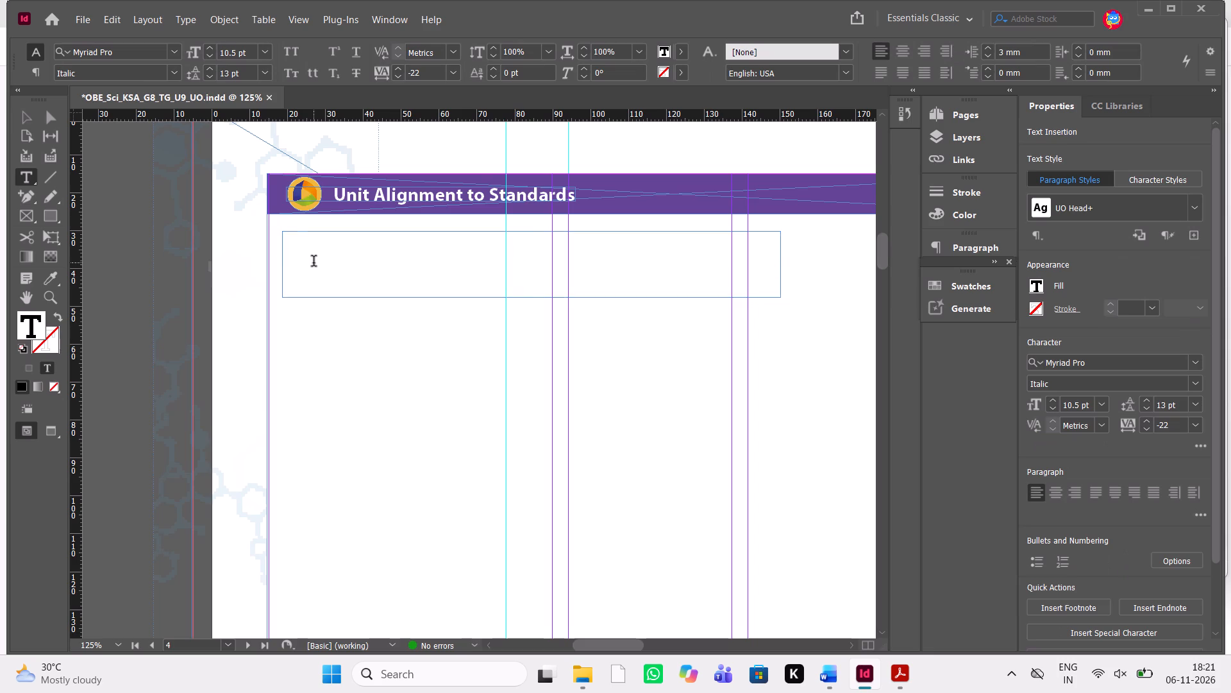
pyautogui.hotkey('ctrl', 'v')
pyautogui.moveTo(535, 268); pyautogui.dragTo(284, 241)
pyautogui.hotkey('ctrl', 'shift', 'i')
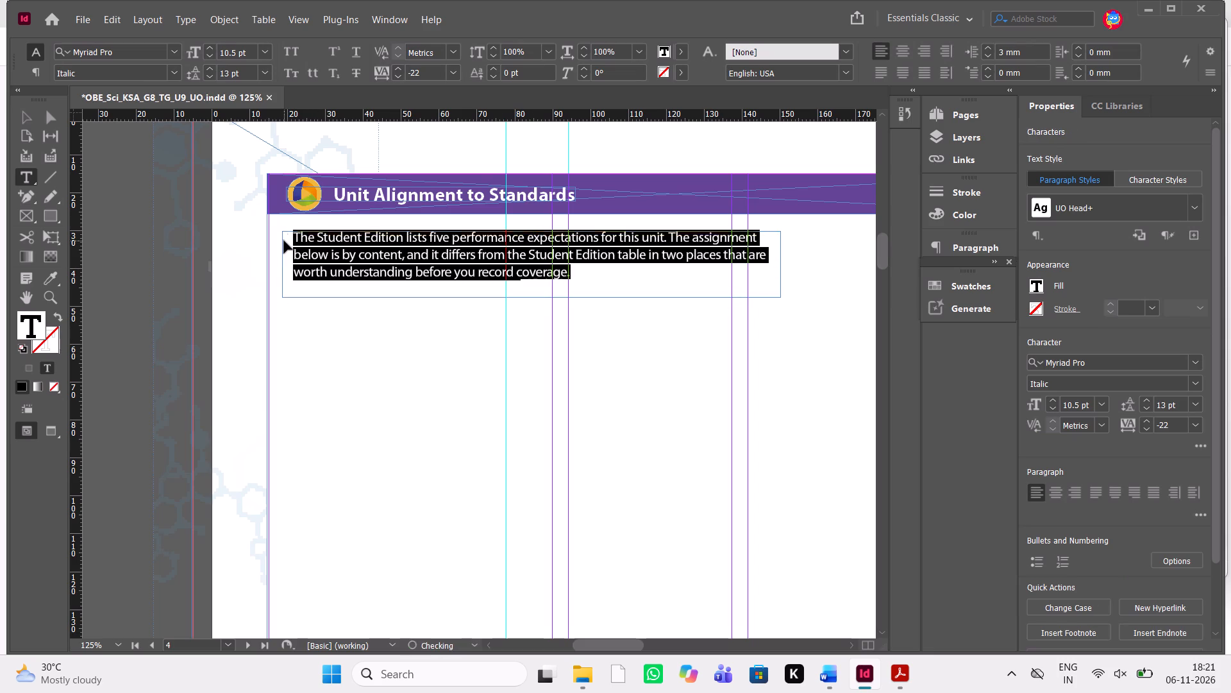
pyautogui.click(415, 302)
pyautogui.hotkey('alt', 'Tab')
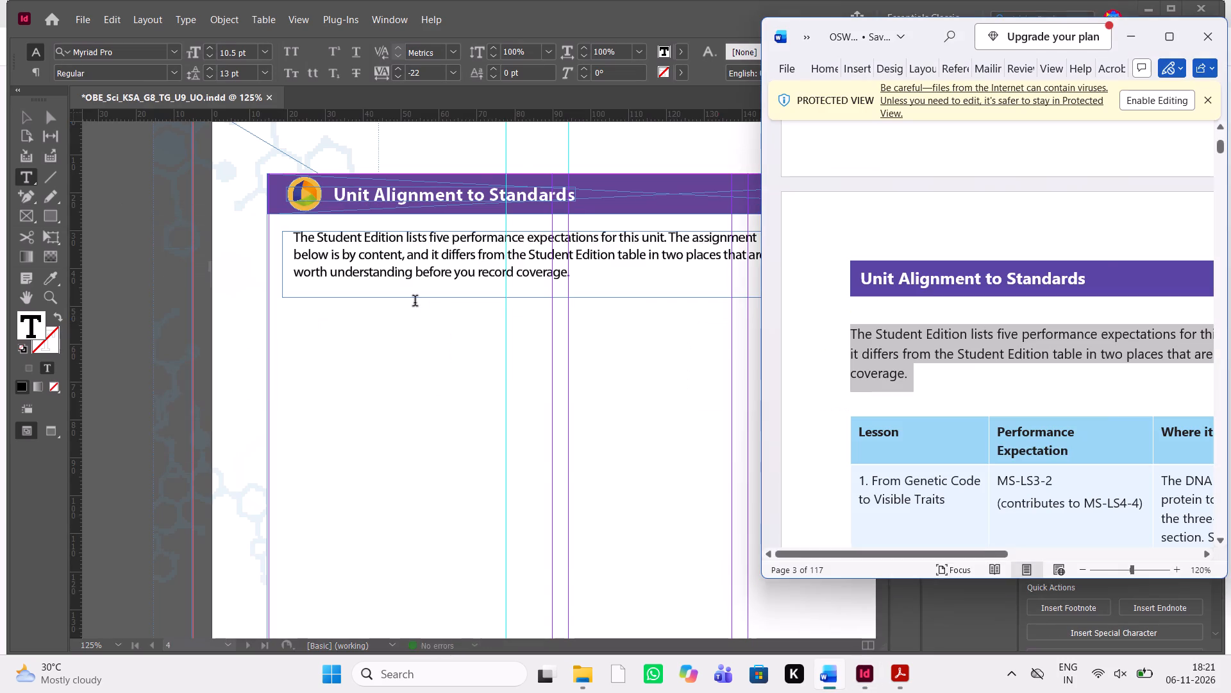
pyautogui.hotkey('alt', 'Tab')
pyautogui.hotkey('alt', 'Tab')
pyautogui.hotkey('alt', 'Tab')
# Shorten the paragraph's text frame to about 12.64 mm high and compare it with the Grade 6 PDF.
pyautogui.press('Escape')
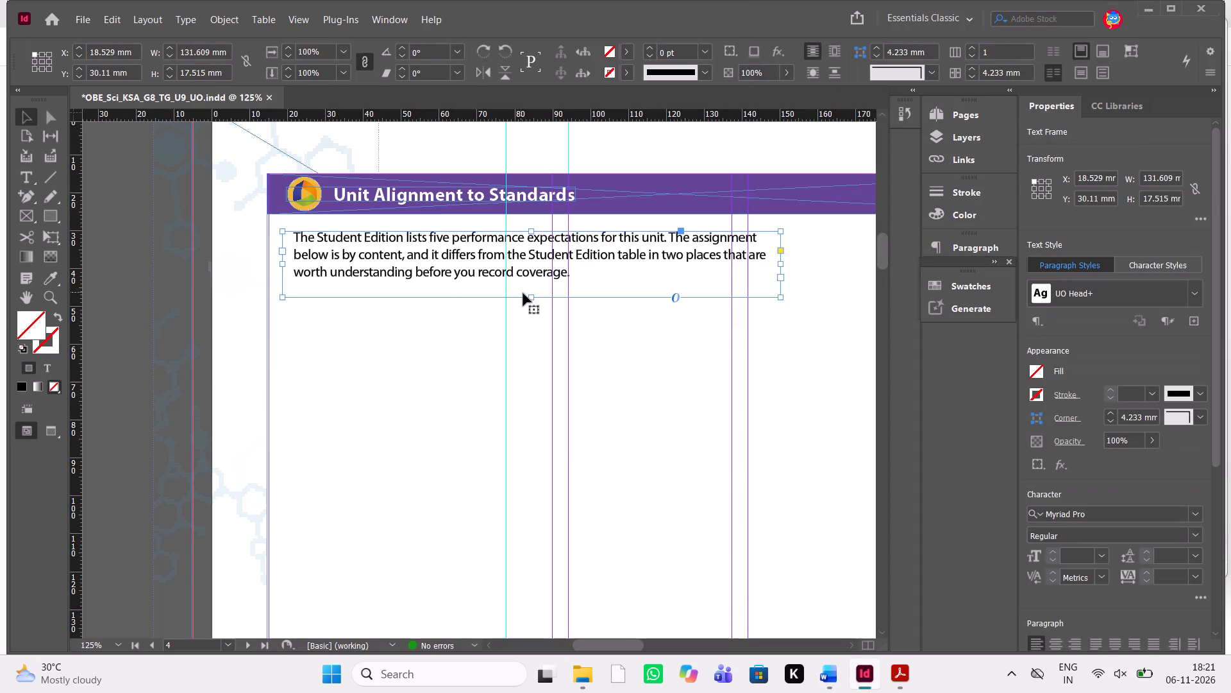
pyautogui.moveTo(532, 298); pyautogui.dragTo(532, 279)
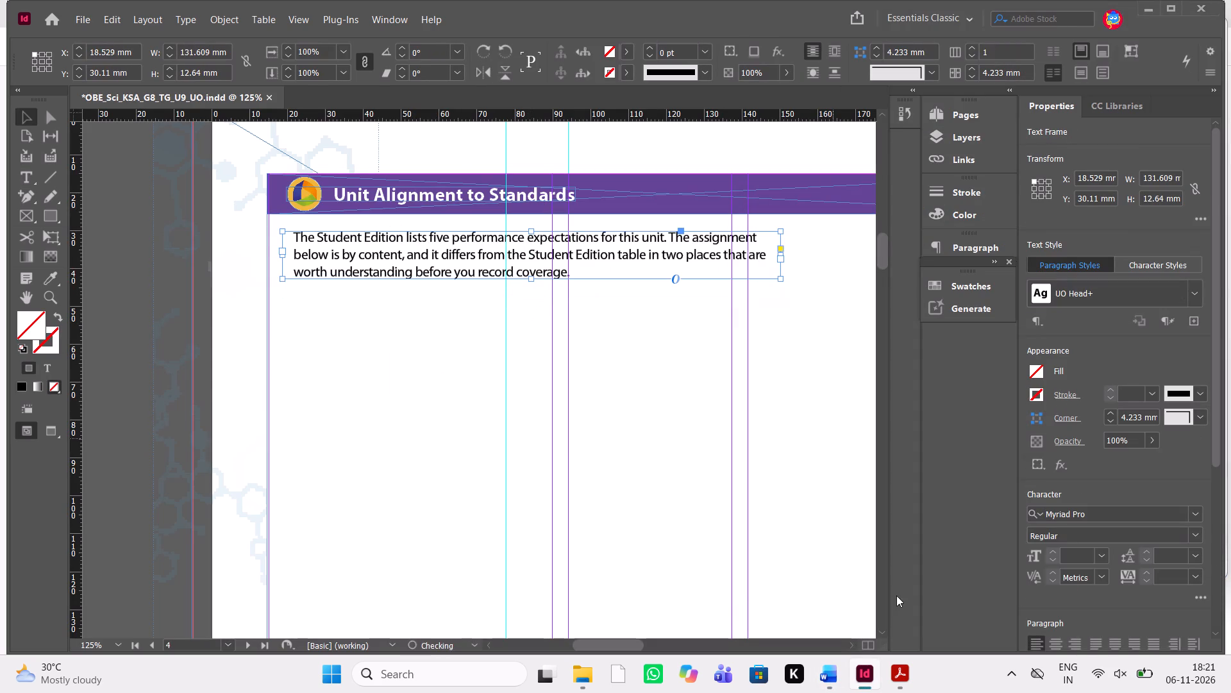
pyautogui.click(900, 670)
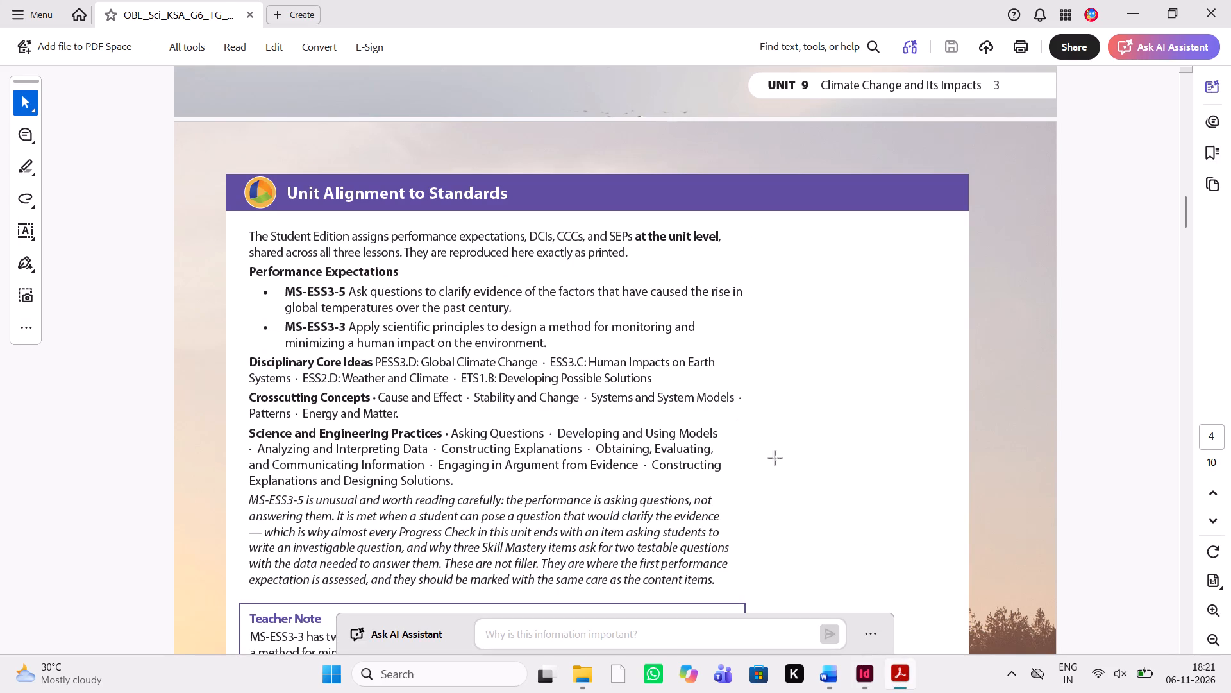
pyautogui.hotkey('alt', 'Tab')
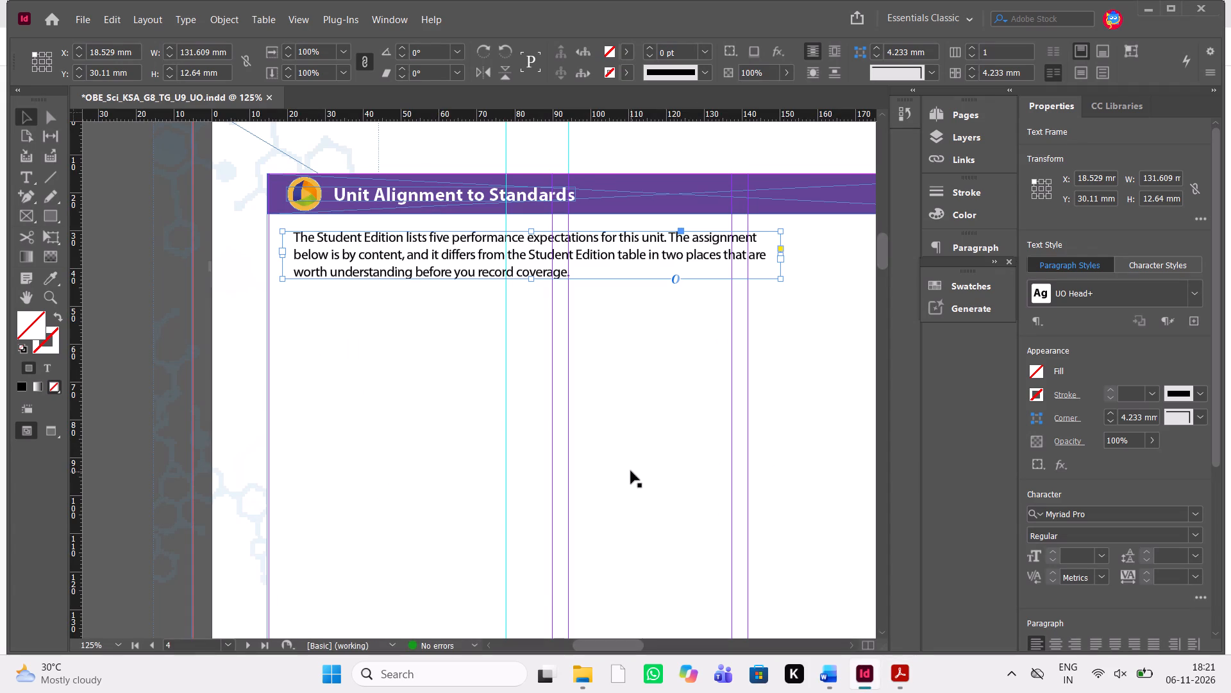
# Cut the five-lesson Practices and Concepts table from the following pages and paste it on page 4 below the introductory paragraph.
pyautogui.click(466, 411)
pyautogui.press('w')
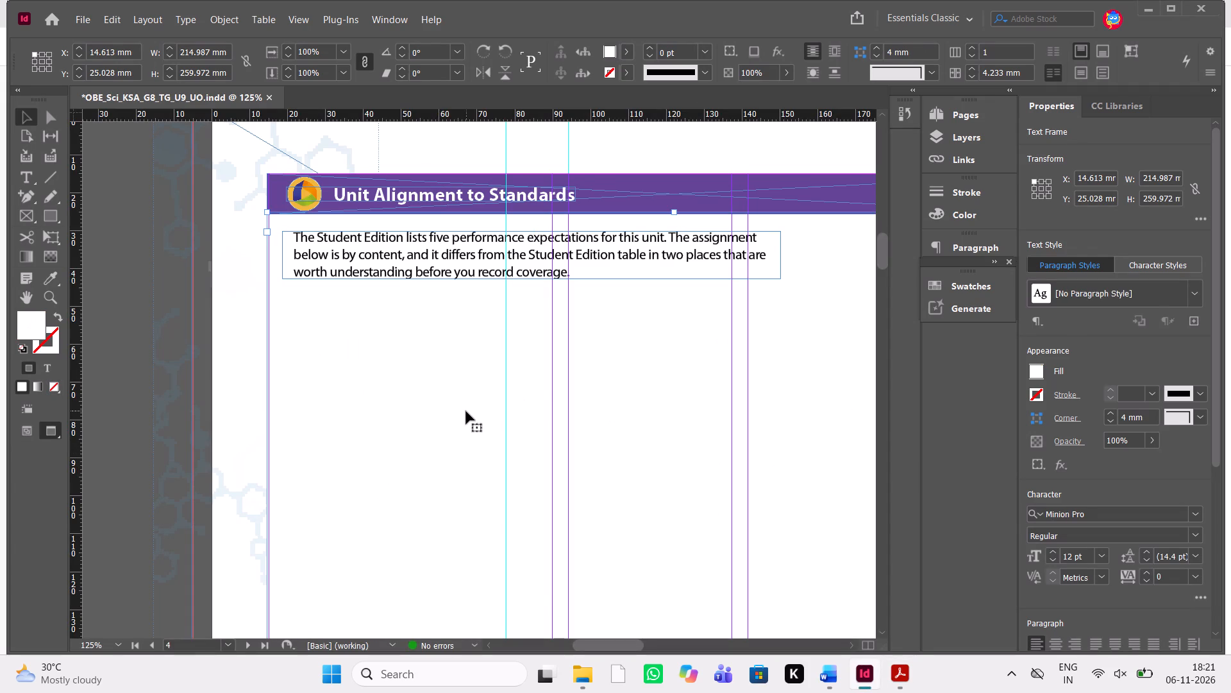
pyautogui.press('w')
pyautogui.scroll(-2, 466, 411)
pyautogui.hscroll(-2, 466, 411)
pyautogui.scroll(-1, 466, 411)
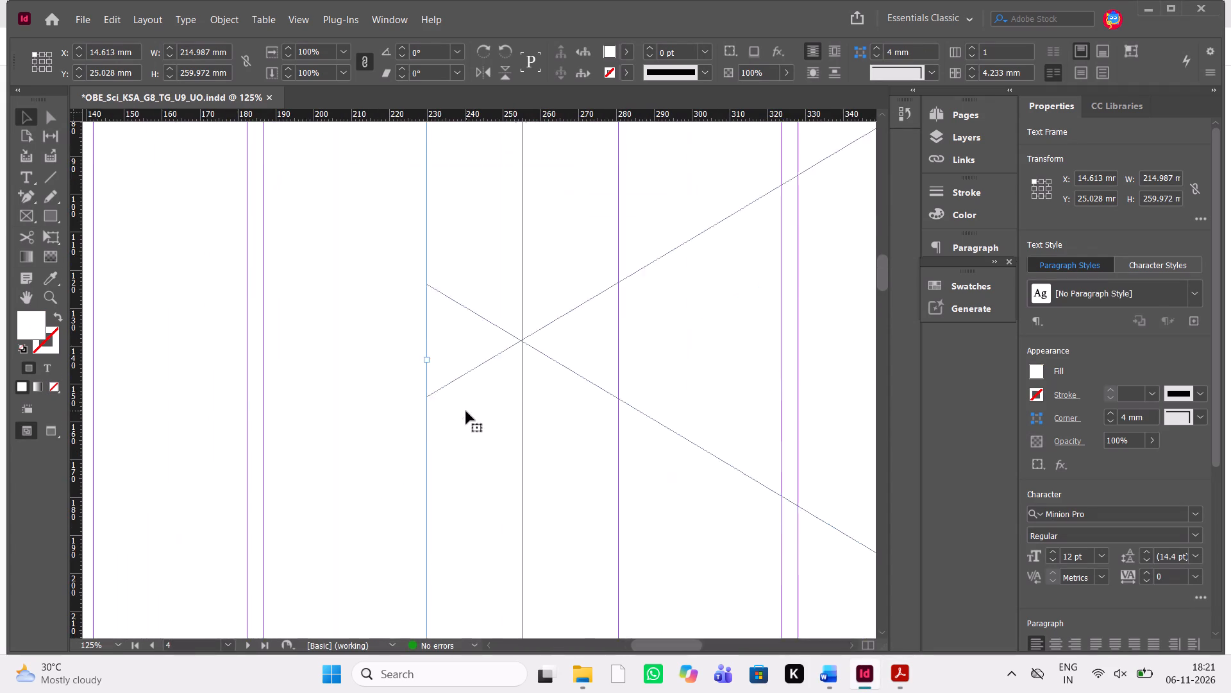
pyautogui.scroll(-4, 466, 411)
pyautogui.scroll(1, 466, 411)
pyautogui.scroll(-1, 466, 411)
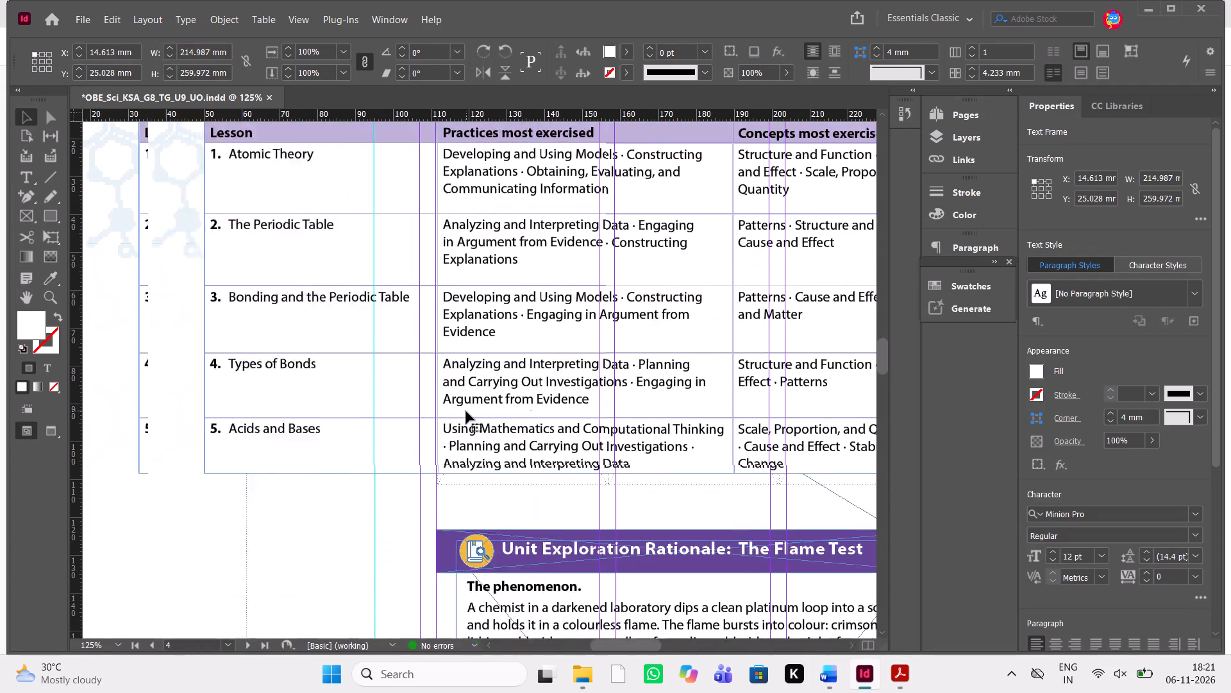
pyautogui.scroll(-1, 466, 411)
pyautogui.scroll(1, 466, 411)
pyautogui.click(361, 318)
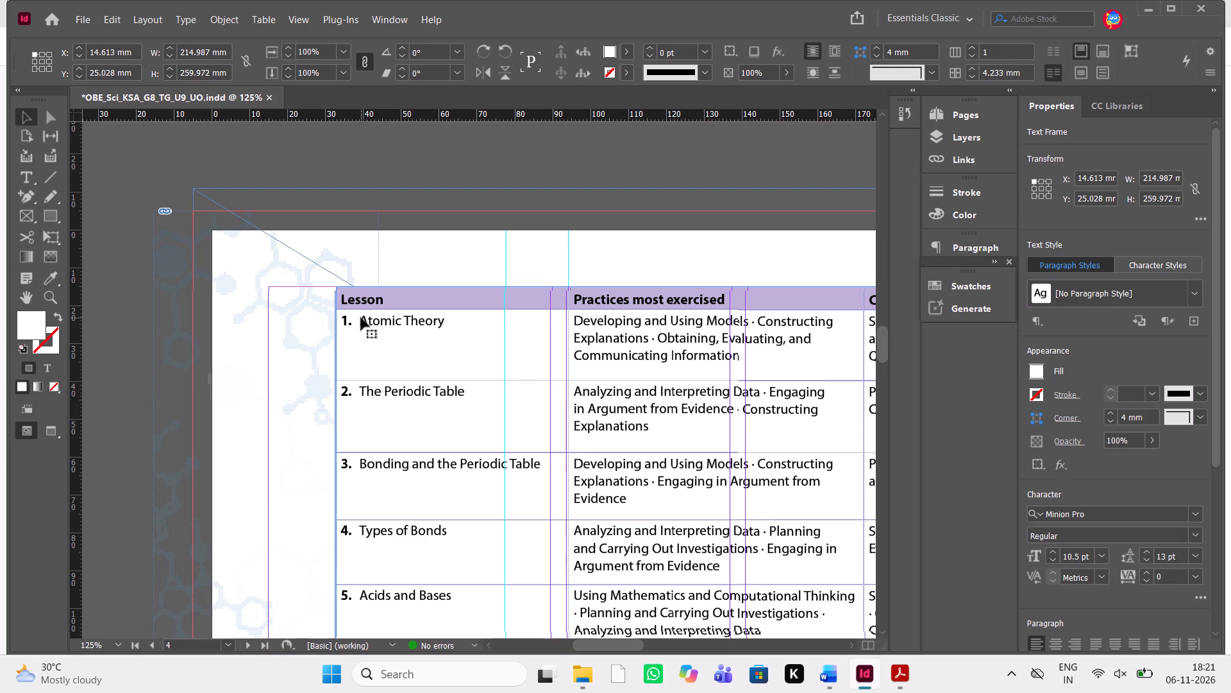
pyautogui.hotkey('ctrl', 'x')
pyautogui.scroll(1, 361, 318)
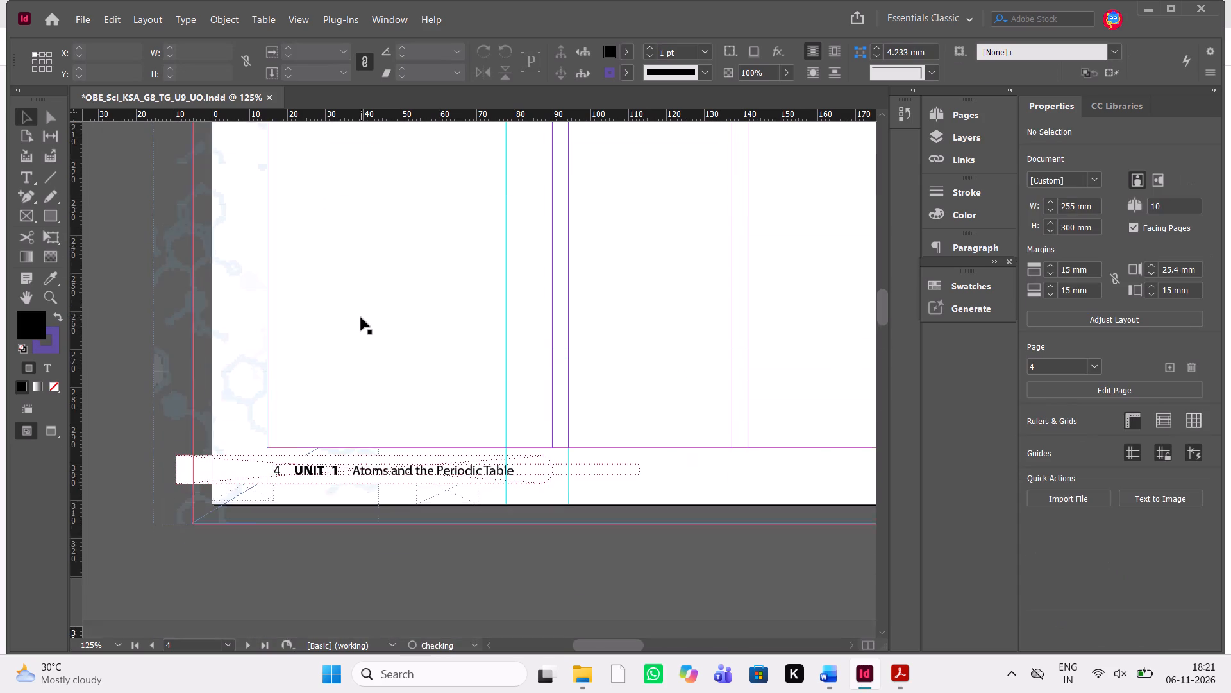
pyautogui.scroll(5, 361, 318)
pyautogui.scroll(-1, 361, 318)
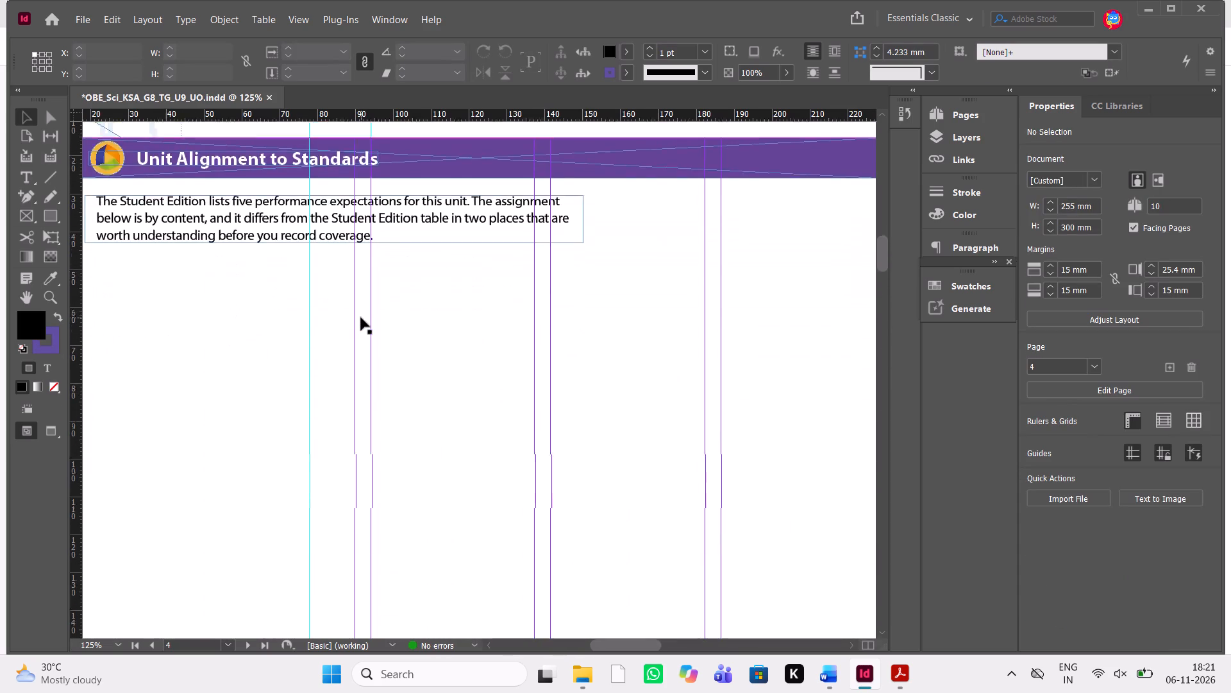
pyautogui.scroll(-1, 361, 318)
pyautogui.hotkey('ctrl', 'v')
# Nudge the pasted table frame left to X 17.95 mm, near the left edge of the paragraph frame.
pyautogui.hscroll(2, 361, 318)
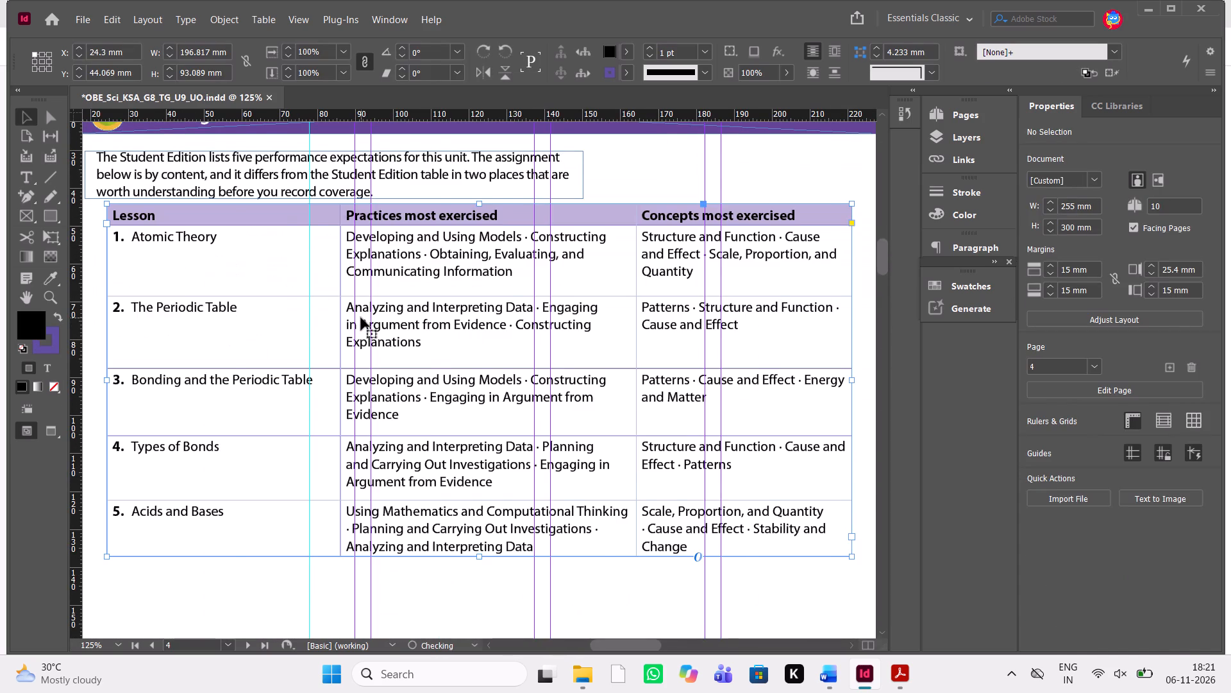
pyautogui.hscroll(1, 361, 318)
pyautogui.hotkey('shift', 'Left')
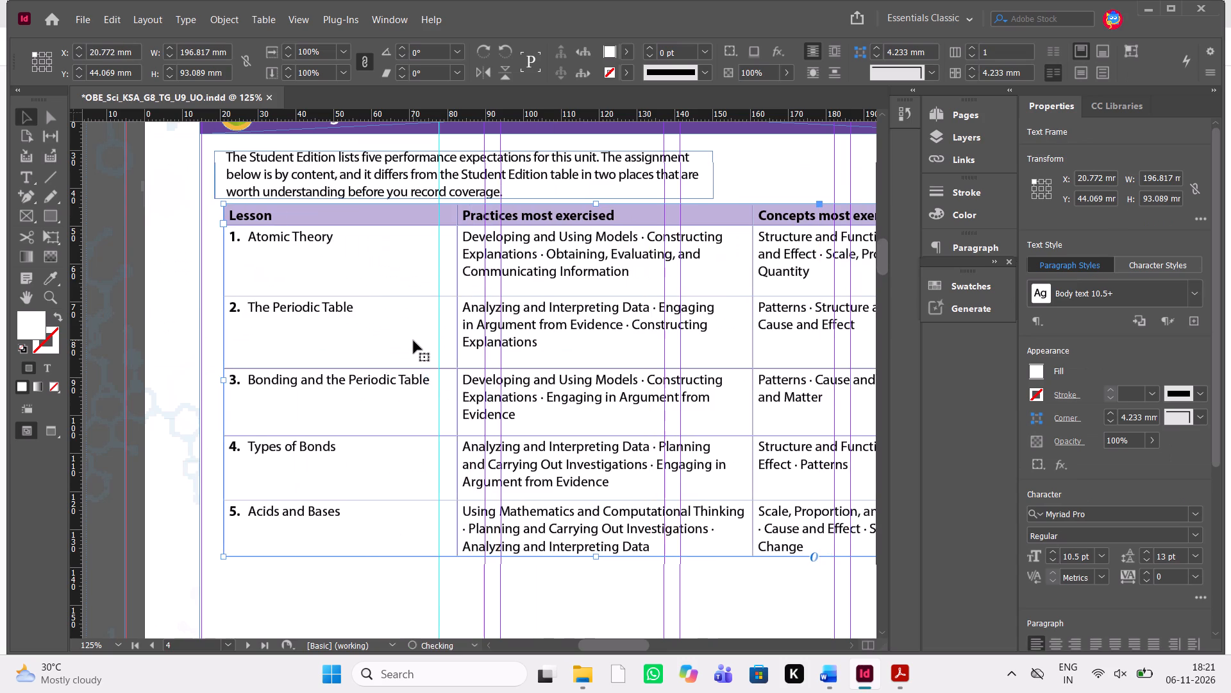
pyautogui.hotkey('shift', 'Left')
pyautogui.press('Right')
pyautogui.press('Right')
pyautogui.press('Right')
pyautogui.press('Right')
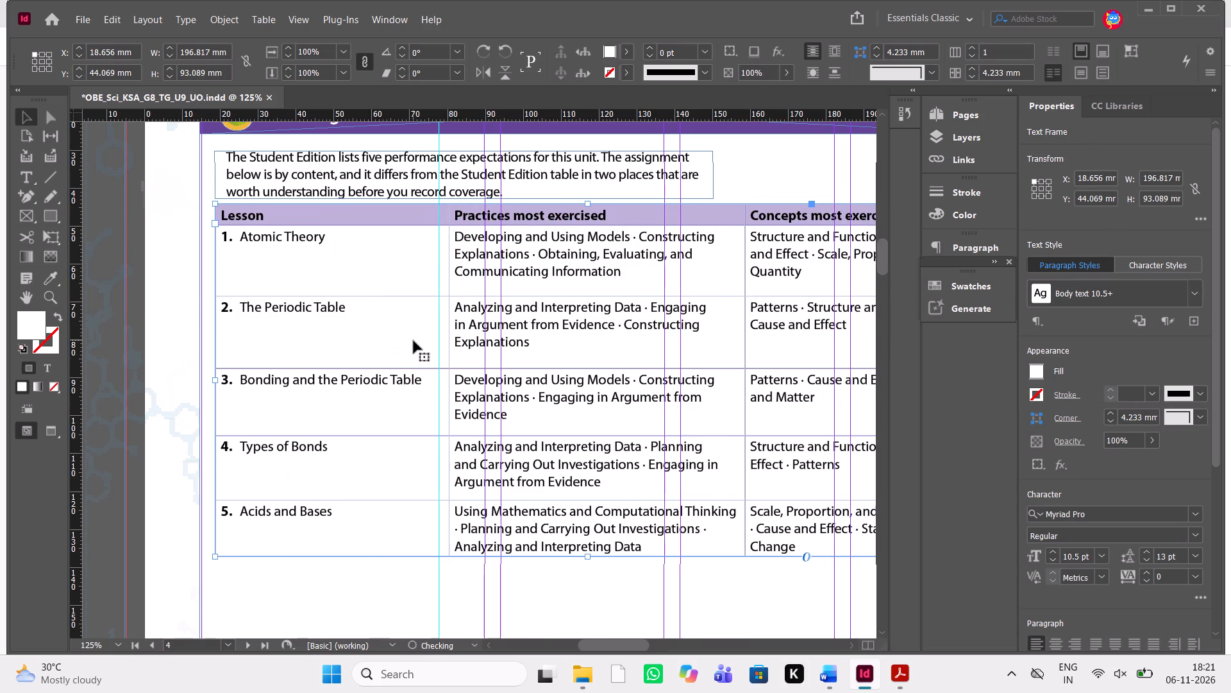
pyautogui.press('Left')
pyautogui.press('Left')
pyautogui.hscroll(-1, 414, 341)
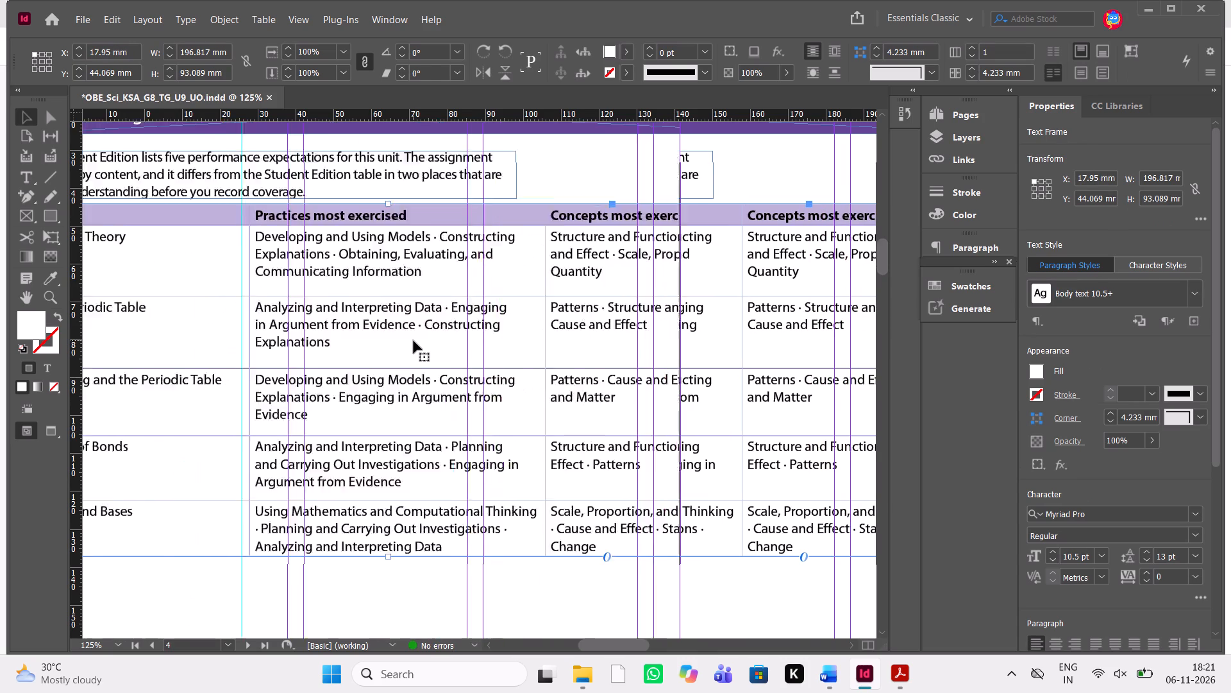
pyautogui.hscroll(-1, 414, 341)
pyautogui.hscroll(2, 414, 341)
pyautogui.scroll(1, 414, 341)
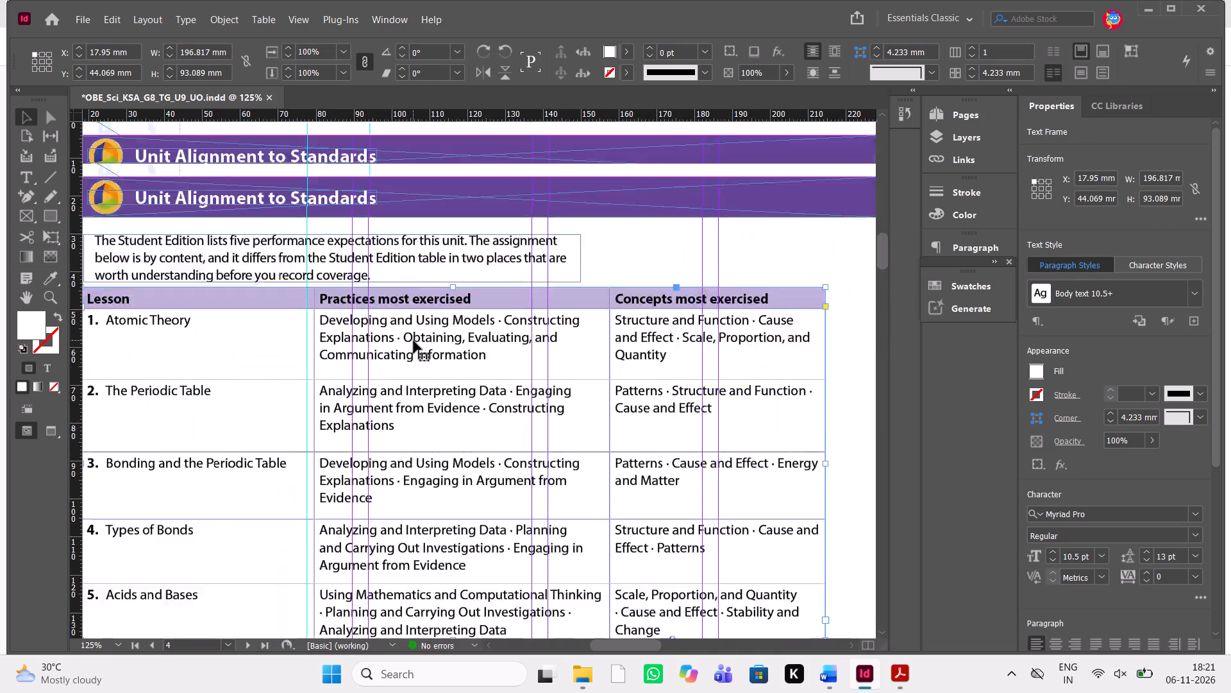
pyautogui.scroll(1, 414, 341)
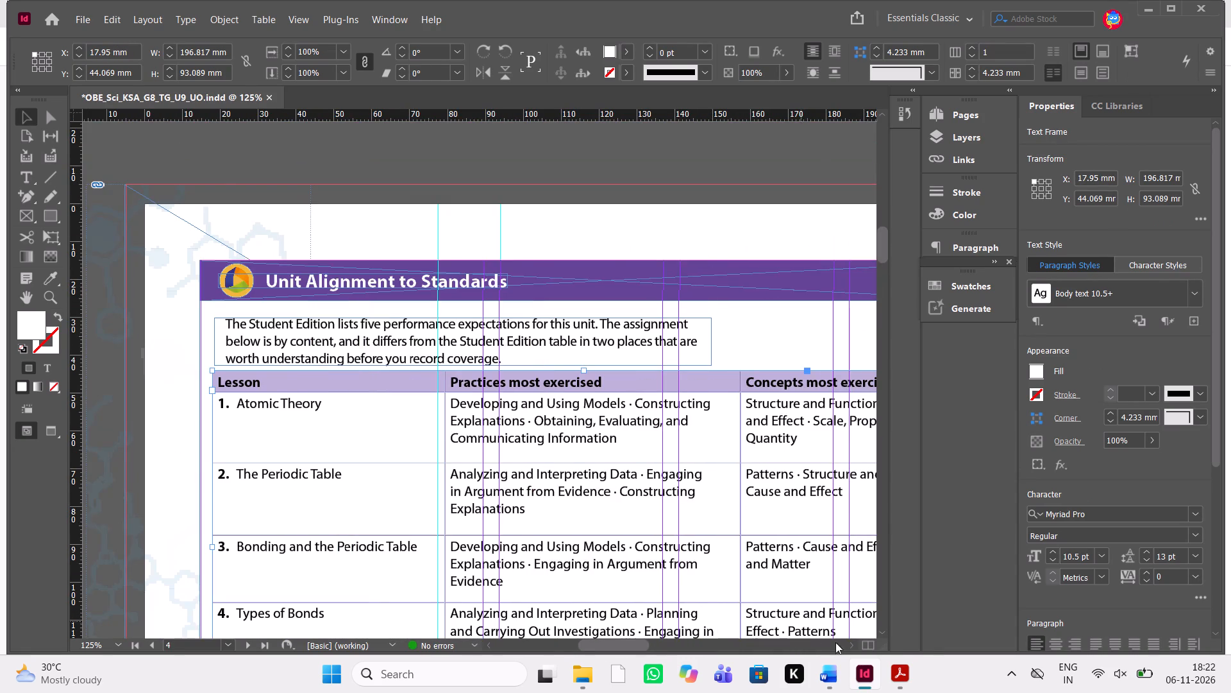
# Compare the table spacing with the Grade 6 PDF and nudge the InDesign table frame down to Y 46.185 mm.
pyautogui.click(902, 677)
pyautogui.scroll(-2, 599, 495)
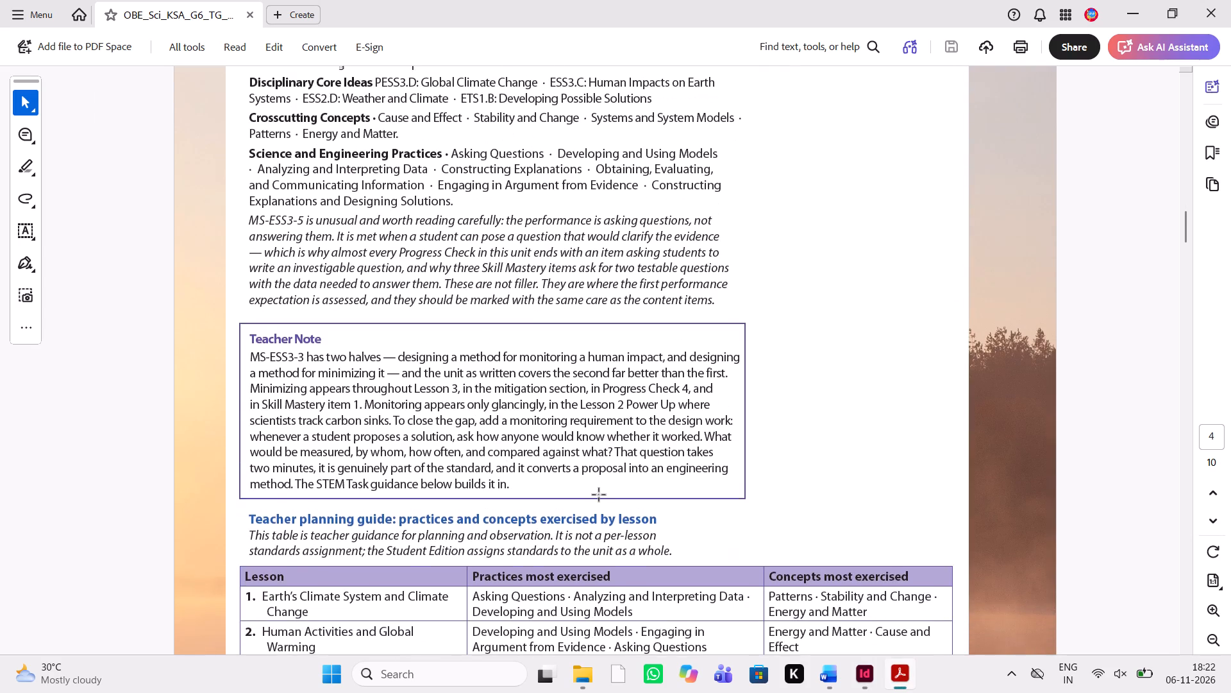
pyautogui.scroll(-1, 599, 495)
pyautogui.click(864, 676)
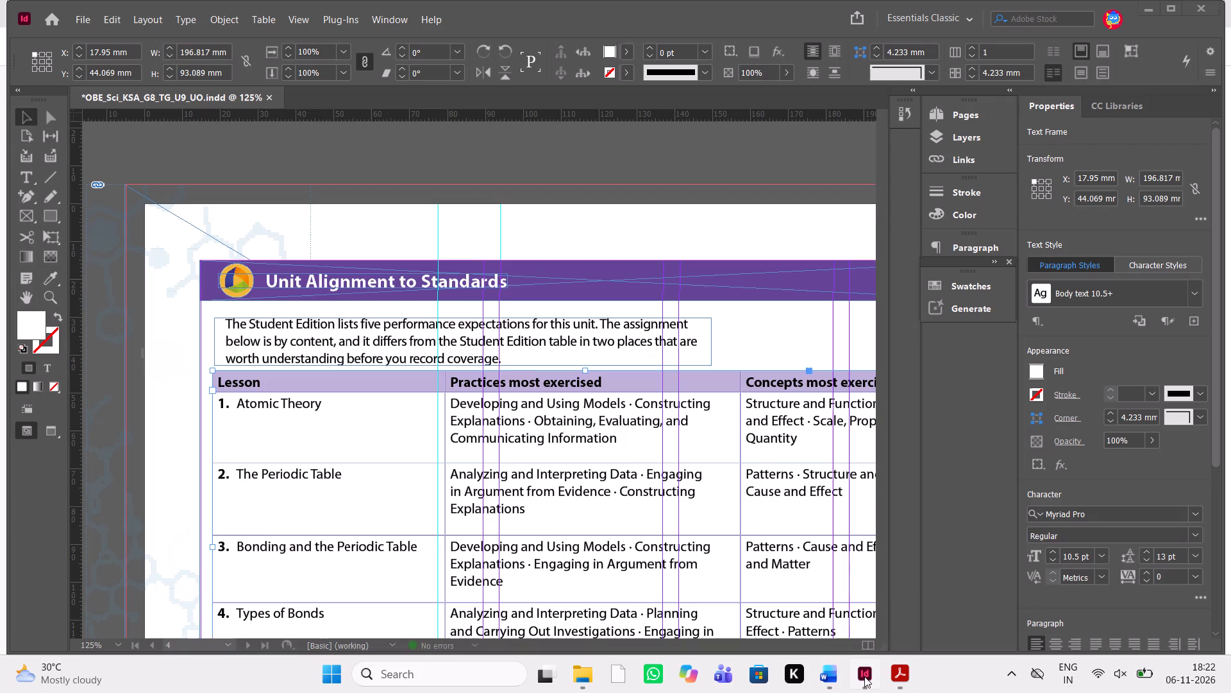
pyautogui.press('Down')
pyautogui.press('Down')
pyautogui.press('Down')
pyautogui.press('Down')
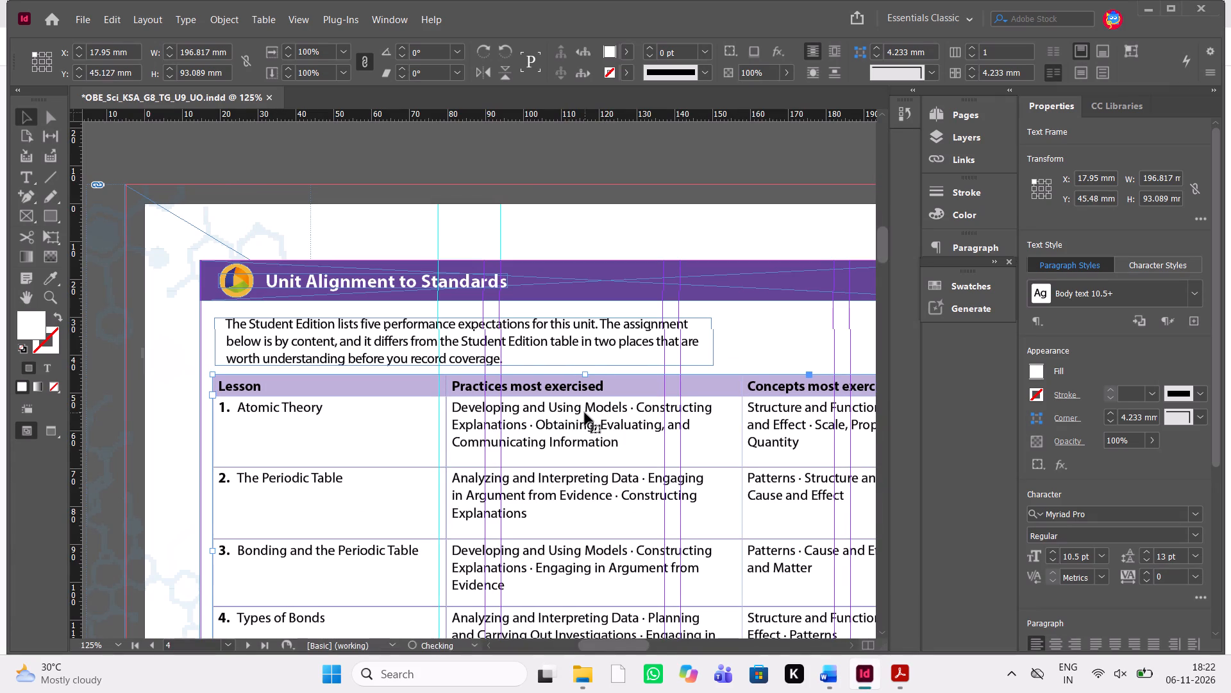
pyautogui.press('Down')
pyautogui.press('Down')
pyautogui.scroll(-1, 585, 413)
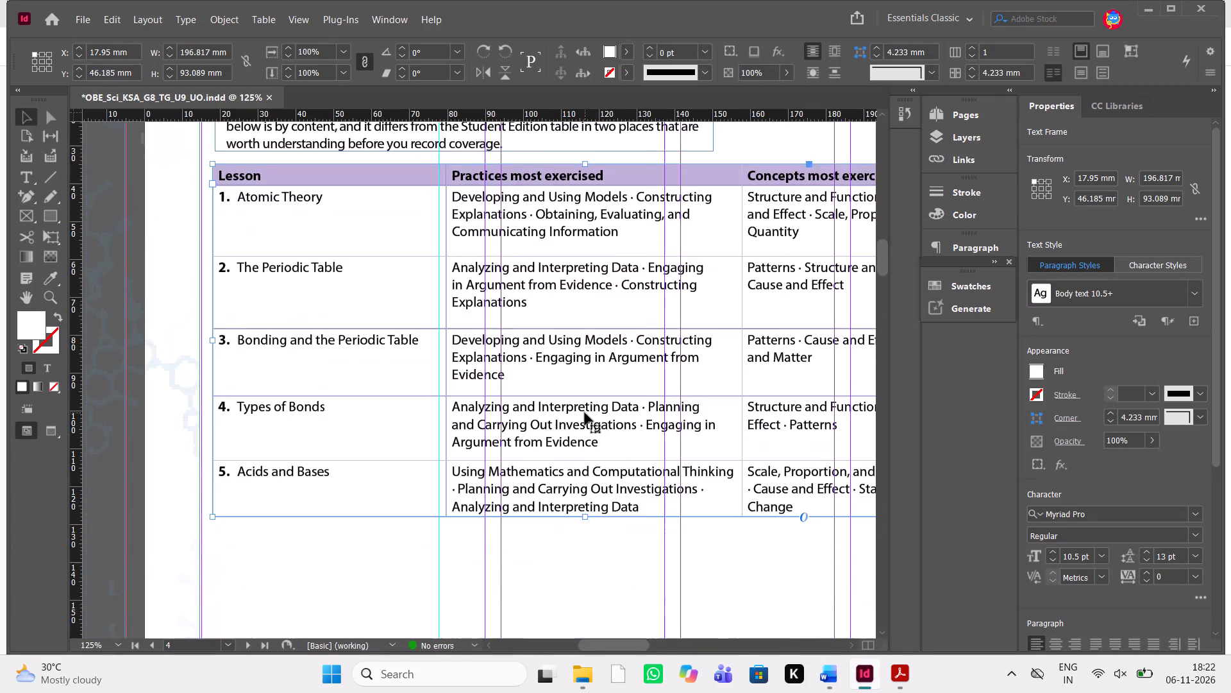
pyautogui.scroll(-1, 585, 413)
# Copy the five-lesson Unit Alignment to Standards table, spanning two pages, from the Word manuscript.
pyautogui.hotkey('alt', 'Tab')
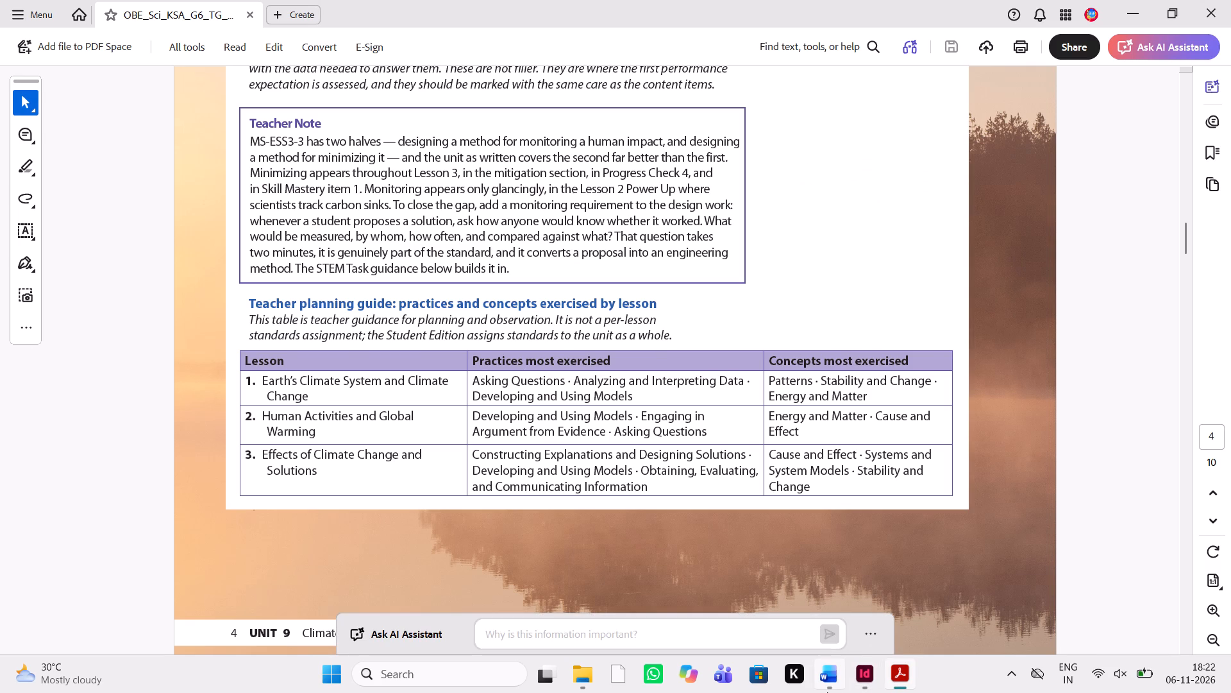
pyautogui.click(827, 692)
pyautogui.hscroll(-1, 968, 383)
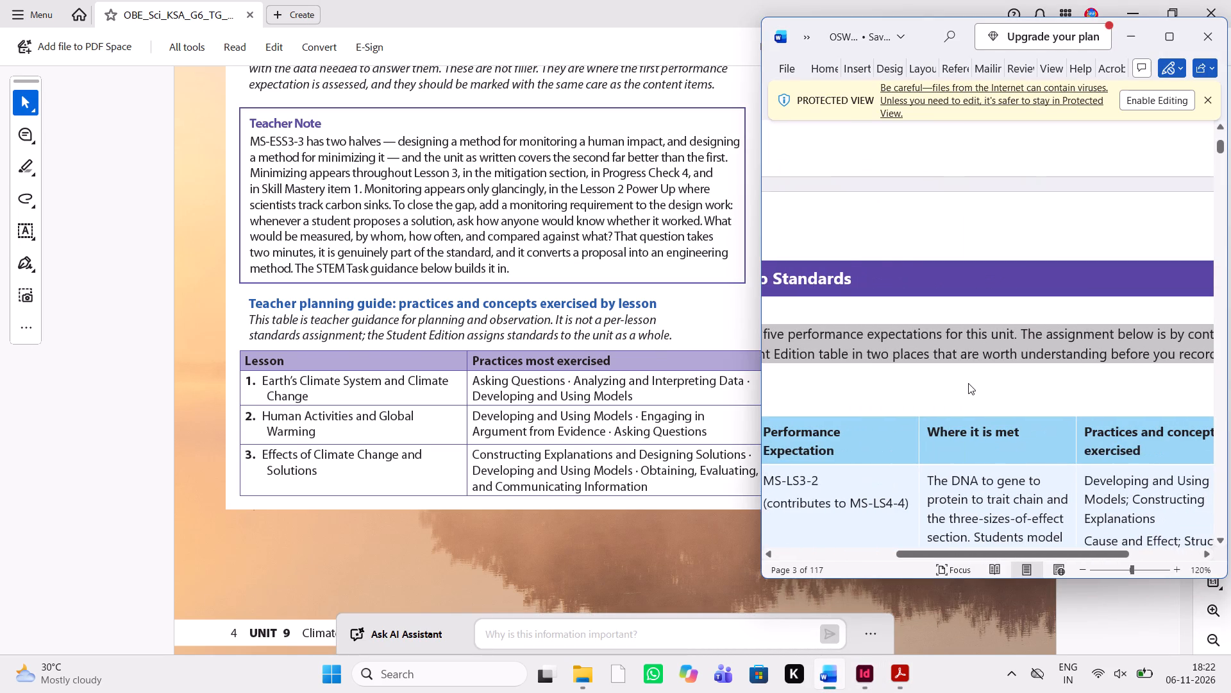
pyautogui.hotkey('ctrl', '-')
pyautogui.hotkey('ctrl', '-')
pyautogui.hotkey('ctrl', '-')
pyautogui.hotkey('ctrl', '-')
pyautogui.hotkey('ctrl', '-')
pyautogui.hotkey('ctrl', '-')
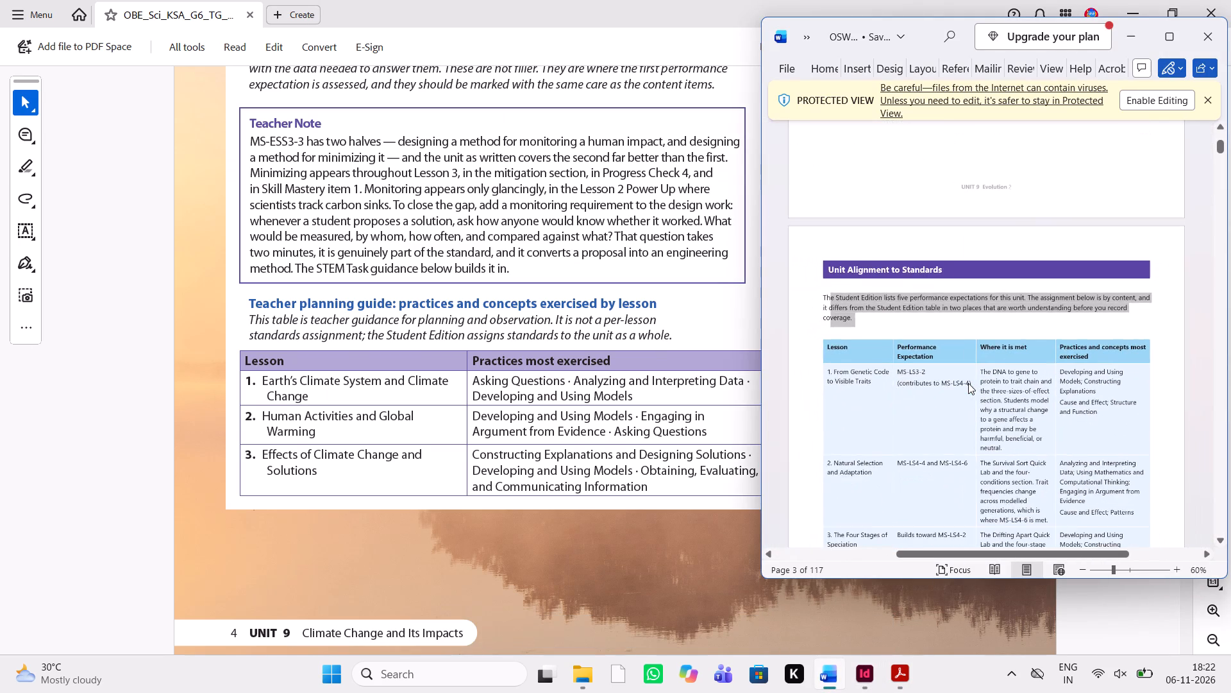
pyautogui.scroll(-1, 910, 338)
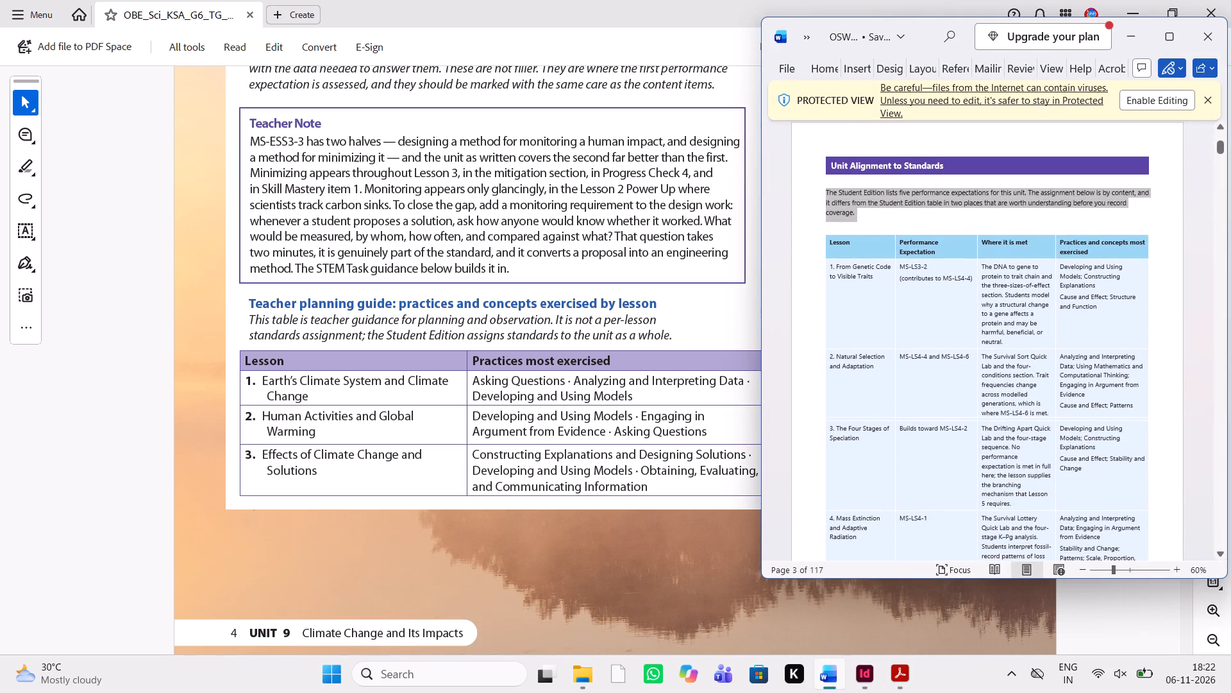
pyautogui.moveTo(830, 244); pyautogui.dragTo(1060, 588)
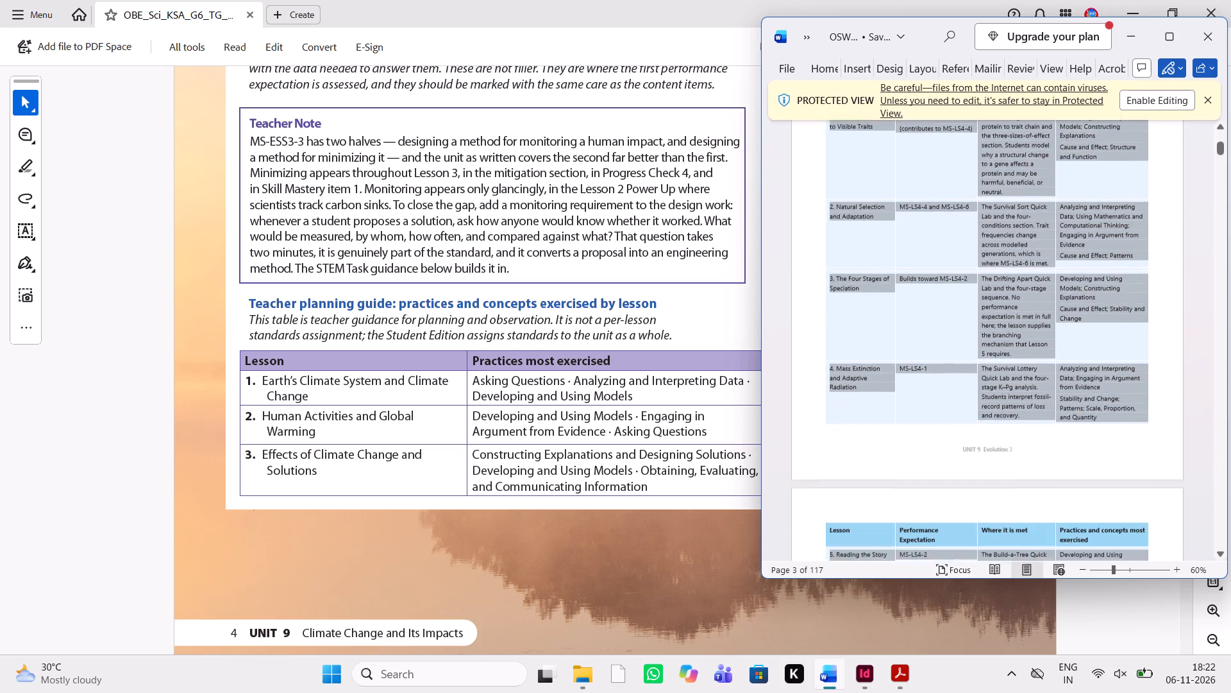
pyautogui.moveTo(1060, 588); pyautogui.dragTo(1087, 416)
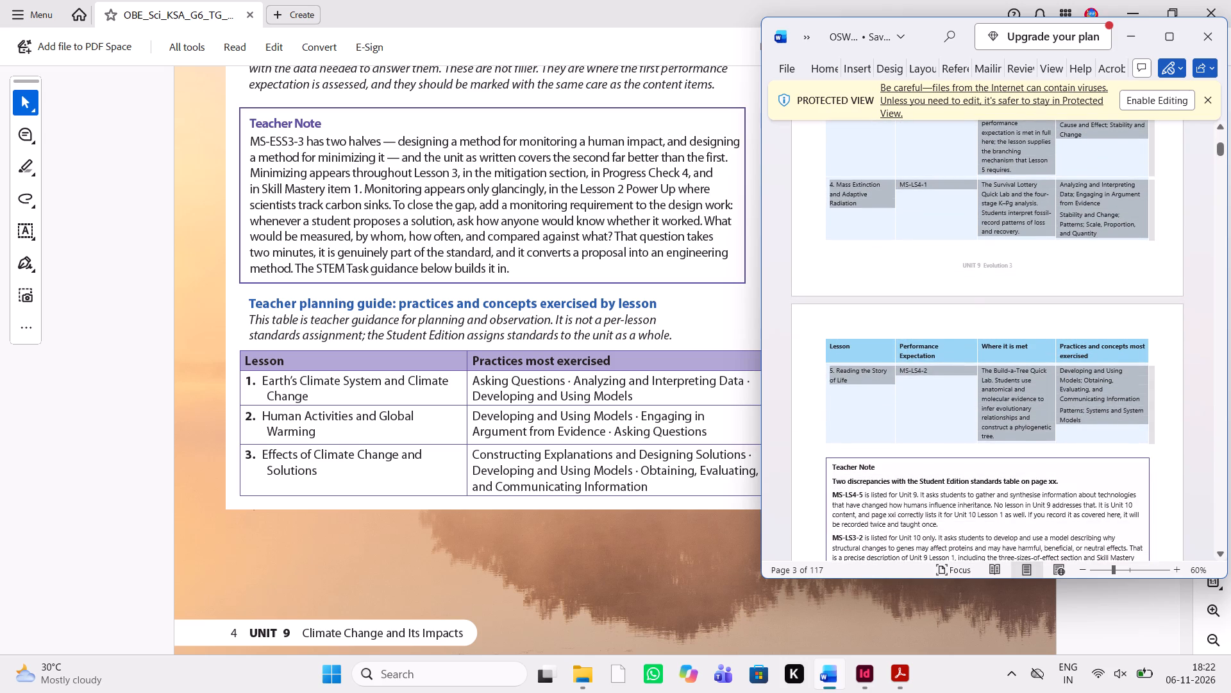
pyautogui.moveTo(1087, 416); pyautogui.dragTo(1110, 412)
pyautogui.hotkey('ctrl', 'c')
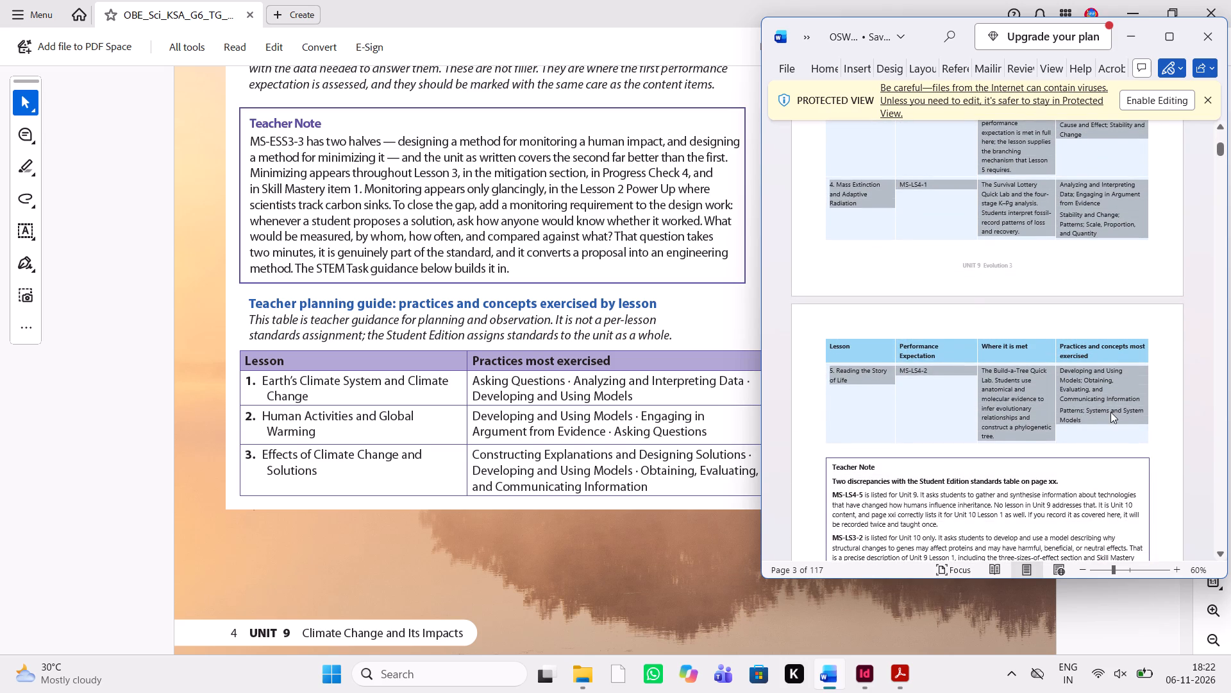
pyautogui.hotkey('ctrl', 'c')
pyautogui.hotkey('ctrl', 'c')
pyautogui.hotkey('ctrl', 'c')
pyautogui.hotkey('ctrl', 'c')
pyautogui.hotkey('ctrl', 'c')
pyautogui.hotkey('ctrl', 'c')
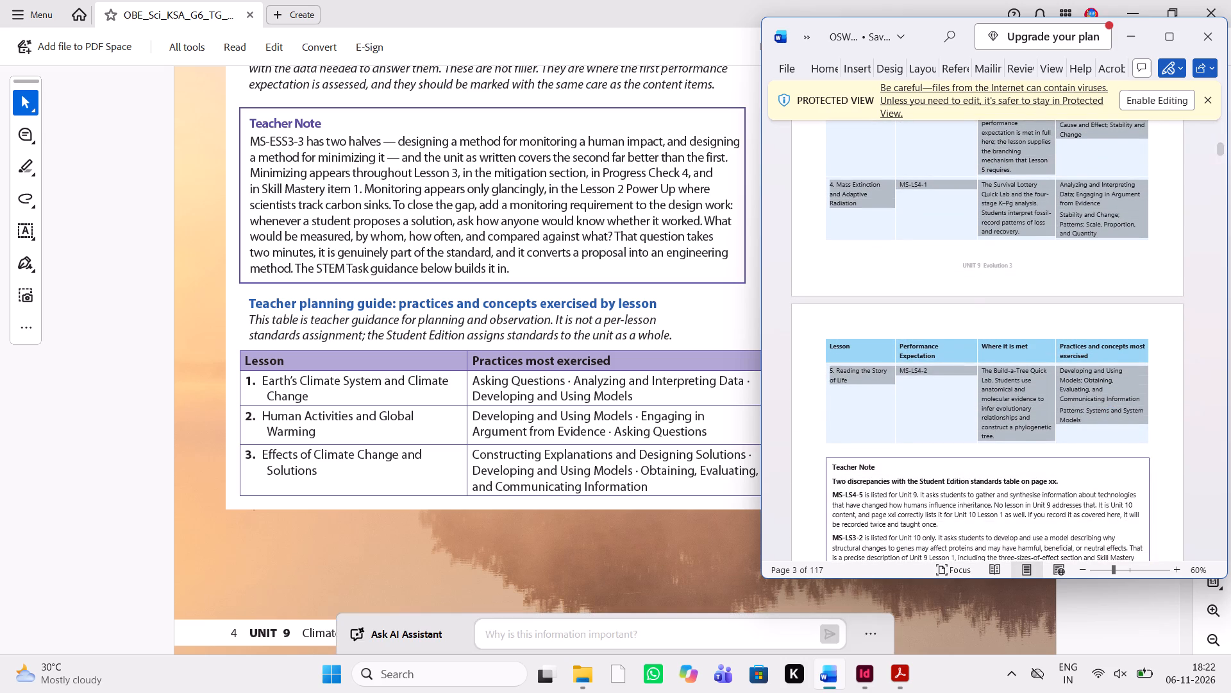
# Clear the text from every cell of the InDesign page 4 table, including the header row, keeping the table grid.
pyautogui.click(873, 692)
pyautogui.hscroll(-1, 524, 402)
pyautogui.doubleClick(360, 280)
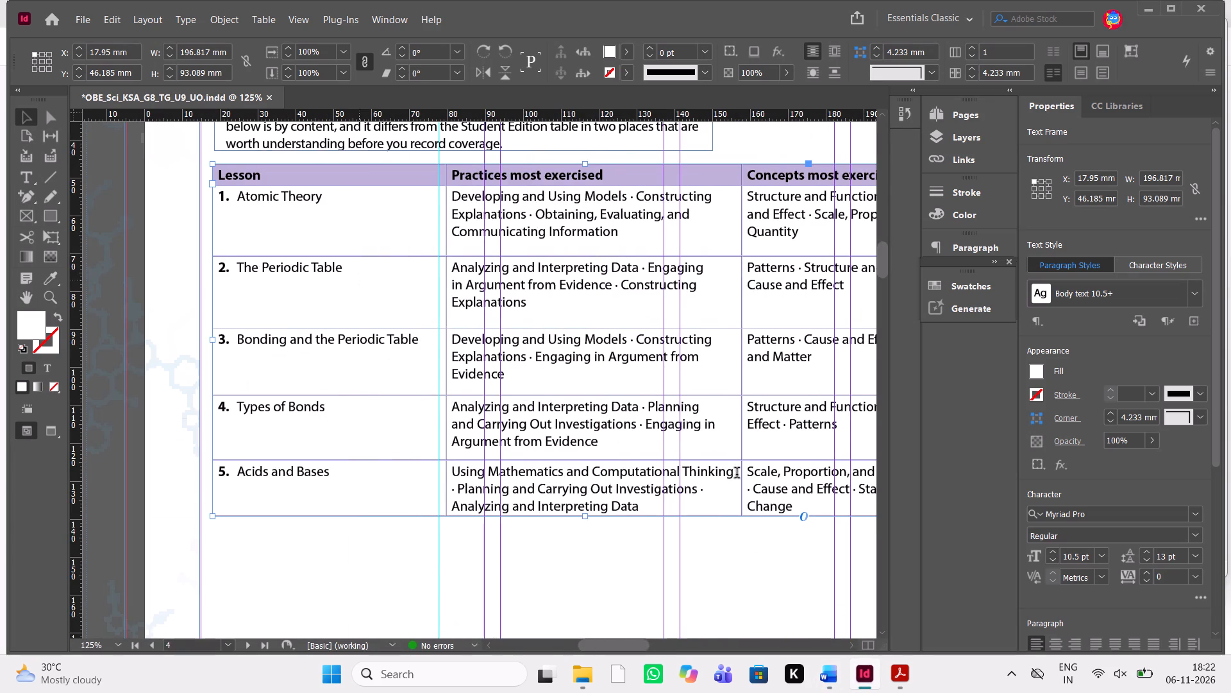
pyautogui.moveTo(805, 504); pyautogui.dragTo(266, 204)
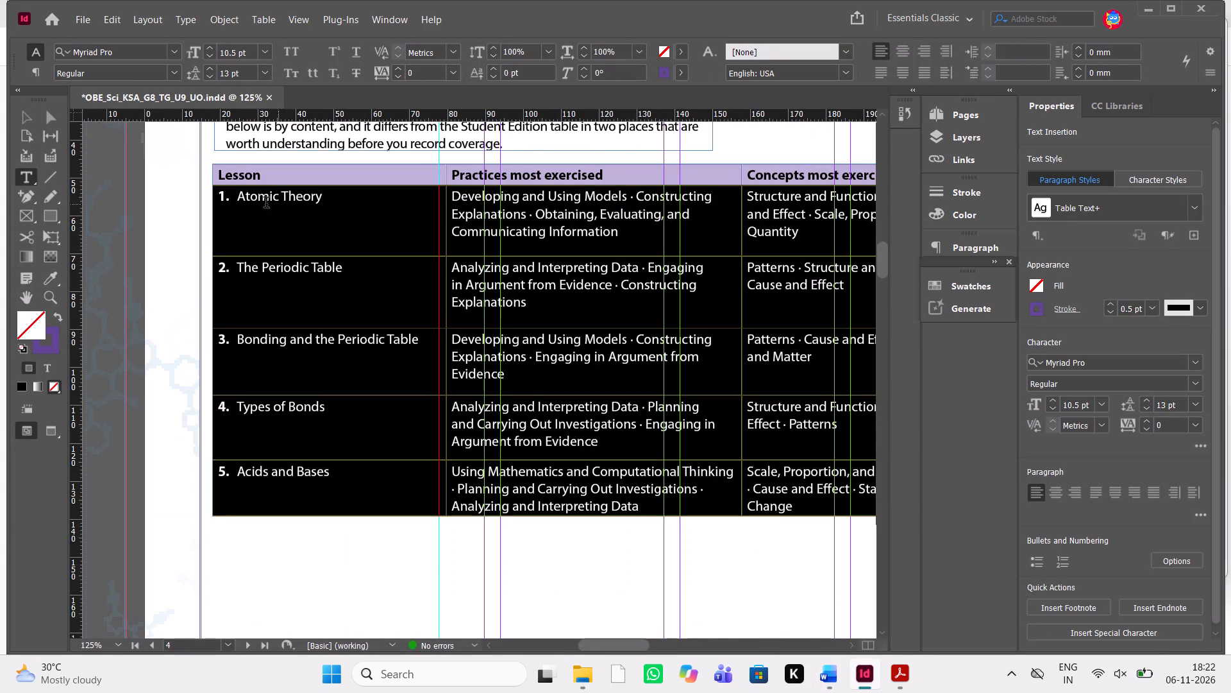
pyautogui.moveTo(266, 204); pyautogui.dragTo(230, 128)
pyautogui.hscroll(-1, 288, 287)
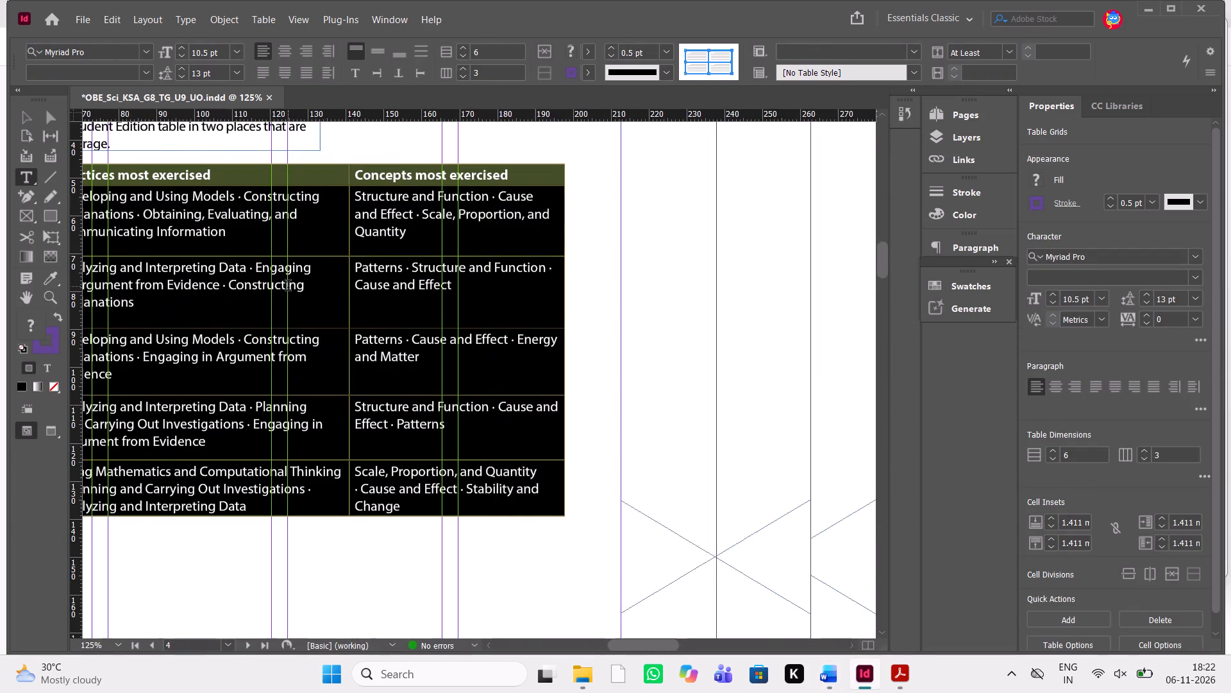
pyautogui.hscroll(1, 288, 287)
pyautogui.press('Delete')
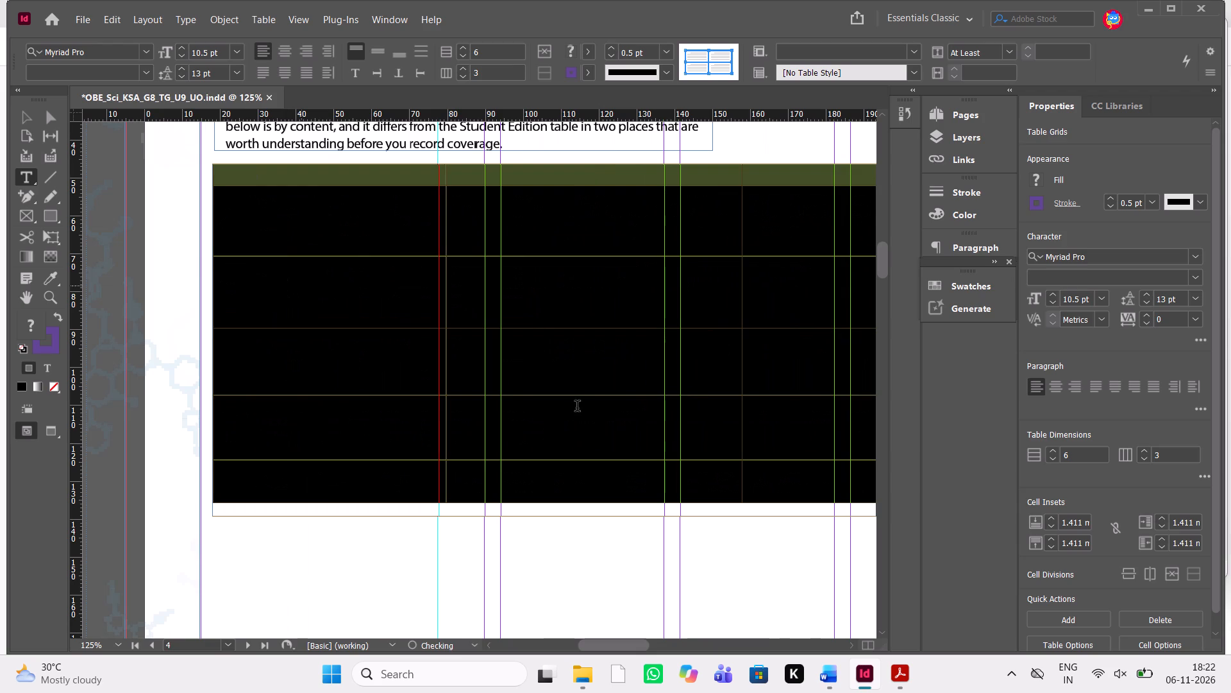
# Check the manuscript's column layout in Word and insert one column to the right of the emptied InDesign table.
pyautogui.click(909, 684)
pyautogui.click(909, 684)
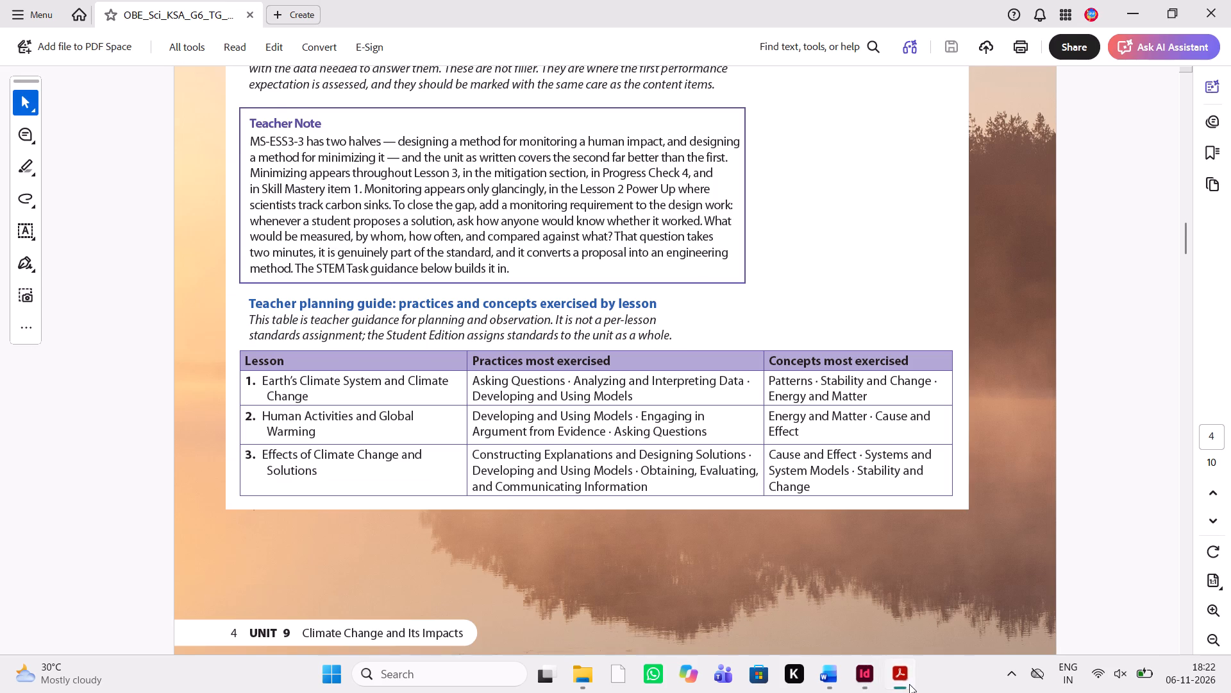
pyautogui.click(839, 685)
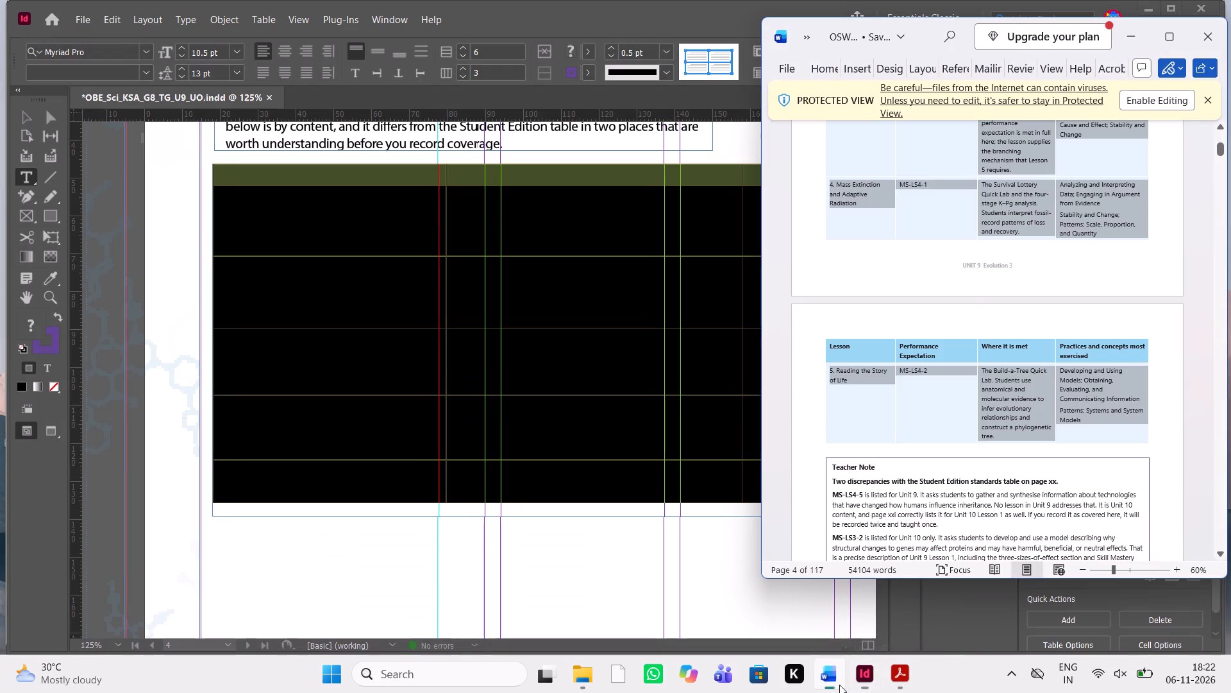
pyautogui.scroll(1, 1003, 420)
pyautogui.hscroll(-1, 662, 364)
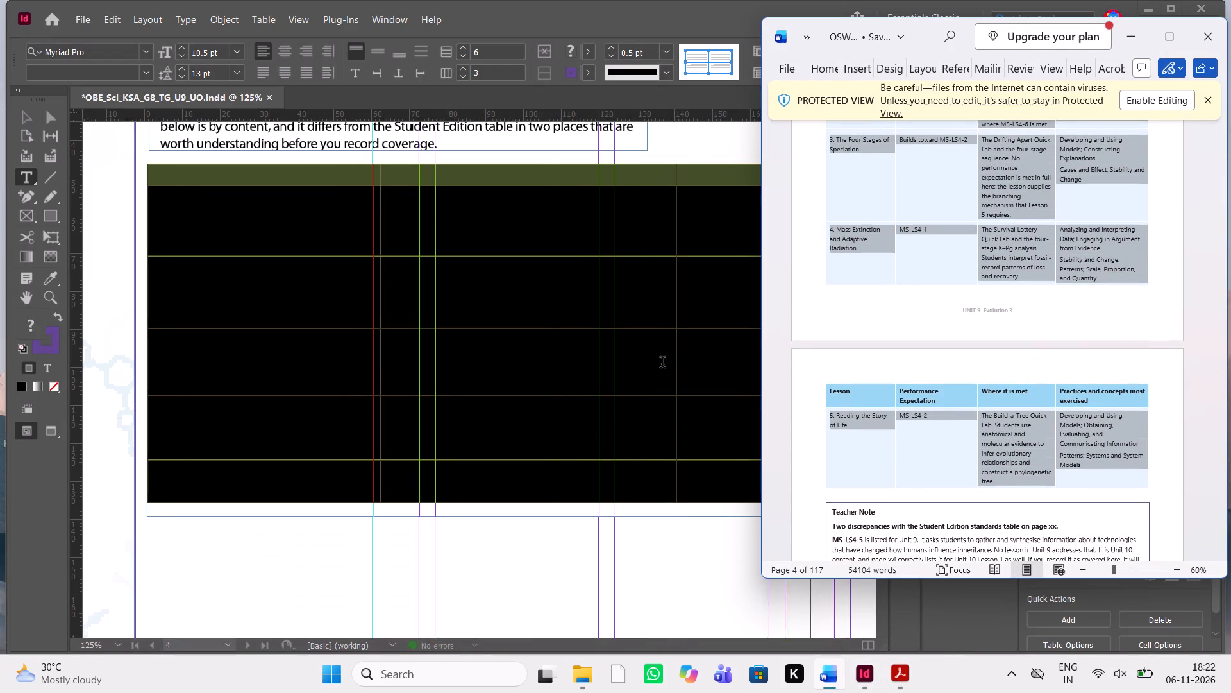
pyautogui.hscroll(-1, 662, 364)
pyautogui.hscroll(1, 662, 364)
pyautogui.click(495, 328)
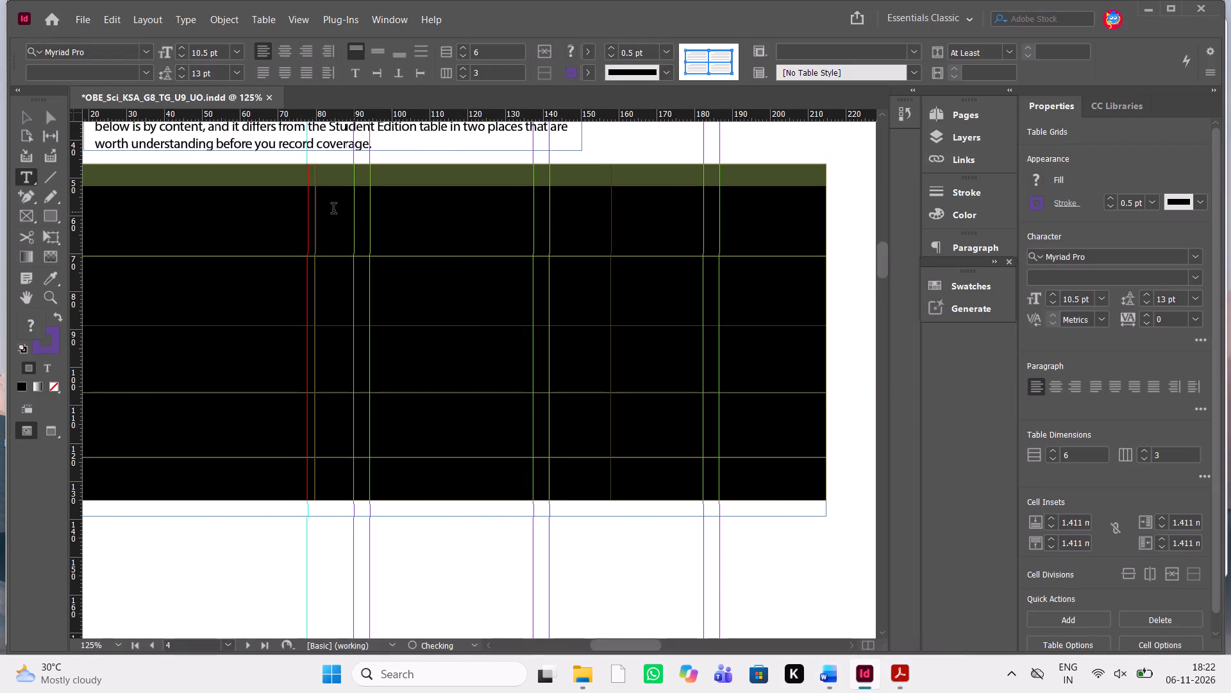
pyautogui.rightClick(112, 172)
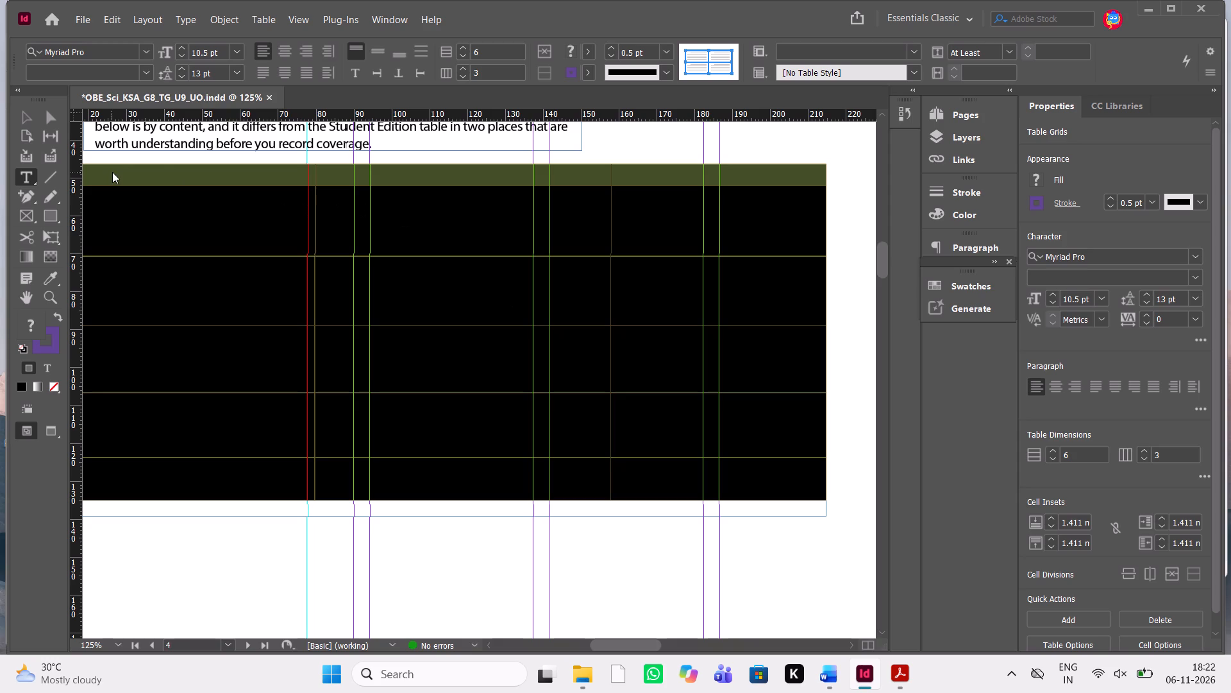
pyautogui.click(177, 225)
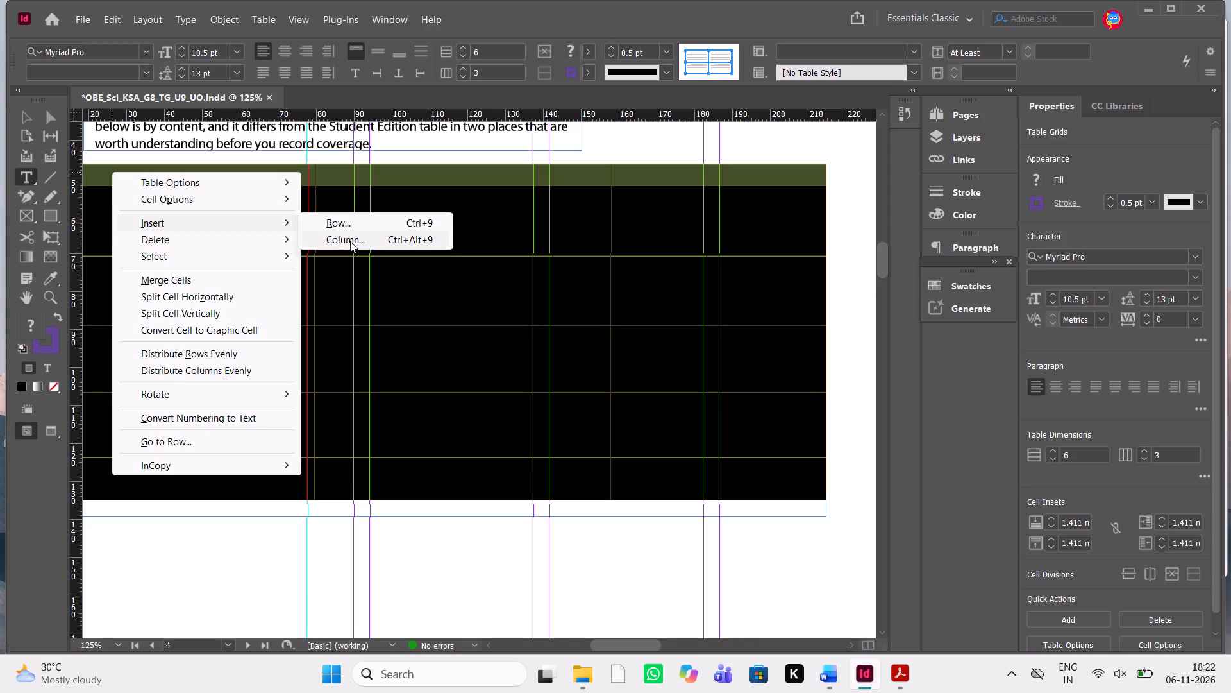
pyautogui.click(350, 241)
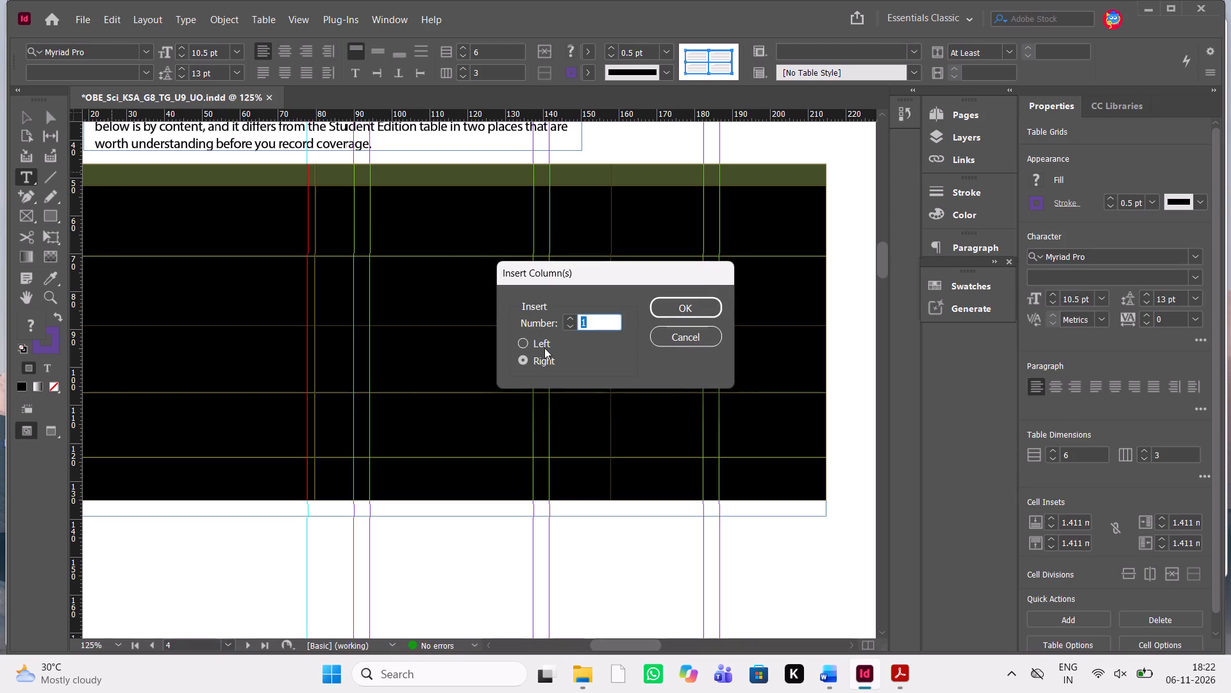
pyautogui.click(696, 312)
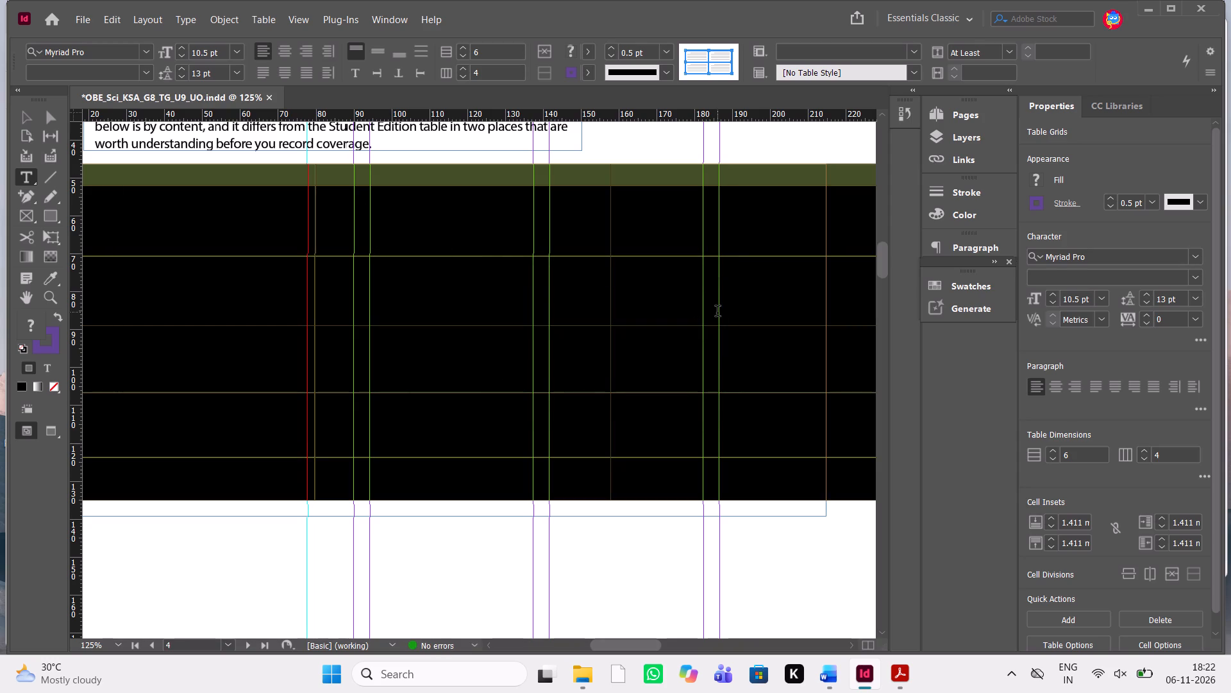
pyautogui.click(717, 312)
# Narrow the first column to about 47 mm and the second to about 33 mm so the four-column table fits its frame.
pyautogui.hscroll(-1, 717, 312)
pyautogui.hscroll(2, 717, 312)
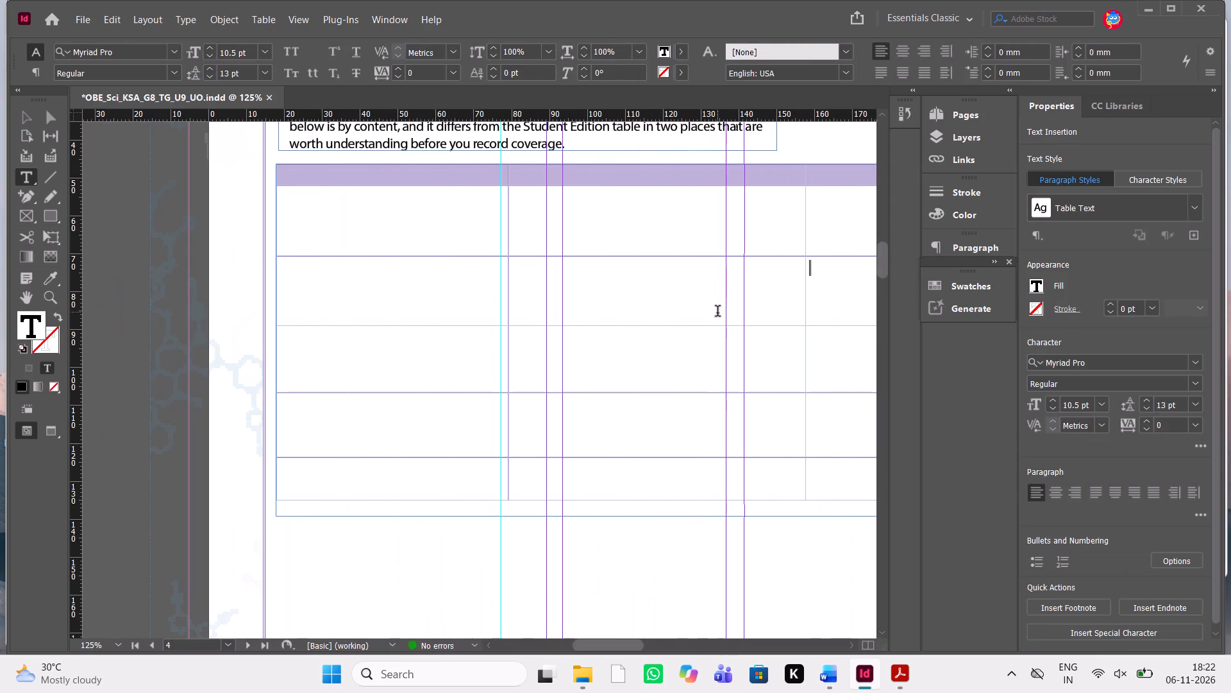
pyautogui.click(892, 676)
pyautogui.click(892, 676)
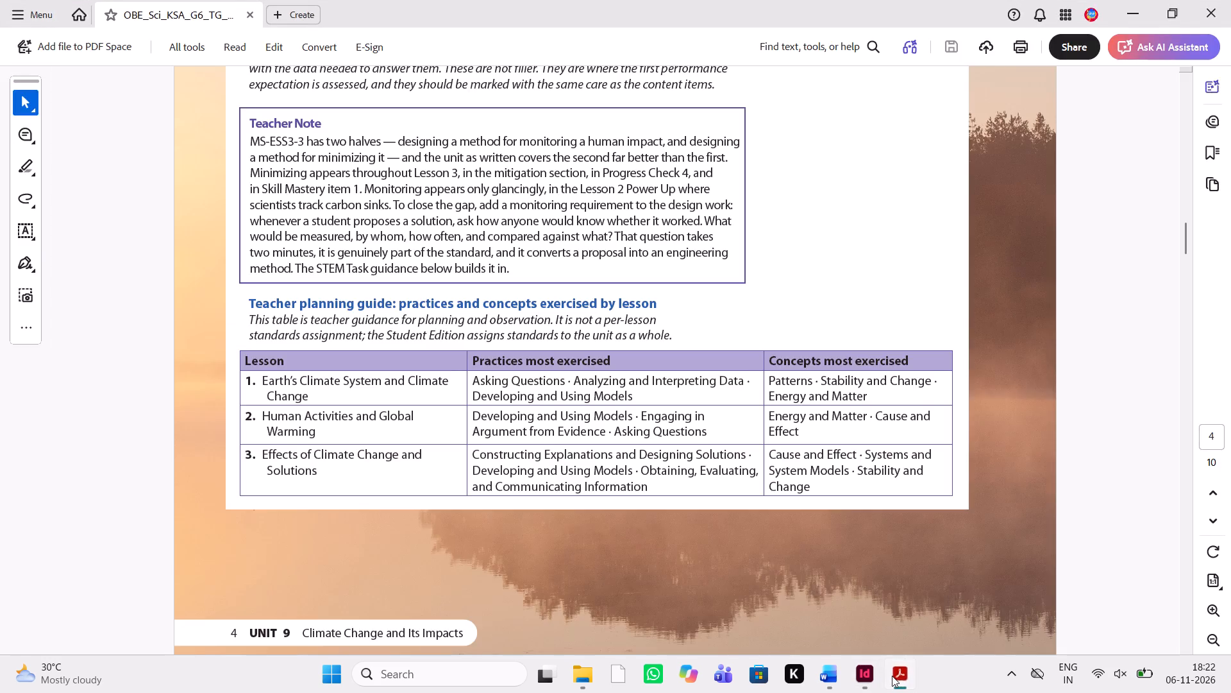
pyautogui.click(837, 684)
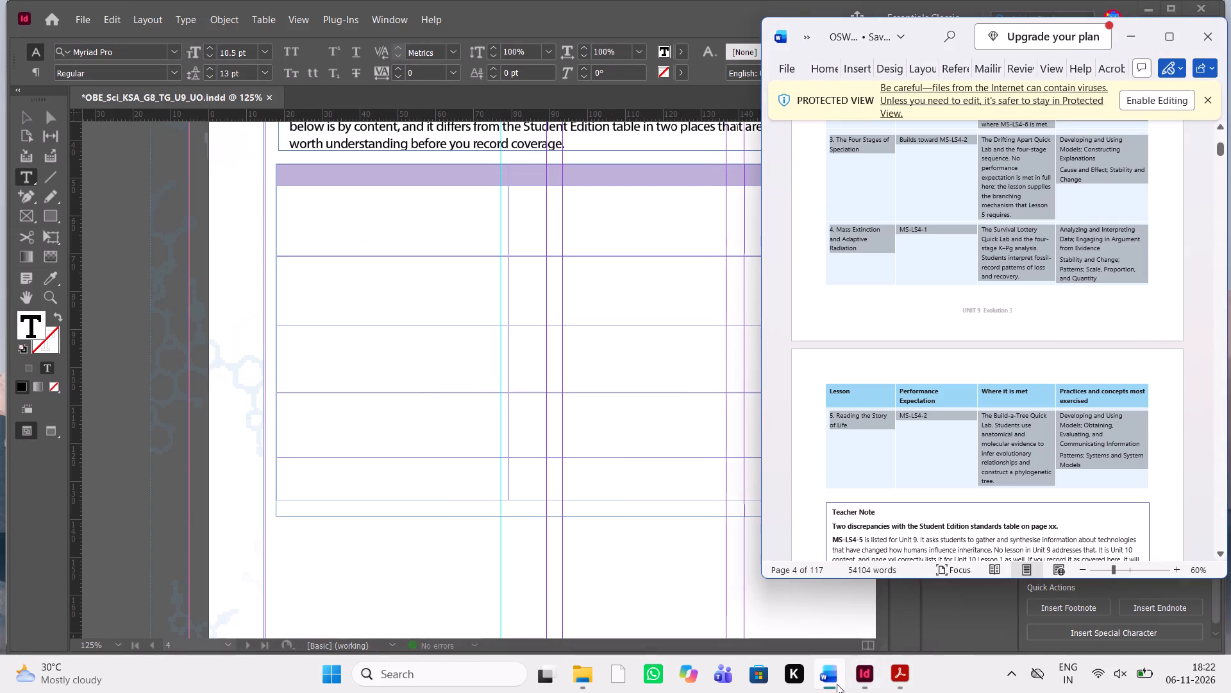
pyautogui.click(837, 684)
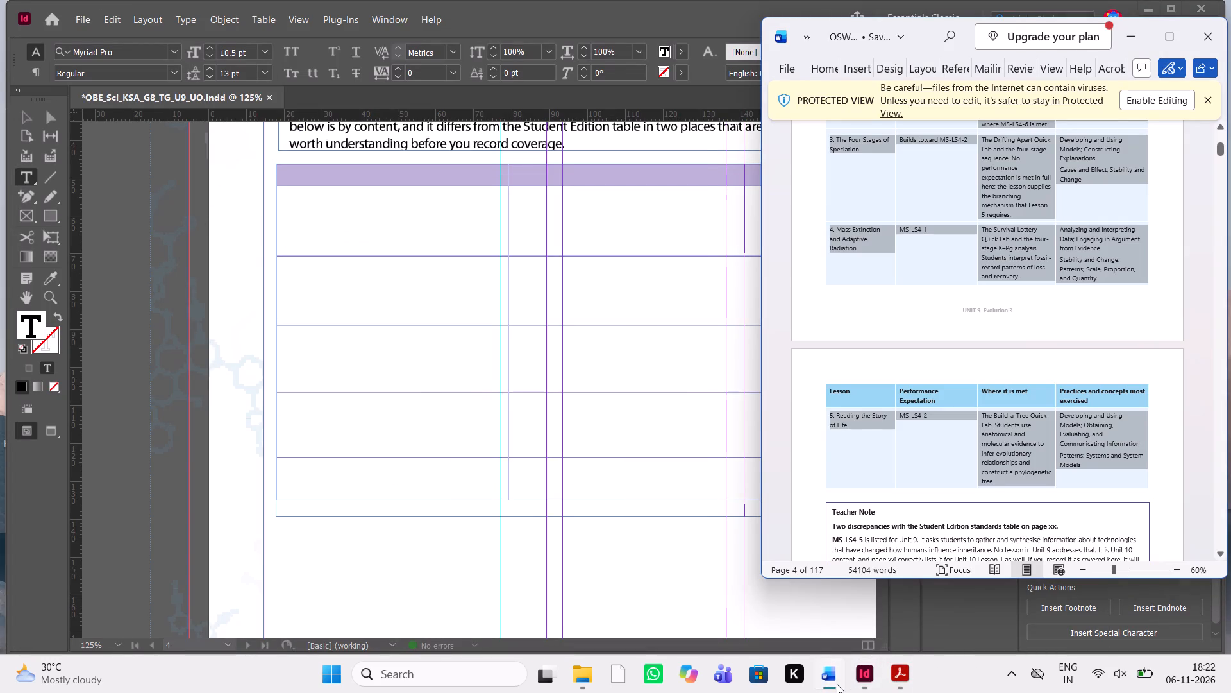
pyautogui.hscroll(-1, 548, 333)
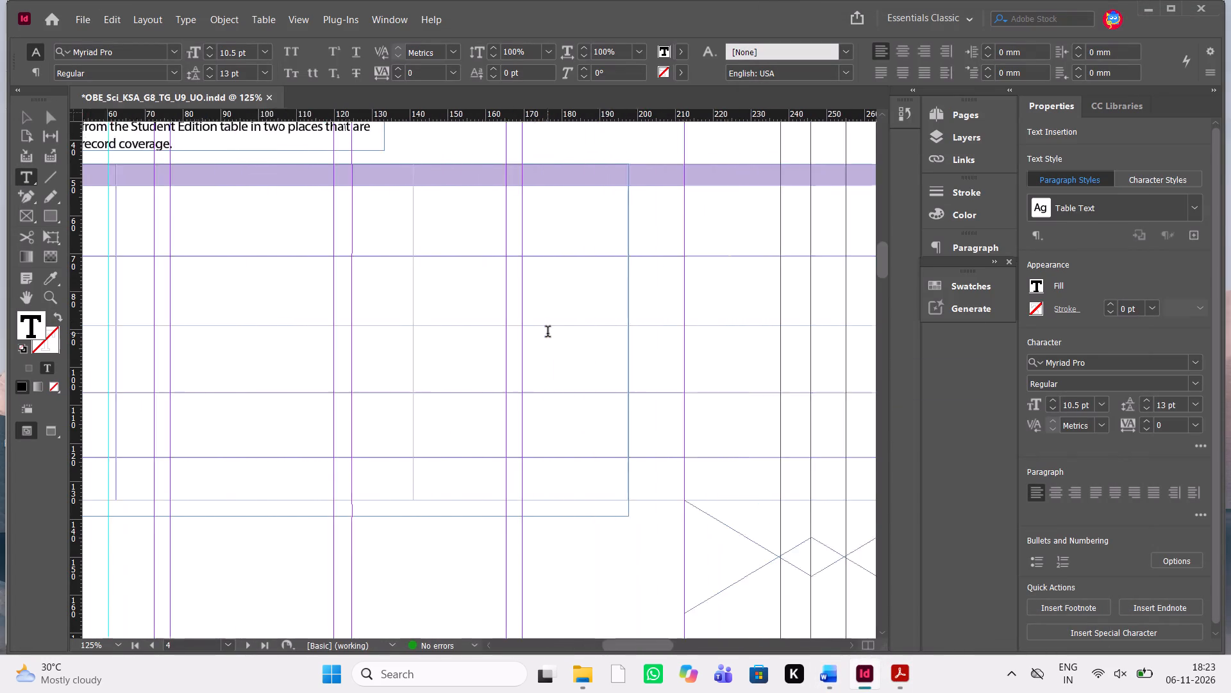
pyautogui.hscroll(-1, 548, 333)
pyautogui.hscroll(2, 548, 333)
pyautogui.hscroll(-1, 548, 333)
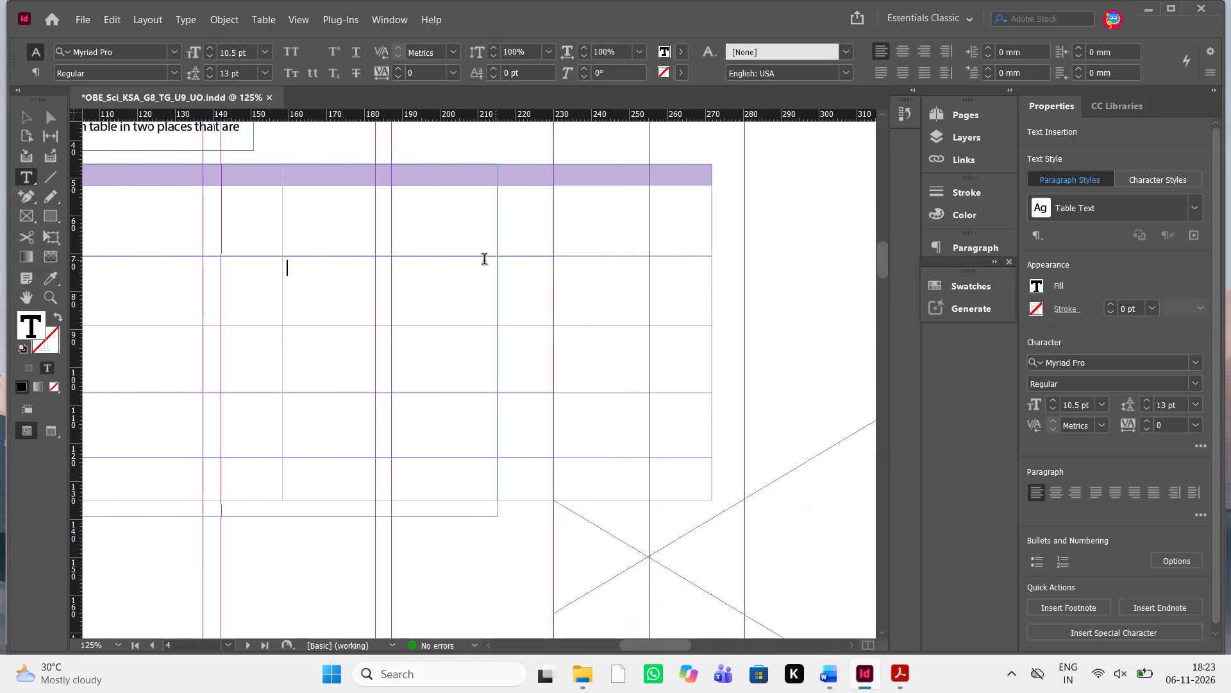
pyautogui.hscroll(1, 474, 257)
pyautogui.click(29, 115)
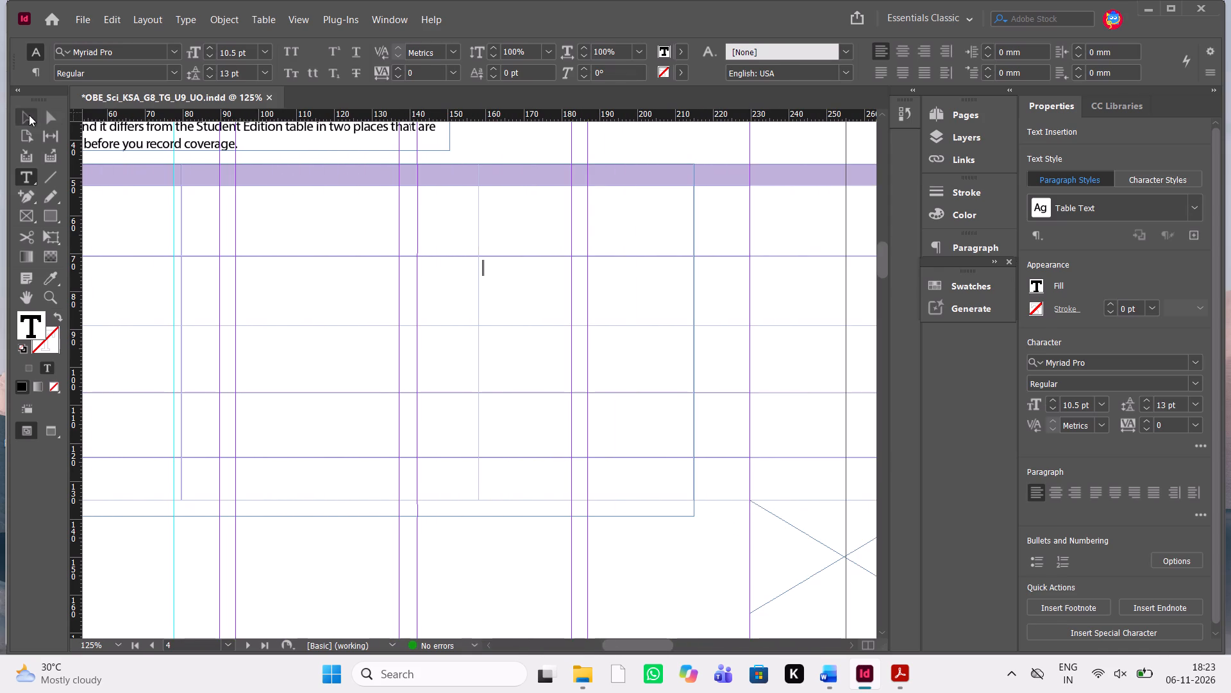
pyautogui.scroll(1, 287, 243)
pyautogui.scroll(-1, 287, 243)
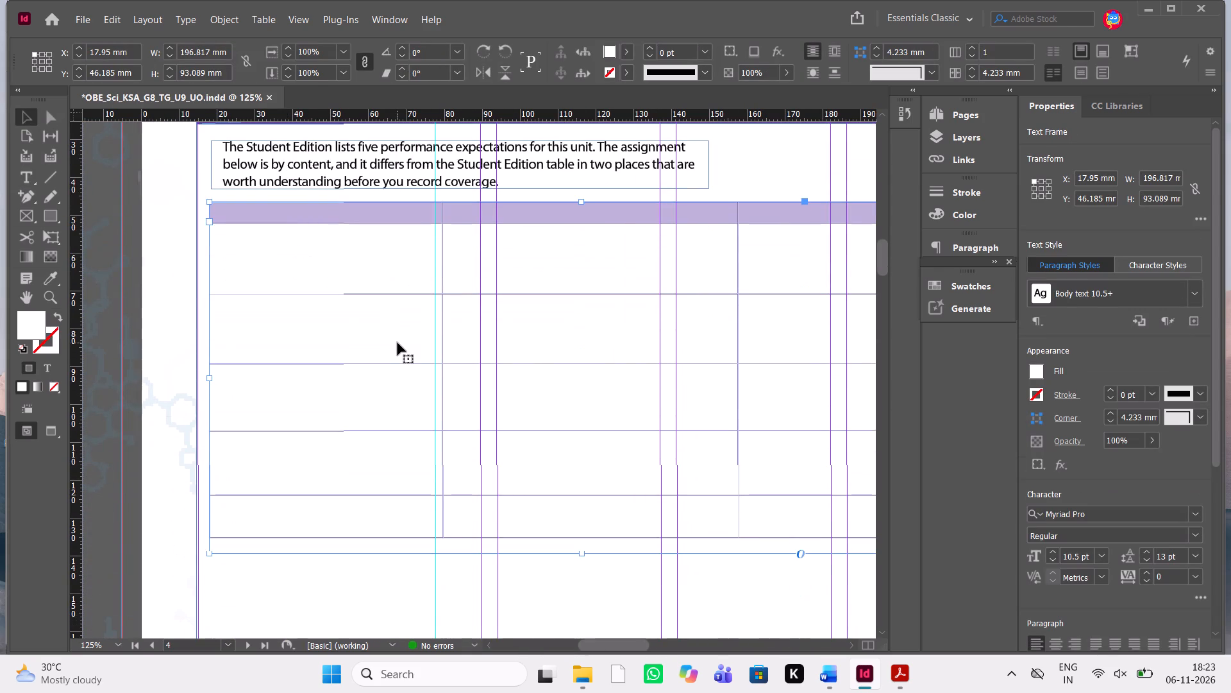
pyautogui.doubleClick(398, 343)
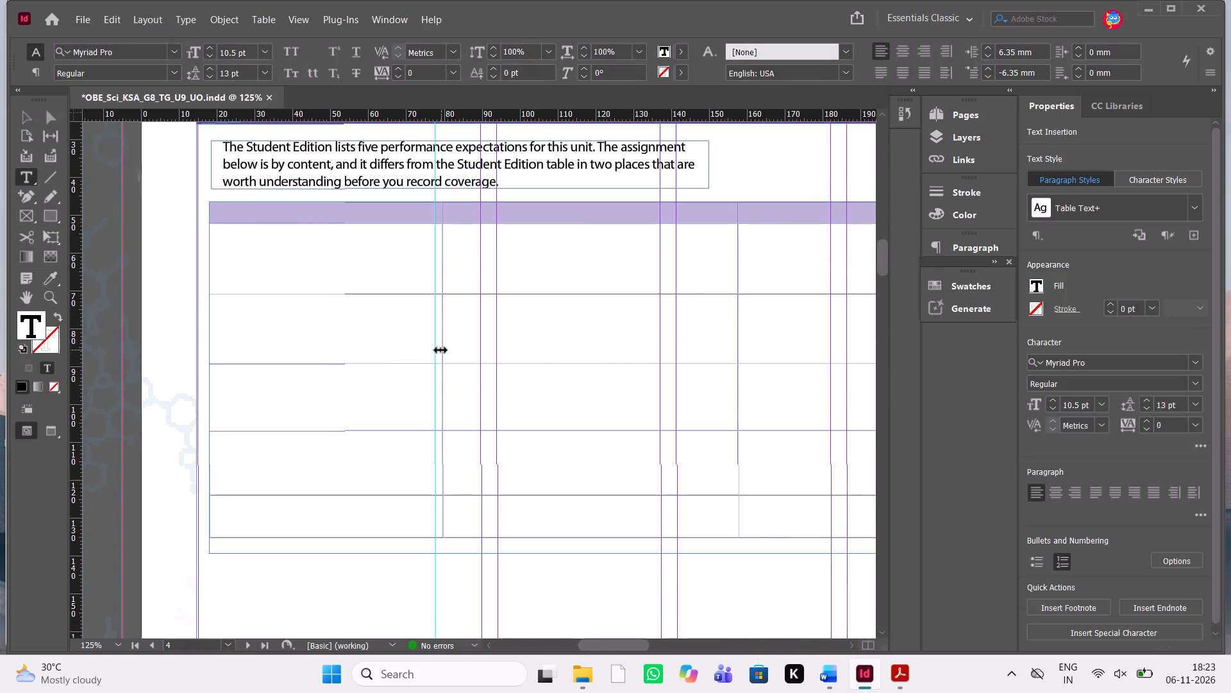
pyautogui.moveTo(441, 350); pyautogui.dragTo(390, 354)
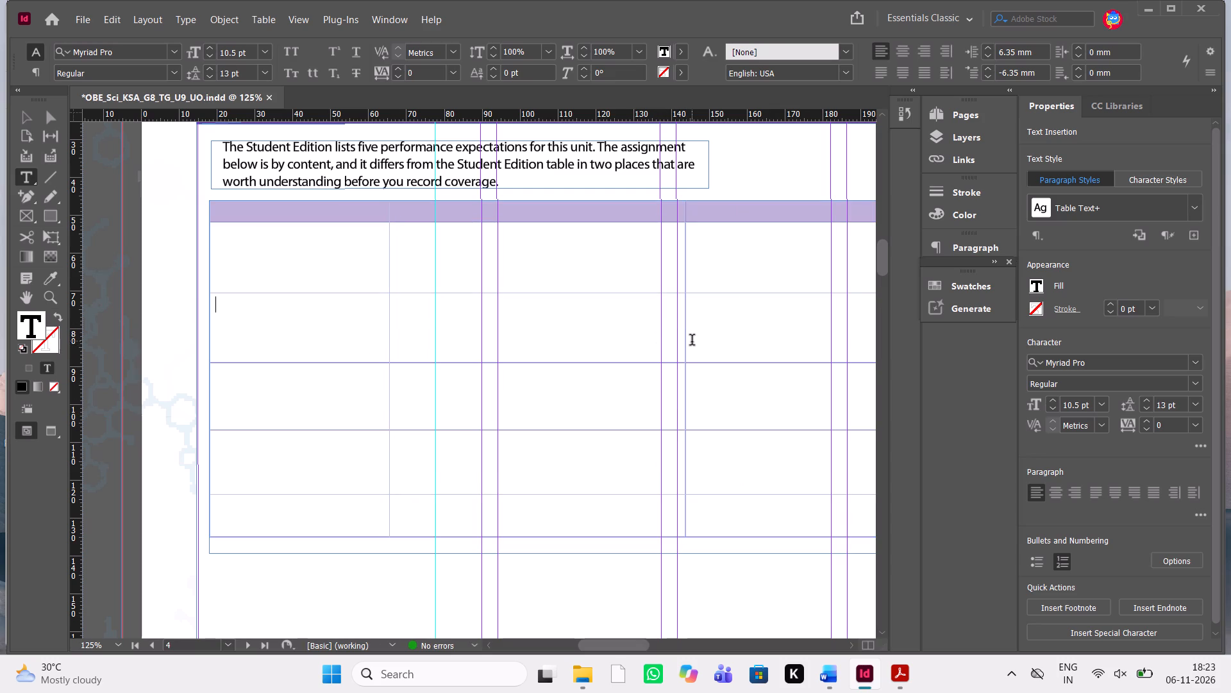
pyautogui.moveTo(685, 345); pyautogui.dragTo(512, 352)
pyautogui.hscroll(-1, 512, 352)
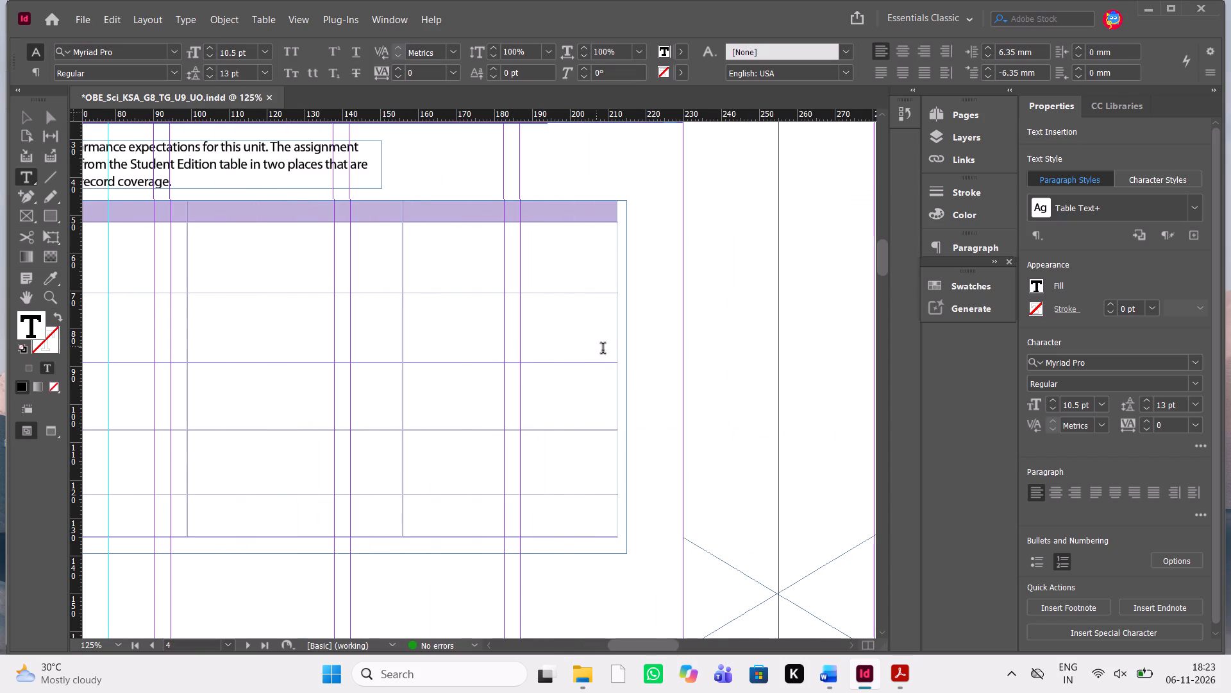
pyautogui.hscroll(1, 630, 375)
# Paste the copied Word alignment table across the whole four-column table on page 4, starting from the header row.
pyautogui.scroll(1, 630, 375)
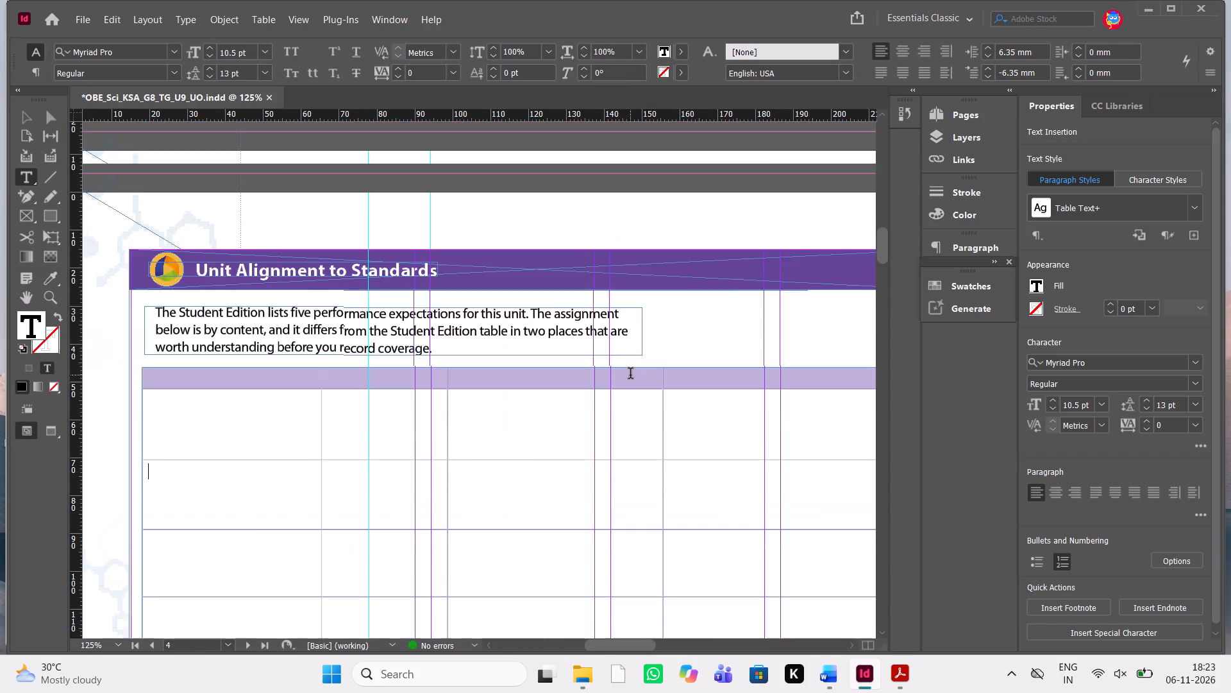
pyautogui.scroll(1, 630, 375)
pyautogui.scroll(-1, 594, 380)
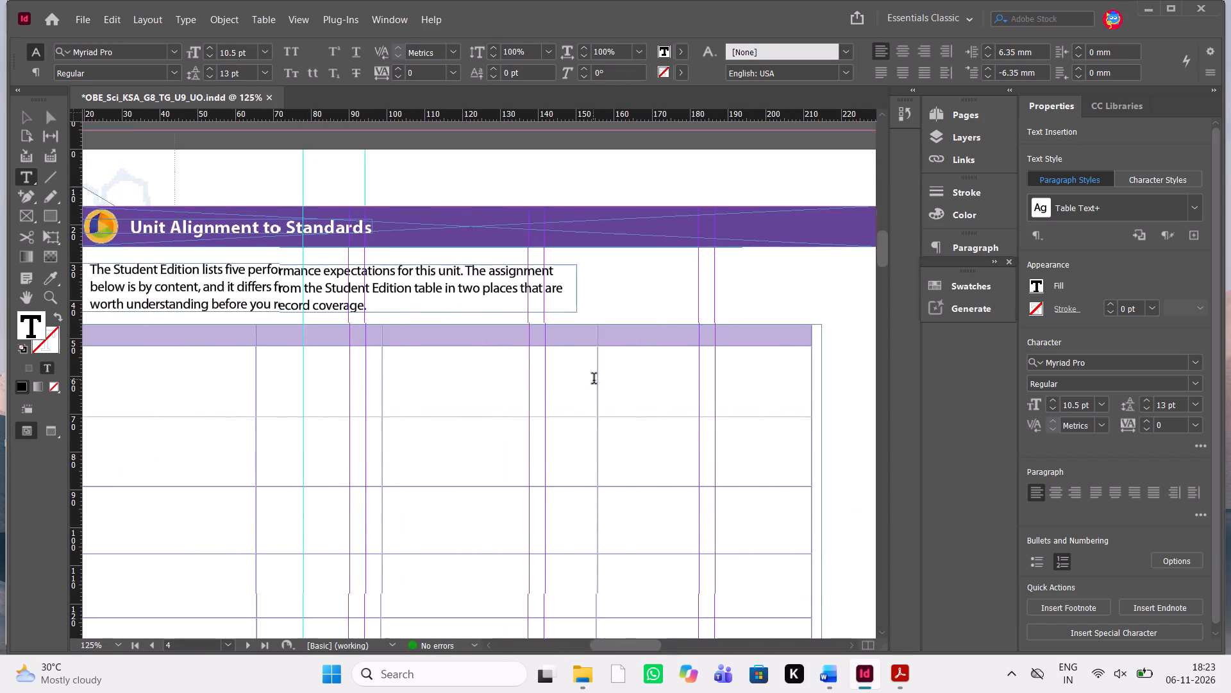
pyautogui.scroll(-1, 594, 380)
pyautogui.hscroll(1, 241, 285)
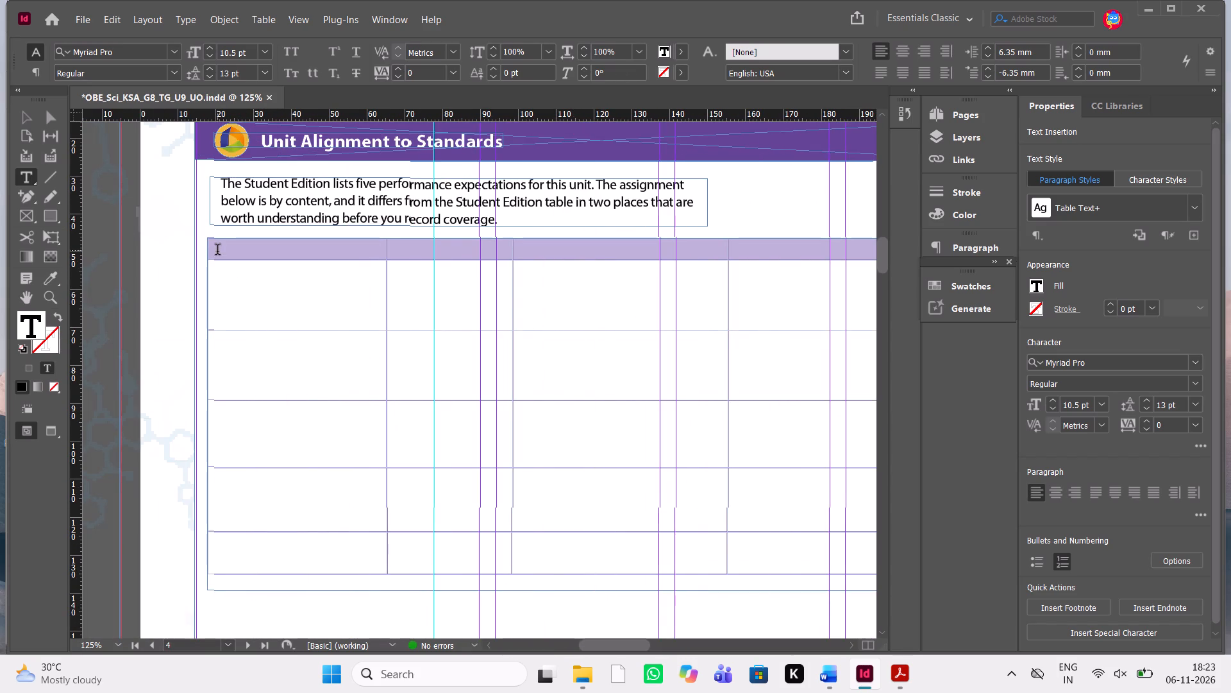
pyautogui.moveTo(217, 251); pyautogui.dragTo(840, 546)
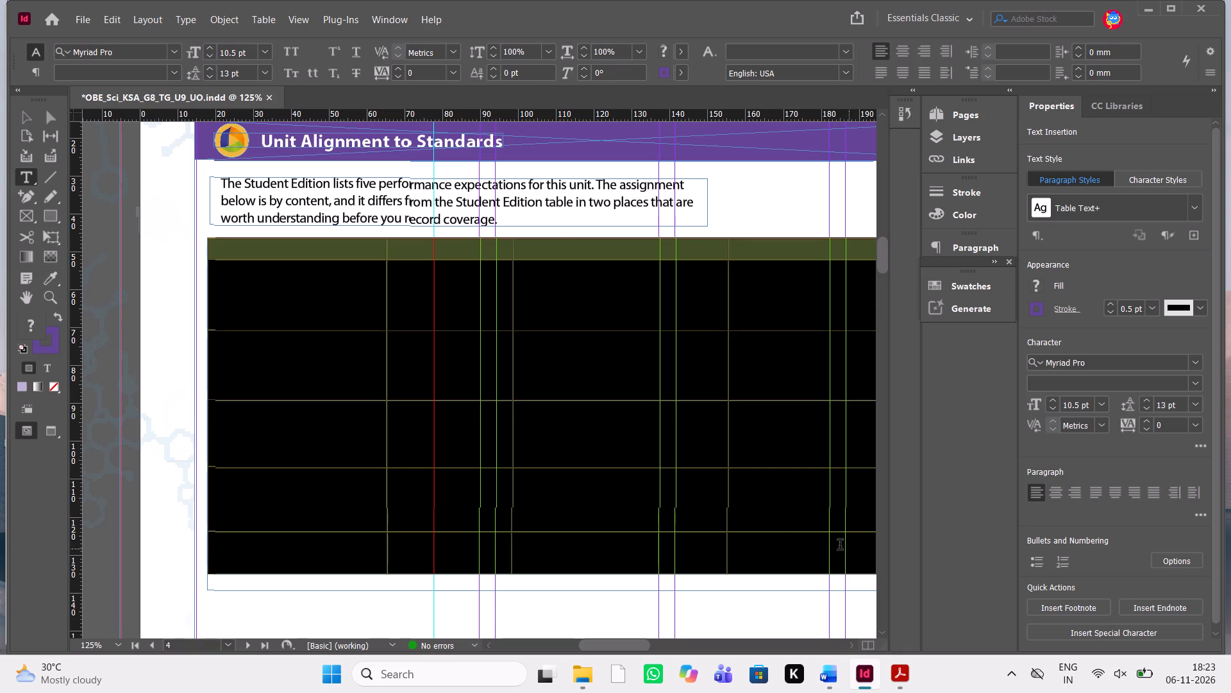
pyautogui.moveTo(840, 546); pyautogui.dragTo(403, 586)
pyautogui.hscroll(1, 403, 586)
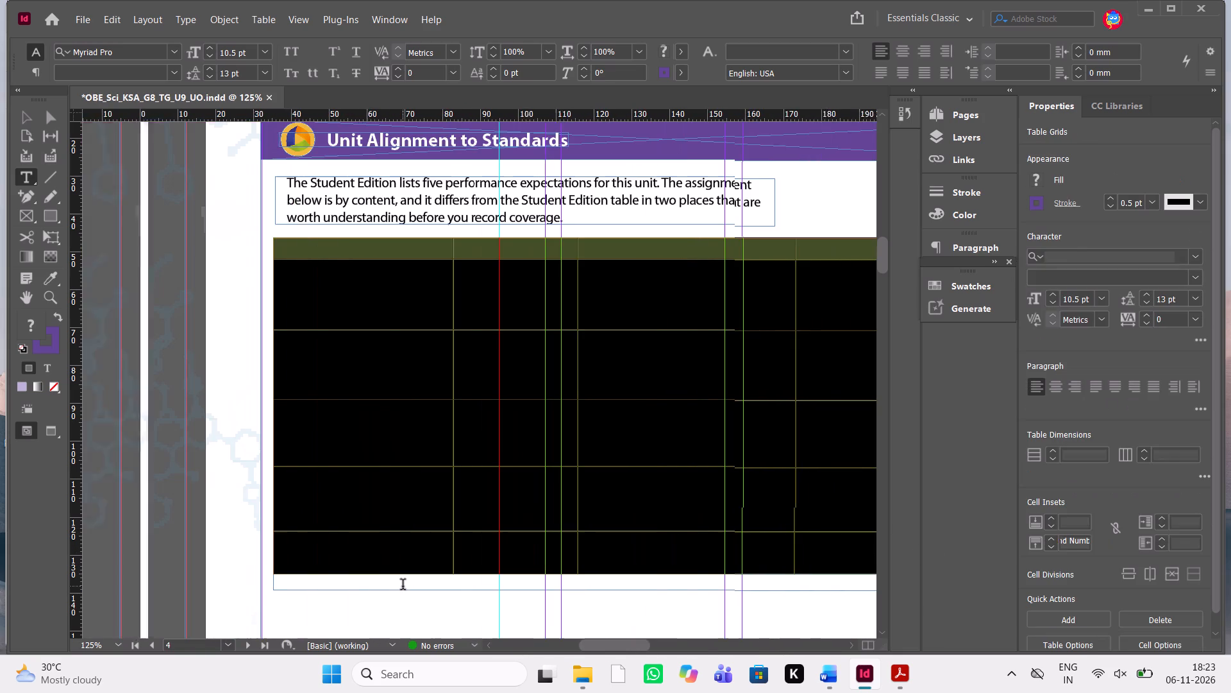
pyautogui.hscroll(1, 403, 586)
pyautogui.hotkey('ctrl', 'v')
pyautogui.click(343, 437)
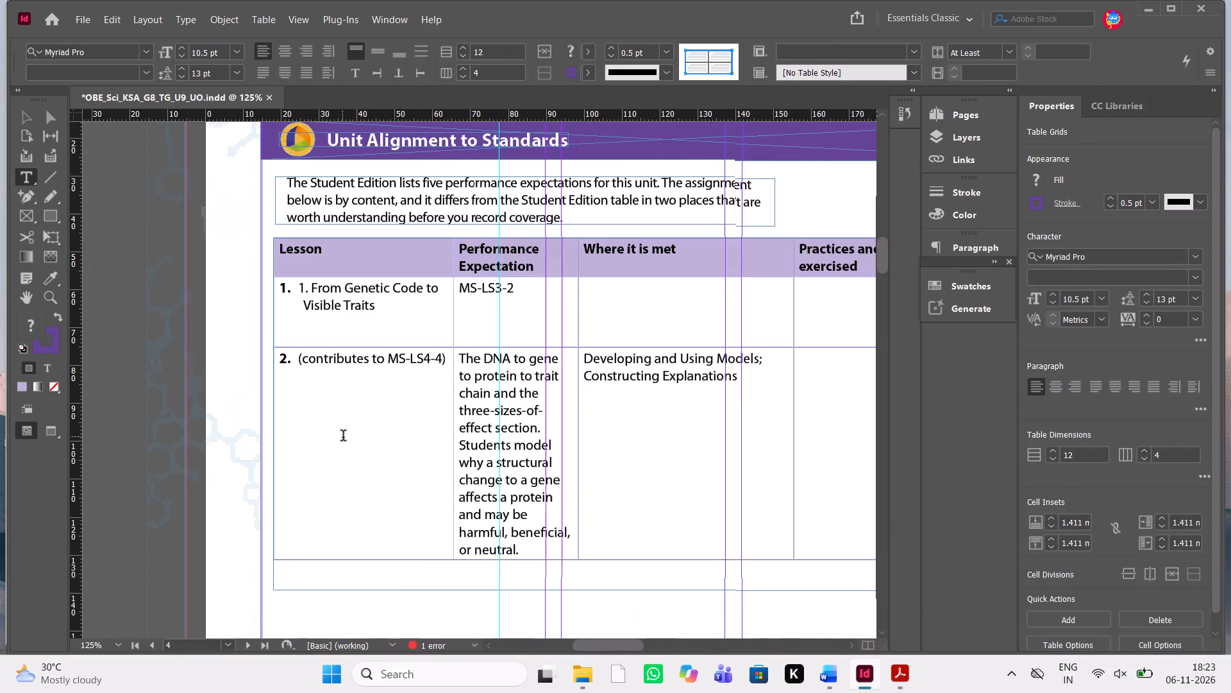
# Clear the misaligned pasted text from the first four body rows, keeping the new header row text.
pyautogui.hscroll(-1, 343, 437)
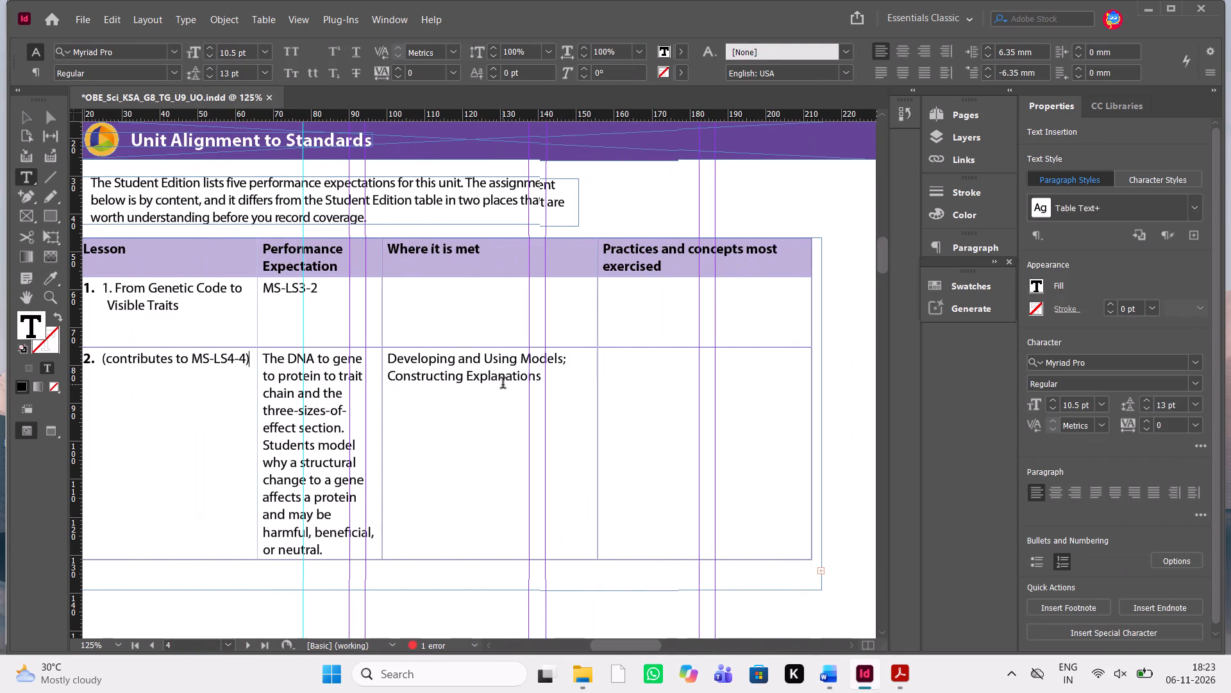
pyautogui.hscroll(2, 503, 384)
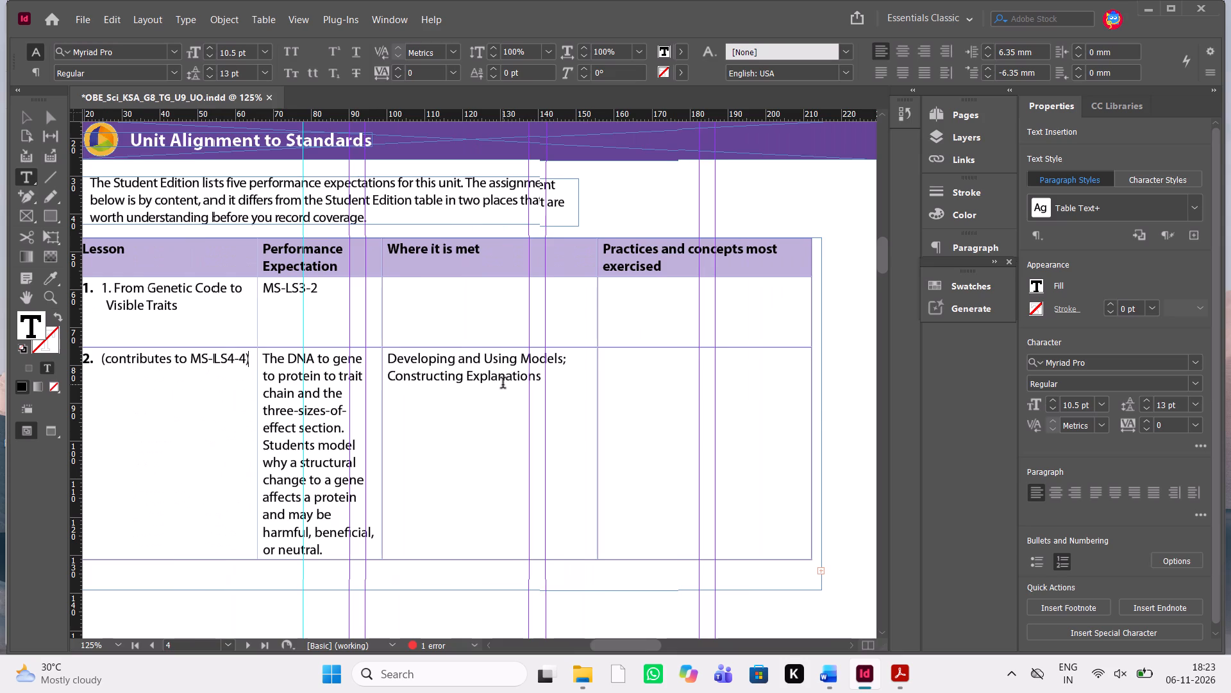
pyautogui.hscroll(1, 503, 384)
pyautogui.moveTo(217, 293); pyautogui.dragTo(290, 318)
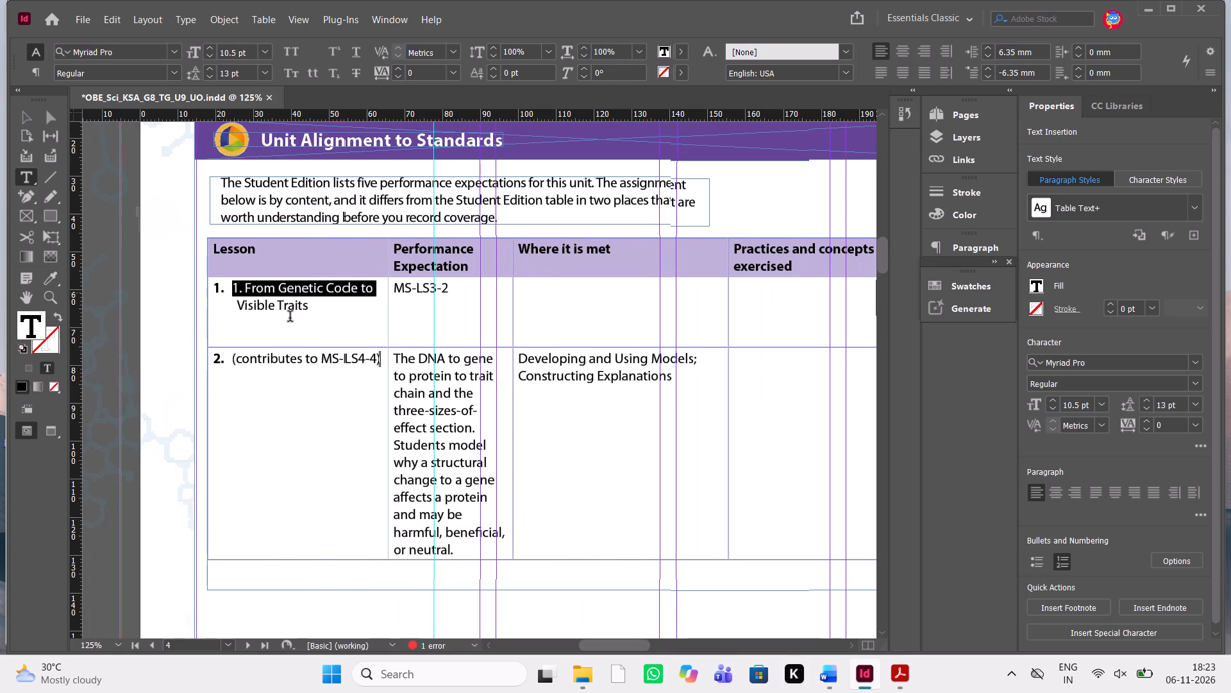
pyautogui.moveTo(290, 318); pyautogui.dragTo(658, 524)
pyautogui.press('Delete')
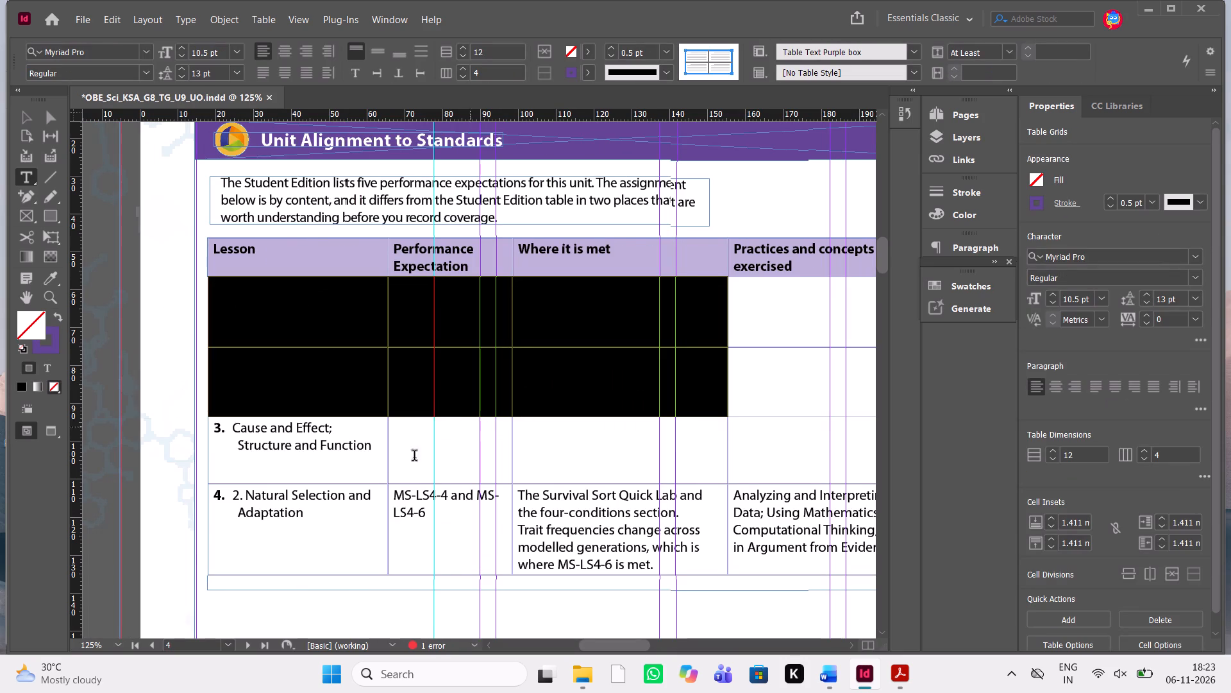
pyautogui.moveTo(212, 428); pyautogui.dragTo(844, 595)
pyautogui.press('Delete')
# Extend the table's text frame downward to about 136 mm high.
pyautogui.click(650, 474)
pyautogui.scroll(-1, 650, 474)
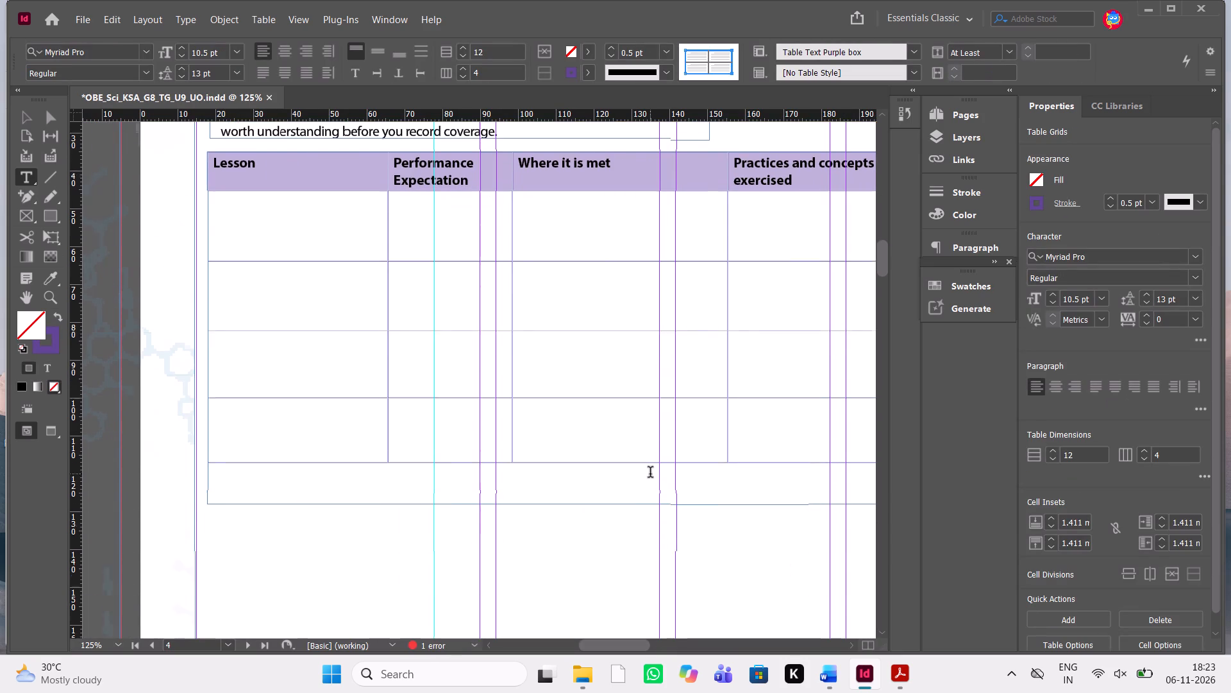
pyautogui.scroll(-1, 650, 474)
pyautogui.press('Escape')
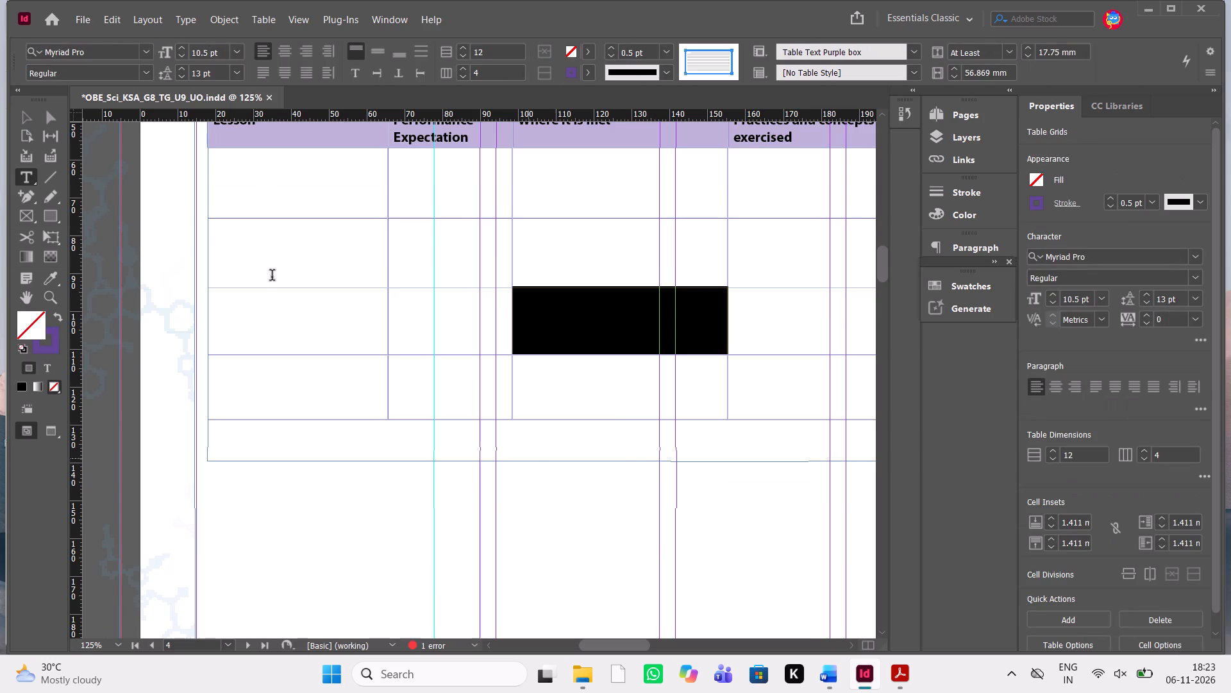
pyautogui.click(24, 110)
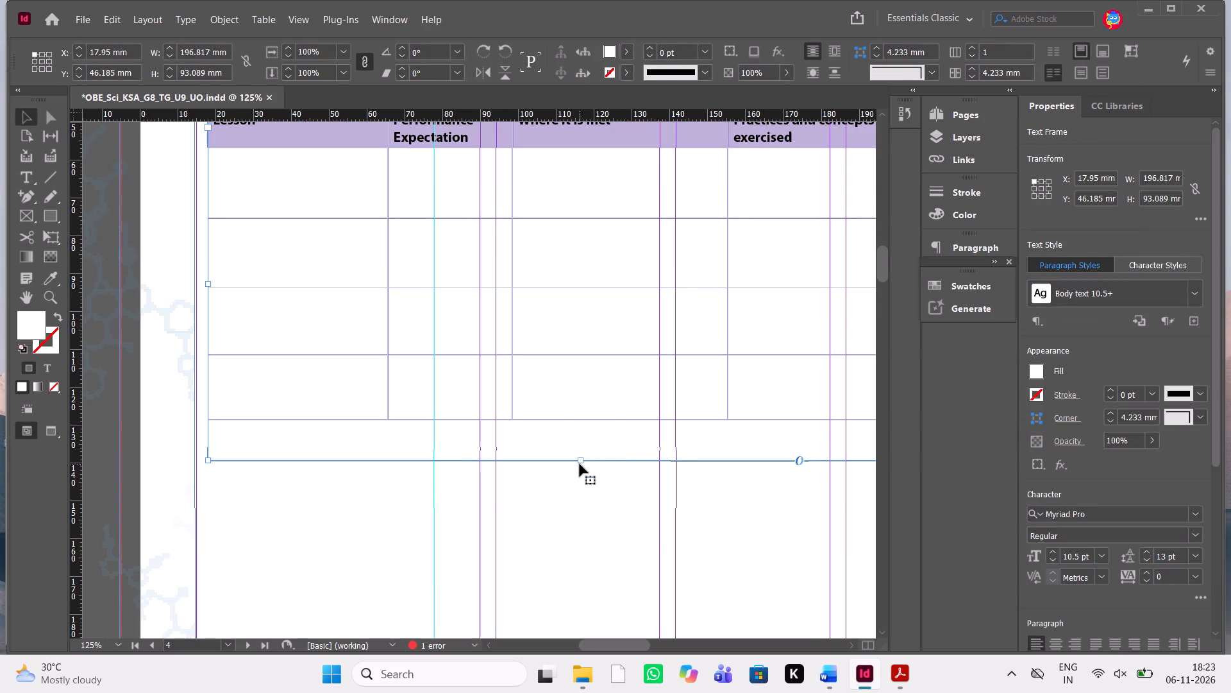
pyautogui.moveTo(582, 461); pyautogui.dragTo(592, 624)
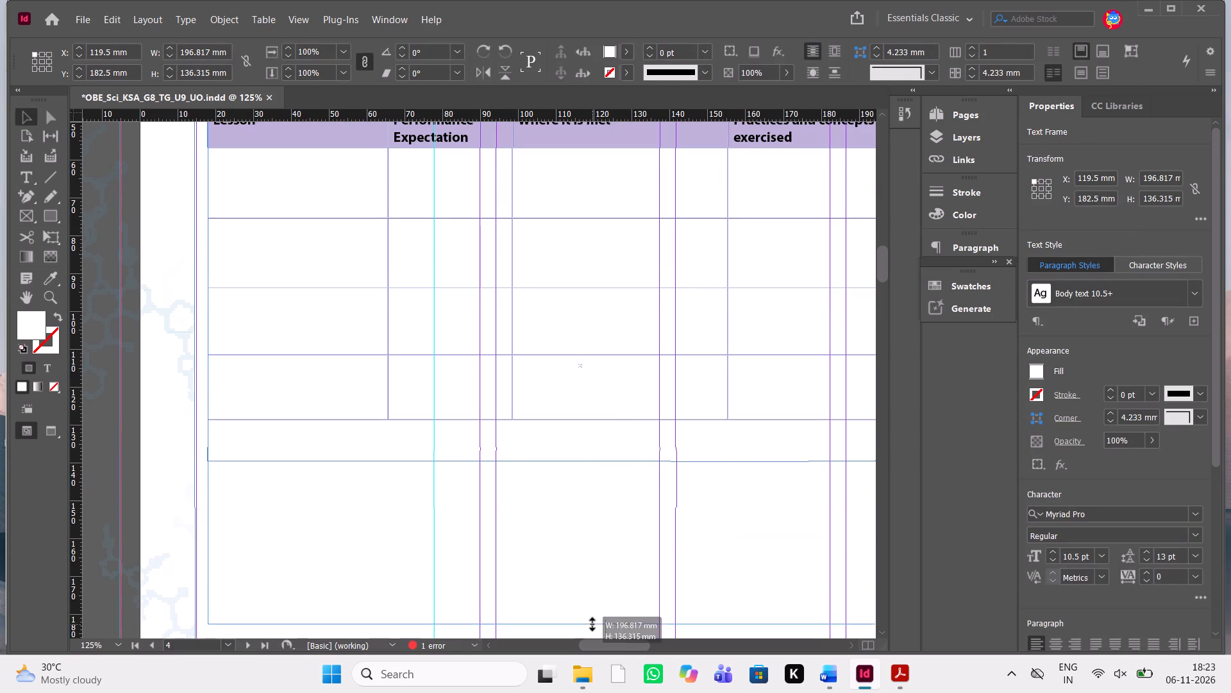
pyautogui.moveTo(592, 624); pyautogui.dragTo(592, 624)
# Clear the pasted text from the next body rows, from "Cause and Effect; Patterns" through the Mass Extinction and Adaptive Radiation row.
pyautogui.doubleClick(505, 549)
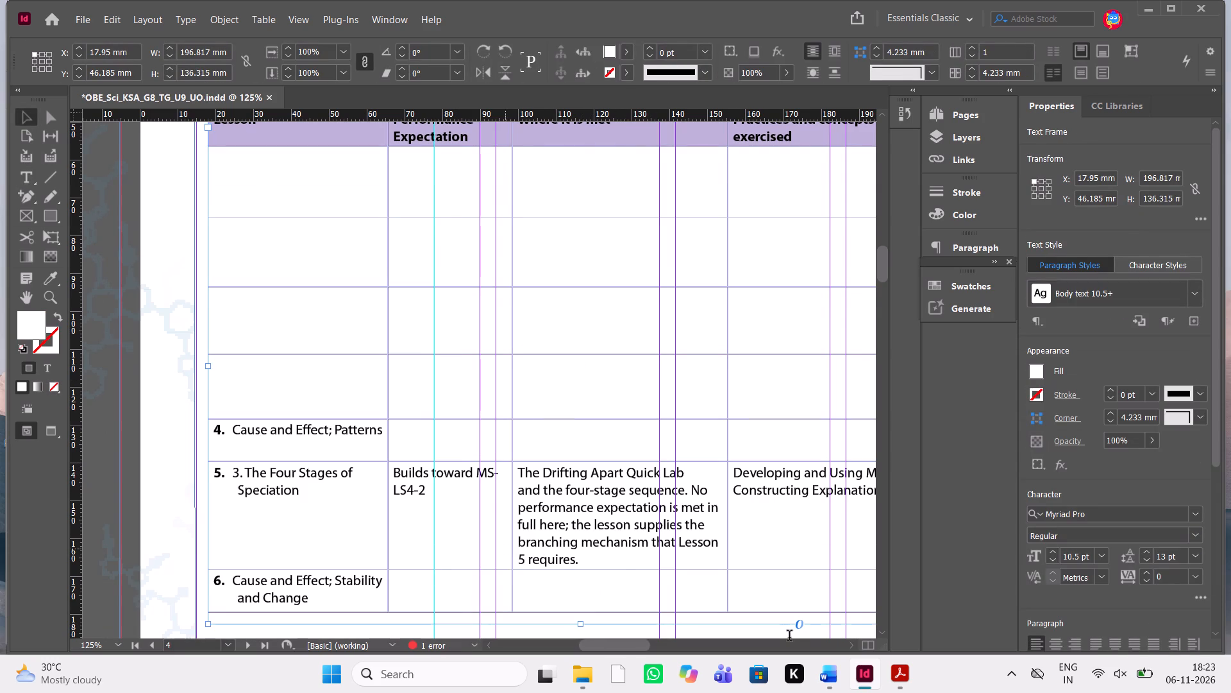
pyautogui.moveTo(431, 583); pyautogui.dragTo(234, 441)
pyautogui.press('Delete')
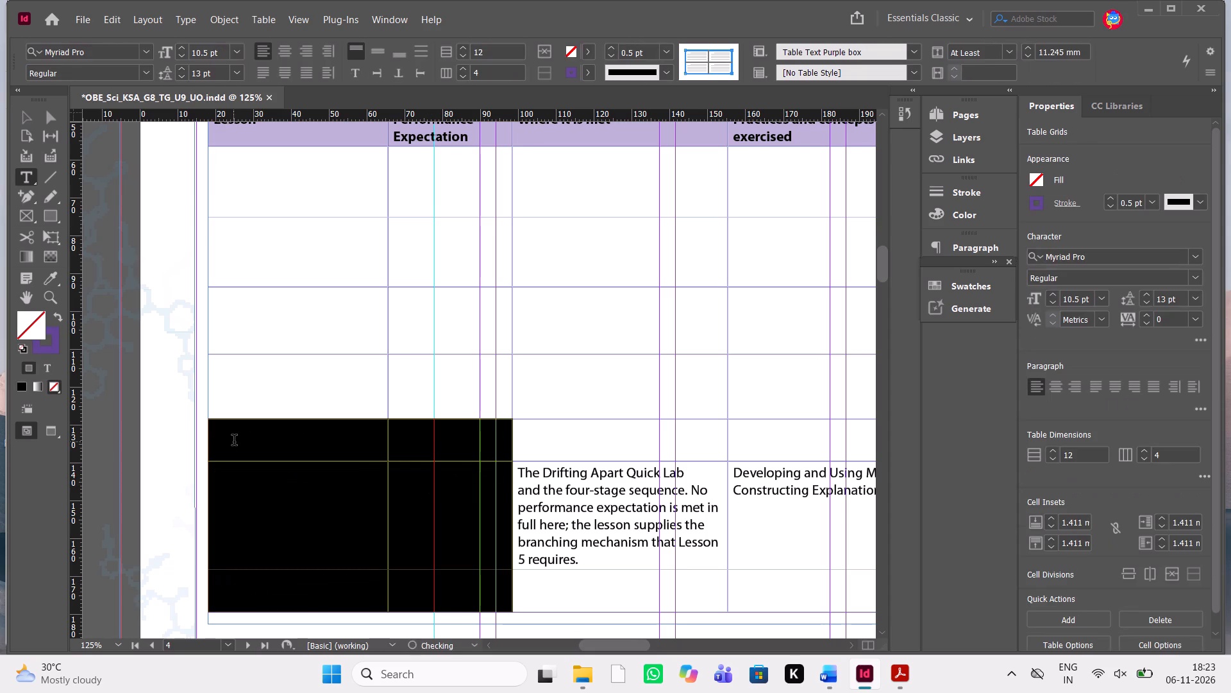
pyautogui.moveTo(814, 510); pyautogui.dragTo(526, 504)
pyautogui.press('Delete')
pyautogui.scroll(-1, 526, 504)
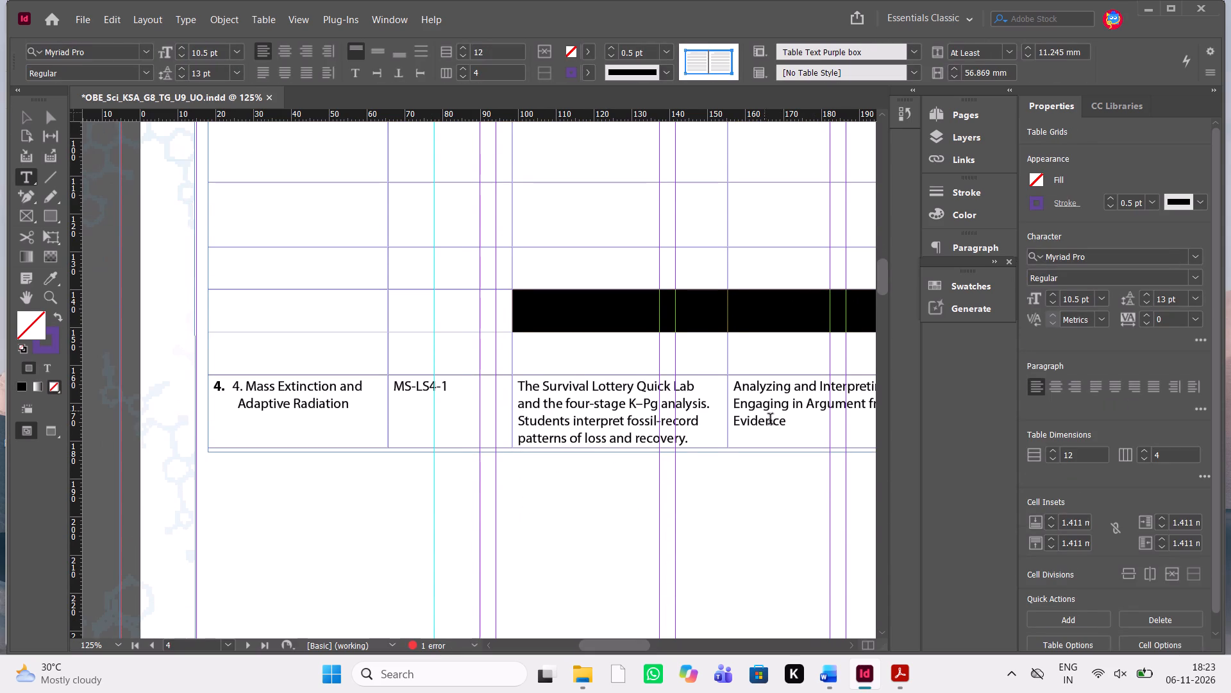
pyautogui.moveTo(820, 432); pyautogui.dragTo(200, 381)
pyautogui.press('Delete')
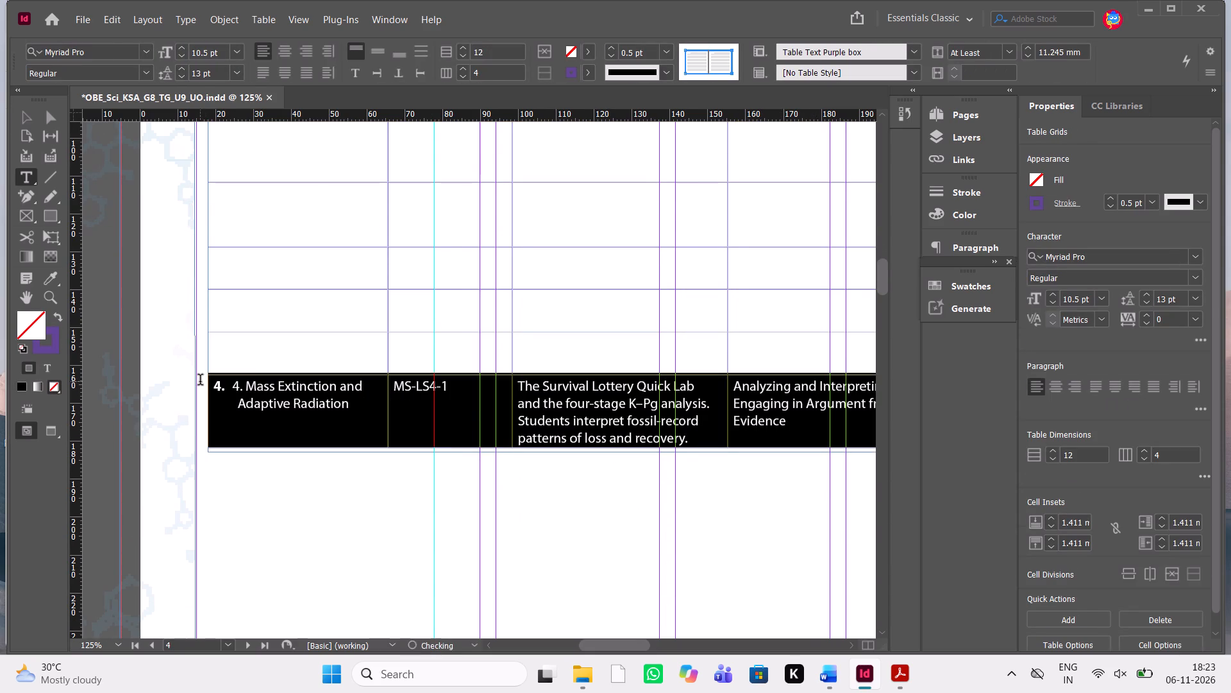
pyautogui.press('Delete')
pyautogui.press('Delete')
pyautogui.click(468, 446)
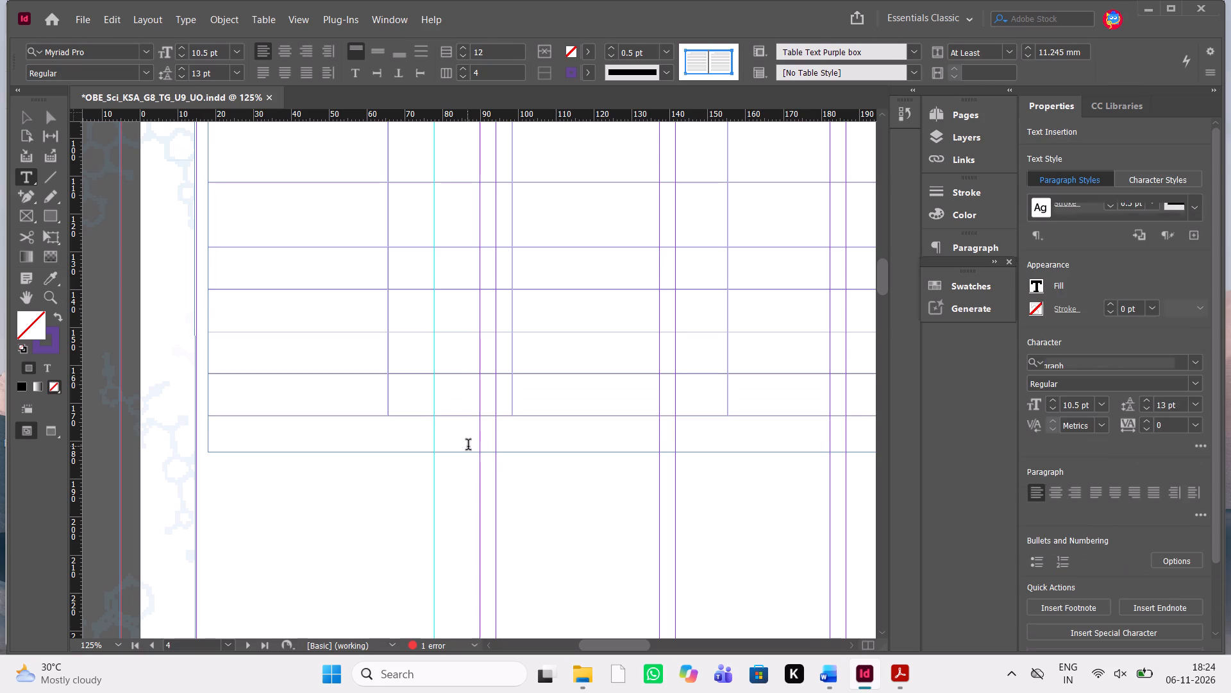
# Extend the table's text frame further down to about 168 mm high.
pyautogui.hscroll(-1, 457, 407)
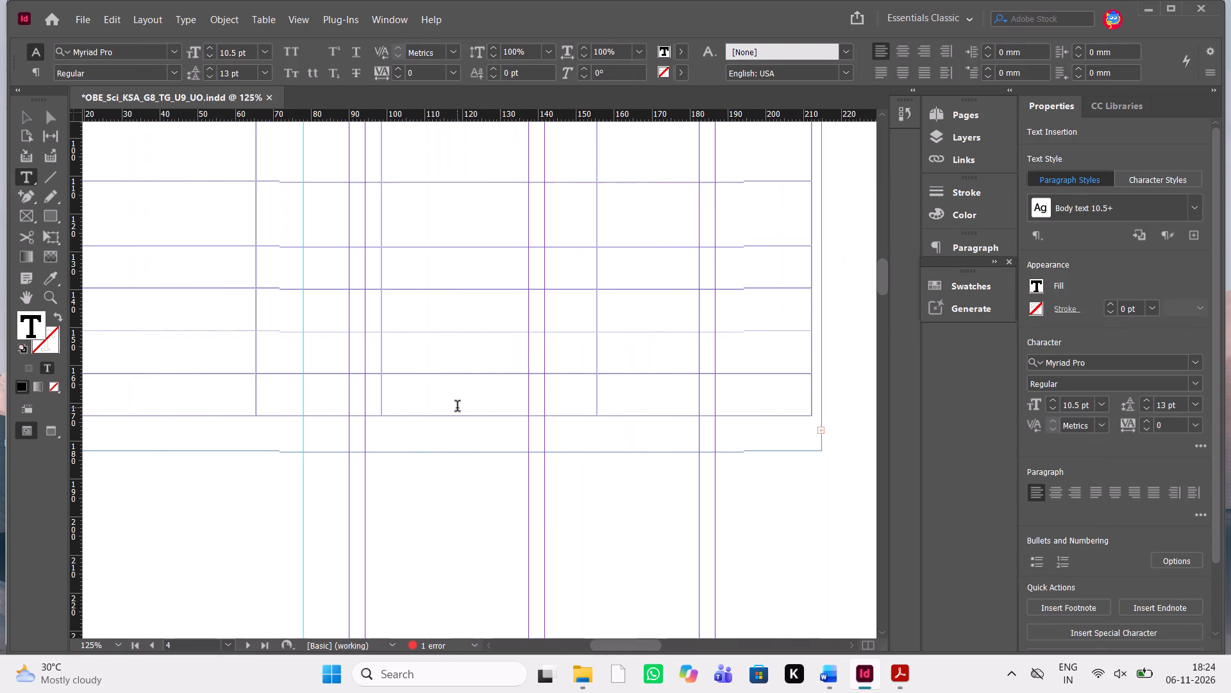
pyautogui.press('Escape')
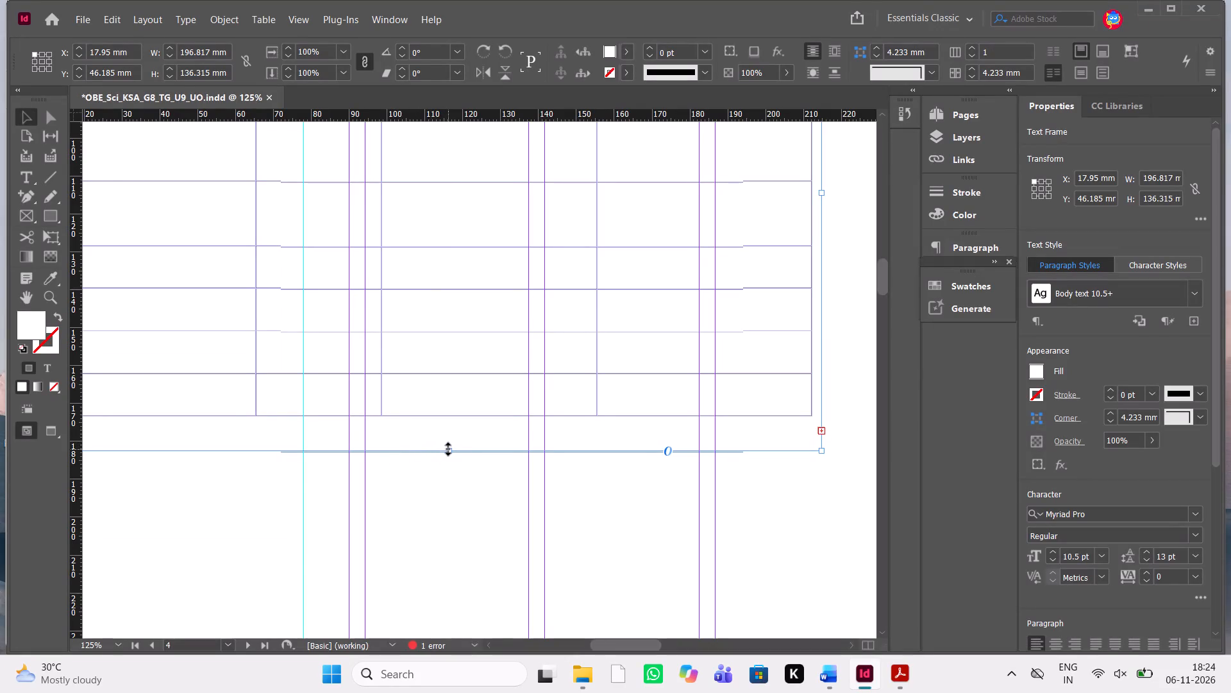
pyautogui.moveTo(448, 450); pyautogui.dragTo(472, 570)
# Clear the pasted text from the last three rows, from "Stability and Change" through "Patterns; Systems and System Models".
pyautogui.hscroll(1, 402, 445)
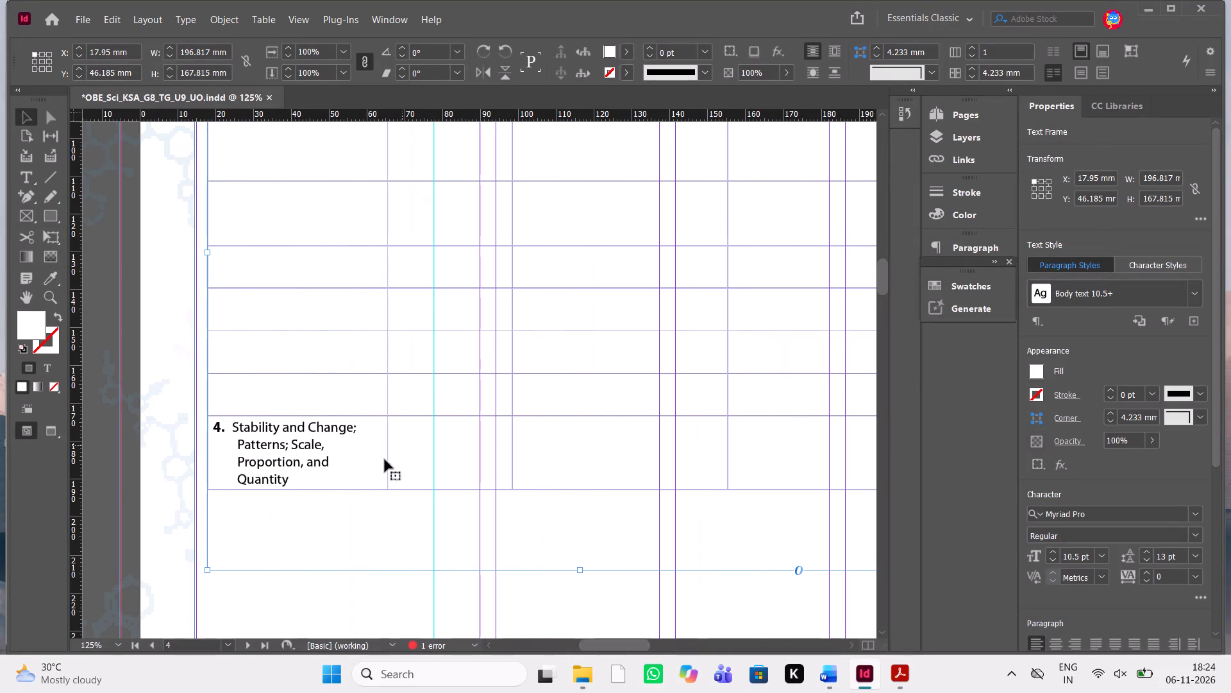
pyautogui.tripleClick(374, 463)
pyautogui.moveTo(337, 463); pyautogui.dragTo(192, 427)
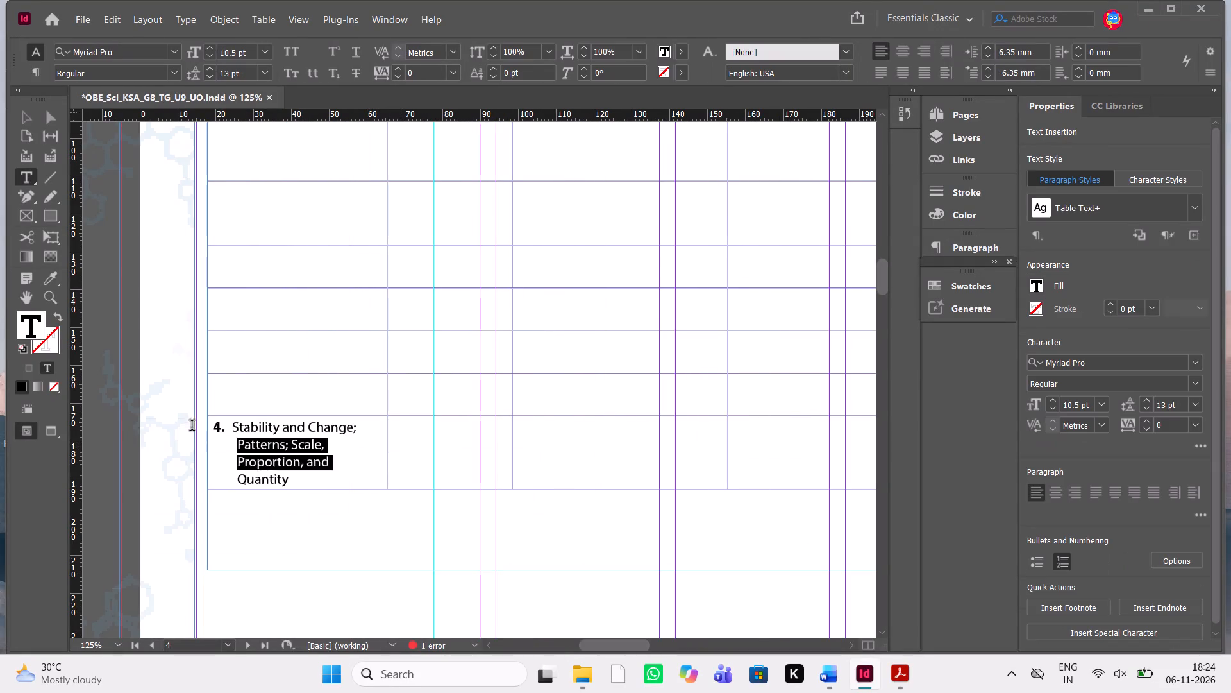
pyautogui.moveTo(192, 427); pyautogui.dragTo(187, 422)
pyautogui.press('Delete')
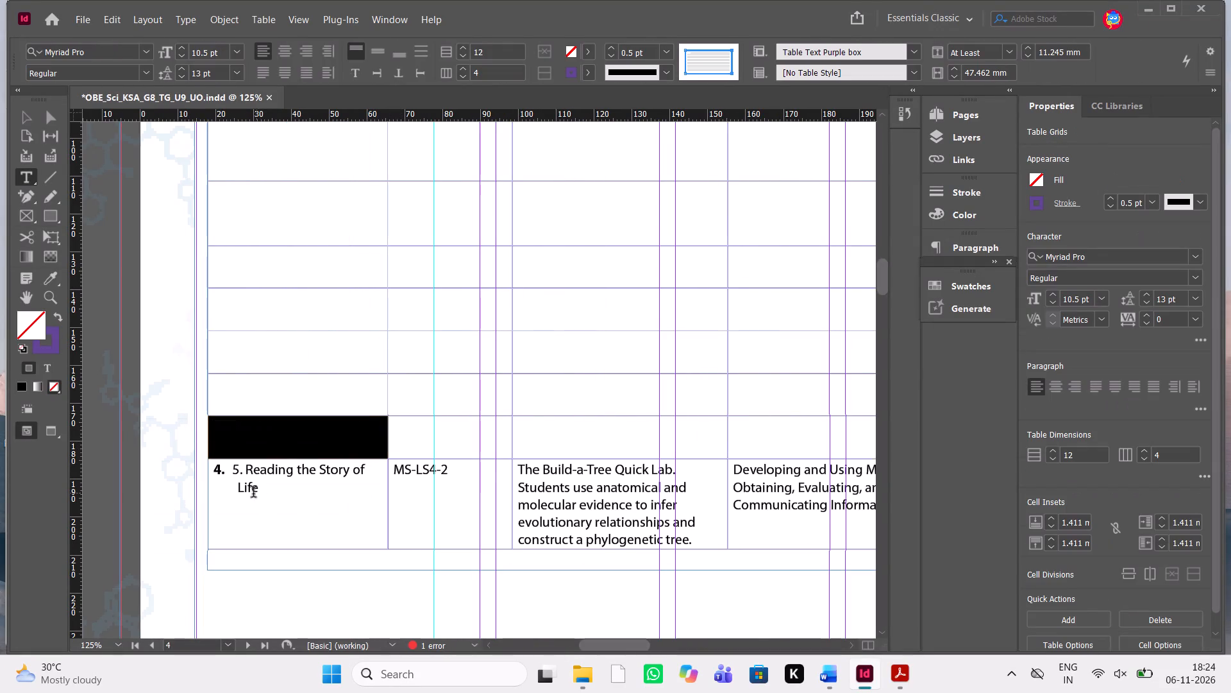
pyautogui.moveTo(218, 474); pyautogui.dragTo(311, 603)
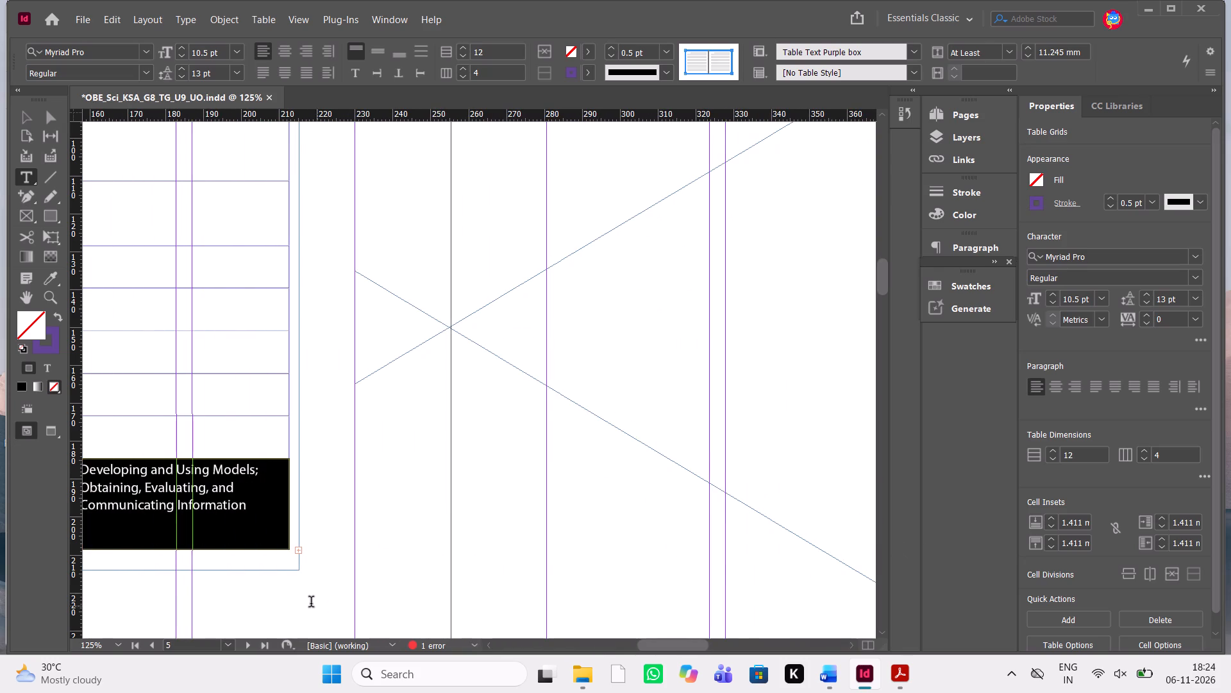
pyautogui.moveTo(311, 603); pyautogui.dragTo(305, 599)
pyautogui.press('Delete')
pyautogui.hscroll(2, 305, 599)
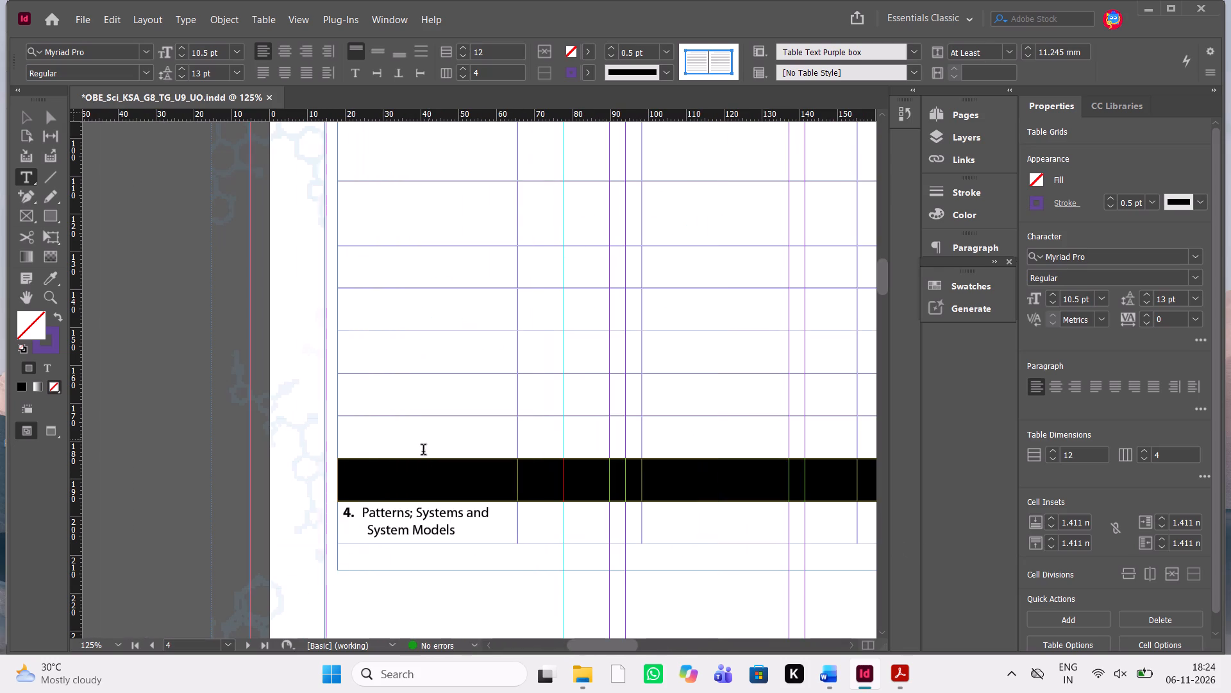
pyautogui.moveTo(484, 533); pyautogui.dragTo(310, 502)
pyautogui.press('Delete')
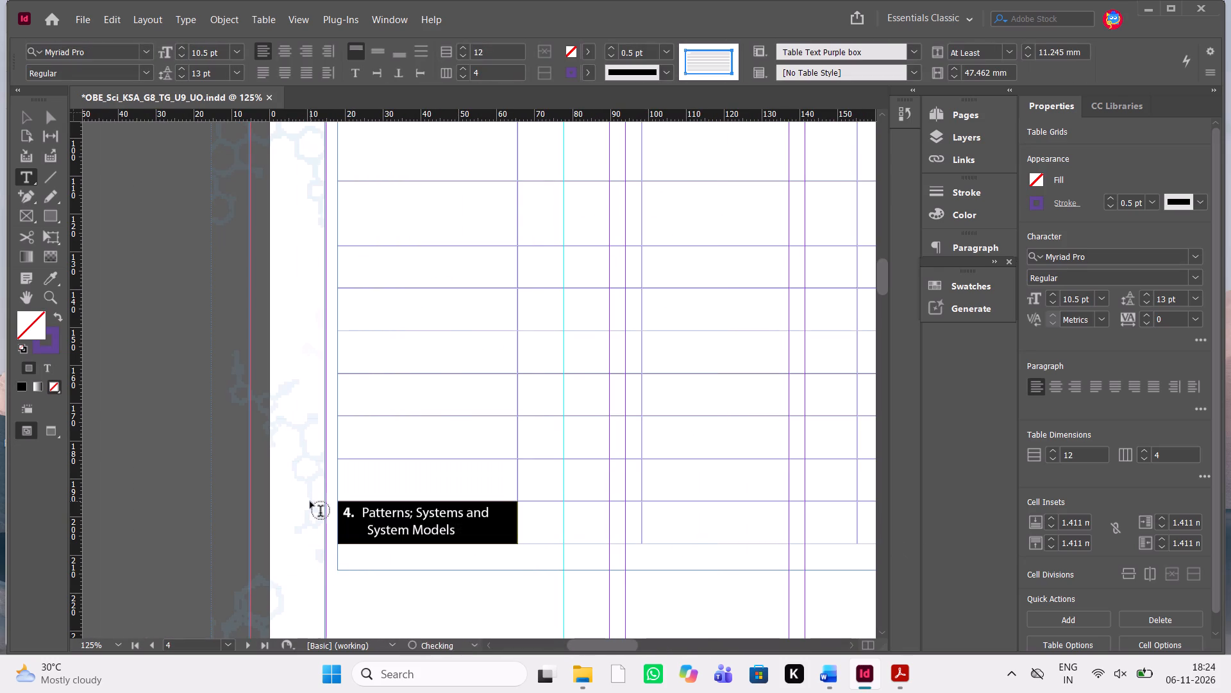
pyautogui.press('Delete')
pyautogui.press('Delete')
pyautogui.click(632, 533)
# Switch to the Word manuscript and copy the "1. From Genetic Code to Visible Traits" row across all four columns.
pyautogui.scroll(1, 632, 533)
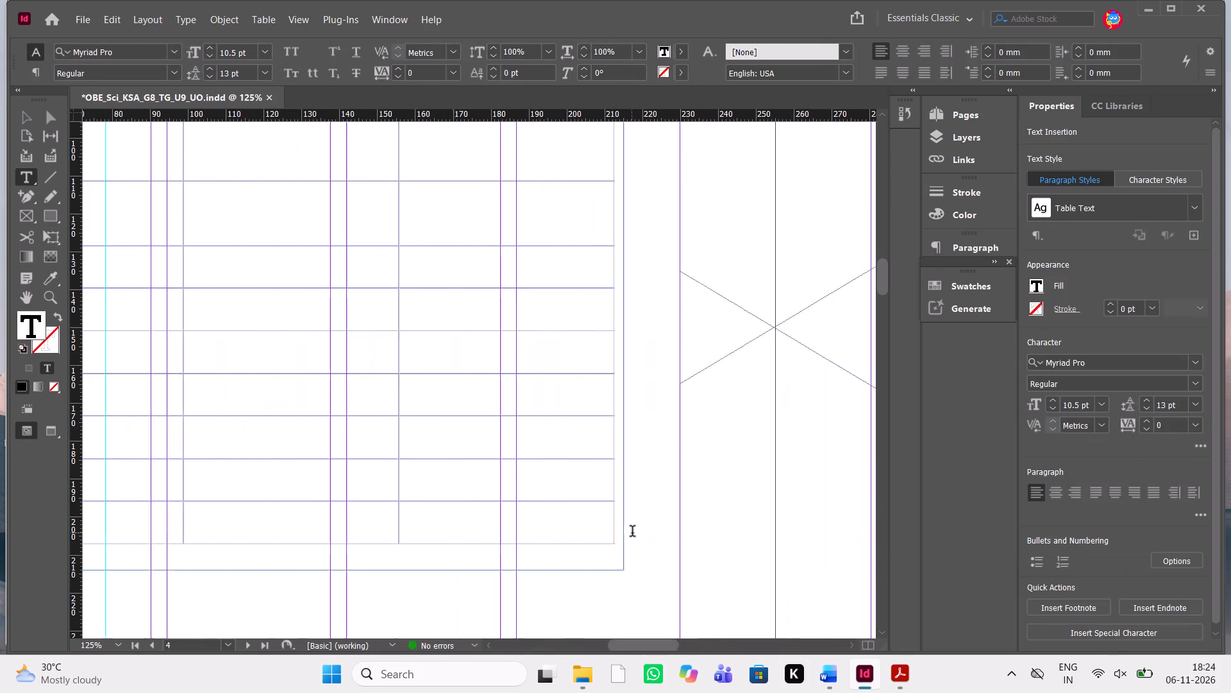
pyautogui.scroll(1, 632, 533)
pyautogui.hscroll(2, 632, 533)
pyautogui.scroll(1, 632, 533)
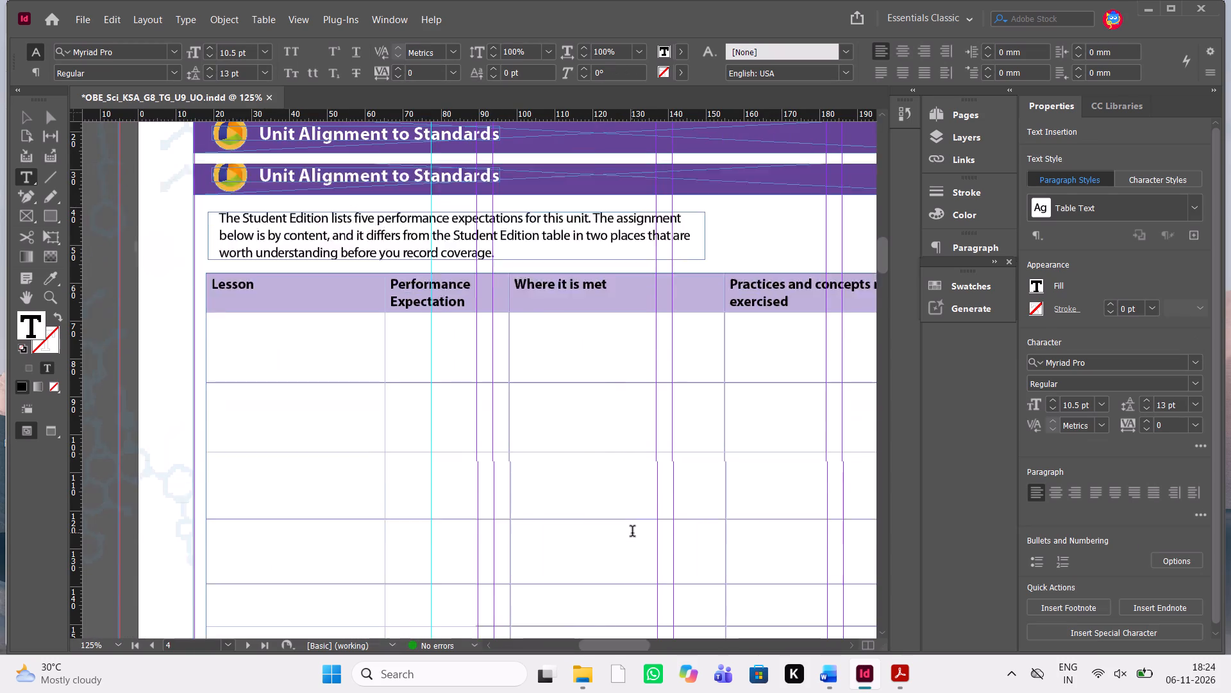
pyautogui.scroll(1, 632, 533)
pyautogui.hotkey('alt', 'Tab')
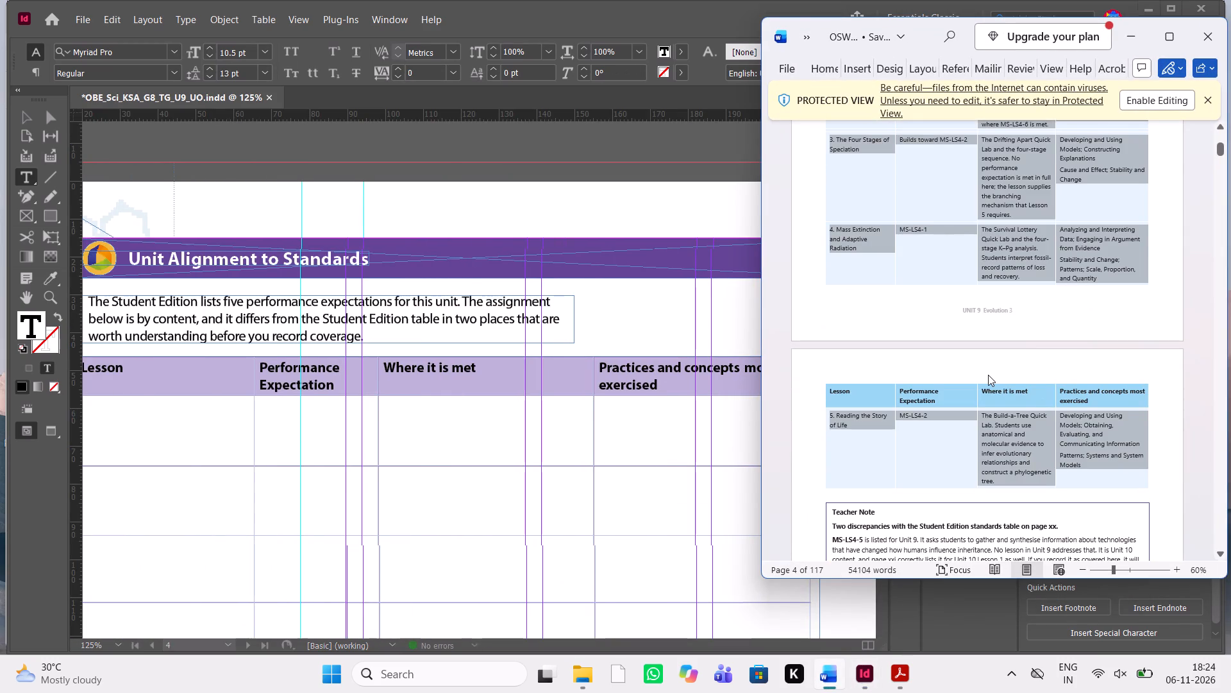
pyautogui.scroll(2, 988, 375)
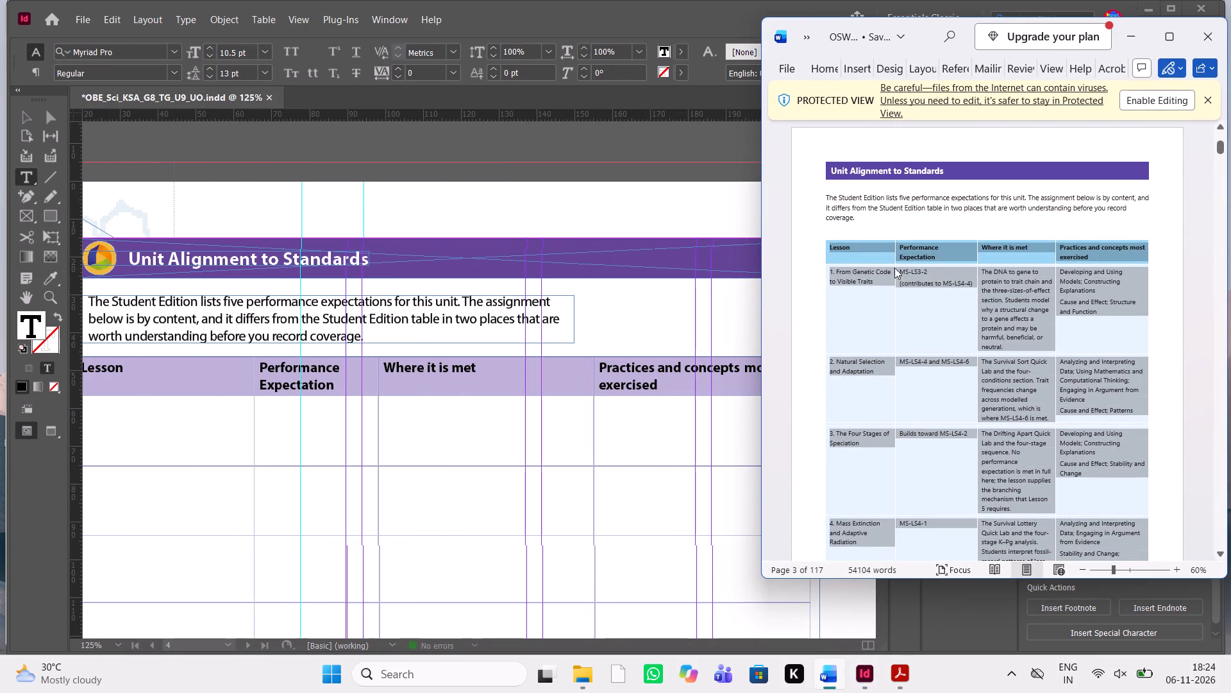
pyautogui.click(912, 276)
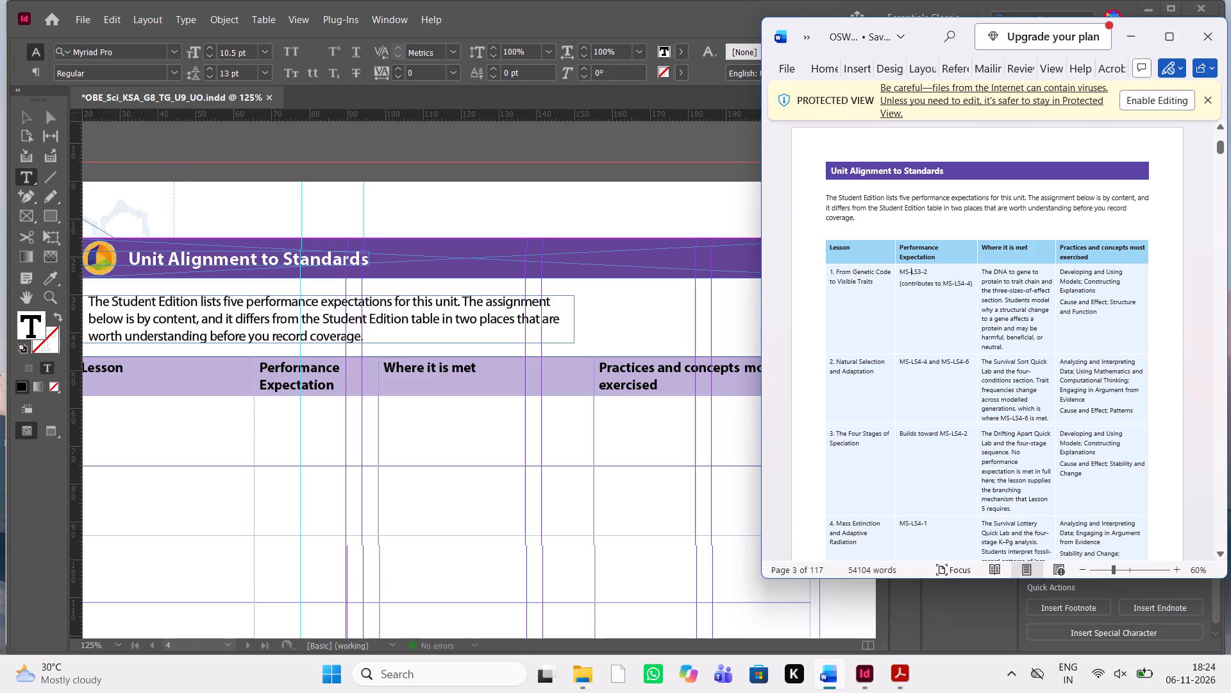
pyautogui.moveTo(1102, 321); pyautogui.dragTo(856, 294)
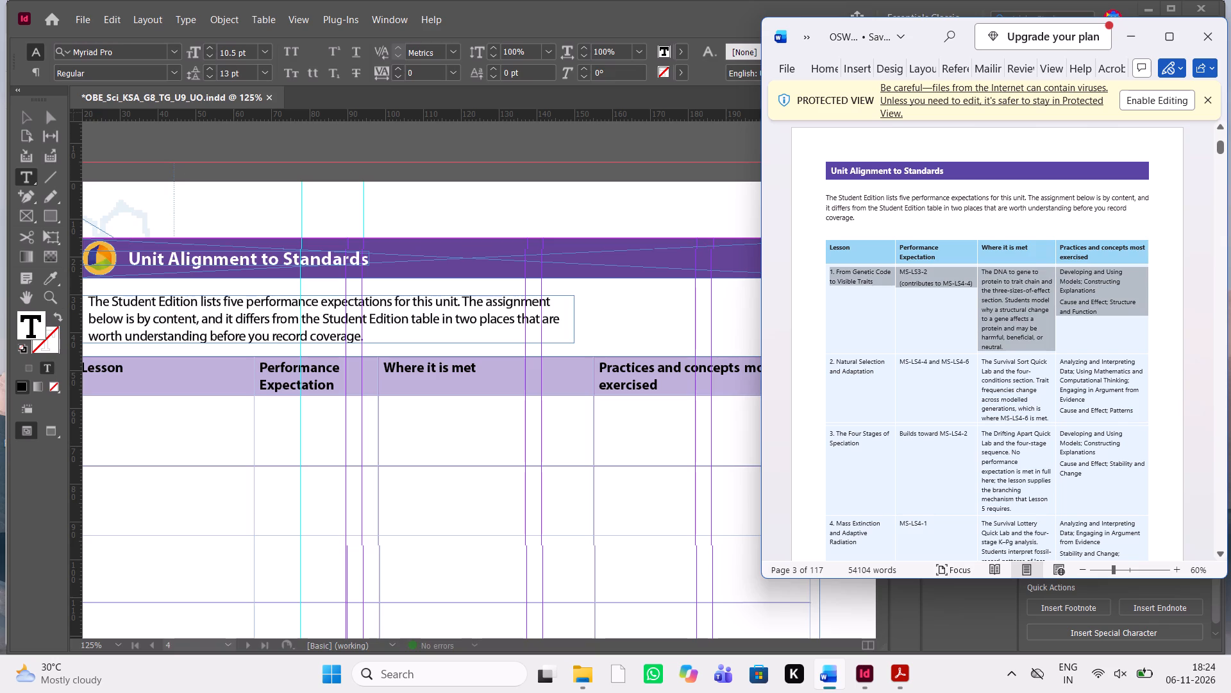
pyautogui.hotkey('ctrl', 'c')
pyautogui.hotkey('ctrl', 'c')
pyautogui.hotkey('ctrl', 'c')
pyautogui.hotkey('ctrl', 'c')
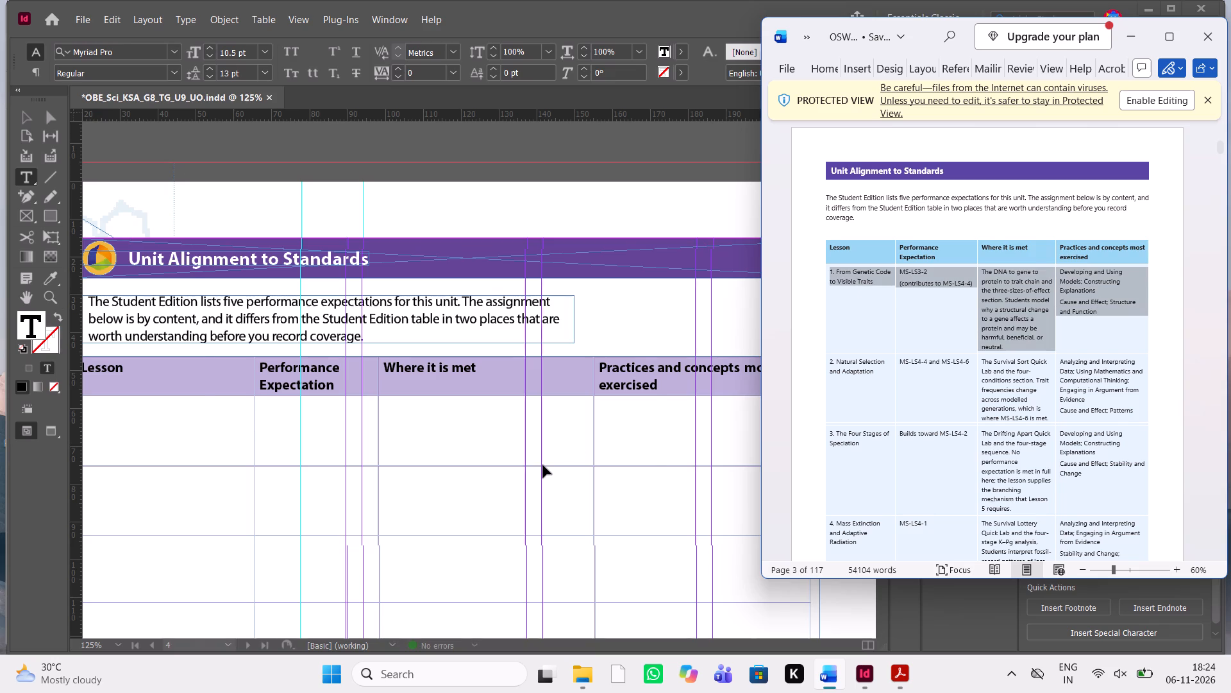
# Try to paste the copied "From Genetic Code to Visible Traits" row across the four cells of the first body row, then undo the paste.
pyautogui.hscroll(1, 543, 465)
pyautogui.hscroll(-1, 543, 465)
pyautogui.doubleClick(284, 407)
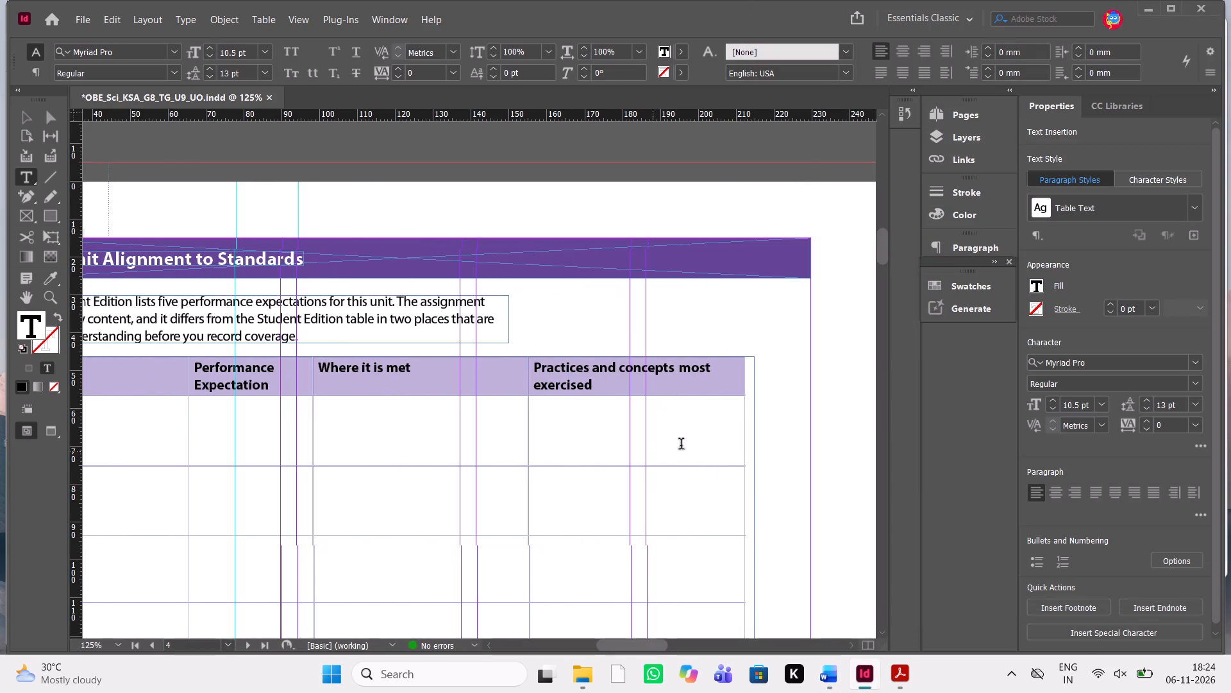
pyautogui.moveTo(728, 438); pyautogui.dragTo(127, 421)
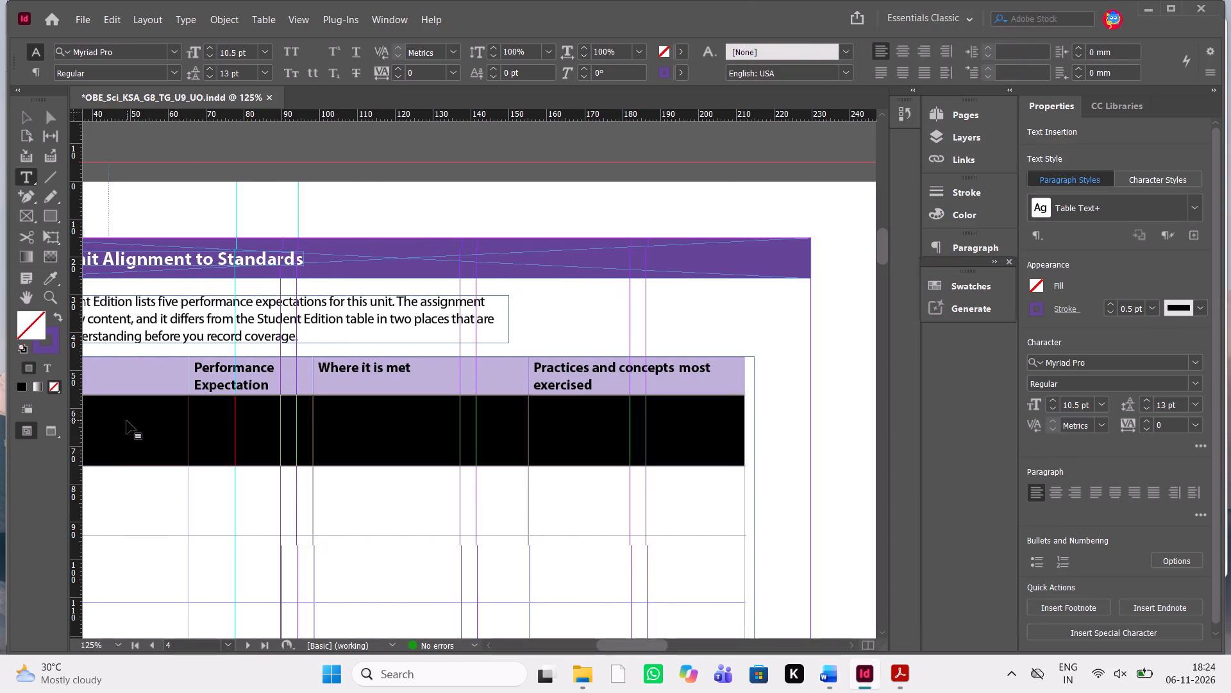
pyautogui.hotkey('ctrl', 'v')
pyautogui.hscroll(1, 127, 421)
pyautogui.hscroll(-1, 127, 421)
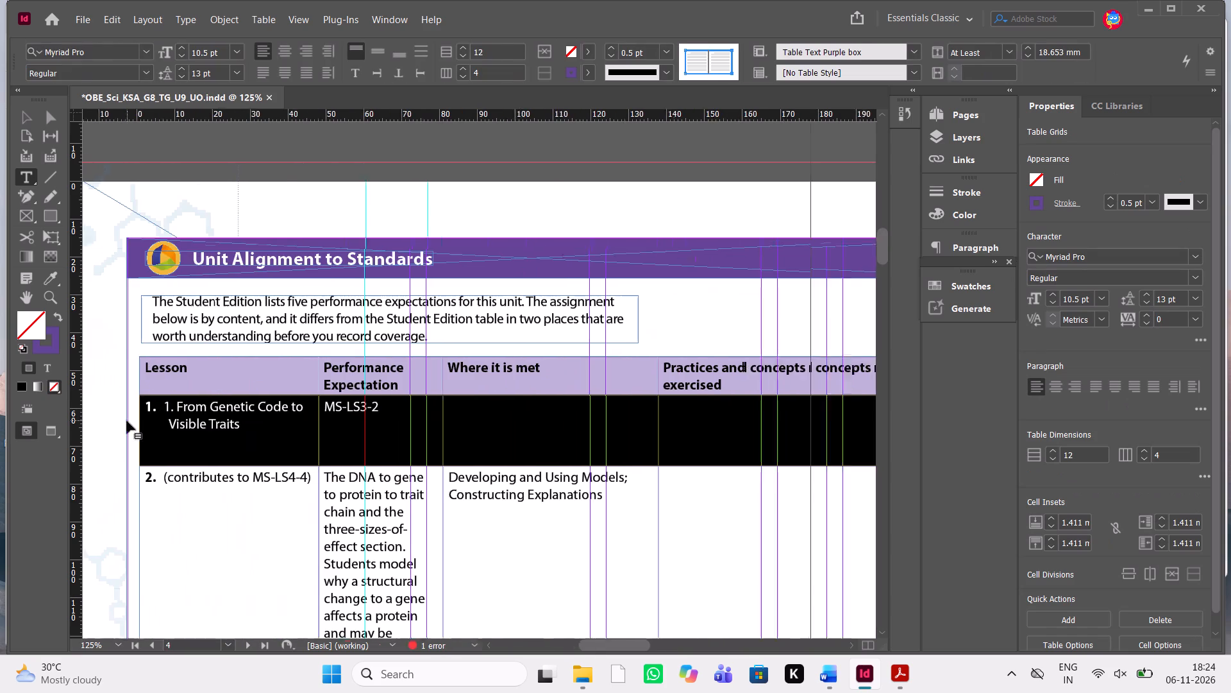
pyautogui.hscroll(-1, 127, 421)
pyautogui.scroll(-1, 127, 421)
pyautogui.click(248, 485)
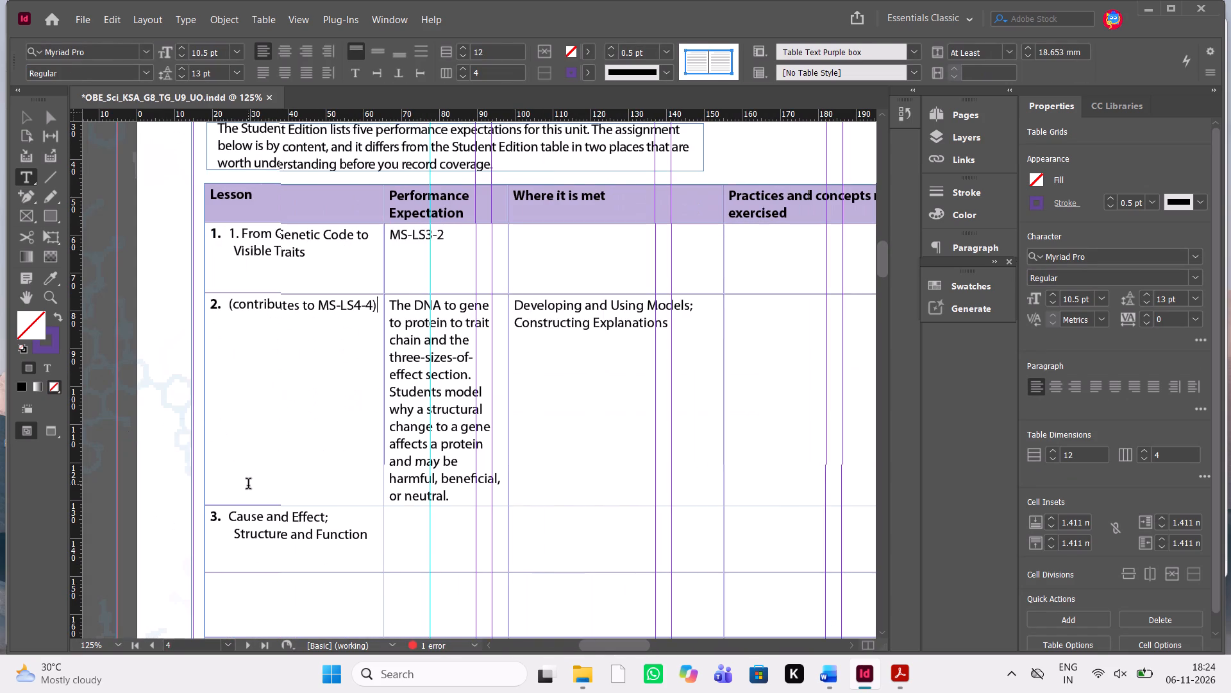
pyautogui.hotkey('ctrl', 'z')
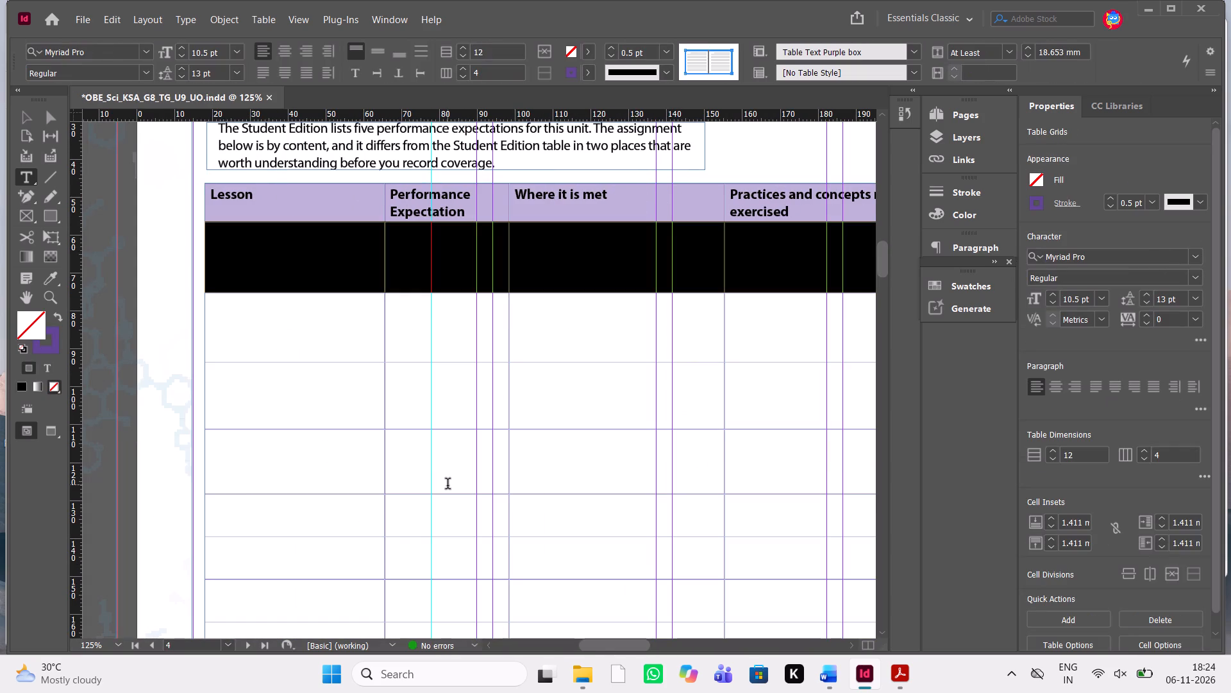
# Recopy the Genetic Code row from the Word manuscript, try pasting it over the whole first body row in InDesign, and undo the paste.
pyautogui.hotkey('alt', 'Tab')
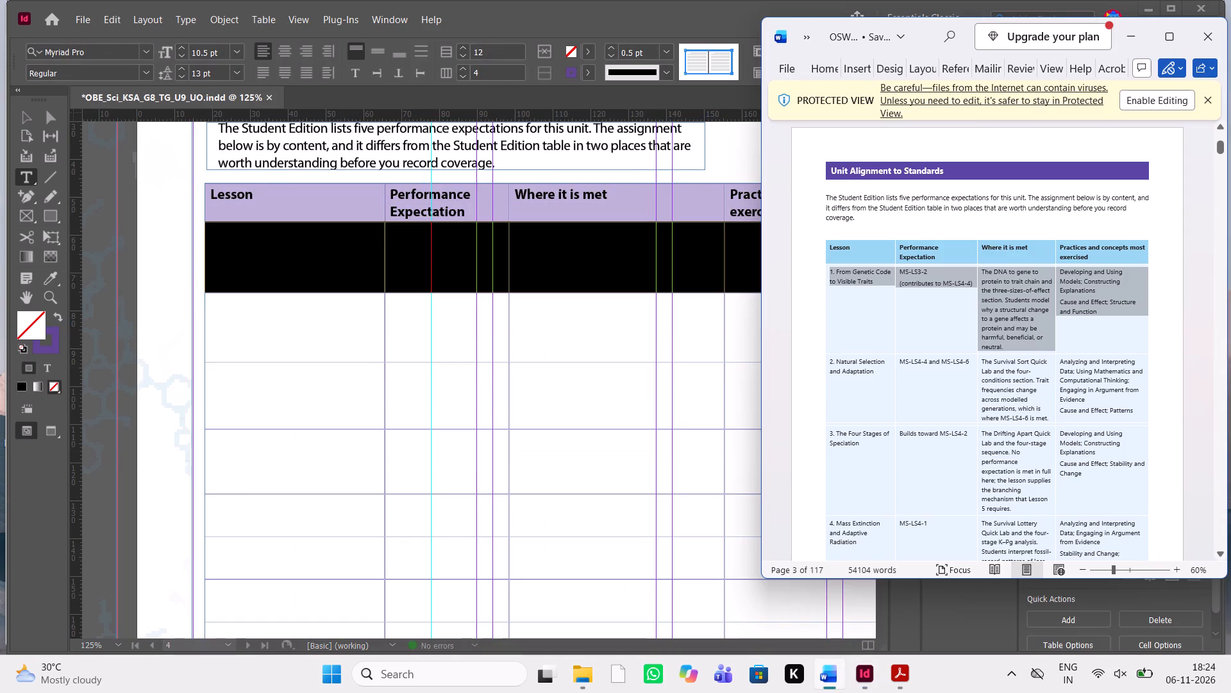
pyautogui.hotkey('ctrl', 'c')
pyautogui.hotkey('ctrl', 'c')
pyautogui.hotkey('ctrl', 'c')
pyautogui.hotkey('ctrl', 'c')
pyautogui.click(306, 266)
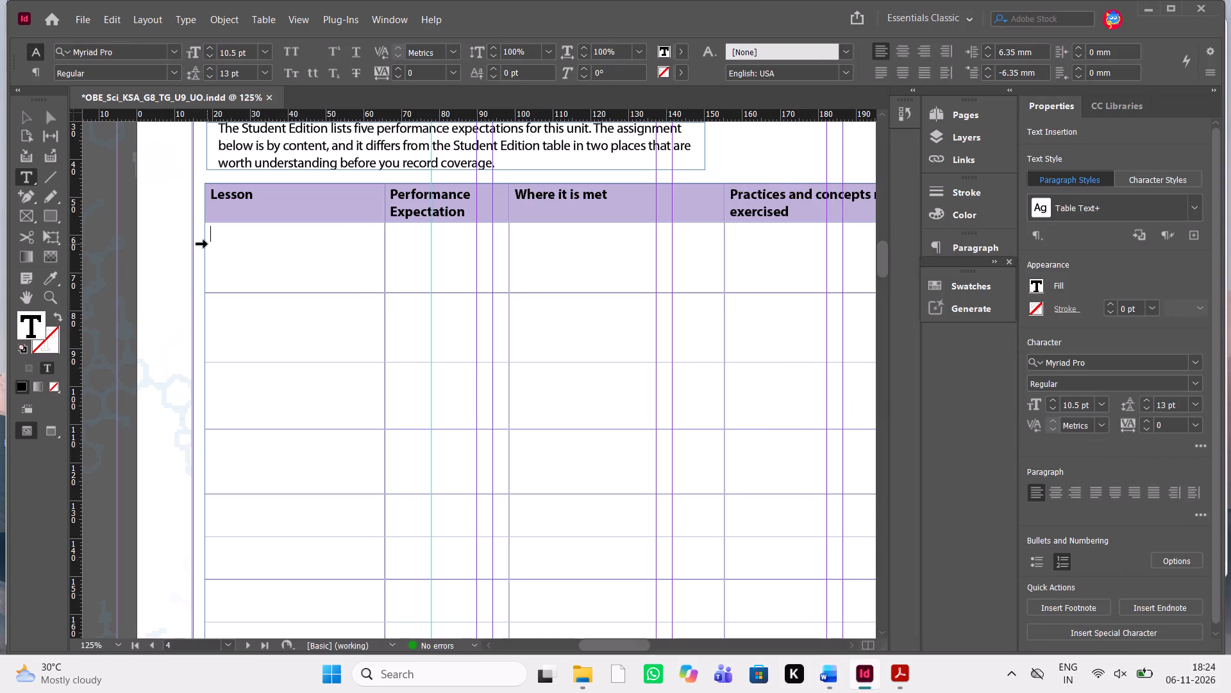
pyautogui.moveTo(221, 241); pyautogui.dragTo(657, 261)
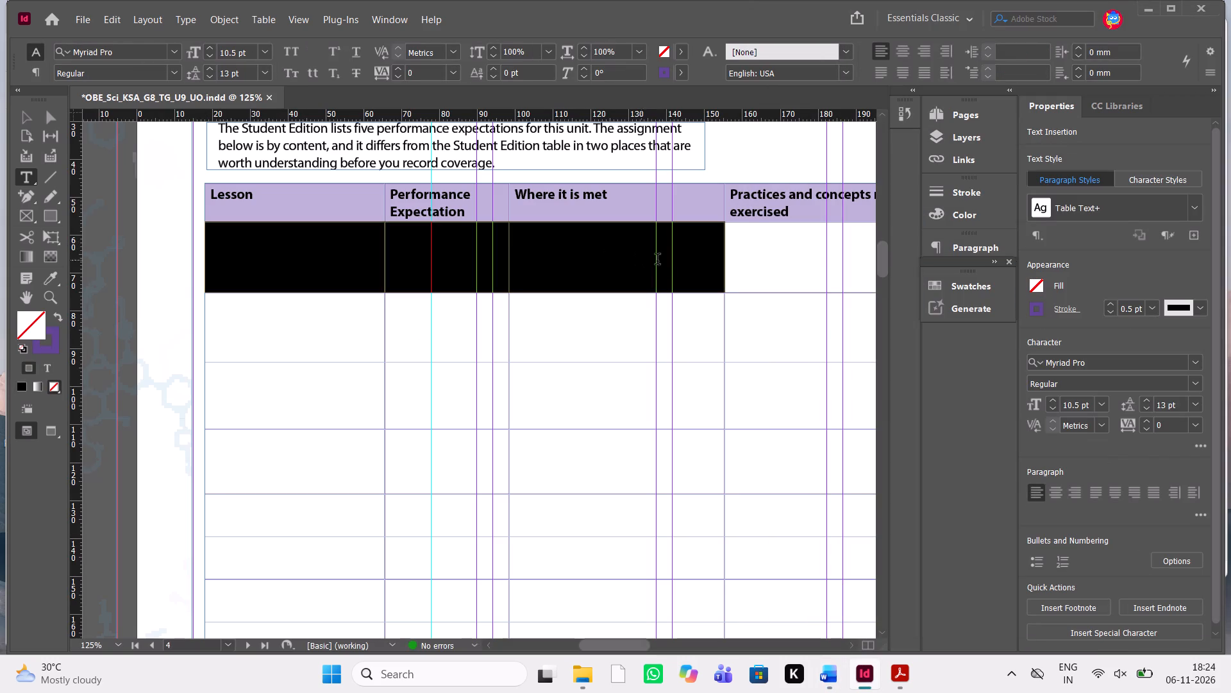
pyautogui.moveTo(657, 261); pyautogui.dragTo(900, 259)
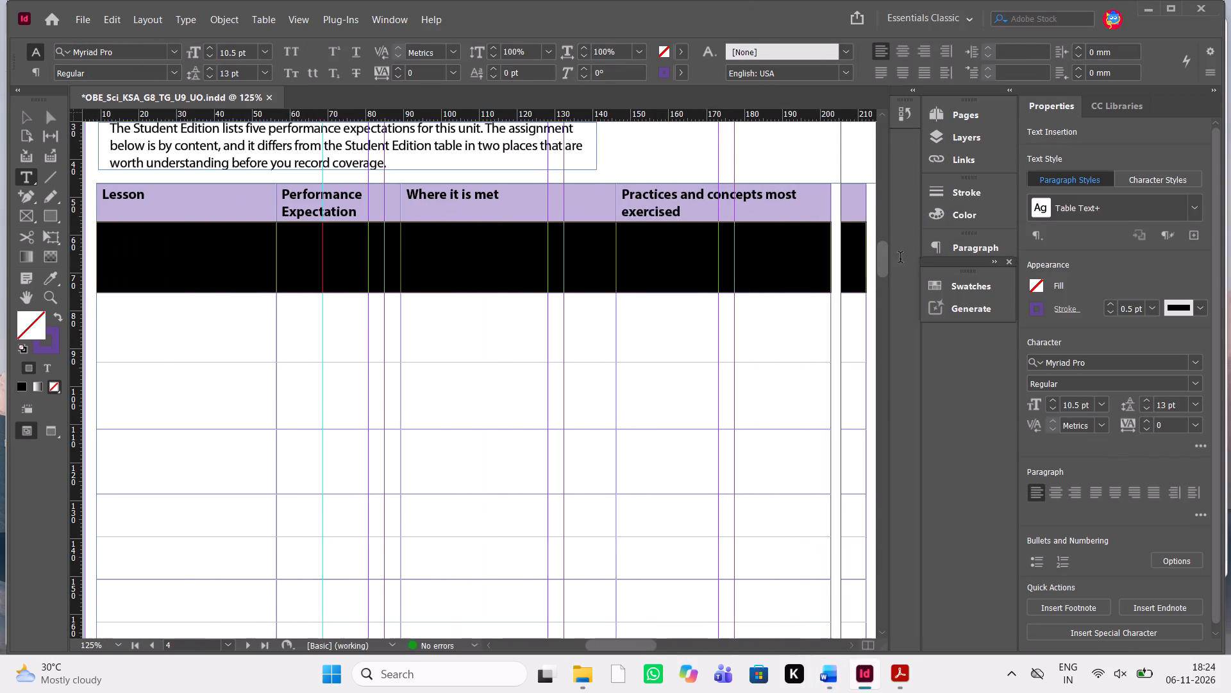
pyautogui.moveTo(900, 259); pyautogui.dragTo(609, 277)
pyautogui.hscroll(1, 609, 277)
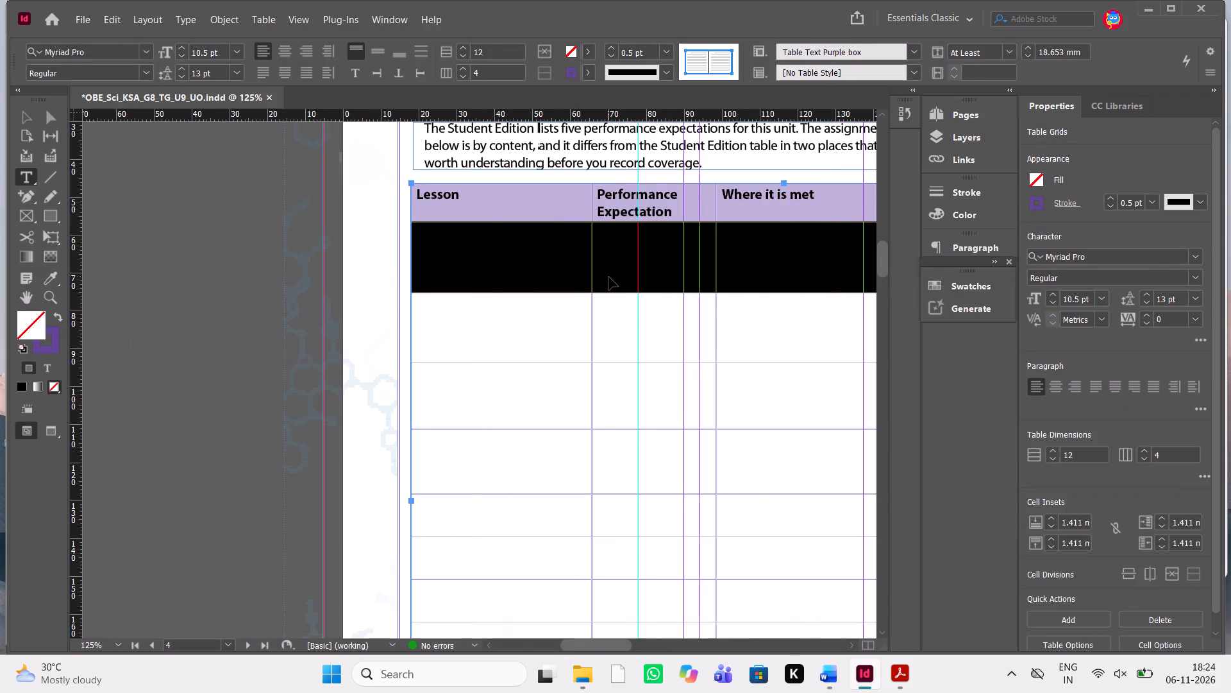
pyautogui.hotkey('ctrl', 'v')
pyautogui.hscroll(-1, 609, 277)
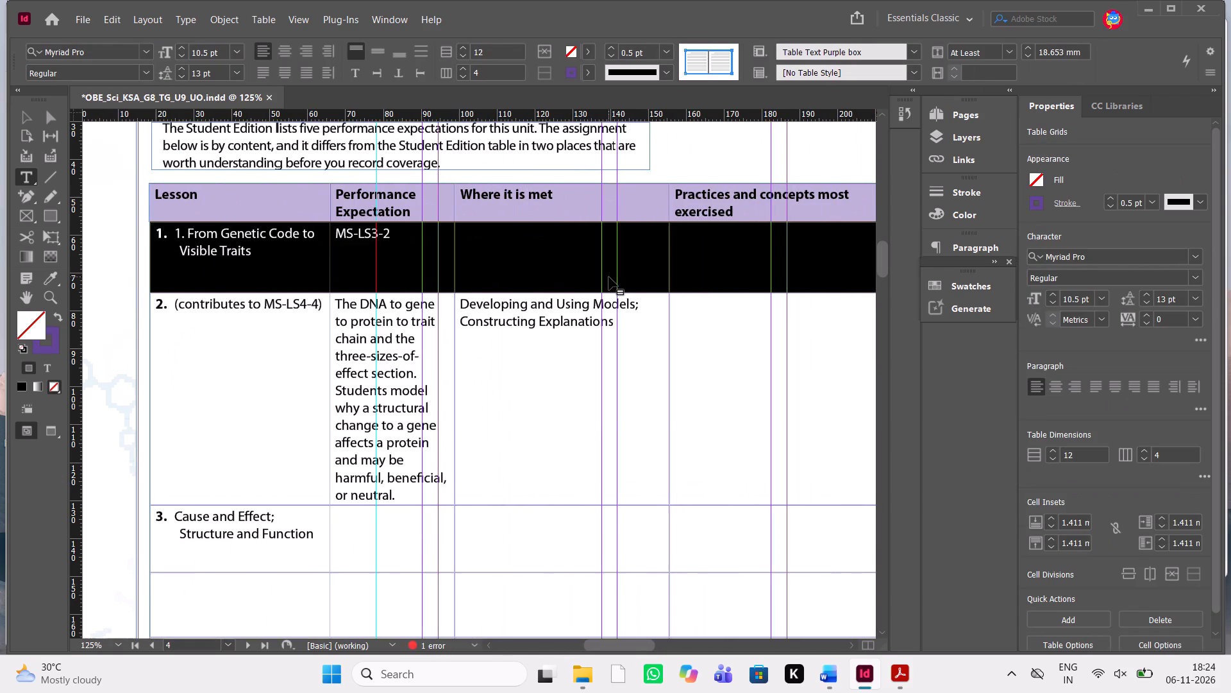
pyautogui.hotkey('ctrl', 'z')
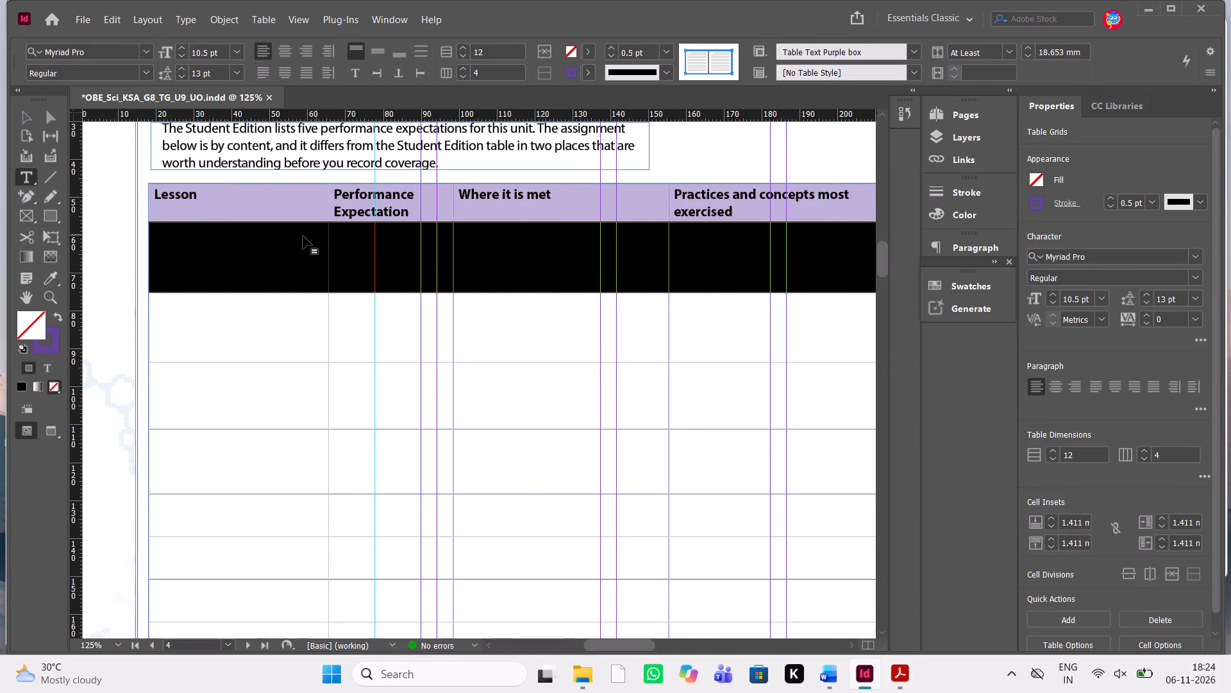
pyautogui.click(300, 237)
# Copy only "1. From Genetic Code to Visible Traits" from the Word manuscript into the first body row's Lesson cell in InDesign.
pyautogui.hotkey('alt', 'Tab')
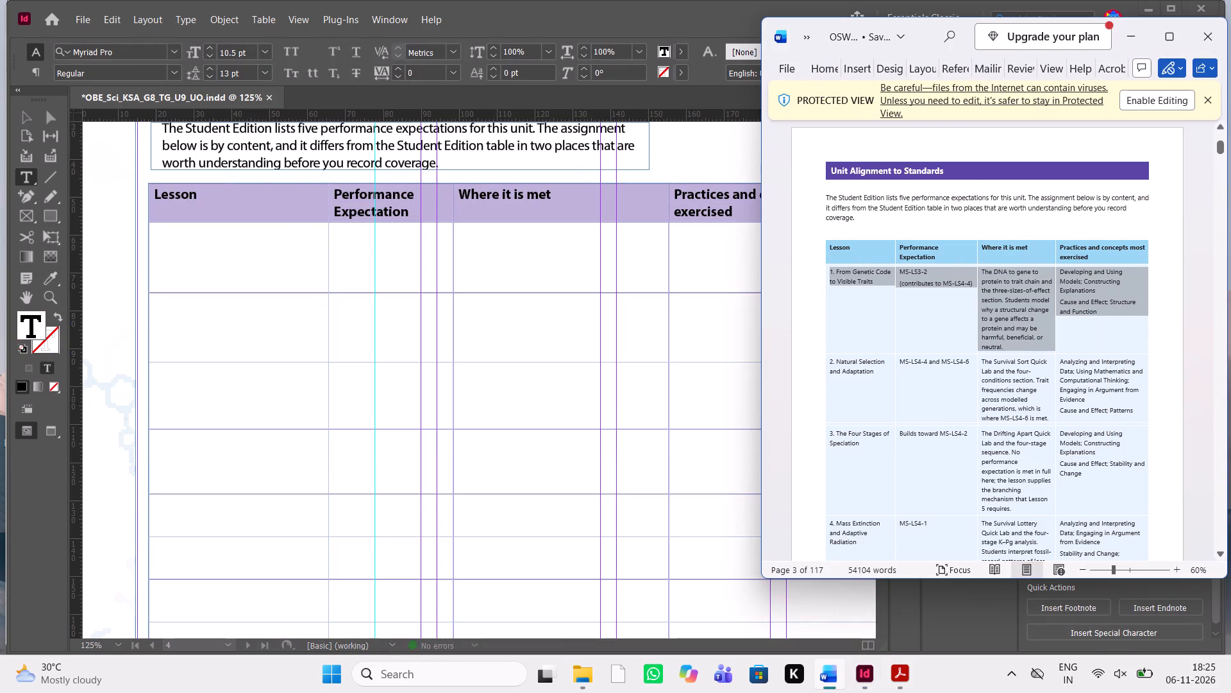
pyautogui.moveTo(880, 286); pyautogui.dragTo(850, 275)
pyautogui.doubleClick(850, 275)
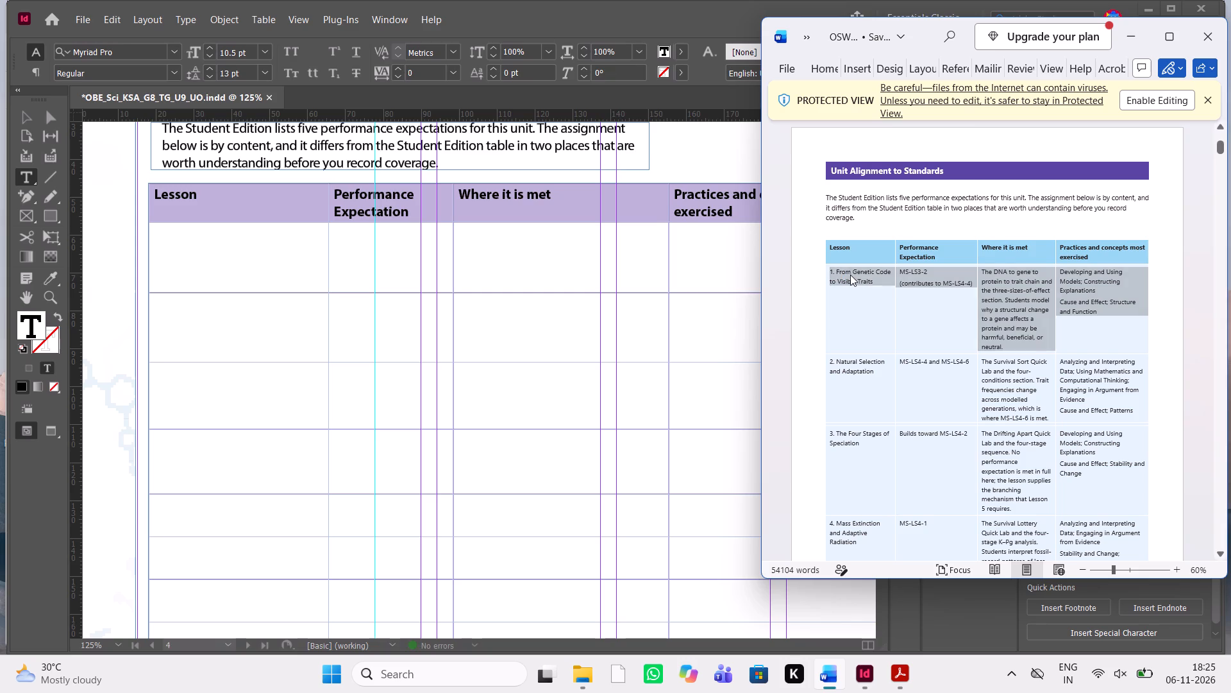
pyautogui.moveTo(885, 282); pyautogui.dragTo(817, 270)
pyautogui.hotkey('ctrl', 'c')
pyautogui.hotkey('ctrl', 'c')
pyautogui.click(274, 257)
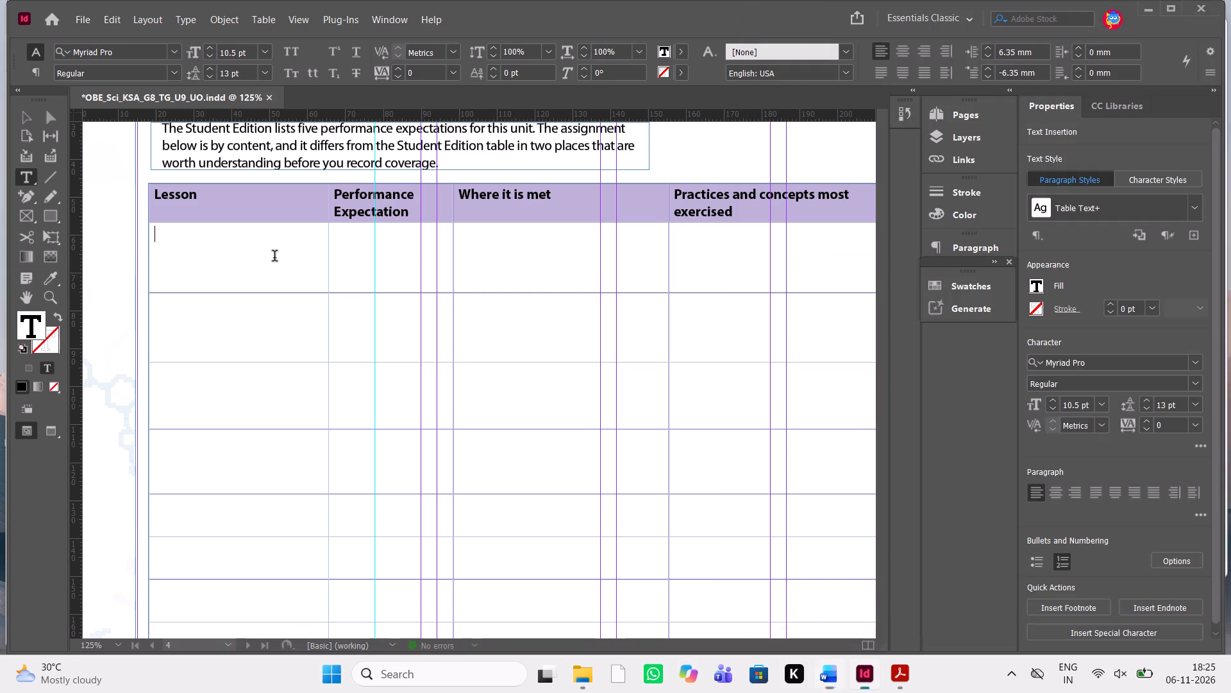
pyautogui.hotkey('ctrl', 'v')
# Copy "MS-LS3-2 (contributes to MS-LS4-4)" from the Word manuscript into the first row's Performance Expectation cell in InDesign.
pyautogui.hotkey('alt', 'Tab')
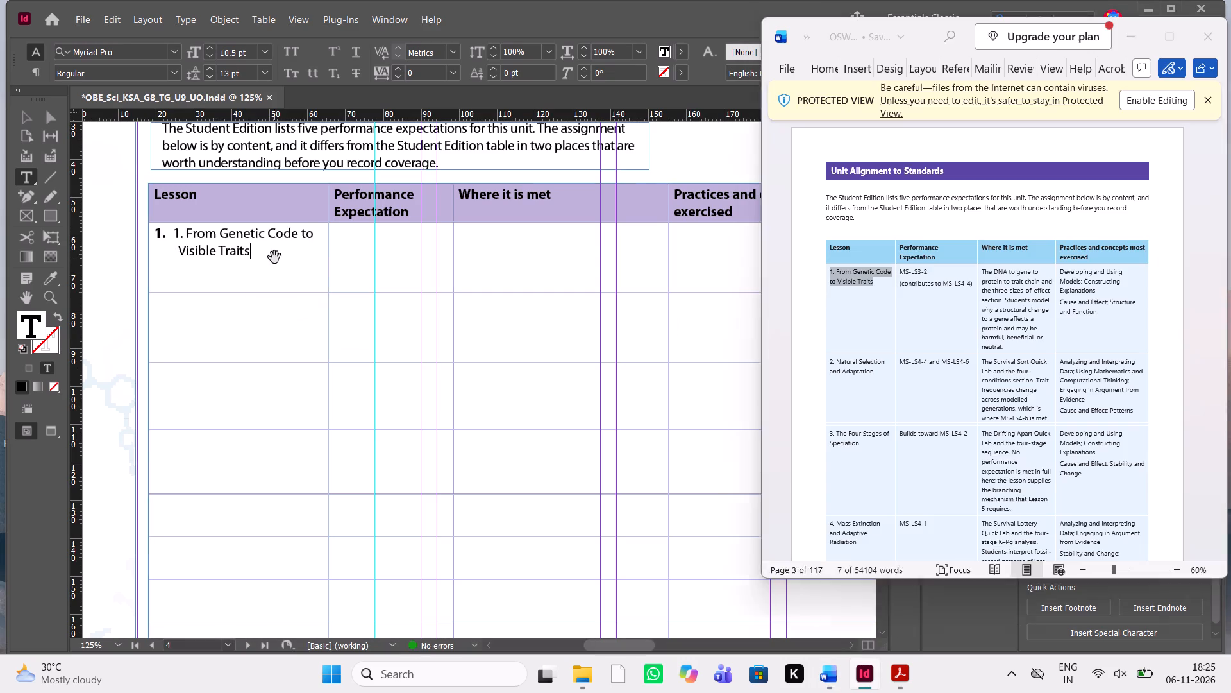
pyautogui.moveTo(974, 286); pyautogui.dragTo(906, 277)
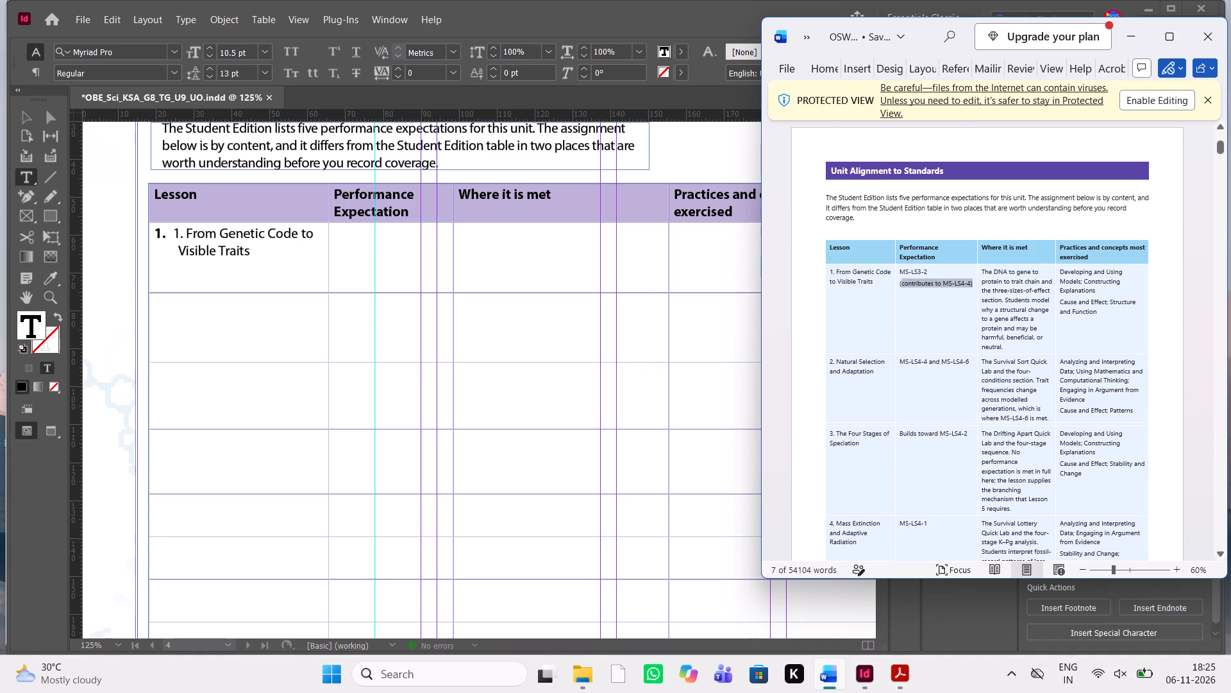
pyautogui.moveTo(906, 277); pyautogui.dragTo(897, 273)
pyautogui.hotkey('ctrl', 'c')
pyautogui.hotkey('ctrl', 'c')
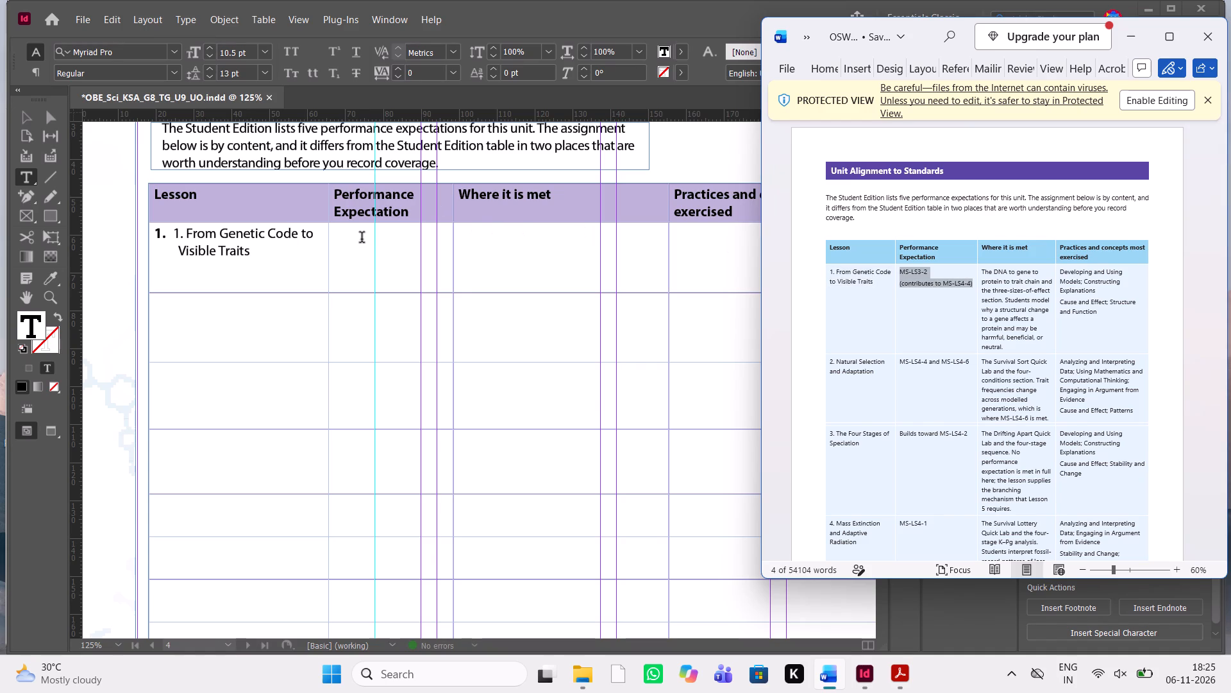
pyautogui.click(358, 241)
pyautogui.hotkey('ctrl', 'v')
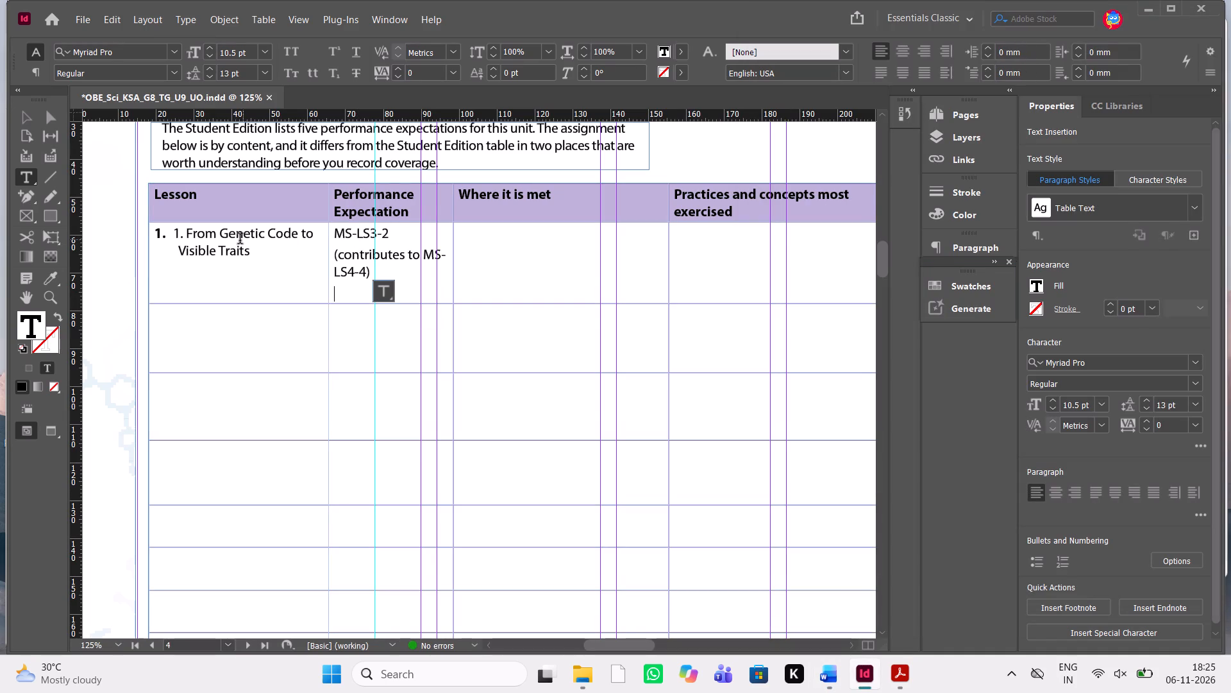
# Delete the duplicate pasted "1." before "From Genetic Code to Visible Traits" in the Lesson cell, keeping the automatic number.
pyautogui.click(184, 232)
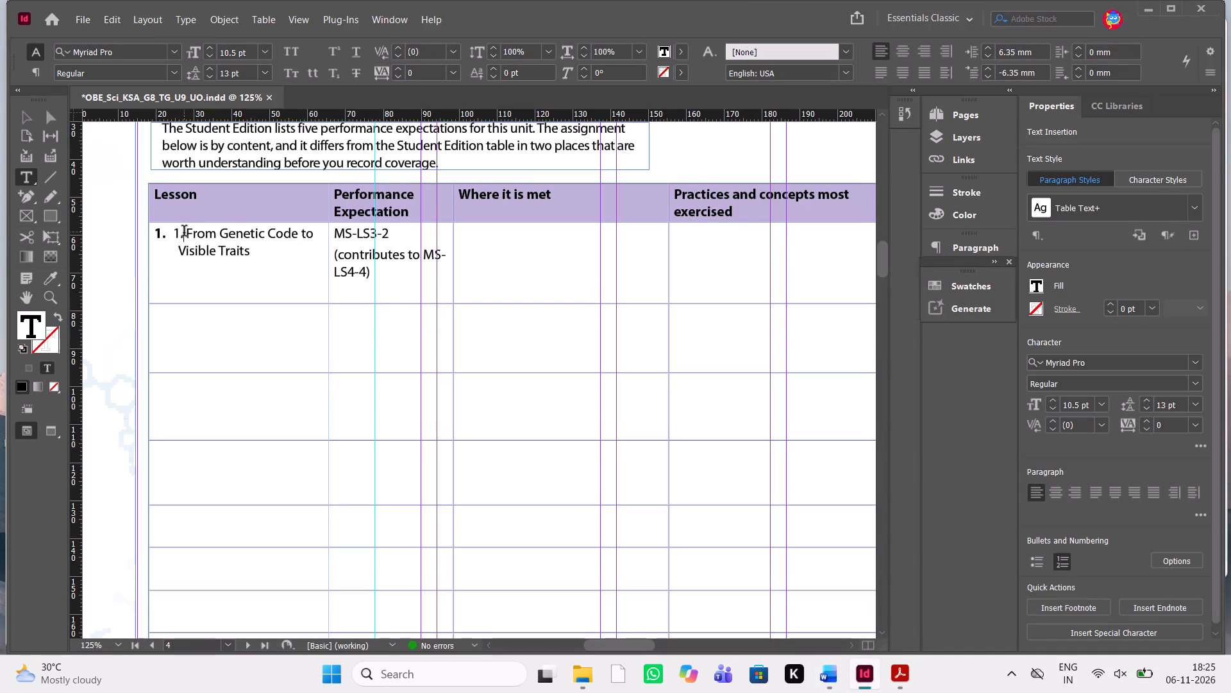
pyautogui.press('BackSpace')
pyautogui.press('BackSpace')
pyautogui.press('BackSpace')
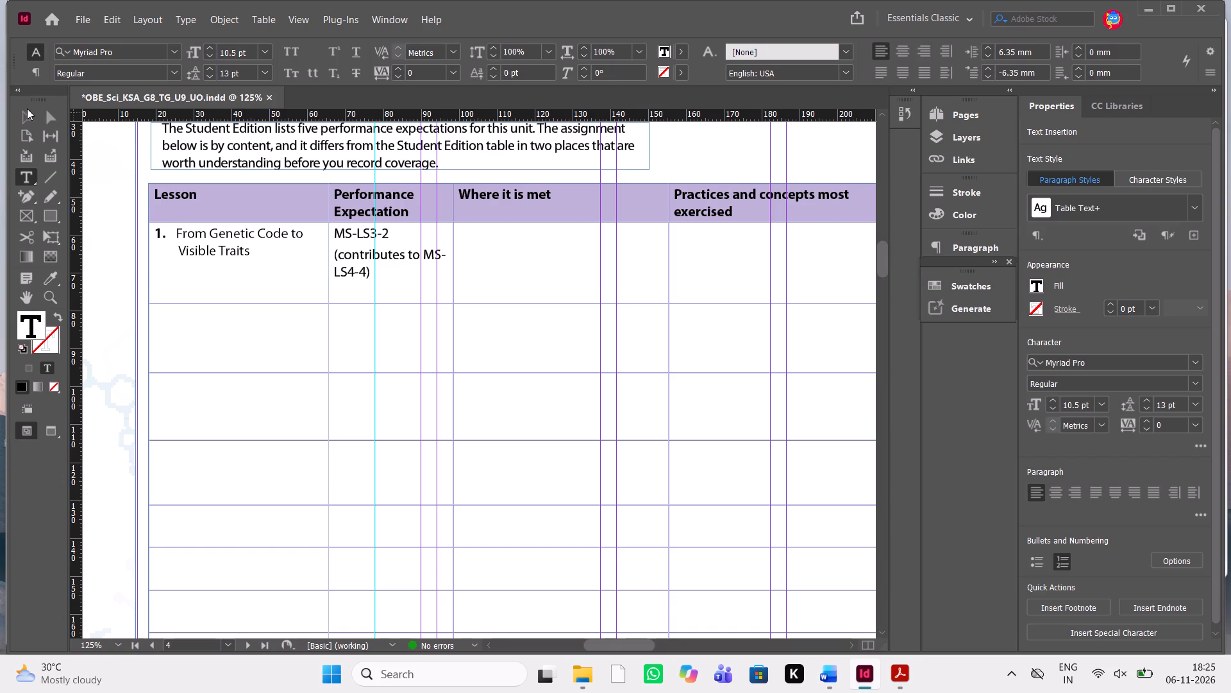
# Deselect the table frame and display the page in preview mode without guides and frame edges.
pyautogui.click(26, 110)
pyautogui.click(90, 191)
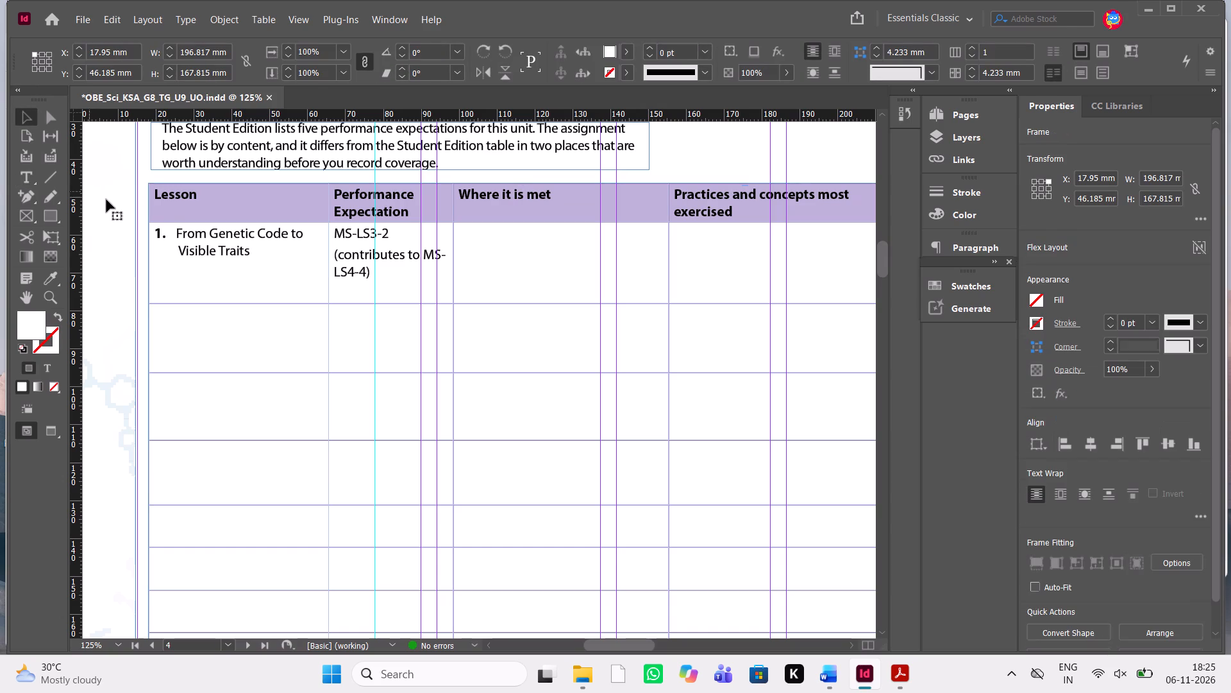
pyautogui.press('w')
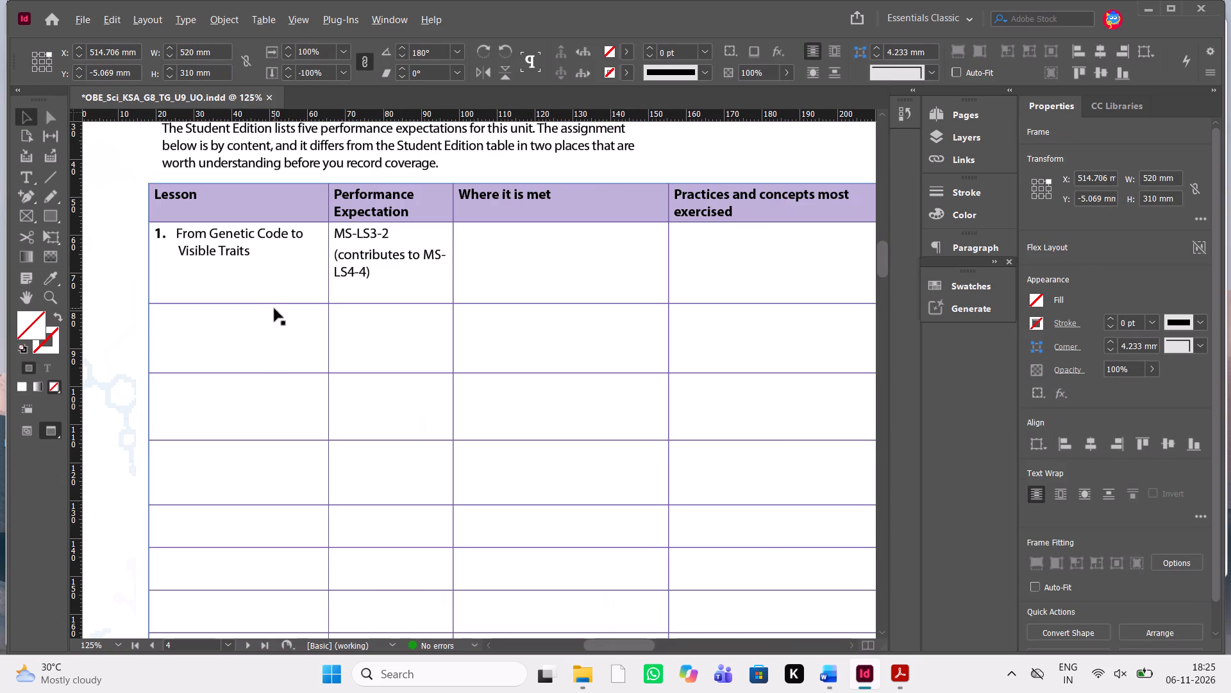
# Copy lesson 1's "The DNA to gene to protein to trait chain…" paragraph from Word into the first row's "Where it is met" cell in InDesign.
pyautogui.hotkey('alt', 'Tab')
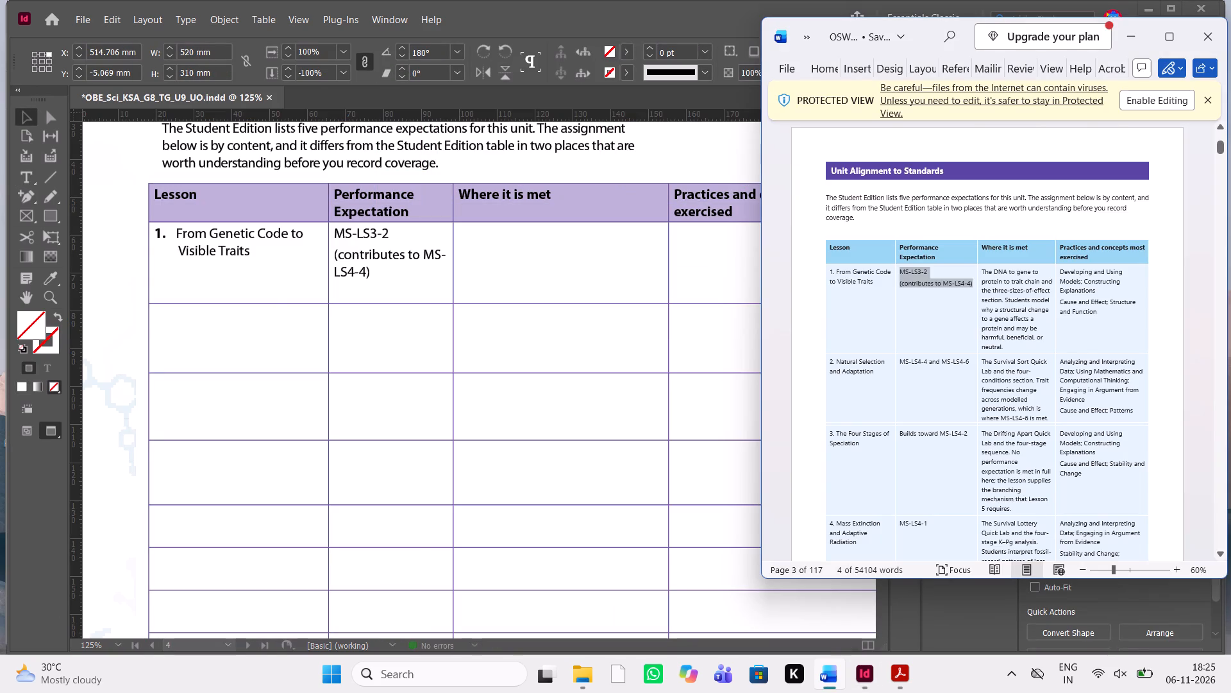
pyautogui.moveTo(1010, 345); pyautogui.dragTo(987, 278)
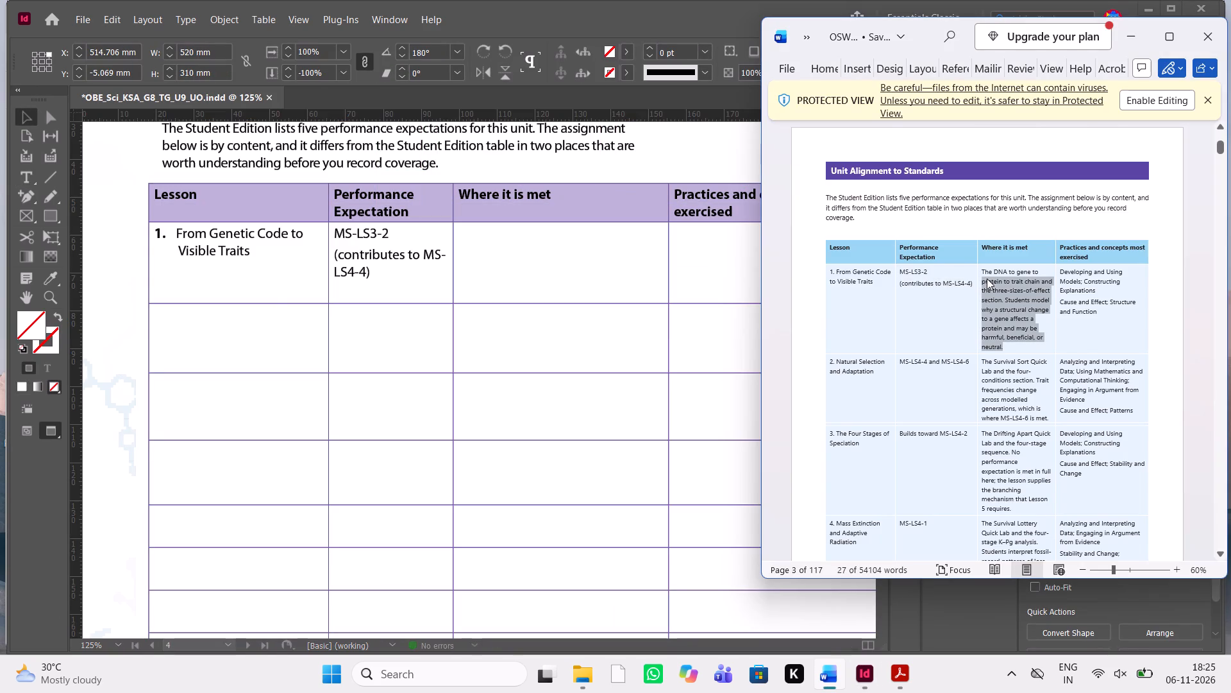
pyautogui.hotkey('shift', 'Up')
pyautogui.hotkey('ctrl', 'c')
pyautogui.hotkey('ctrl', 'c')
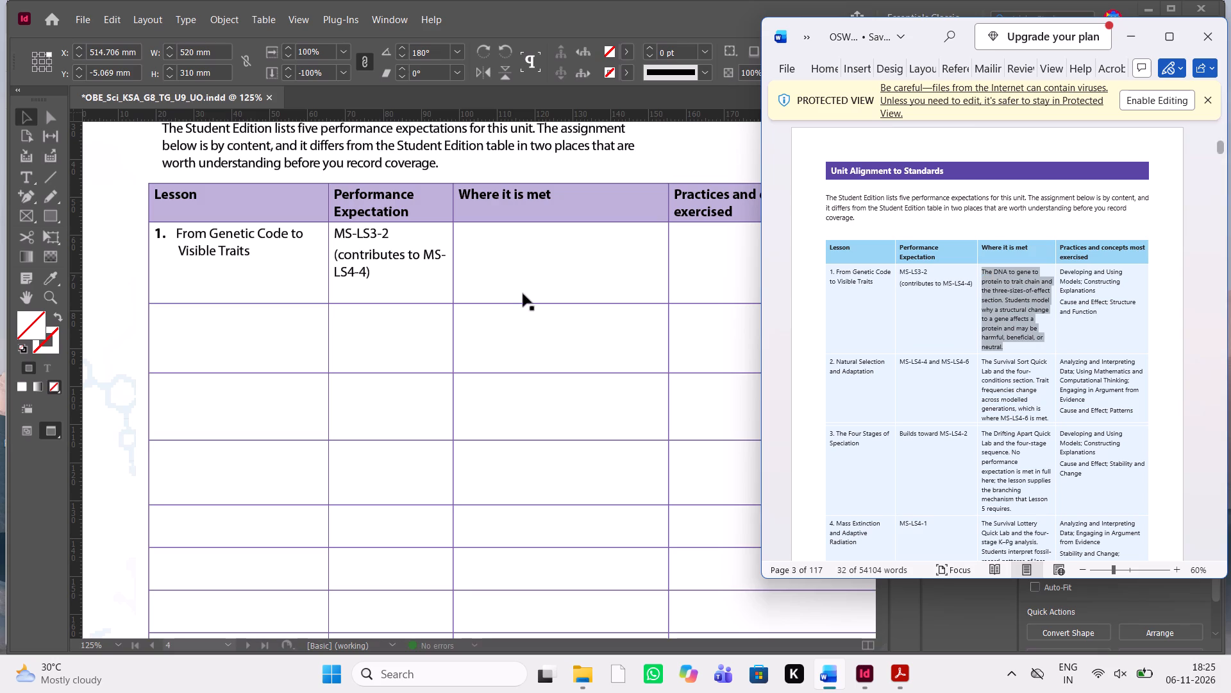
pyautogui.doubleClick(466, 237)
pyautogui.click(486, 241)
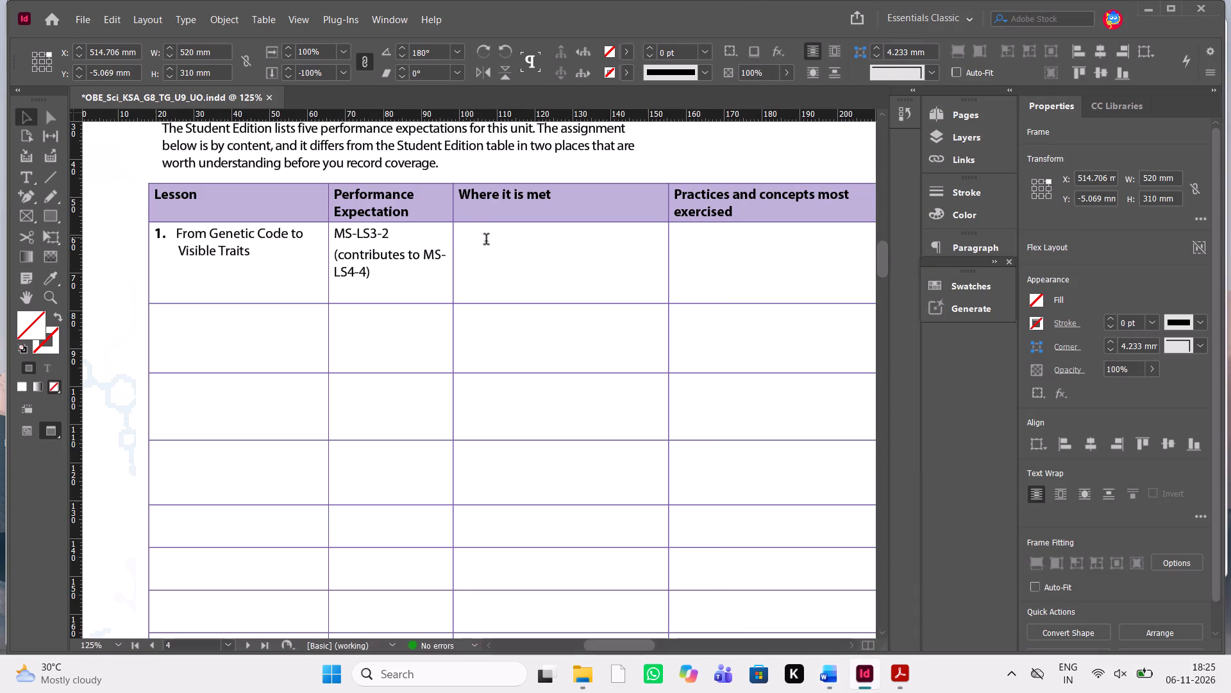
pyautogui.click(503, 257)
pyautogui.hotkey('ctrl', 'v')
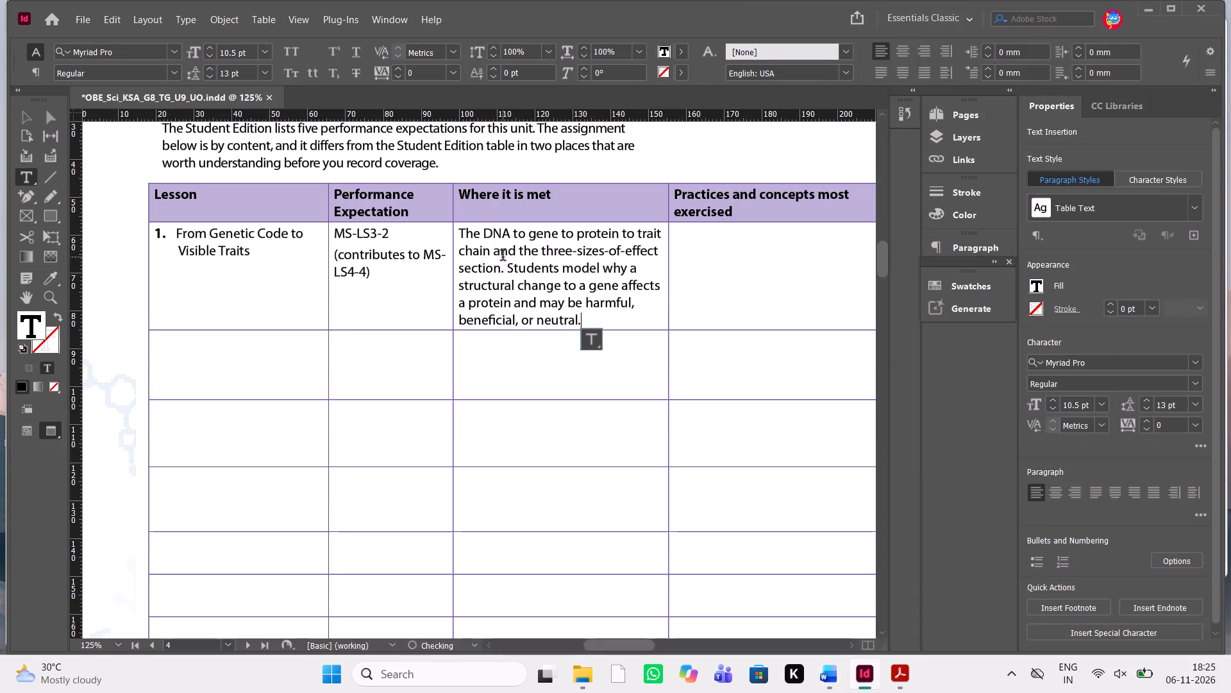
# Copy lesson 1's practices and concepts, from "Developing and Using Models" through "Structure and Function", from Word into the first row's last cell in InDesign.
pyautogui.hotkey('alt', 'Tab')
pyautogui.click(1086, 316)
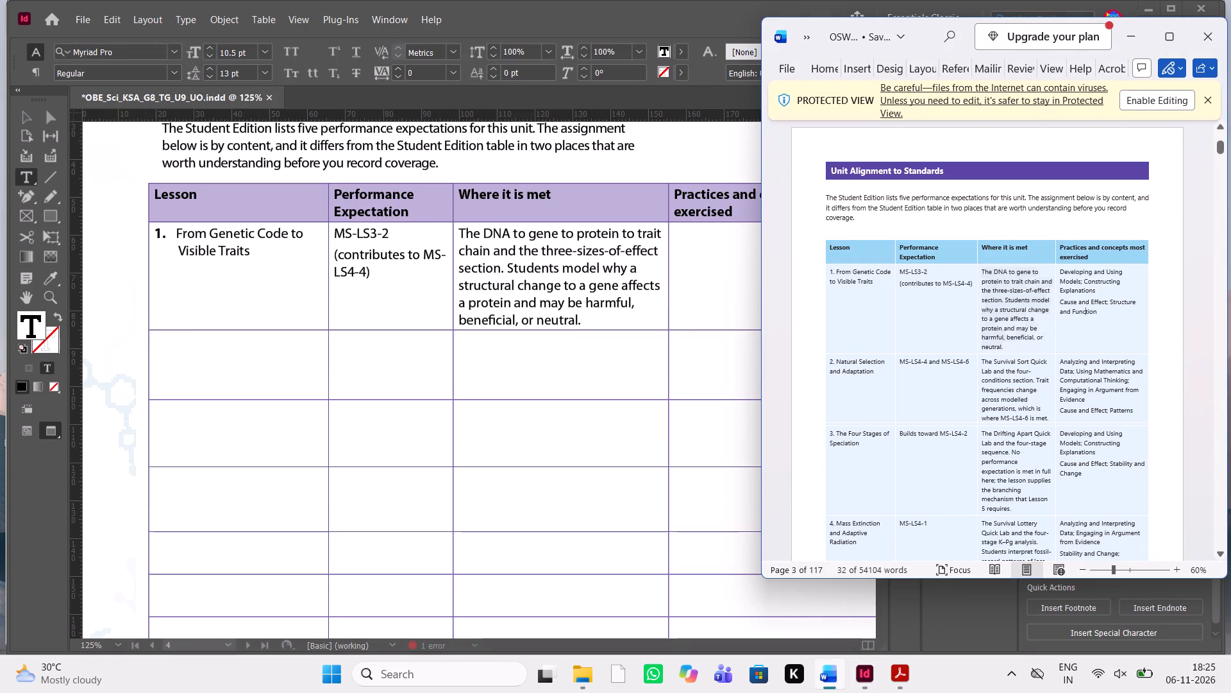
pyautogui.moveTo(1112, 311); pyautogui.dragTo(1059, 272)
pyautogui.hotkey('ctrl', 'c')
pyautogui.hotkey('ctrl', 'c')
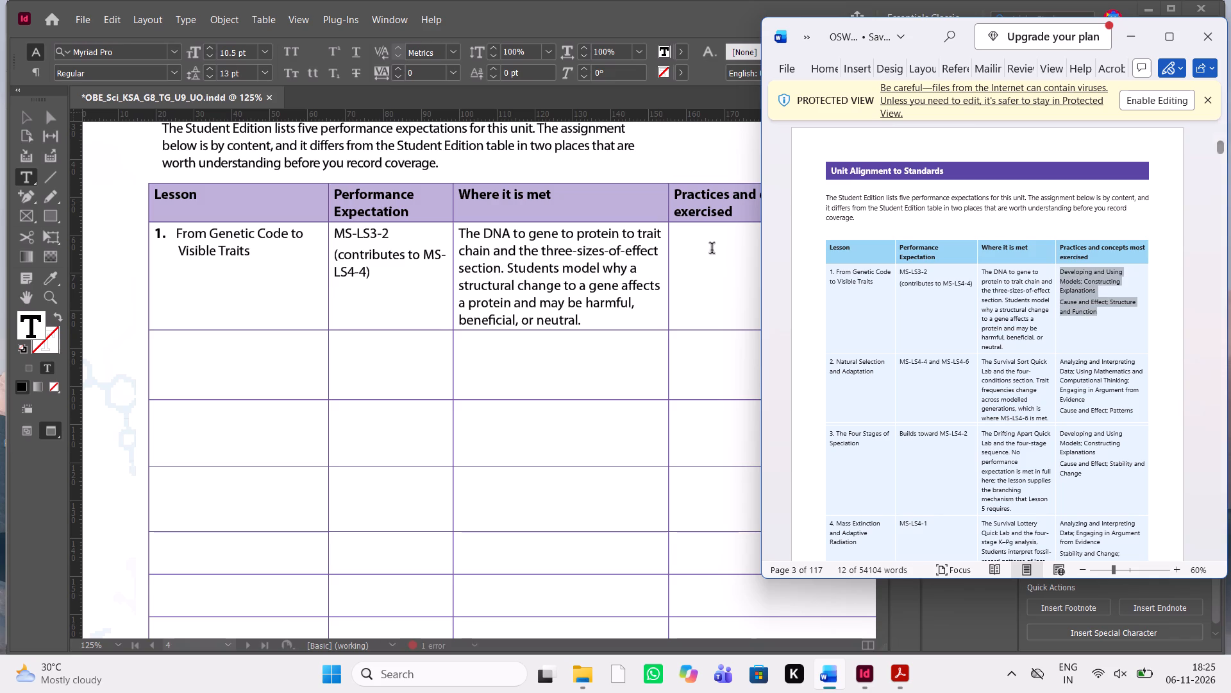
pyautogui.click(689, 237)
pyautogui.hotkey('ctrl', 'v')
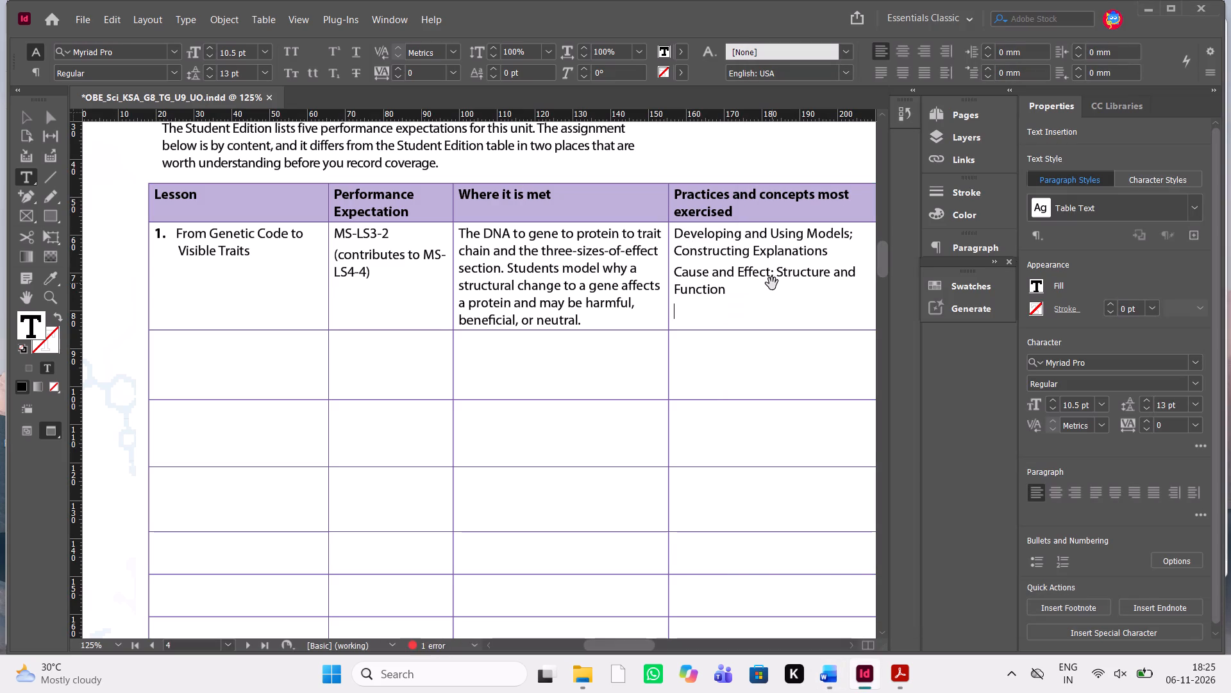
# Copy lesson 2's practices and concepts, from "Analyzing and Interpreting Data" through "Patterns", from Word into the second row's last cell in InDesign.
pyautogui.hotkey('alt', 'Tab')
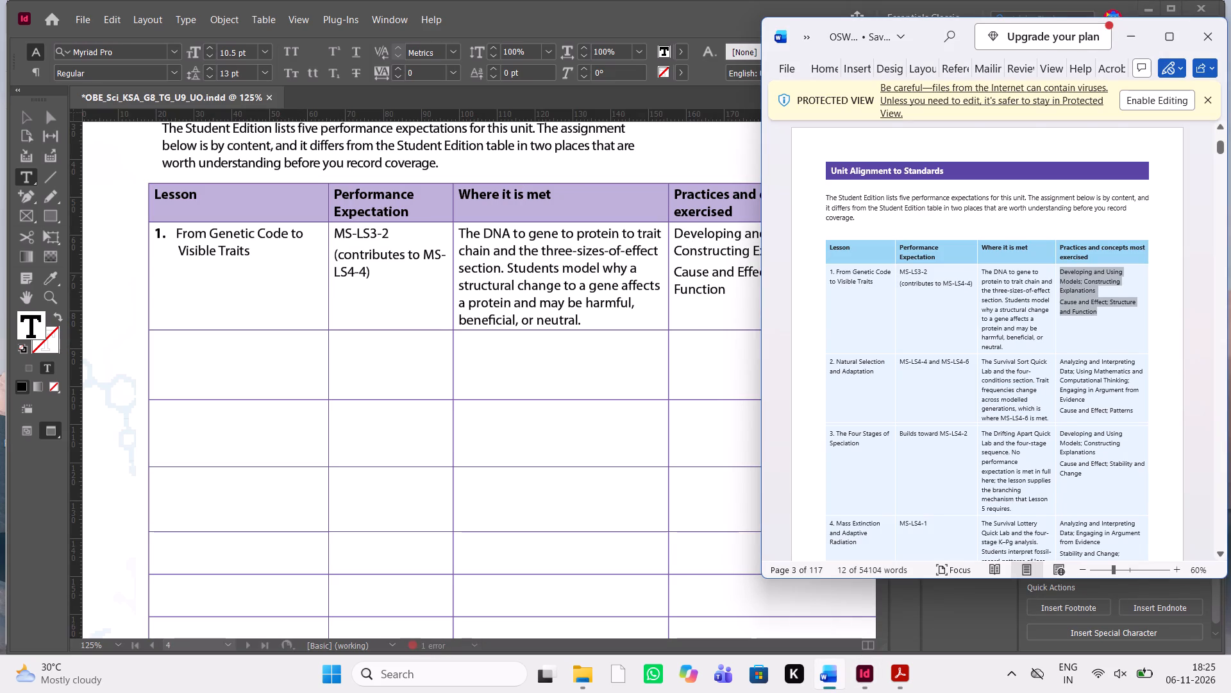
pyautogui.moveTo(1138, 405); pyautogui.dragTo(1064, 372)
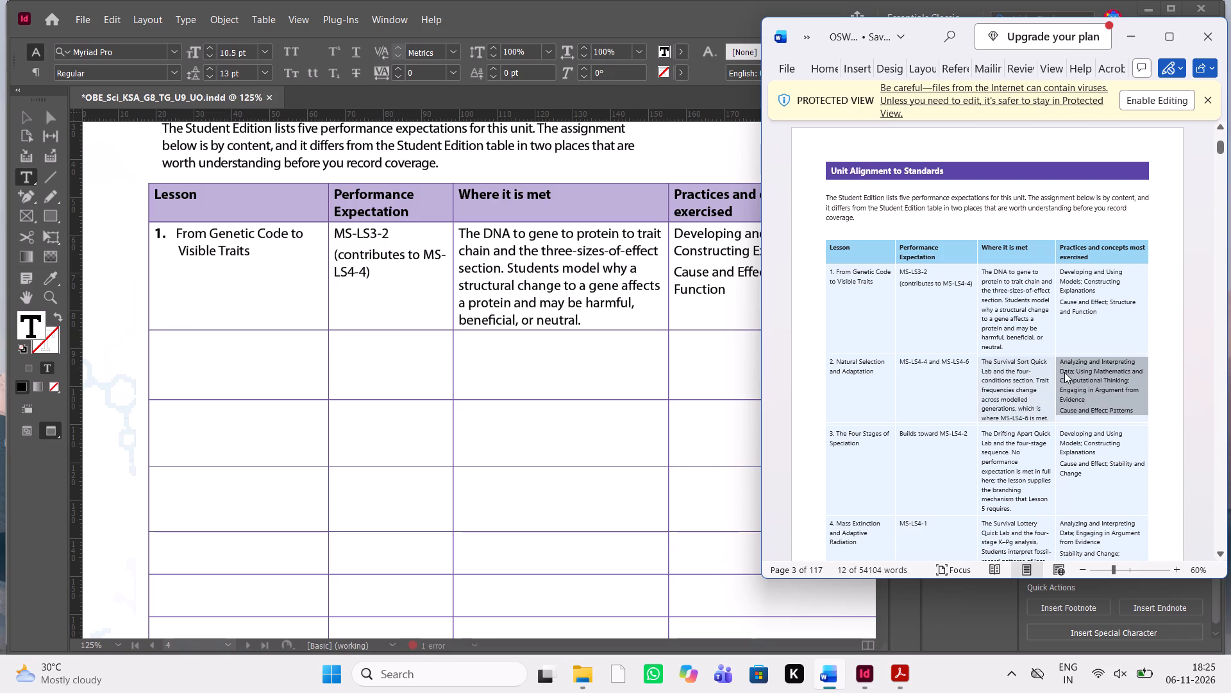
pyautogui.hotkey('ctrl', 'v')
pyautogui.hotkey('ctrl', 'c')
pyautogui.hotkey('ctrl', 'c')
pyautogui.hotkey('ctrl', 'c')
pyautogui.click(699, 348)
pyautogui.hotkey('ctrl', 'v')
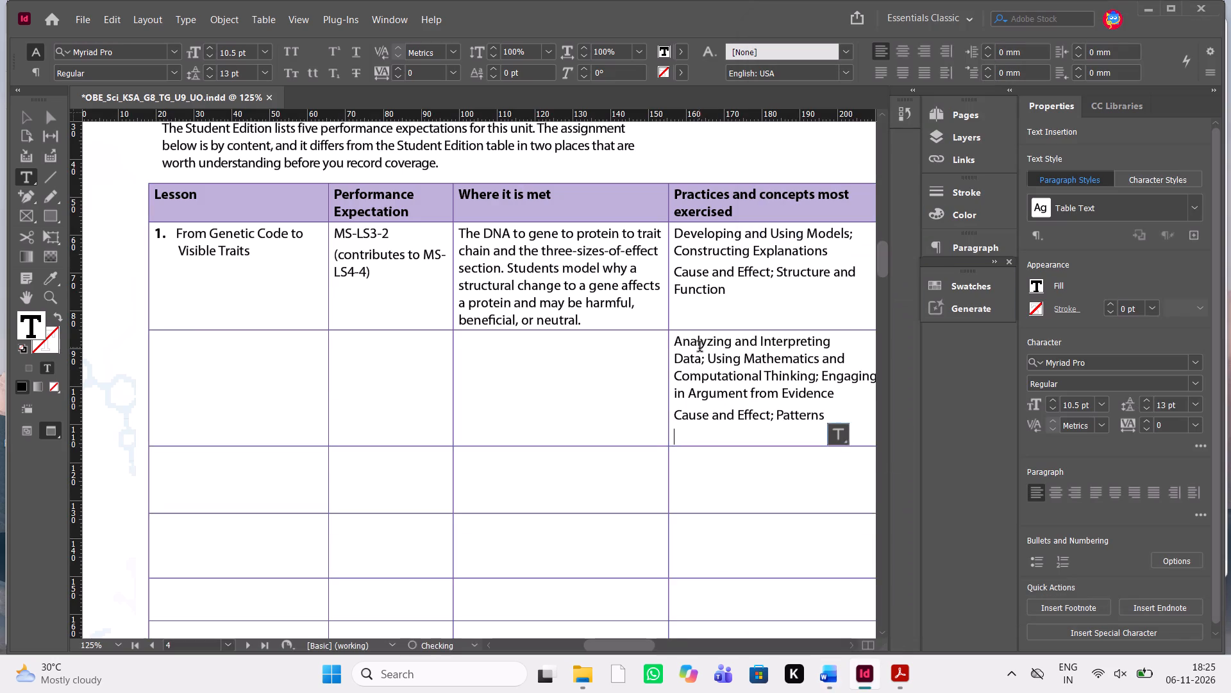
pyautogui.hotkey('alt', 'Tab')
pyautogui.hotkey('alt', 'Tab')
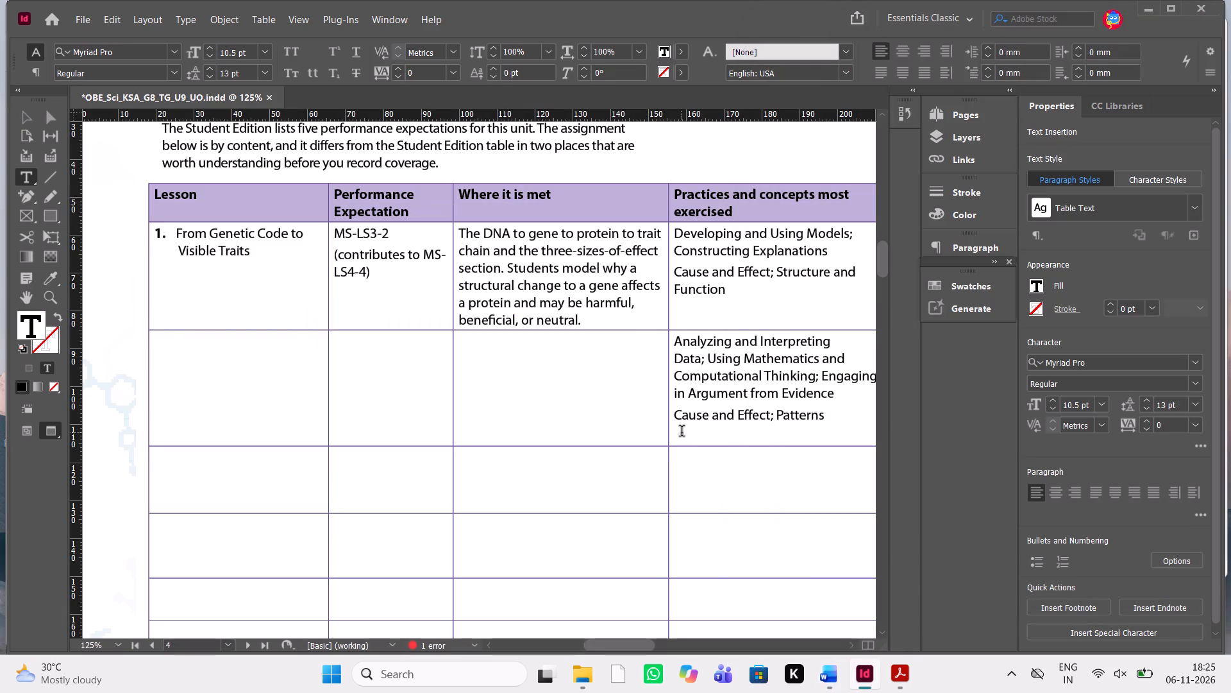
pyautogui.click(682, 432)
pyautogui.press('Delete')
# Copy lesson 2's "The Survival Sort Quick Lab…" paragraph from Word into the second row's "Where it is met" cell in InDesign.
pyautogui.hotkey('alt', 'Tab')
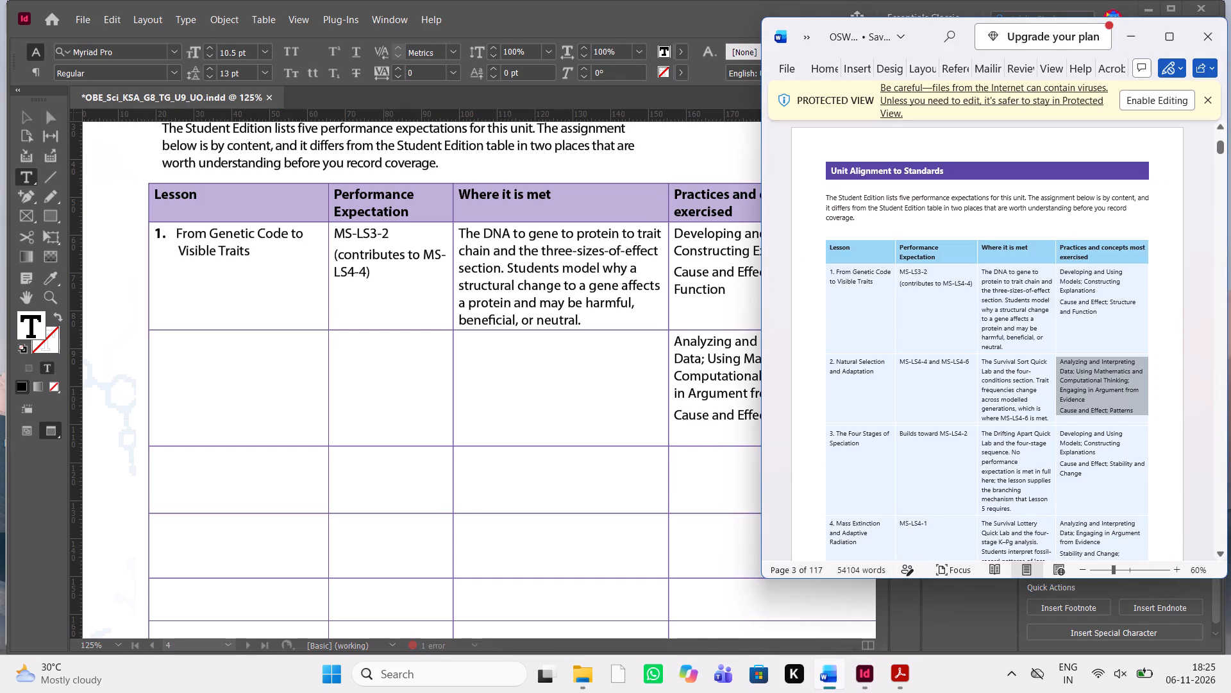
pyautogui.moveTo(1049, 416); pyautogui.dragTo(984, 356)
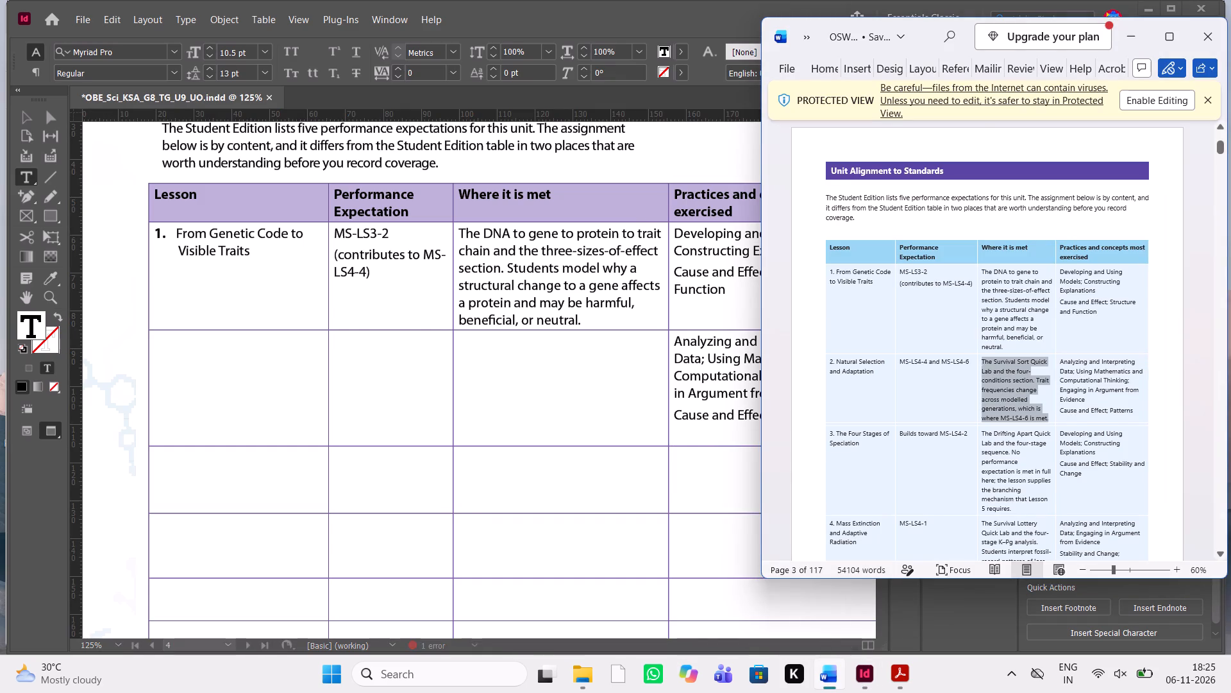
pyautogui.moveTo(984, 356); pyautogui.dragTo(983, 356)
pyautogui.hotkey('ctrl', 'c')
pyautogui.hotkey('ctrl', 'c')
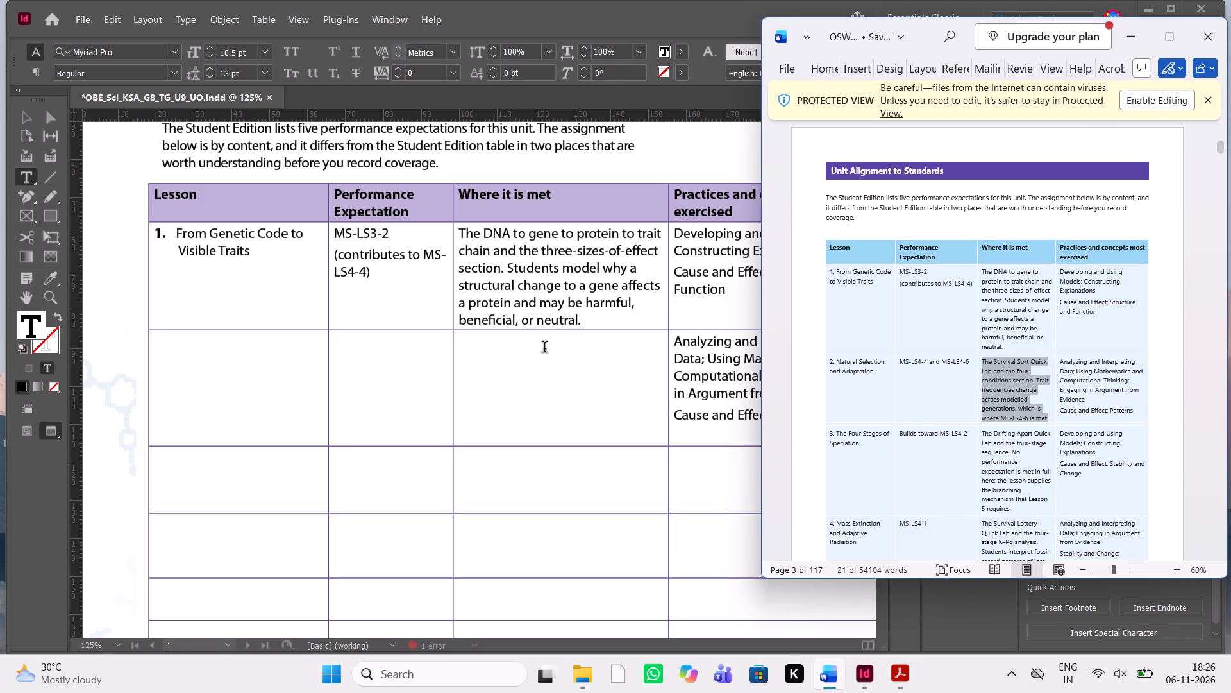
pyautogui.click(495, 352)
pyautogui.hotkey('ctrl', 'v')
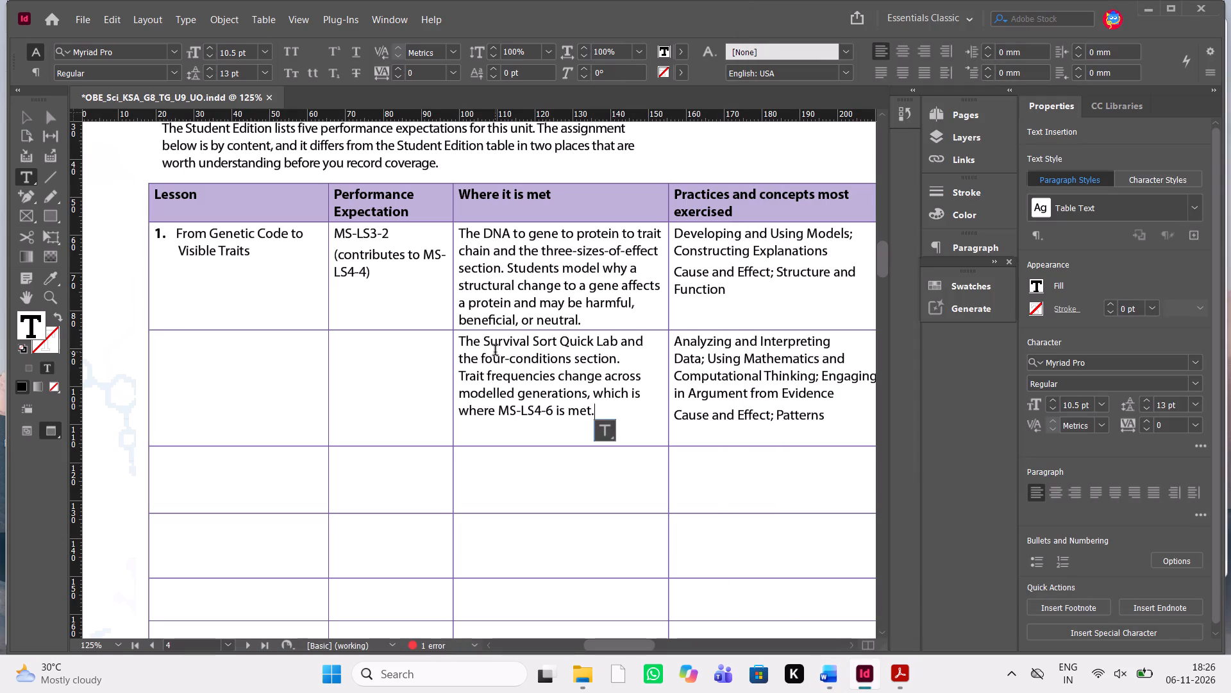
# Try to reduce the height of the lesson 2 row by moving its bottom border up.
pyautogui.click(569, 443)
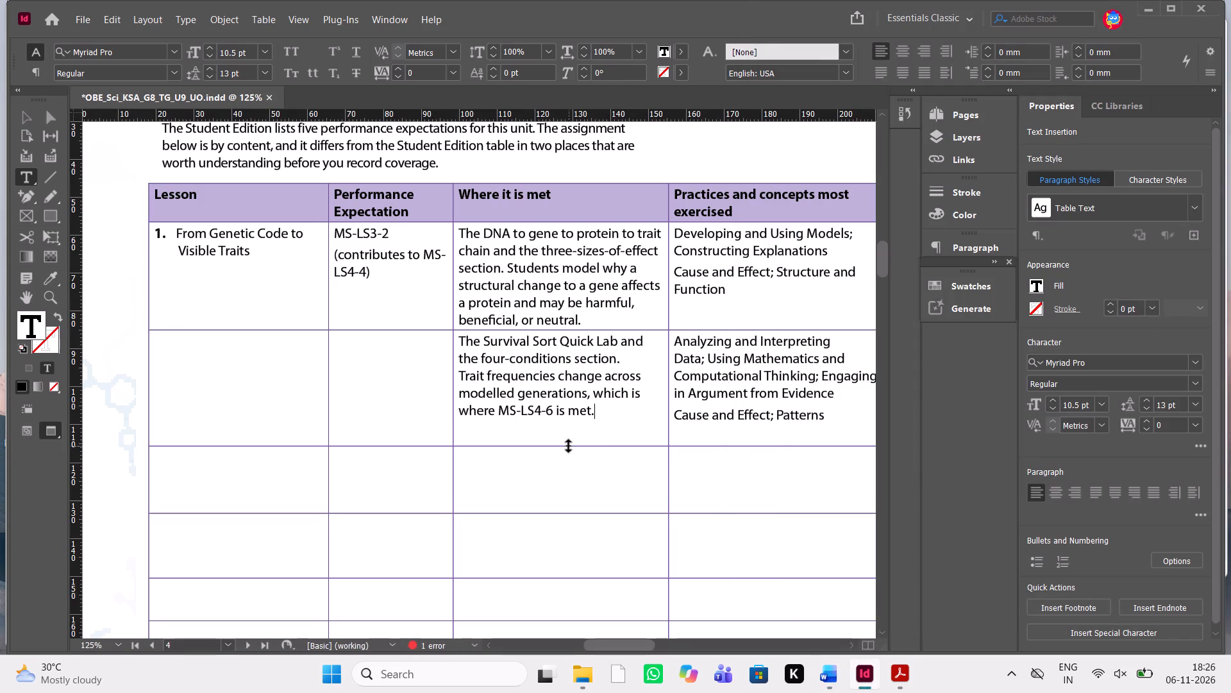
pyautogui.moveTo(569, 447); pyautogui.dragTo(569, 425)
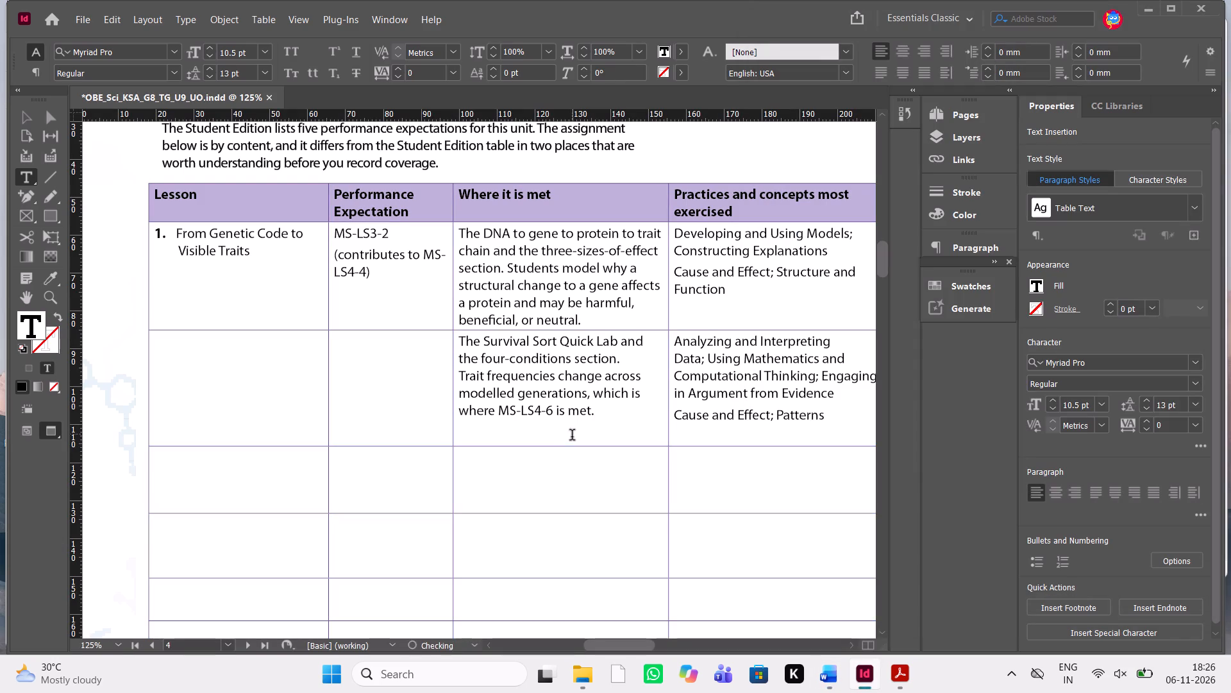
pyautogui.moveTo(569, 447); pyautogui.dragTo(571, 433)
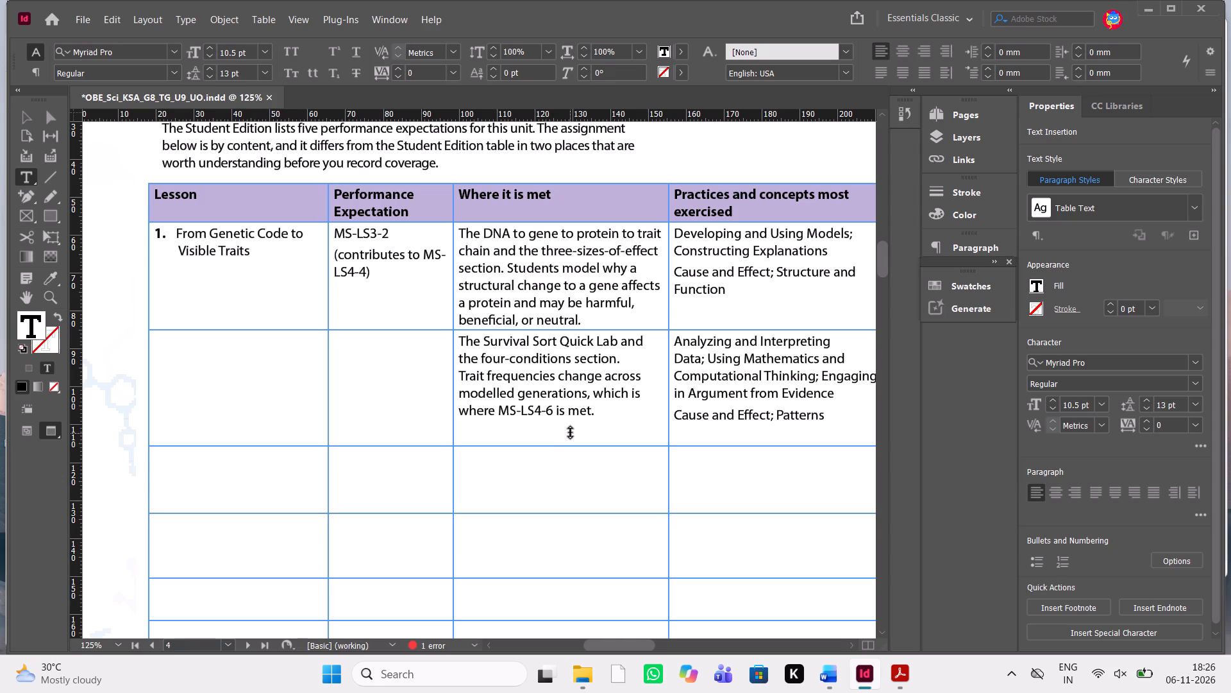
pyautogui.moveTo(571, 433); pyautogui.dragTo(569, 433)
# Delete the blank space following "Cause and Effect; Patterns" in the lesson 2 row's last cell.
pyautogui.hscroll(-1, 631, 464)
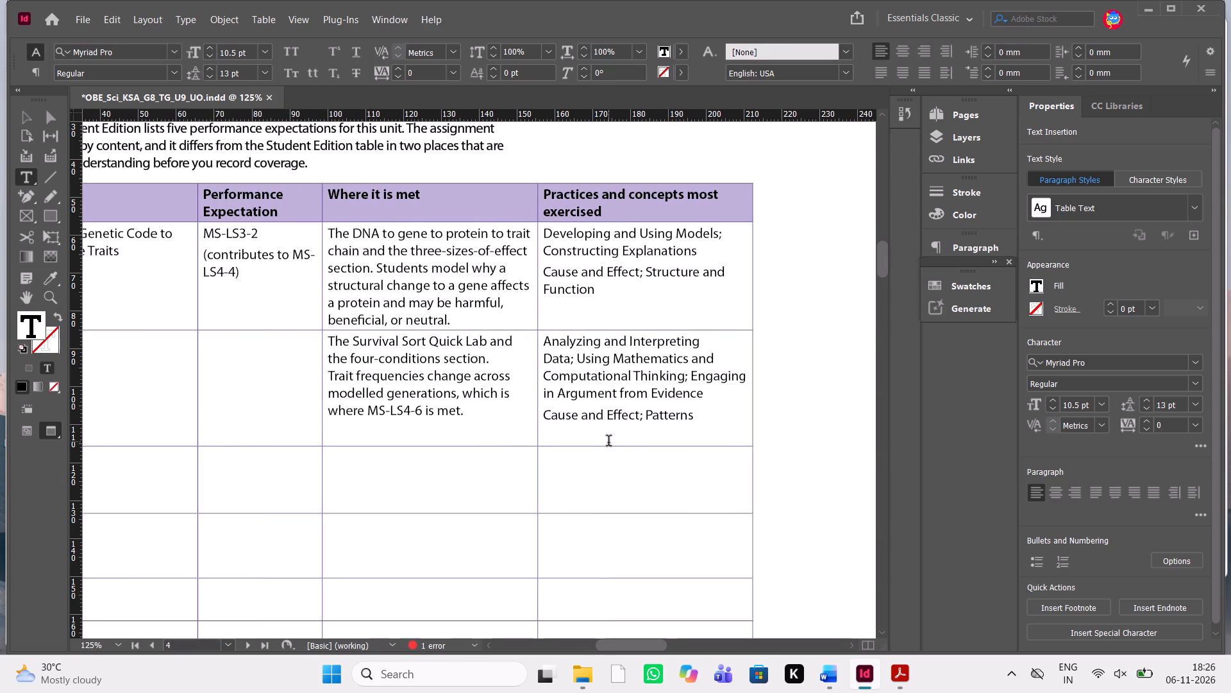
pyautogui.doubleClick(710, 436)
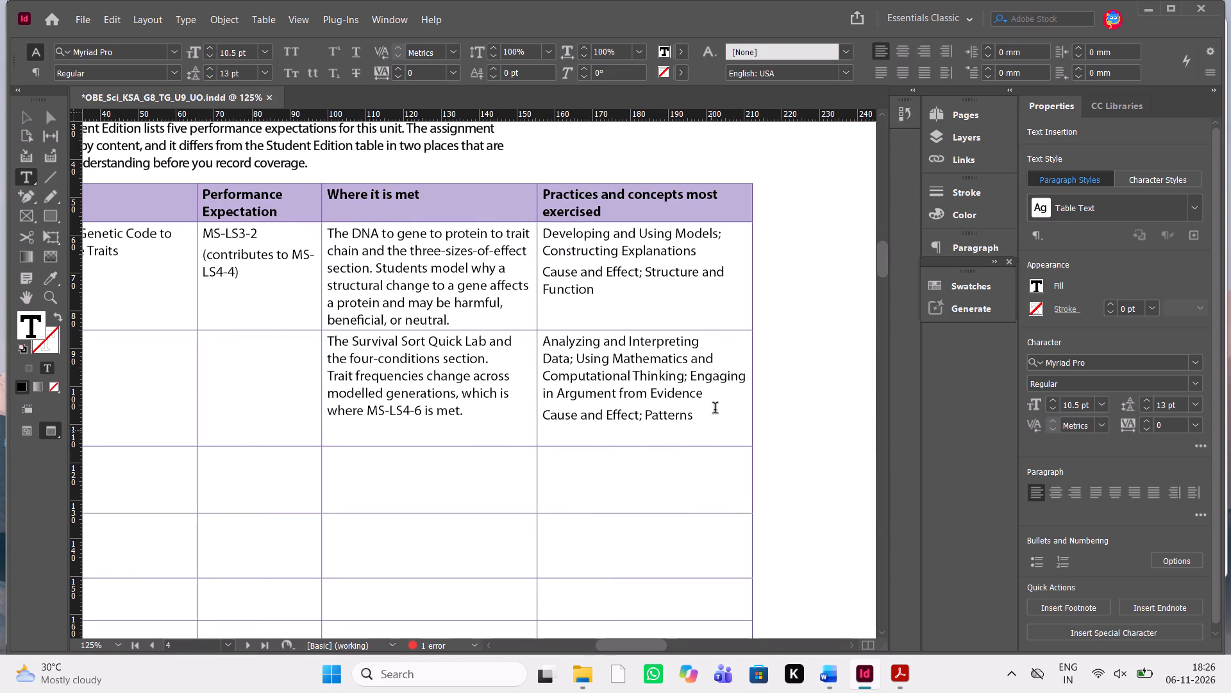
pyautogui.click(705, 416)
pyautogui.hotkey('alt', 'Tab')
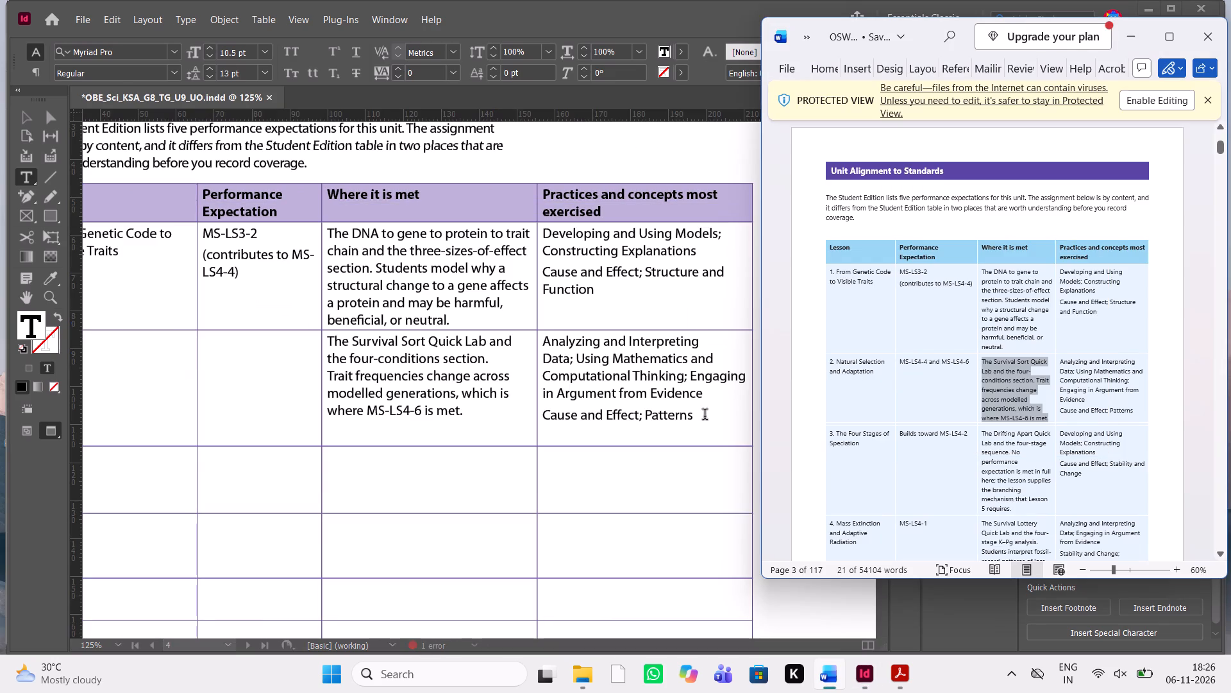
pyautogui.hotkey('alt', 'Tab')
pyautogui.click(705, 416)
pyautogui.press('Delete')
pyautogui.press('Delete')
pyautogui.press('Delete')
pyautogui.press('Delete')
pyautogui.press('Delete')
pyautogui.press('Delete')
pyautogui.press('Delete')
pyautogui.press('Delete')
pyautogui.press('Delete')
pyautogui.press('Delete')
pyautogui.press('Delete')
pyautogui.press('Delete')
pyautogui.press('Delete')
pyautogui.press('Delete')
pyautogui.press('Delete')
pyautogui.press('Delete')
pyautogui.press('Delete')
pyautogui.press('Delete')
pyautogui.press('Delete')
pyautogui.press('Delete')
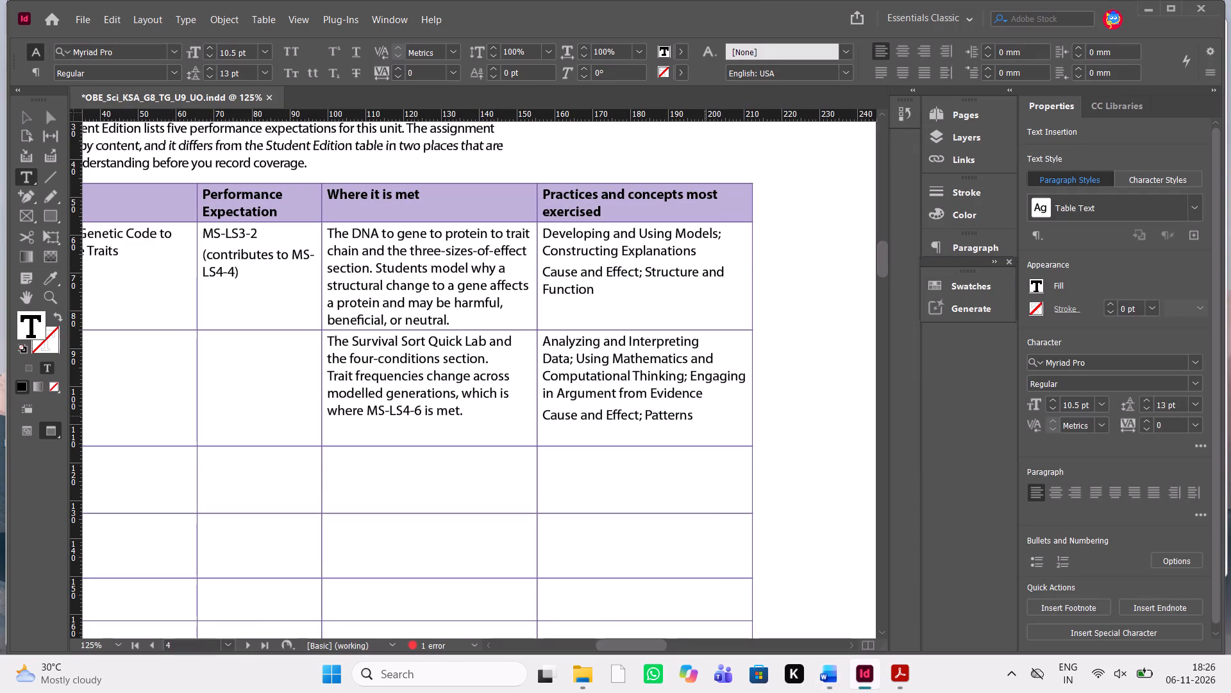
pyautogui.press('Delete')
pyautogui.press('Delete')
pyautogui.press('Delete')
pyautogui.press('Delete')
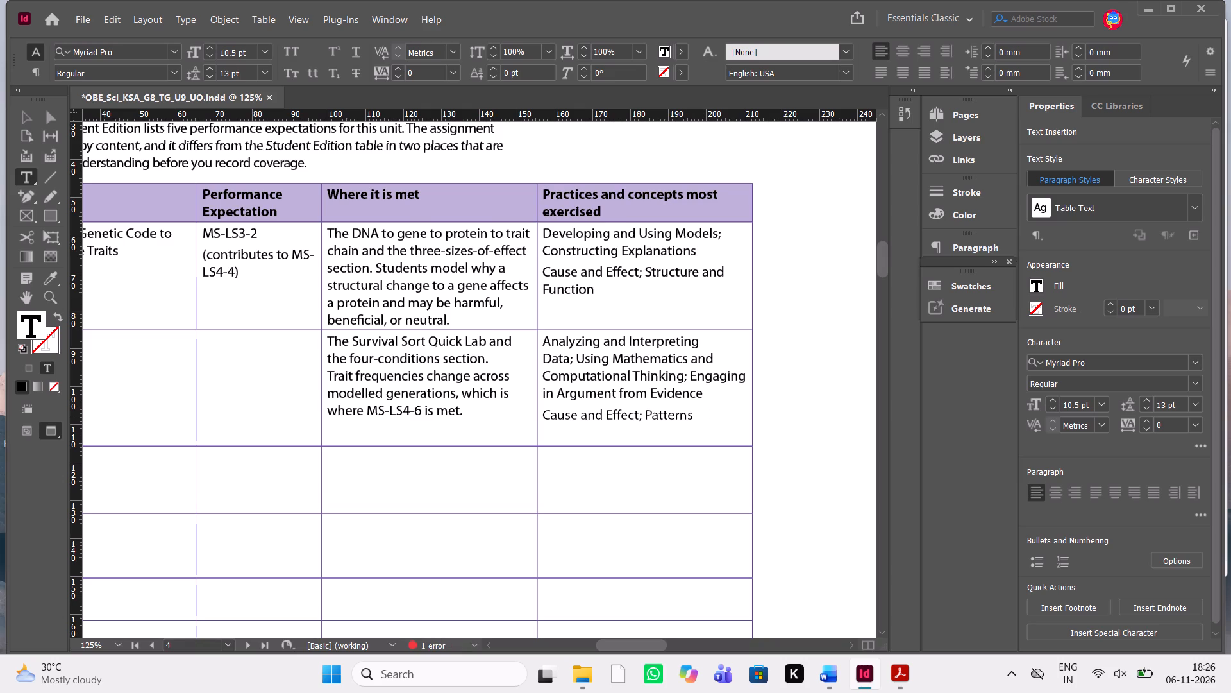
# Locate the overset text frame through Preflight and extend the table's frame downward to about 230 mm high.
pyautogui.scroll(-2, 705, 416)
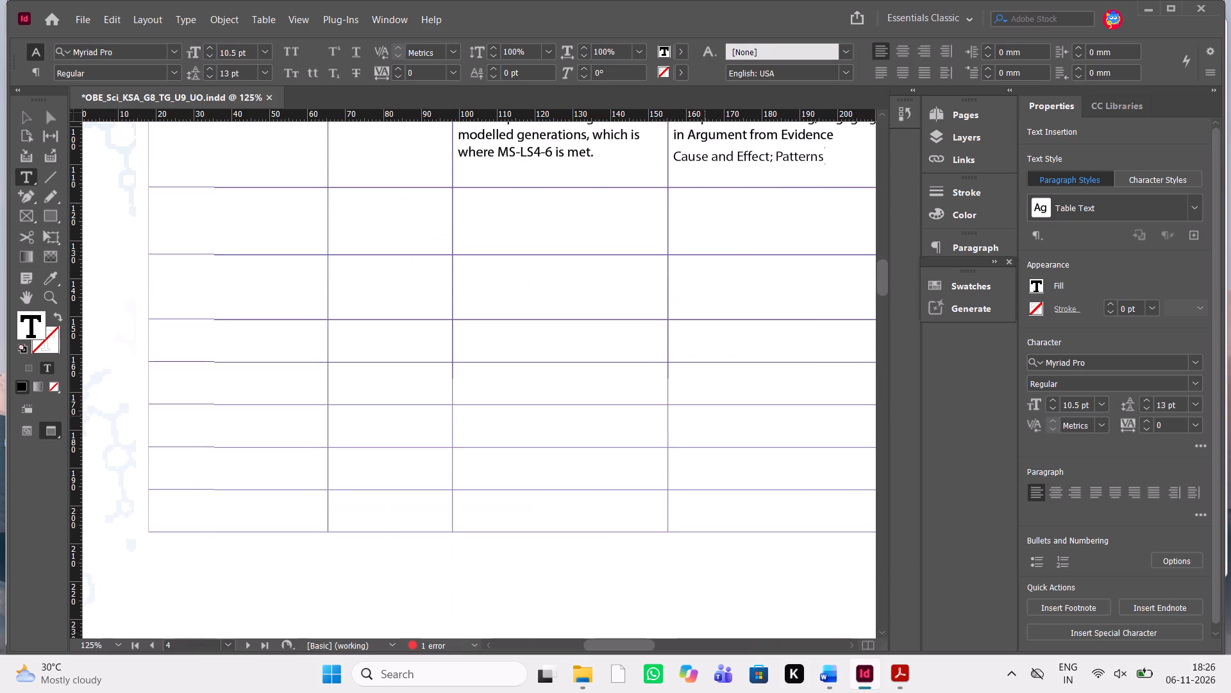
pyautogui.scroll(2, 705, 416)
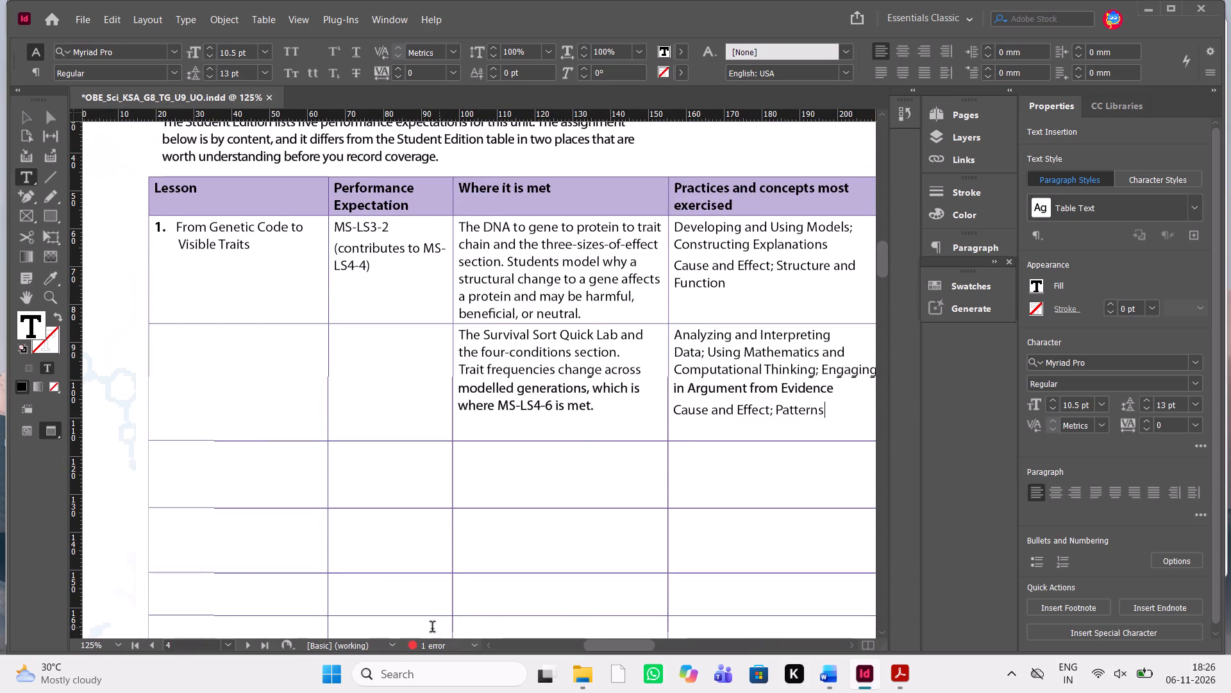
pyautogui.doubleClick(429, 651)
pyautogui.doubleClick(440, 645)
pyautogui.doubleClick(630, 341)
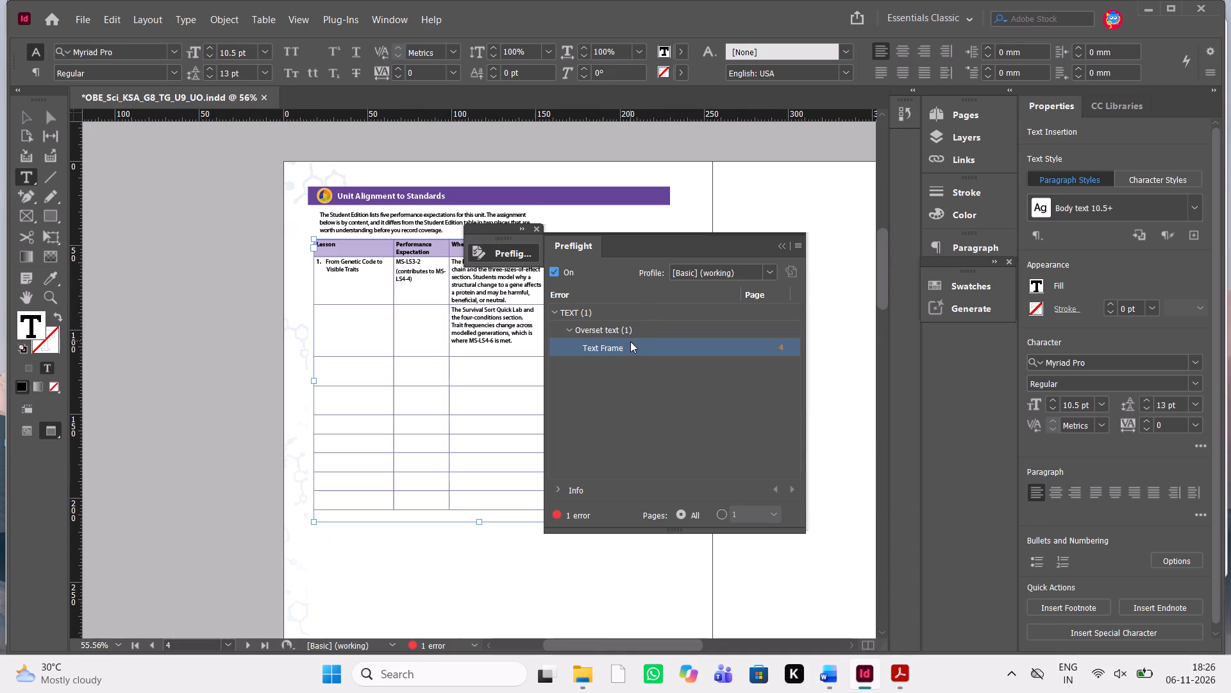
pyautogui.tripleClick(694, 350)
pyautogui.click(694, 350)
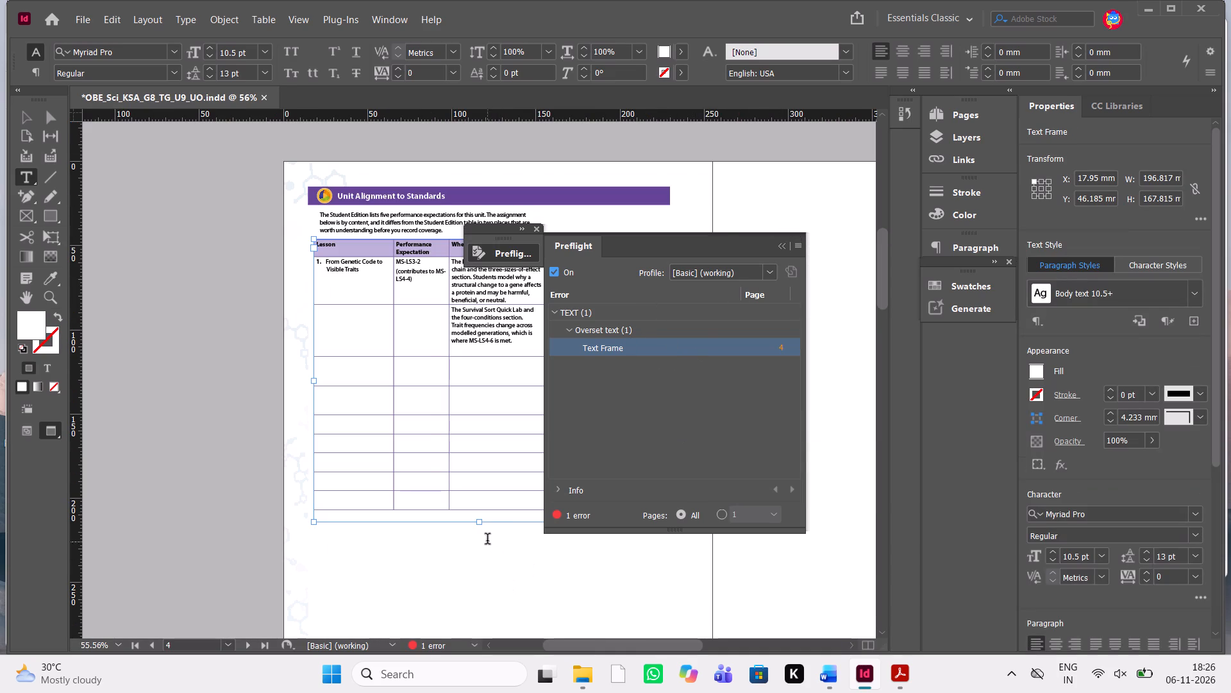
pyautogui.click(780, 243)
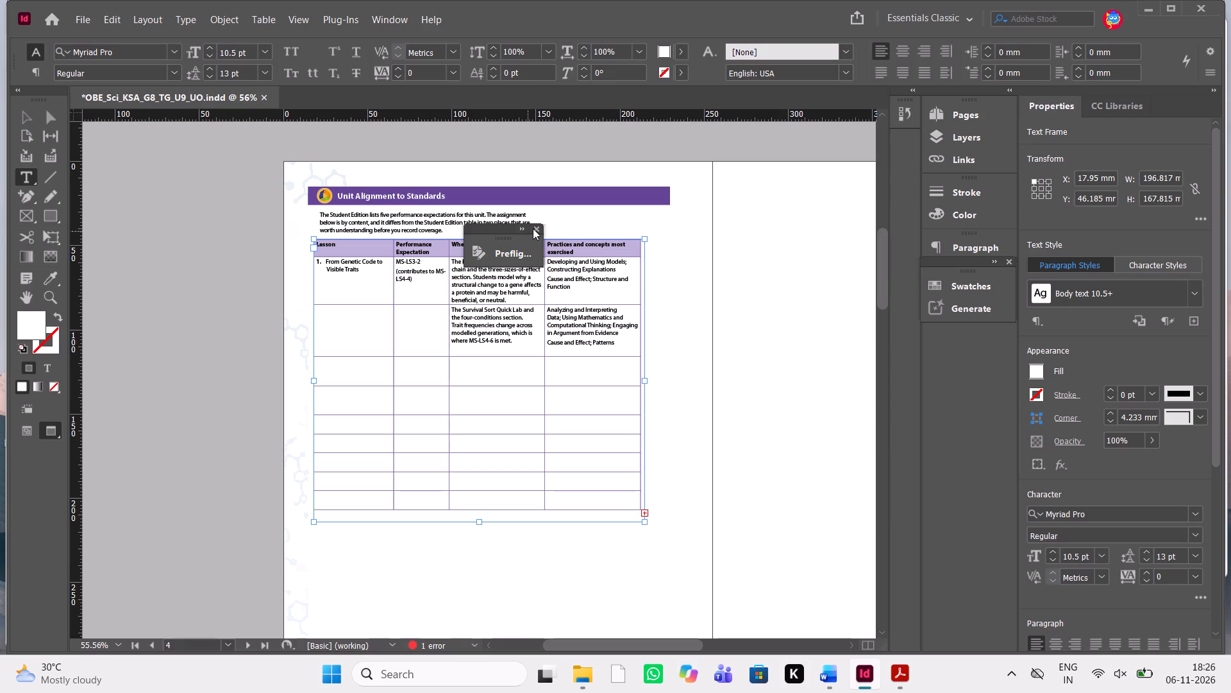
pyautogui.click(533, 228)
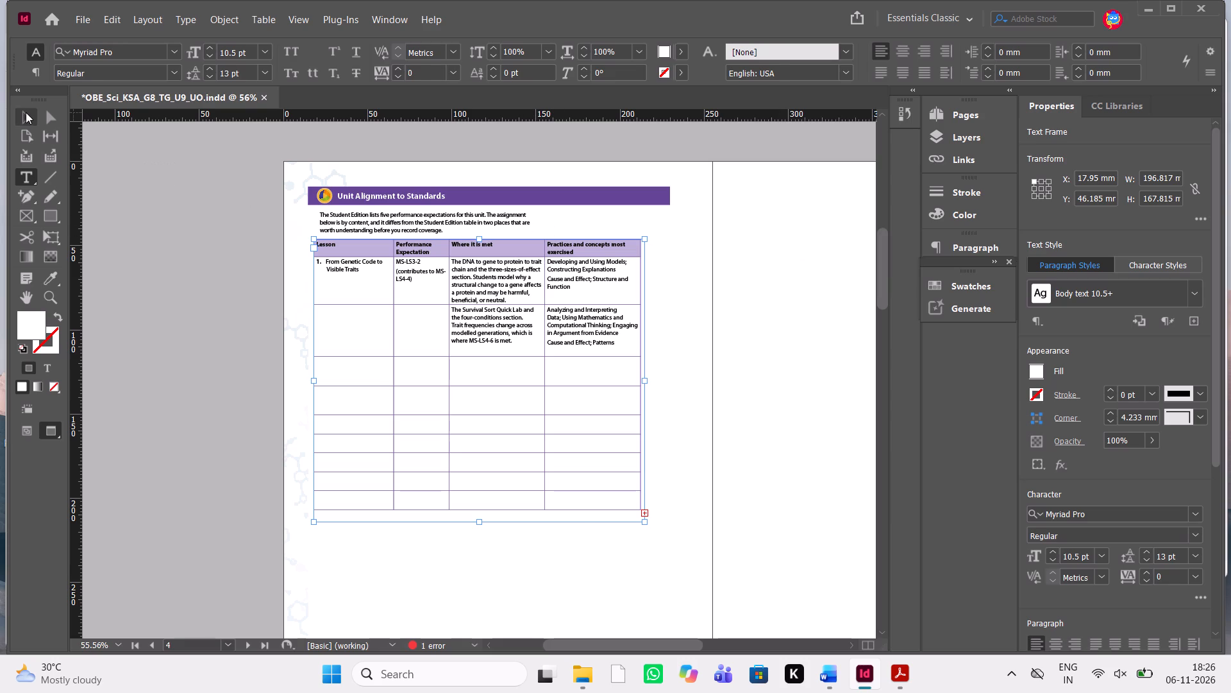
pyautogui.click(26, 112)
pyautogui.moveTo(480, 524); pyautogui.dragTo(491, 627)
# Delete the seven empty rows at the bottom of the standards table, leaving four rows below the header.
pyautogui.doubleClick(448, 504)
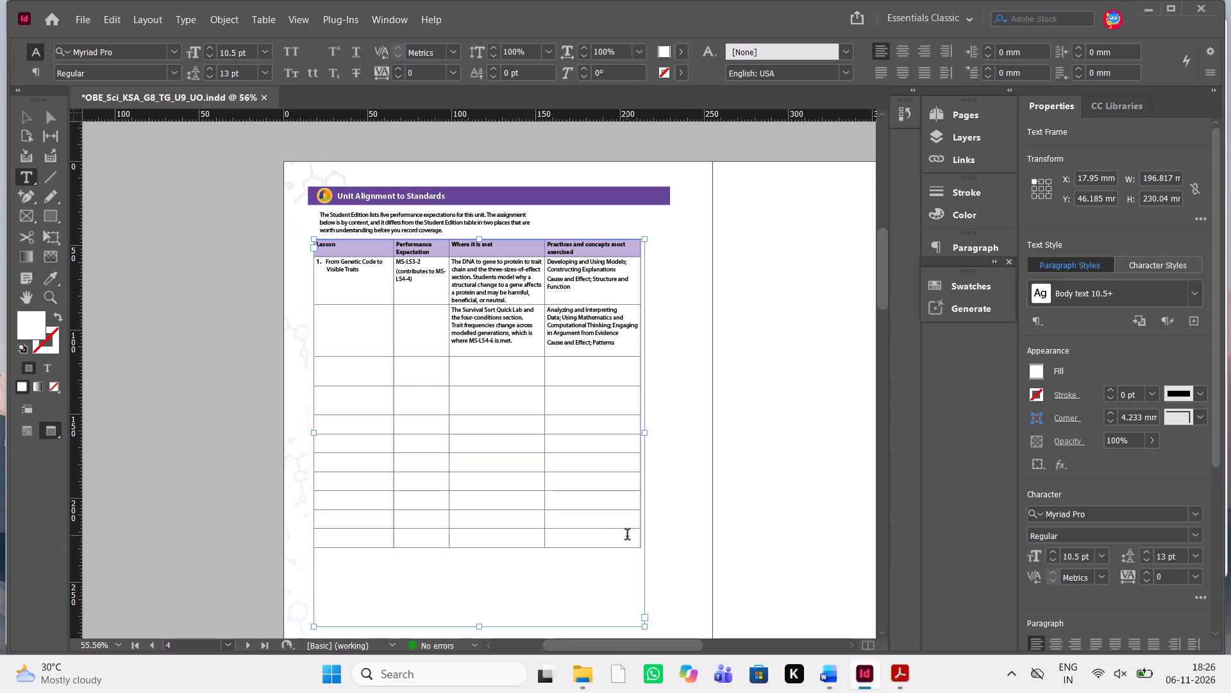
pyautogui.moveTo(627, 538); pyautogui.dragTo(340, 418)
pyautogui.rightClick(340, 418)
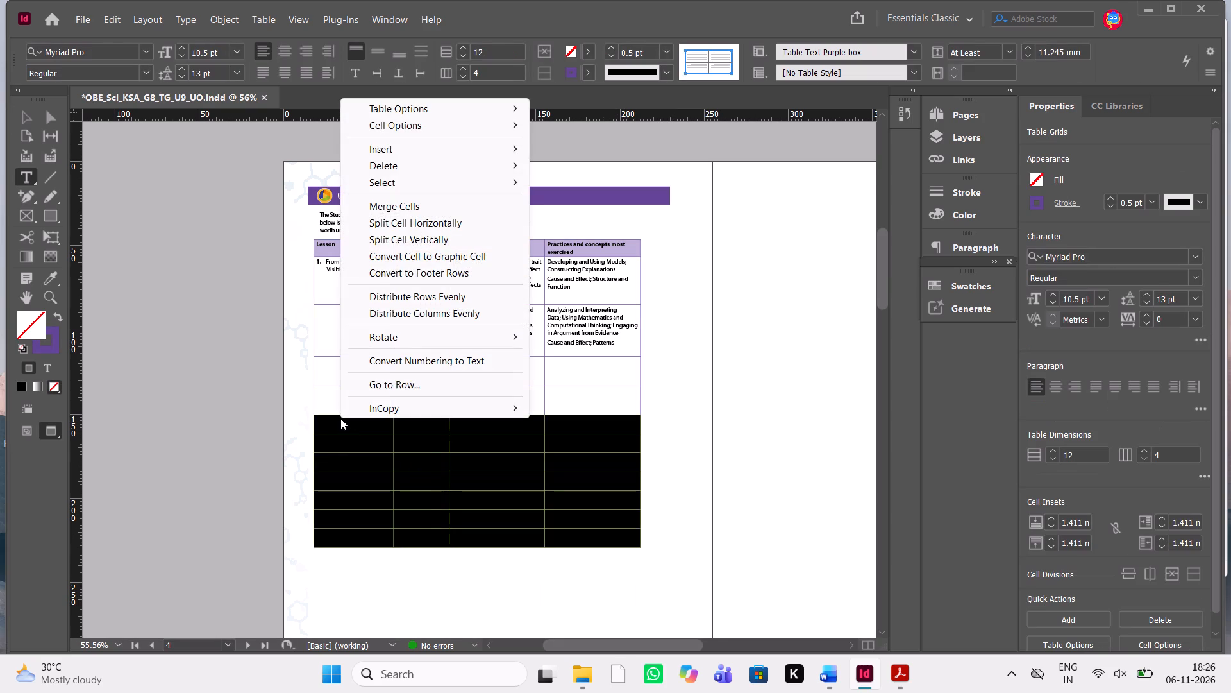
pyautogui.moveTo(400, 162); pyautogui.dragTo(581, 179)
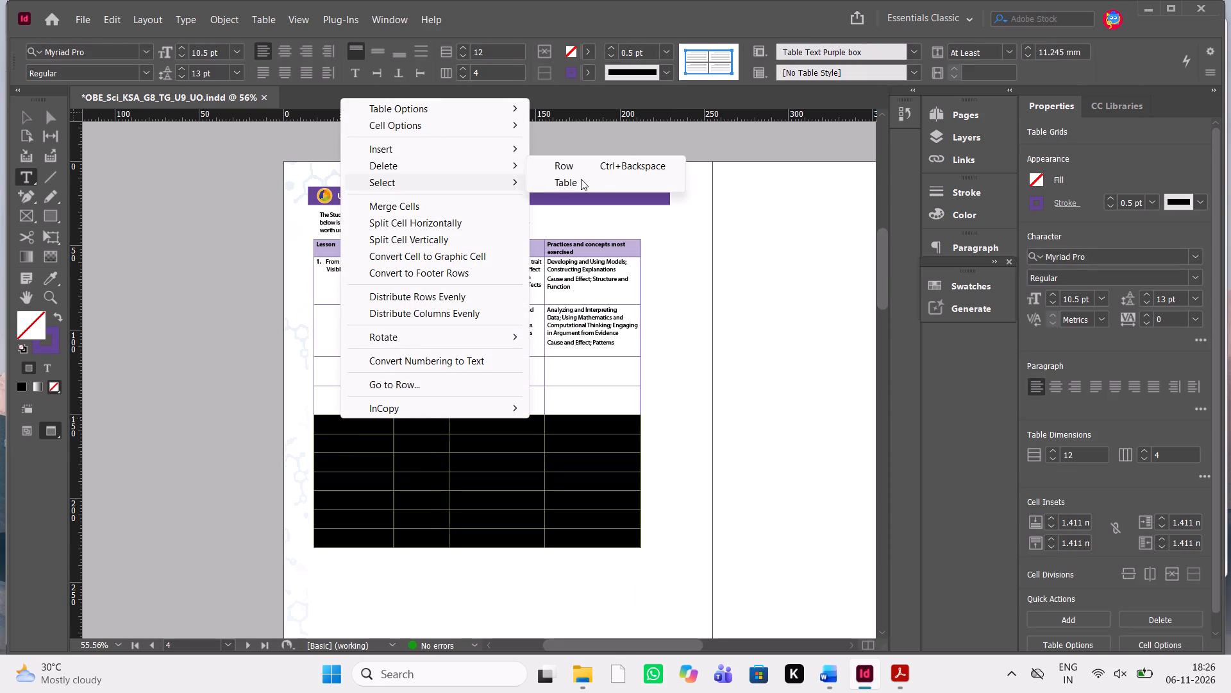
pyautogui.moveTo(581, 179); pyautogui.dragTo(641, 169)
pyautogui.click(641, 169)
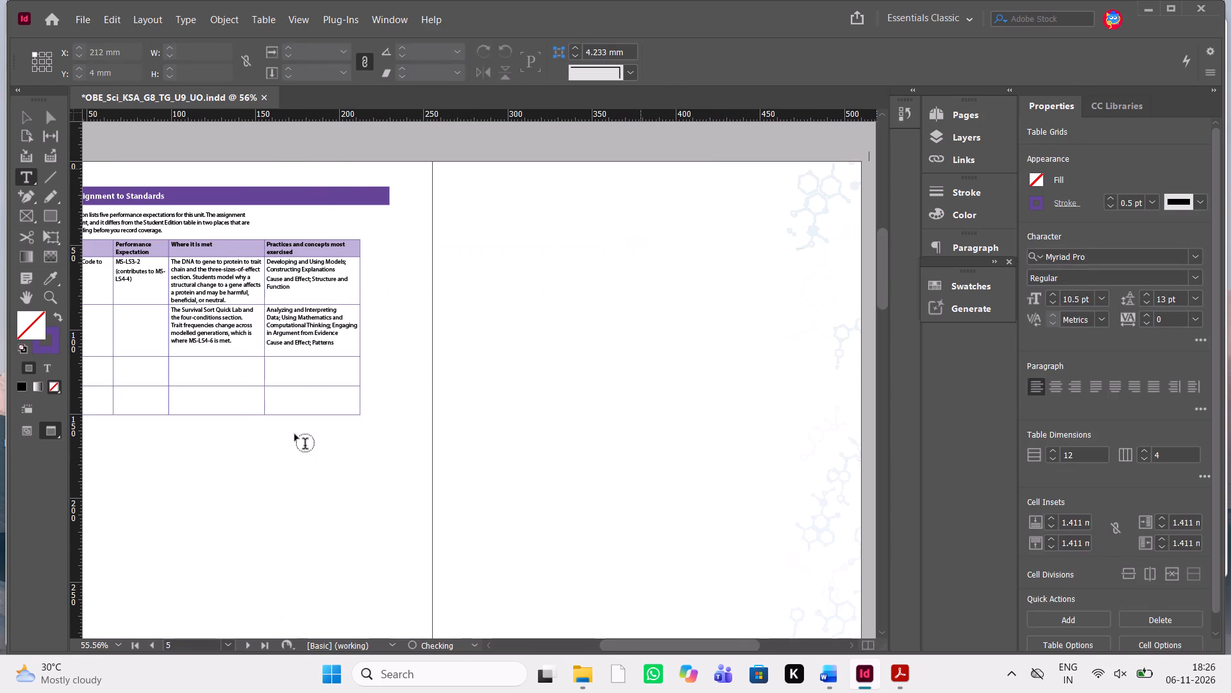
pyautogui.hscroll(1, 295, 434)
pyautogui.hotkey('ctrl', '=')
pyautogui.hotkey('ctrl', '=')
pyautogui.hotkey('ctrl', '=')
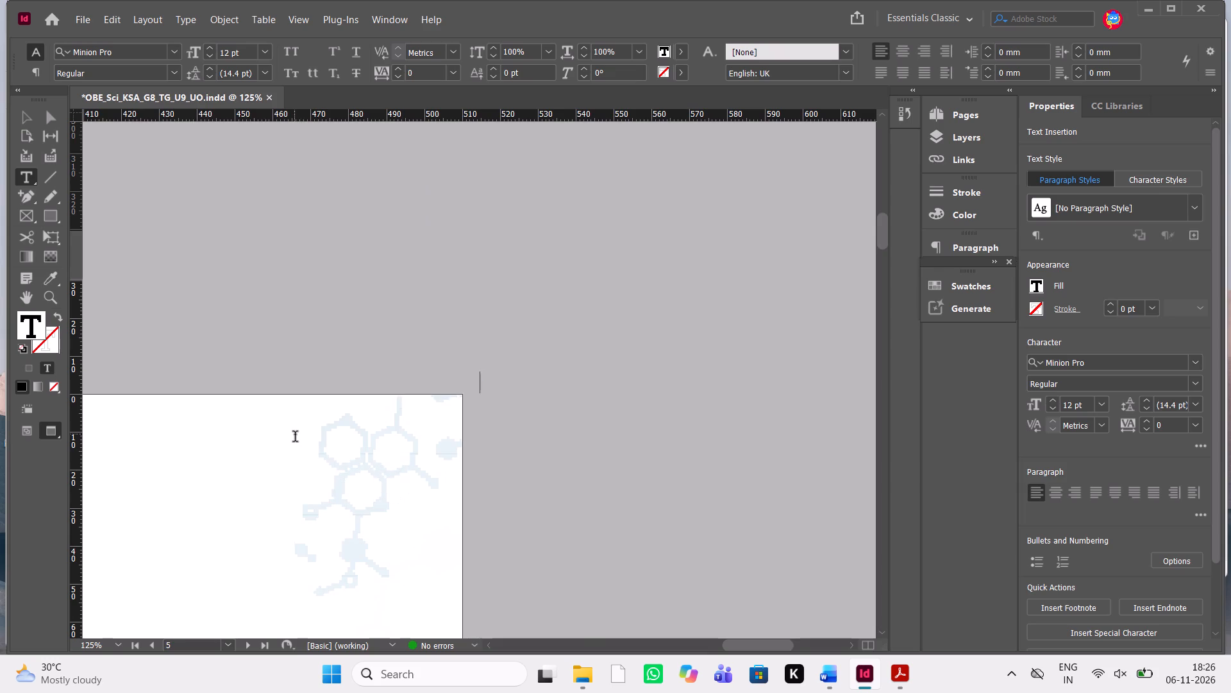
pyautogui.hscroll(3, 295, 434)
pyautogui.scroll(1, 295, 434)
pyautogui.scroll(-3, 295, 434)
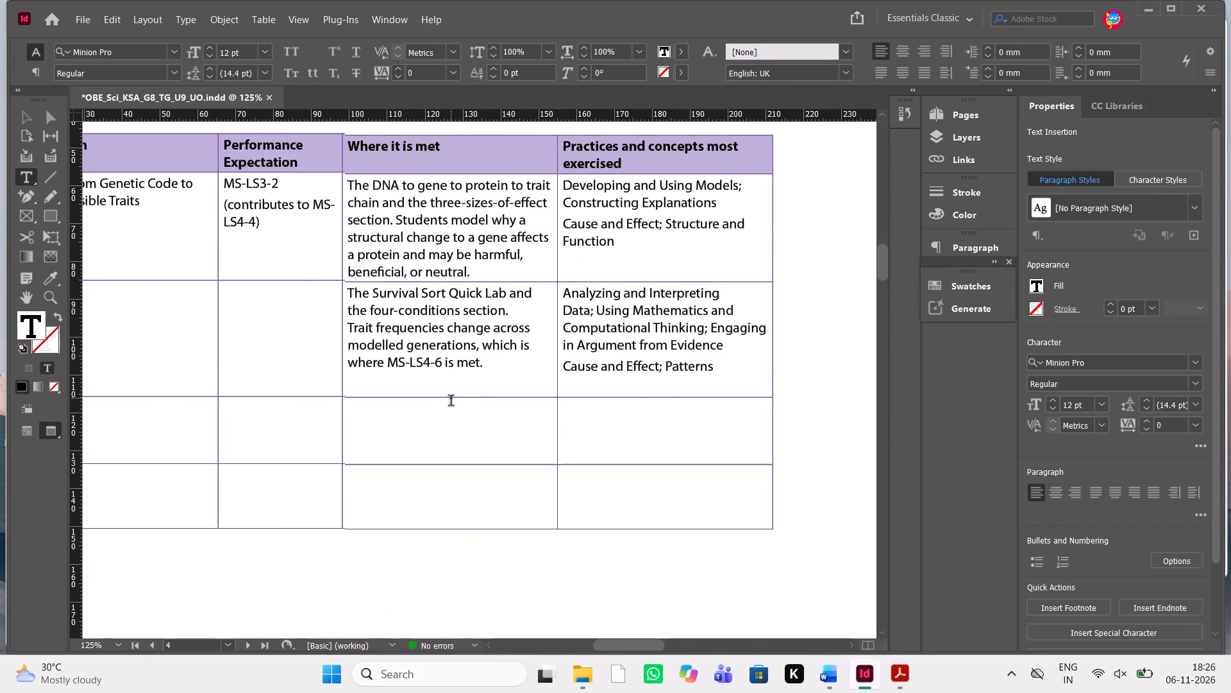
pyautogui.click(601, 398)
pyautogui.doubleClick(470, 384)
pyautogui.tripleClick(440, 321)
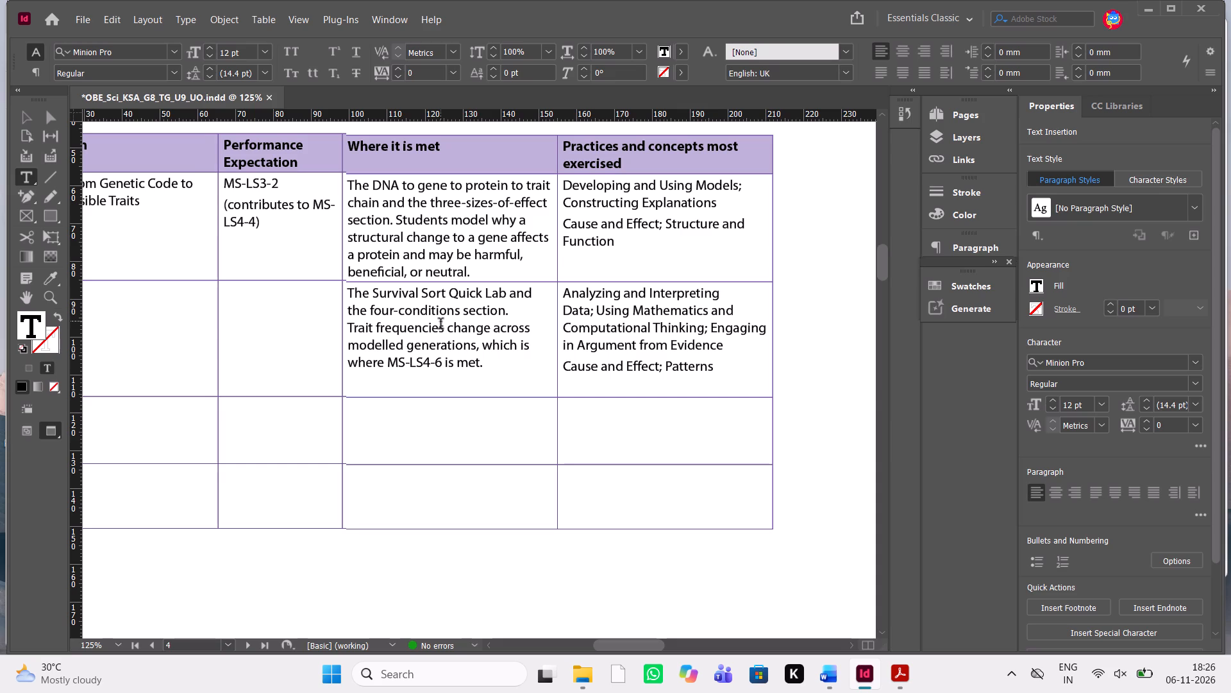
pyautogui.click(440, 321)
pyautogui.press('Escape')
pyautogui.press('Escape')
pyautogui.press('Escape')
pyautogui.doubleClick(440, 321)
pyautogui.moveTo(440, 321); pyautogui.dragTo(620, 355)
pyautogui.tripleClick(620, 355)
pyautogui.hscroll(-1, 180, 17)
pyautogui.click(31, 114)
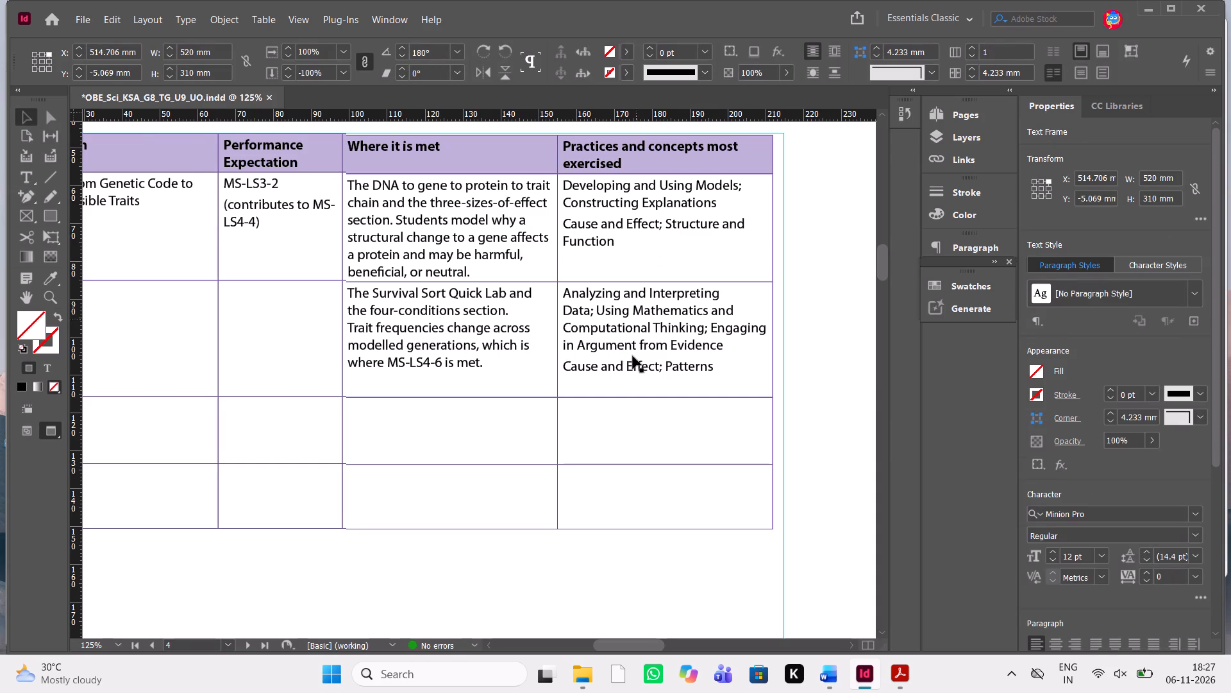
# Reduce the height of the lesson 2 row by moving its bottom border up closer to the text.
pyautogui.tripleClick(634, 368)
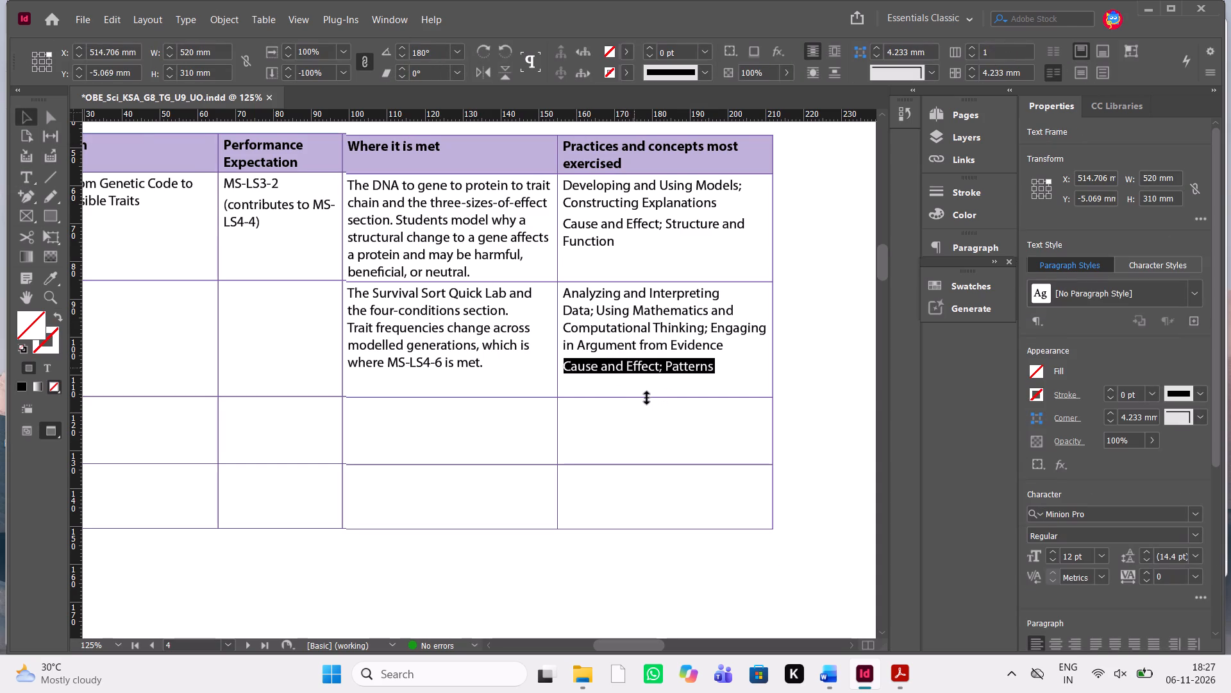
pyautogui.click(647, 398)
pyautogui.click(647, 398)
pyautogui.moveTo(647, 398); pyautogui.dragTo(643, 382)
# Copy "MS-LS4-4 and MS-LS4-6" from Word into the lesson 2 Performance Expectation cell, starting a new line after "and".
pyautogui.hscroll(1, 643, 382)
pyautogui.hotkey('alt', 'Tab')
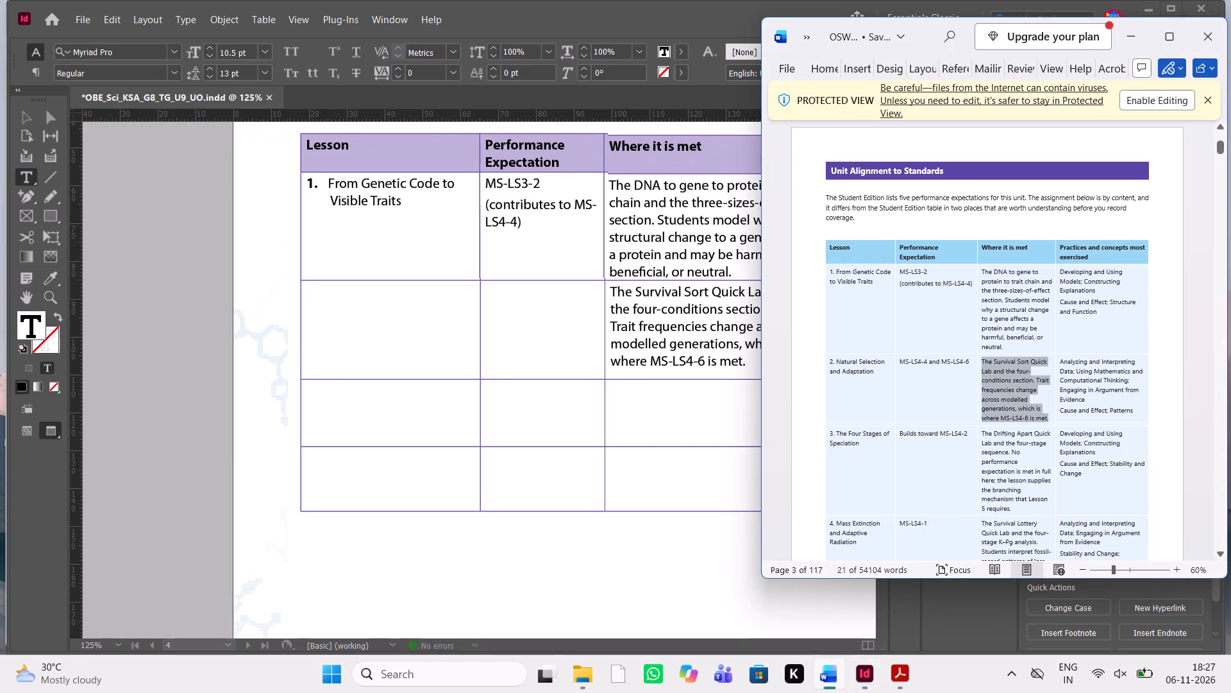
pyautogui.moveTo(969, 365); pyautogui.dragTo(923, 364)
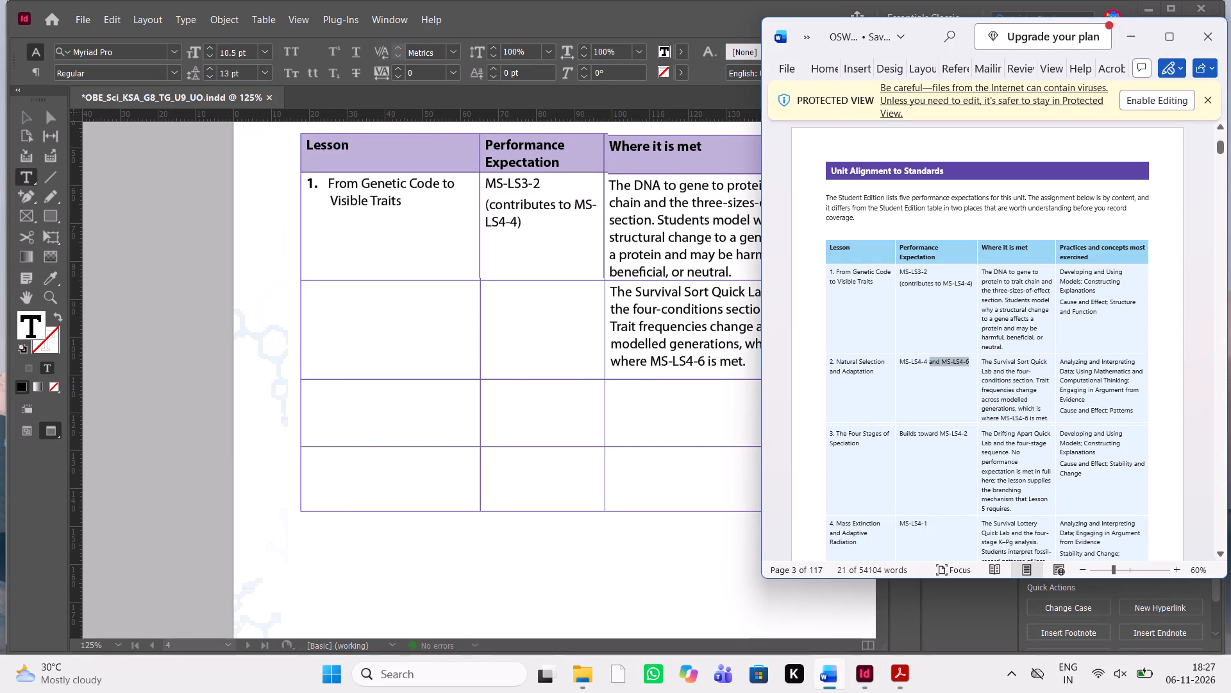
pyautogui.moveTo(923, 364); pyautogui.dragTo(901, 364)
pyautogui.hotkey('ctrl', 'c')
pyautogui.hotkey('ctrl', 'c')
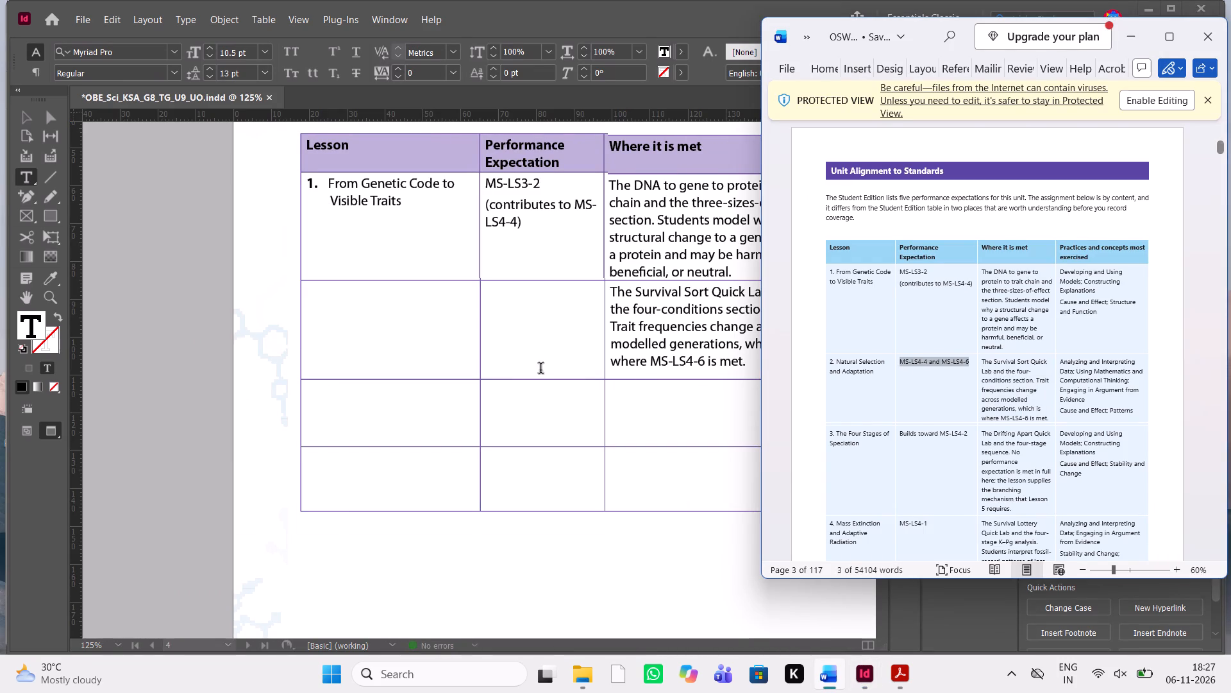
pyautogui.click(521, 313)
pyautogui.hotkey('ctrl', 'v')
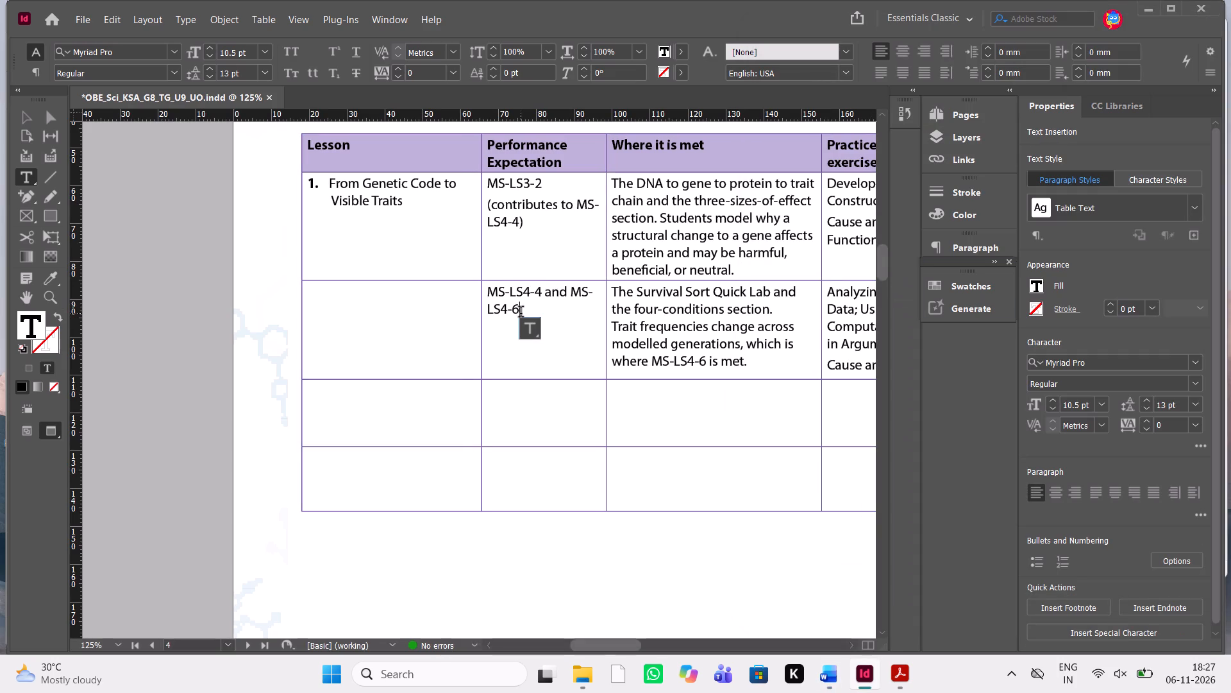
pyautogui.click(565, 290)
pyautogui.press('Return')
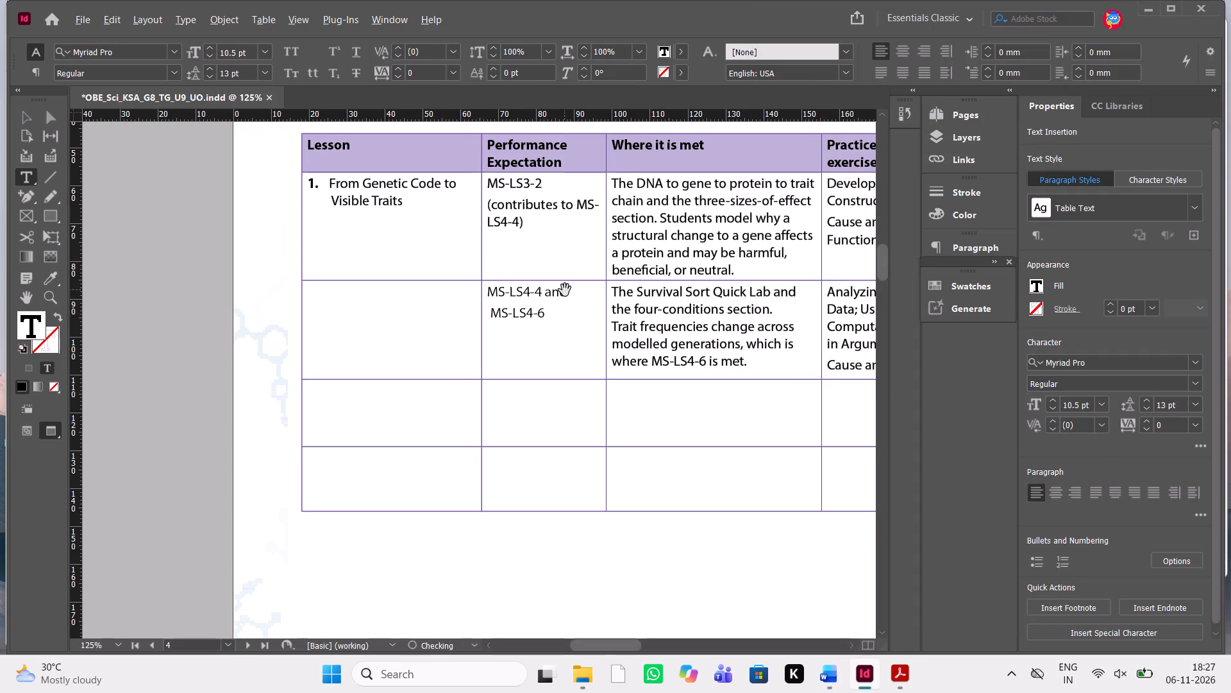
# Copy the title "Natural Selection and Adaptation" from Word into the lesson 2 Lesson cell and fix its leading spacing after the number.
pyautogui.hotkey('alt', 'Tab')
pyautogui.moveTo(874, 370); pyautogui.dragTo(843, 365)
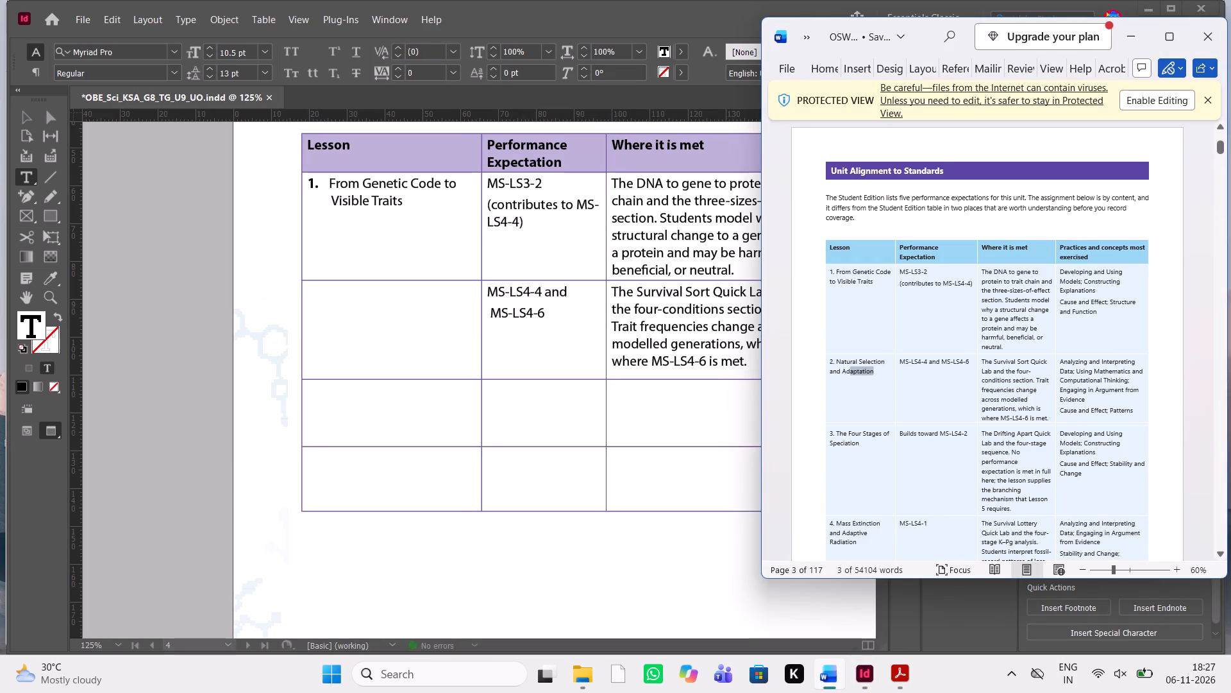
pyautogui.moveTo(843, 365); pyautogui.dragTo(834, 361)
pyautogui.hotkey('ctrl', 'c')
pyautogui.hotkey('ctrl', 'c')
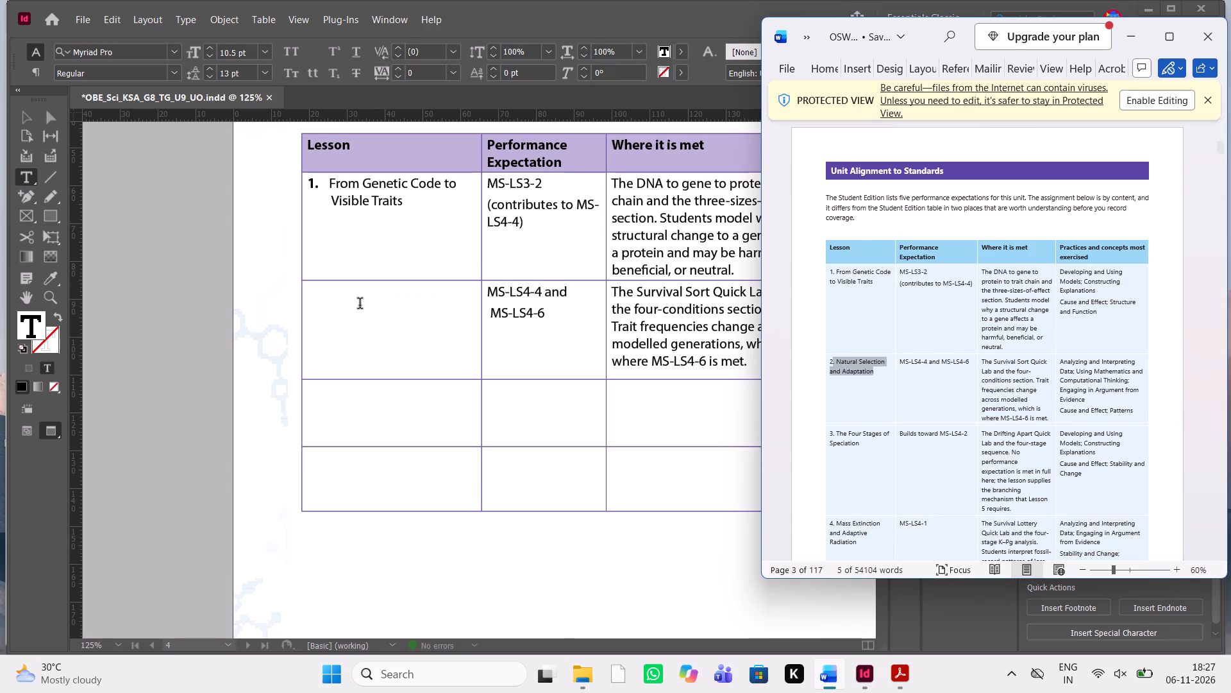
pyautogui.click(360, 305)
pyautogui.hotkey('ctrl', 'v')
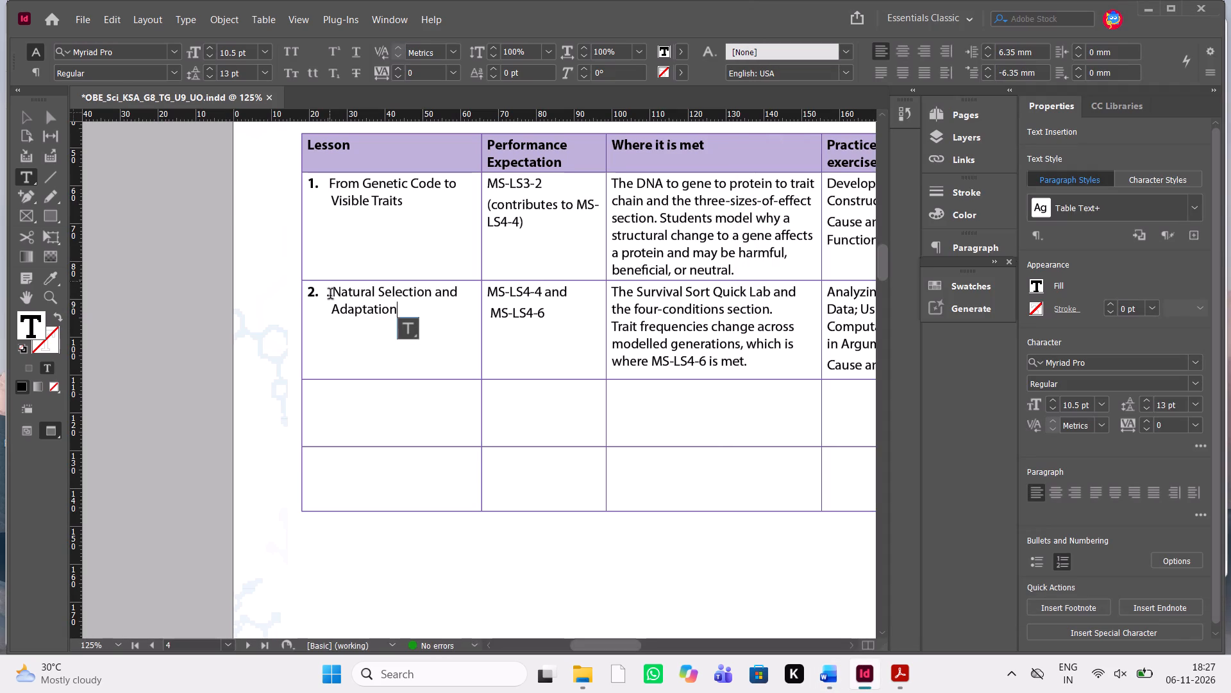
pyautogui.click(329, 296)
pyautogui.press('BackSpace')
pyautogui.press('Delete')
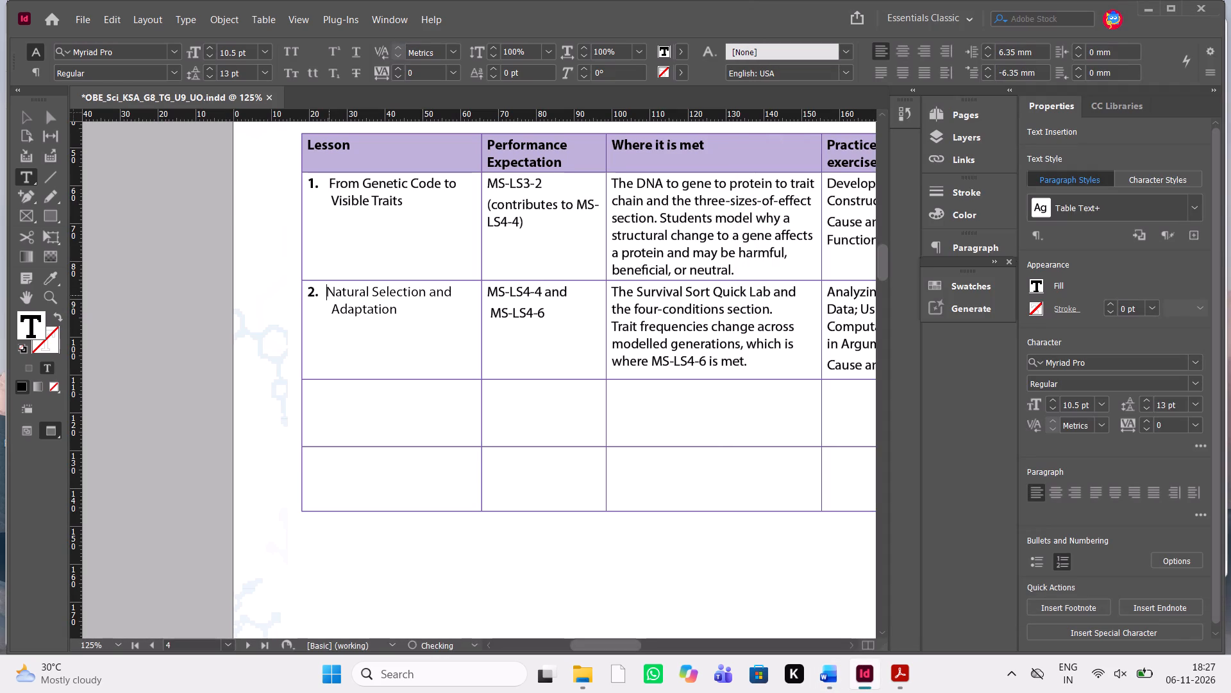
pyautogui.press('space')
pyautogui.press('space')
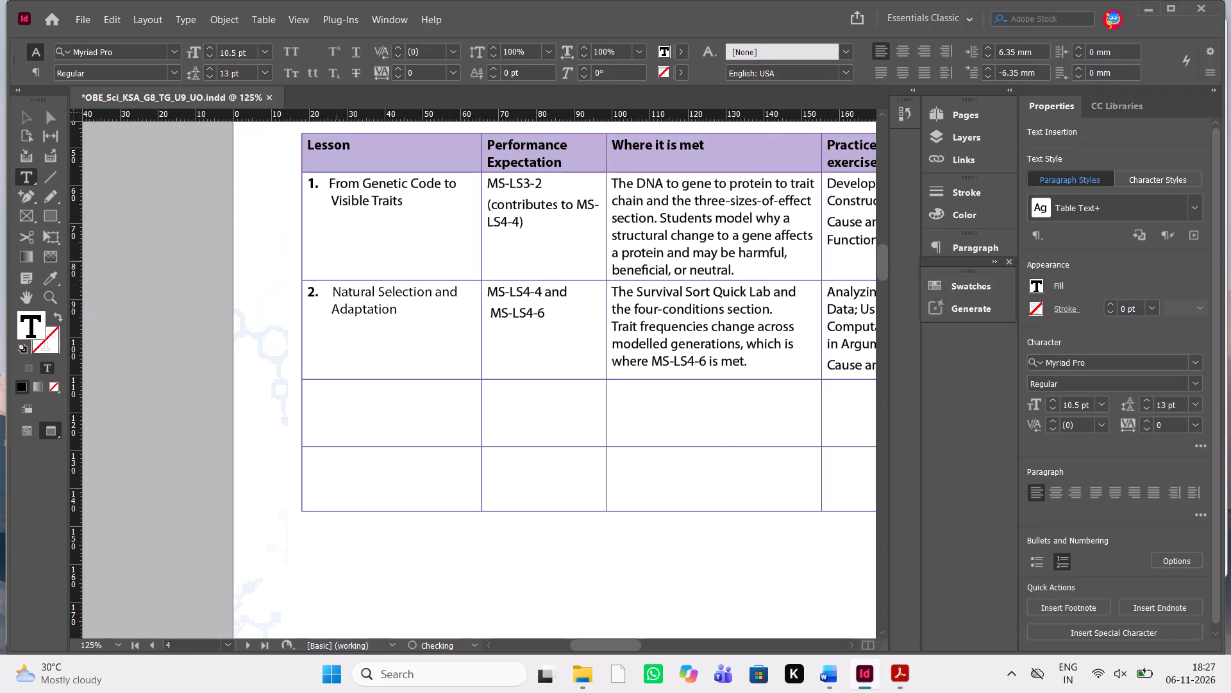
pyautogui.press('Down')
pyautogui.press('Up')
# Copy the title "The Four Stages of Speciation" from Word into the lesson 3 Lesson cell and add leading spaces to align its first line.
pyautogui.hotkey('alt', 'Tab')
pyautogui.moveTo(866, 441); pyautogui.dragTo(837, 434)
pyautogui.hotkey('ctrl', 'c')
pyautogui.hotkey('ctrl', 'c')
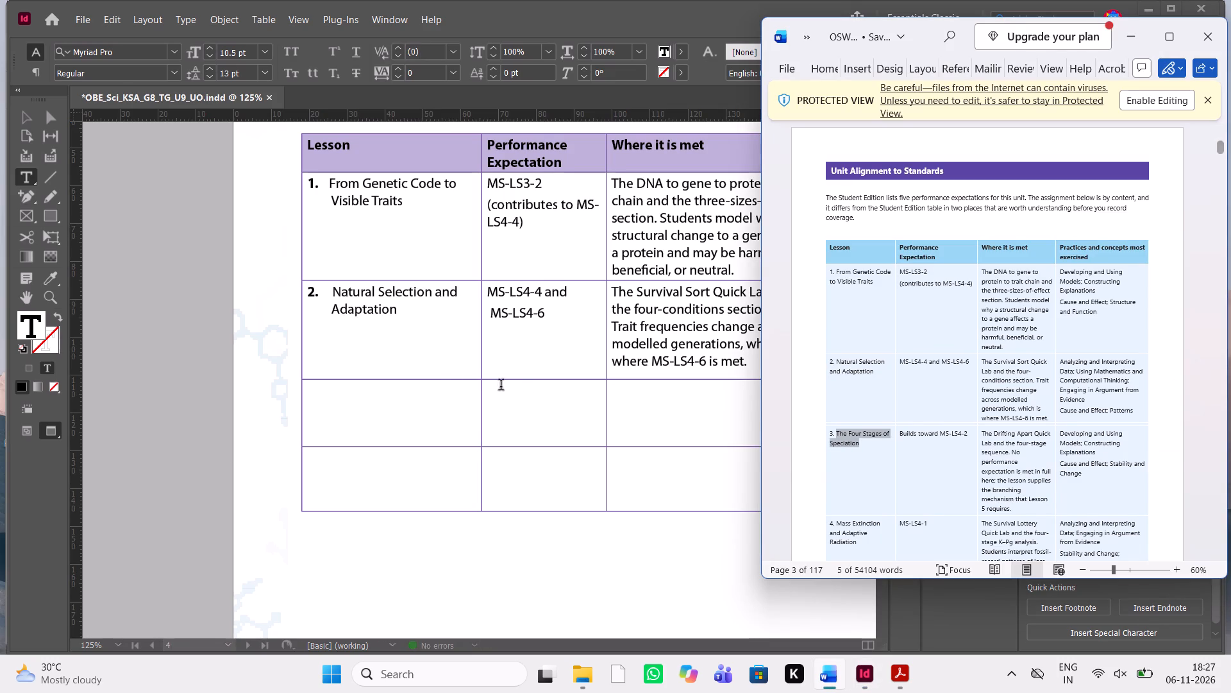
pyautogui.click(338, 395)
pyautogui.hotkey('ctrl', 'v')
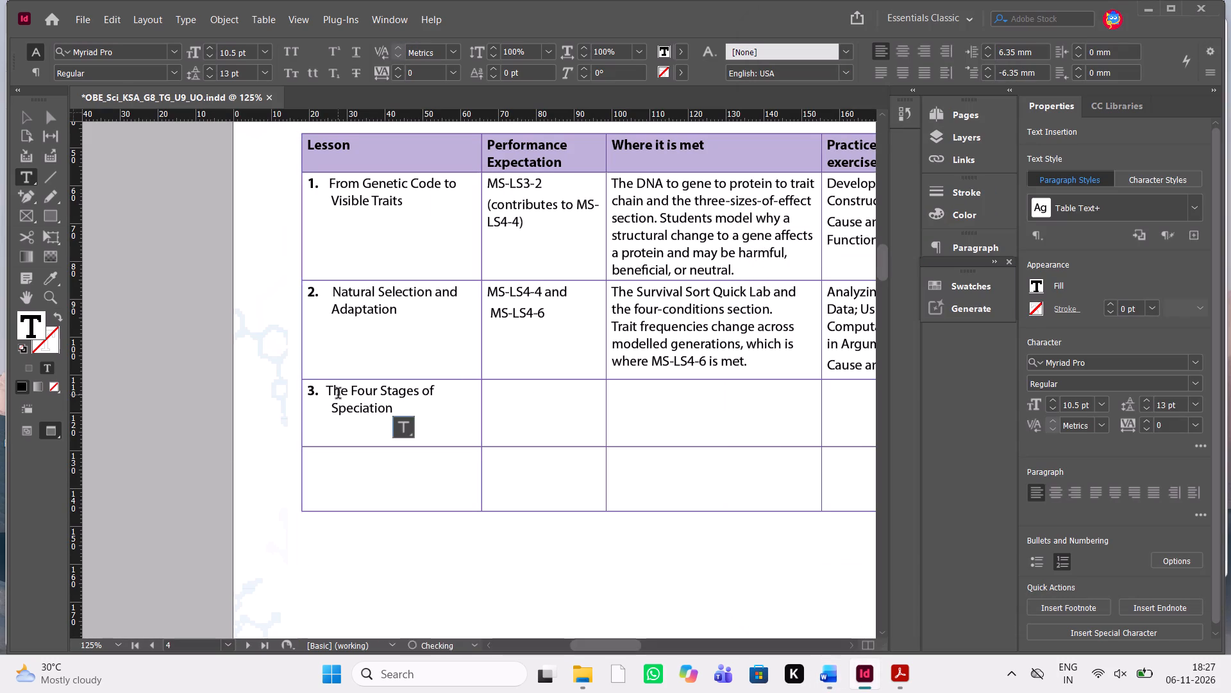
pyautogui.click(330, 395)
pyautogui.press('space')
pyautogui.press('space')
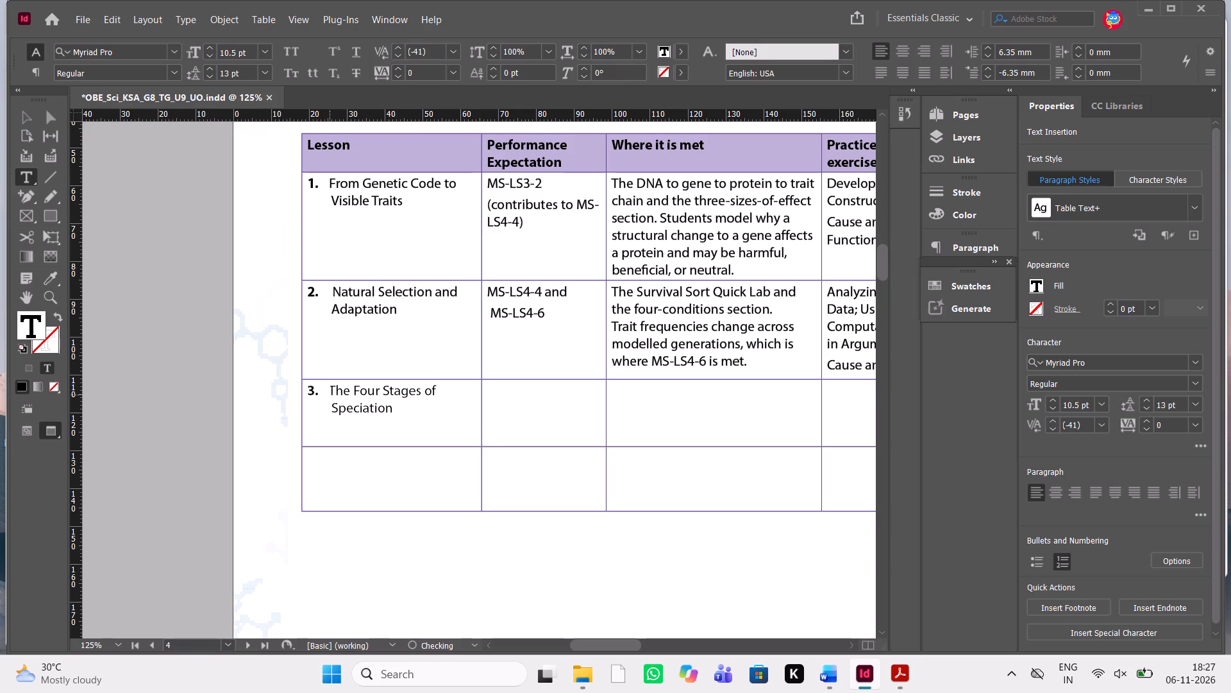
pyautogui.press('Down')
pyautogui.press('Up')
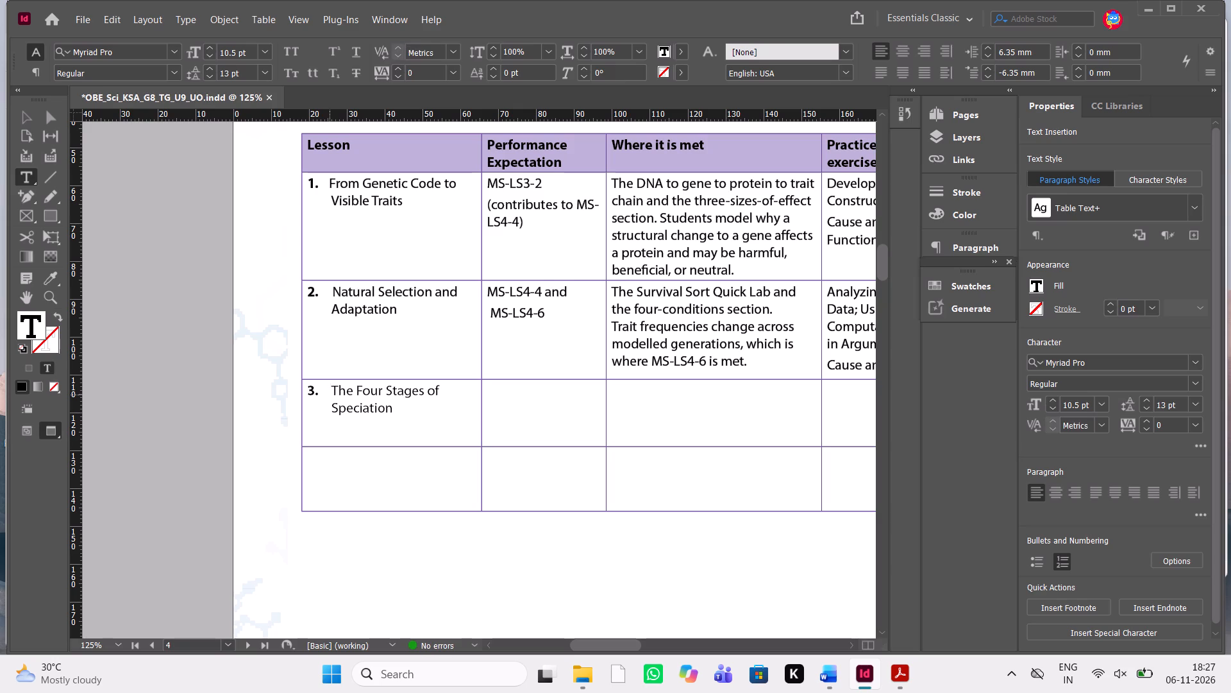
# Copy "Builds toward MS-LS4-2" from Word into the lesson 3 row's Performance Expectation cell.
pyautogui.hotkey('alt', 'Tab')
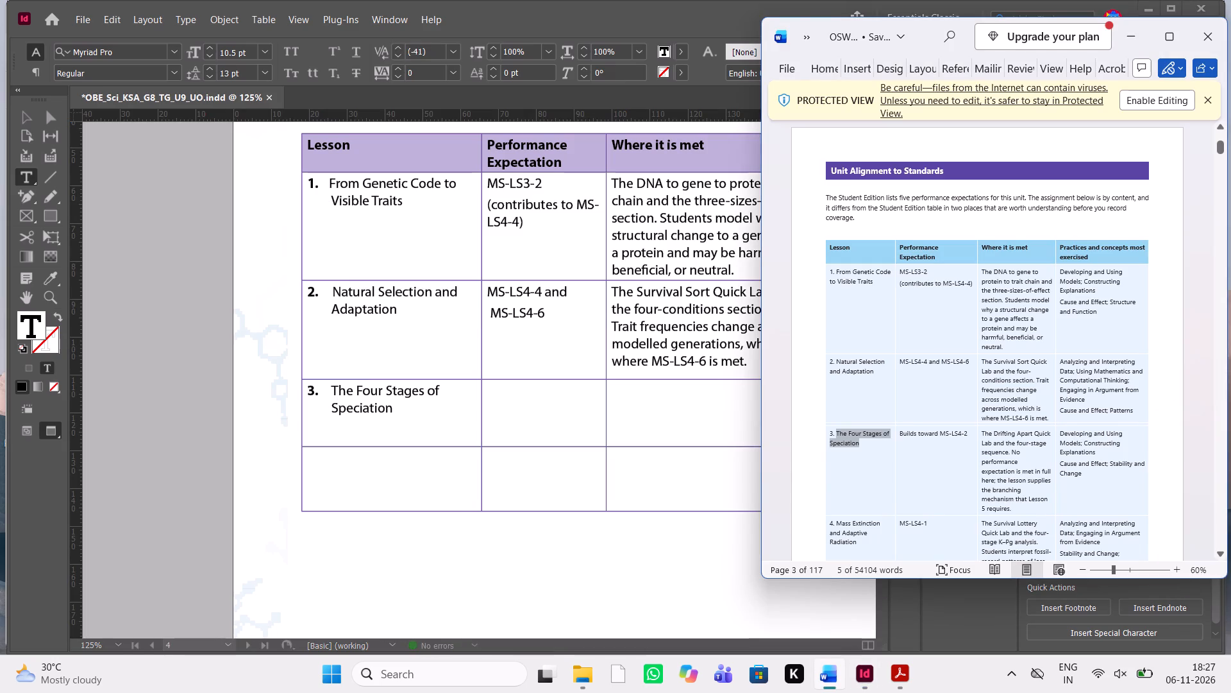
pyautogui.moveTo(968, 434); pyautogui.dragTo(905, 432)
pyautogui.hotkey('ctrl', 'c')
pyautogui.hotkey('ctrl', 'c')
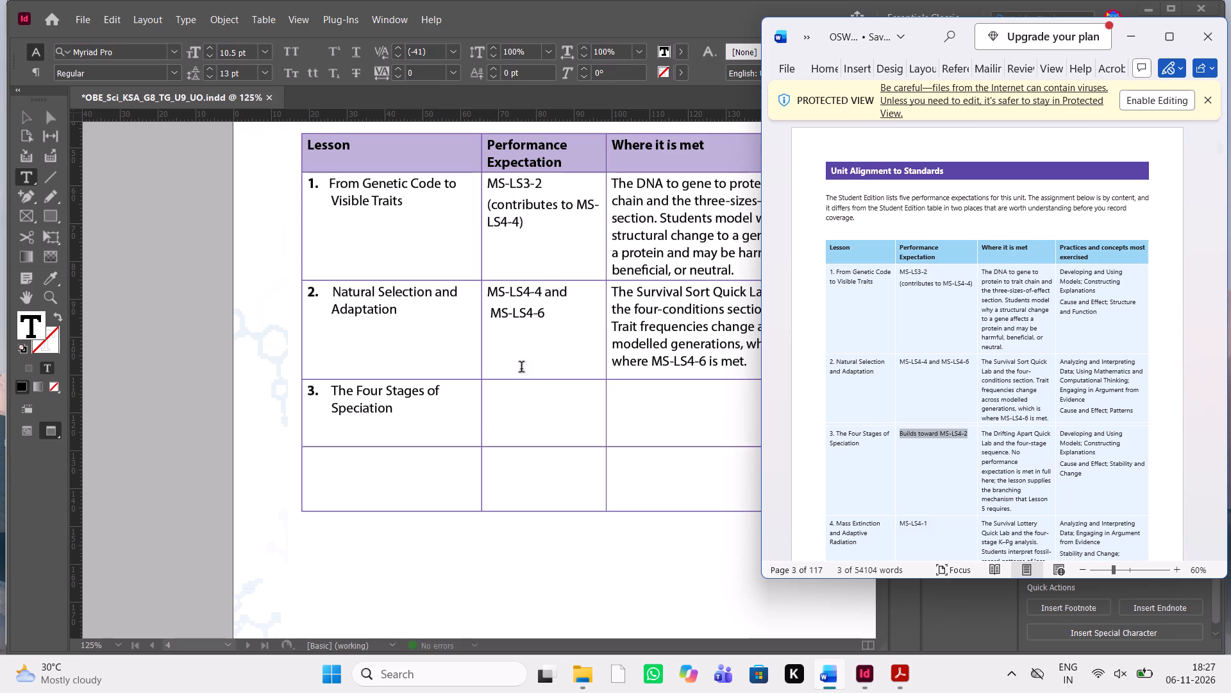
pyautogui.click(515, 388)
pyautogui.hotkey('ctrl', 'v')
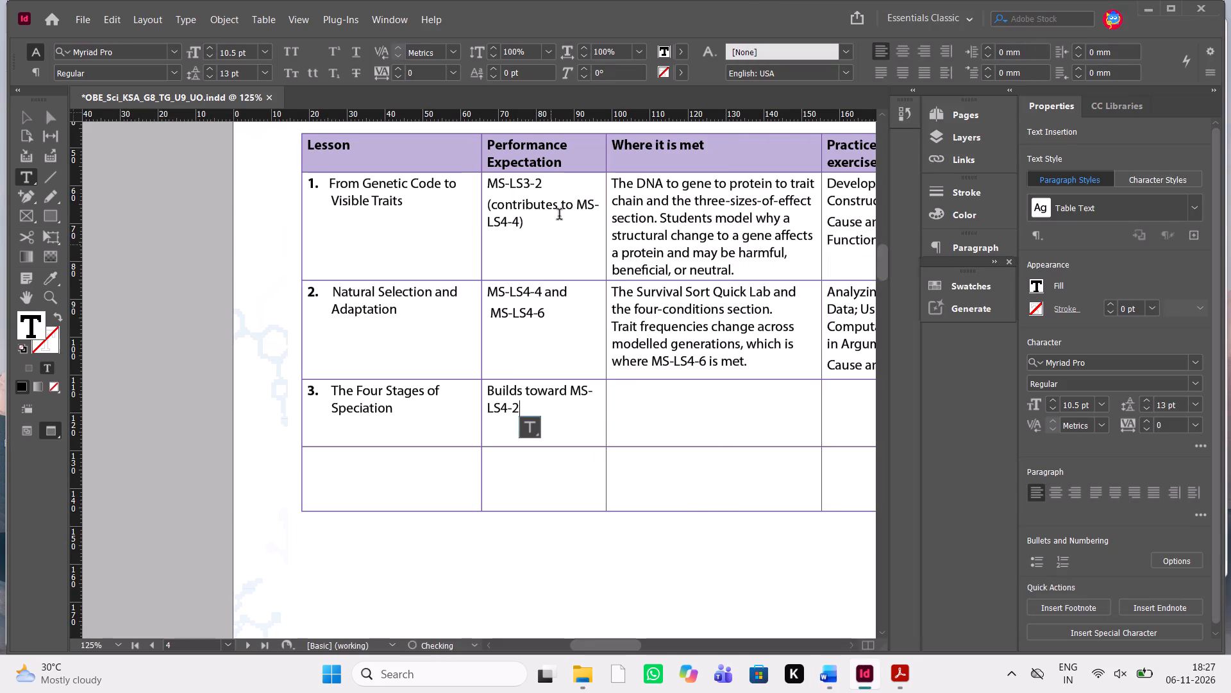
# Start a new line before "MS-LS4-4" in the lesson 1 Performance Expectation cell and before "MS-LS4-2" in the lesson 3 one.
pyautogui.click(574, 207)
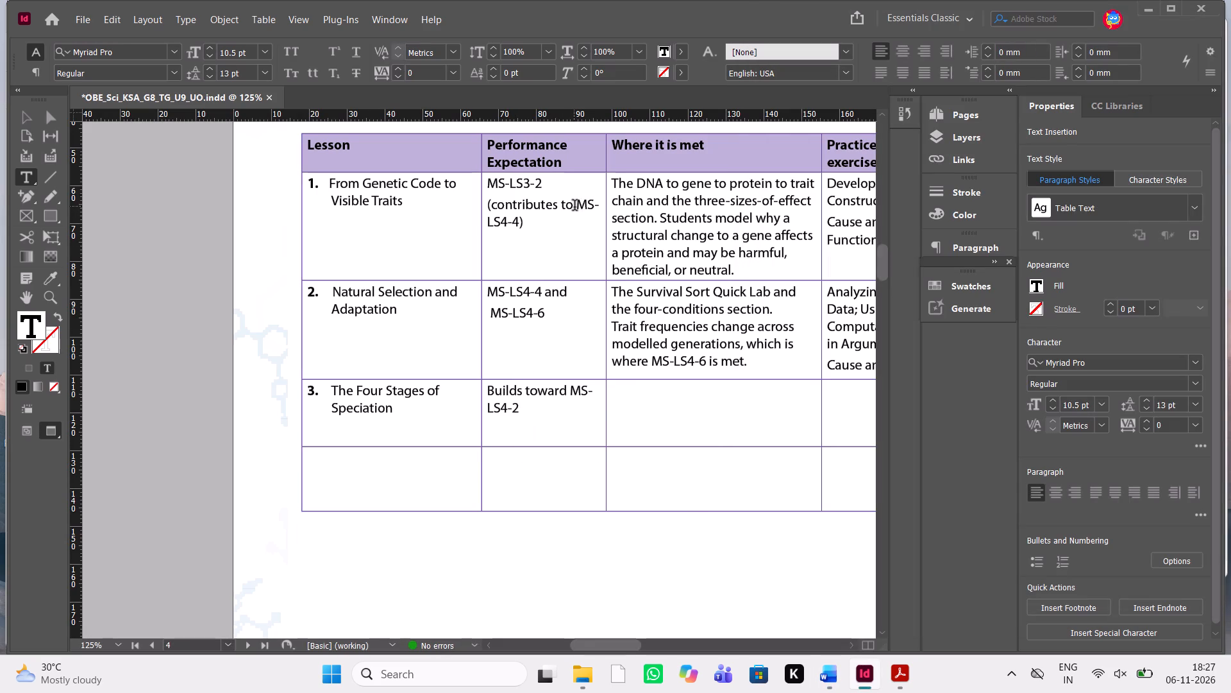
pyautogui.press('Return')
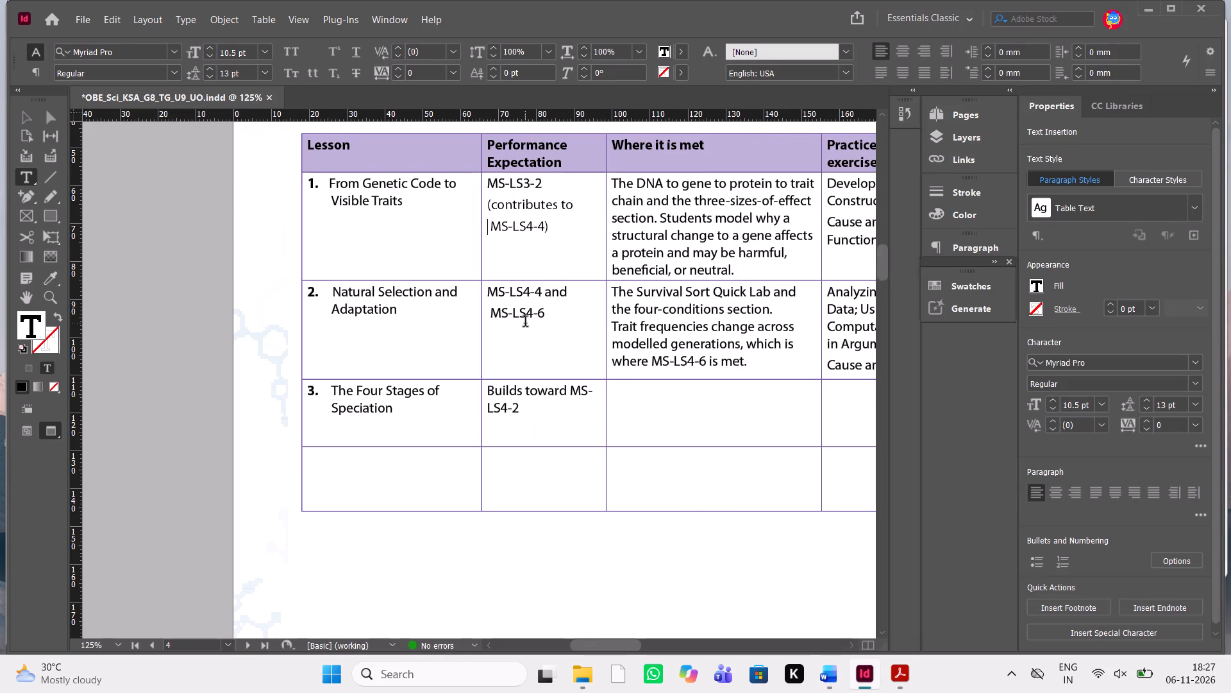
pyautogui.scroll(-1, 525, 323)
pyautogui.click(570, 304)
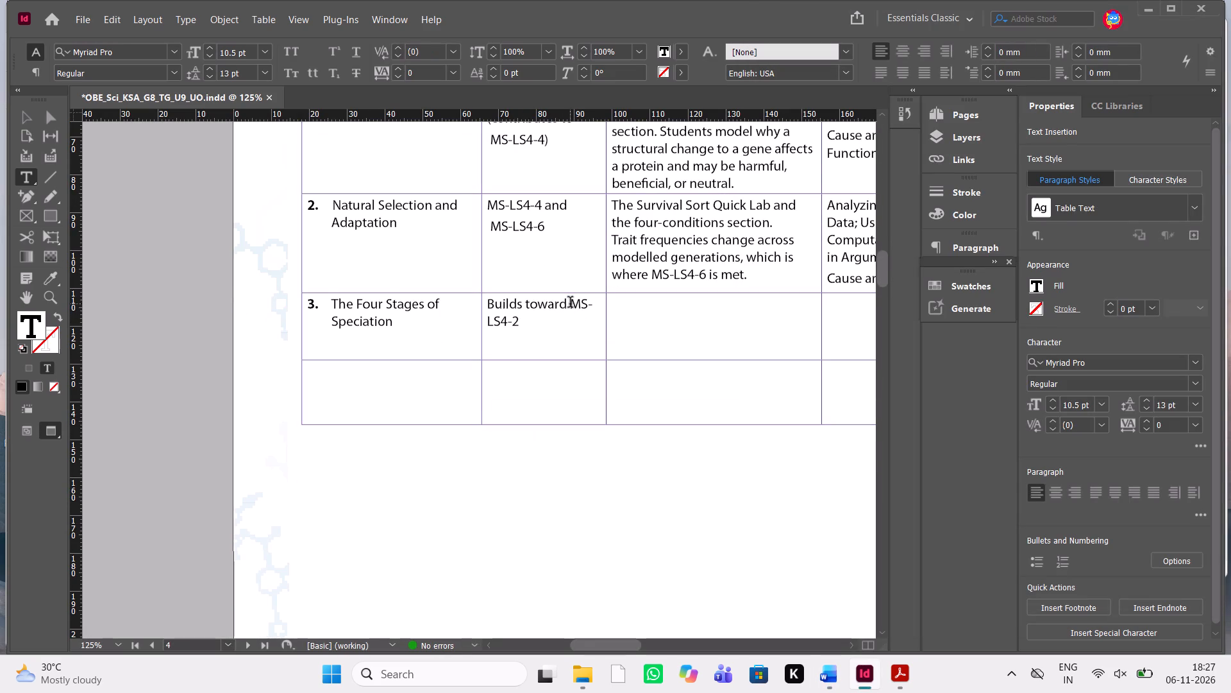
pyautogui.press('Return')
# Copy the "The Drifting Apart Quick Lab" text from Word into the lesson 3 row's Where it is met cell.
pyautogui.hotkey('alt', 'Tab')
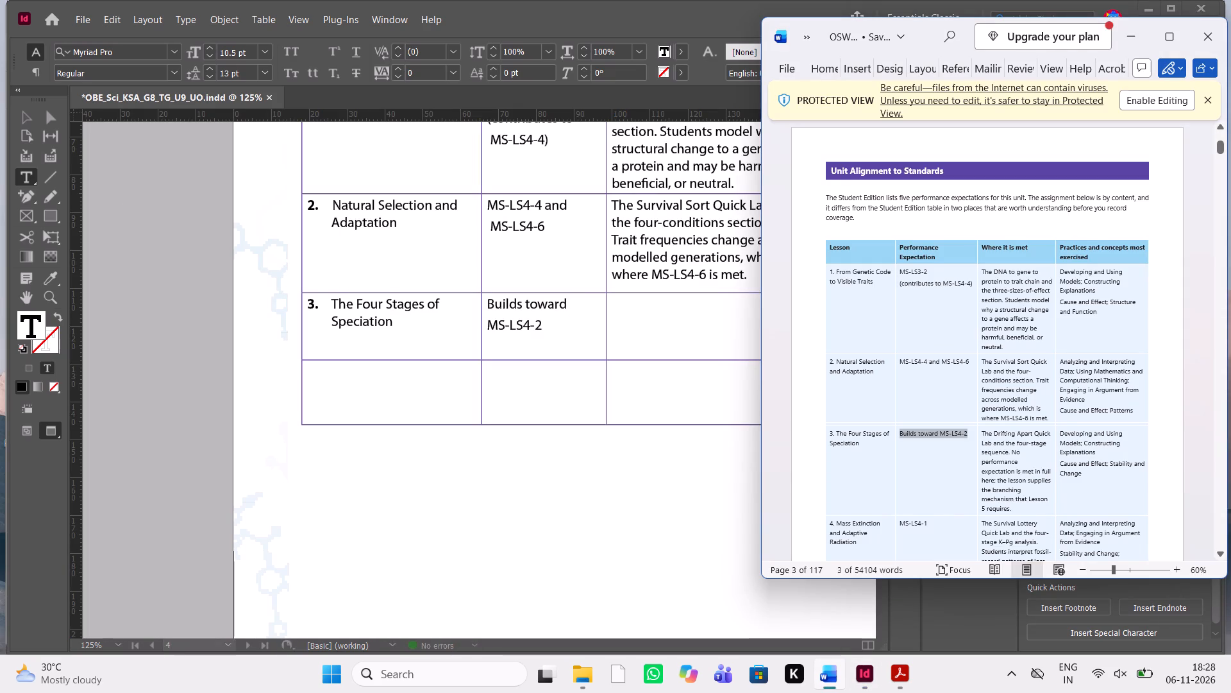
pyautogui.moveTo(1016, 505); pyautogui.dragTo(980, 438)
pyautogui.hotkey('ctrl', 'c')
pyautogui.hotkey('ctrl', 'c')
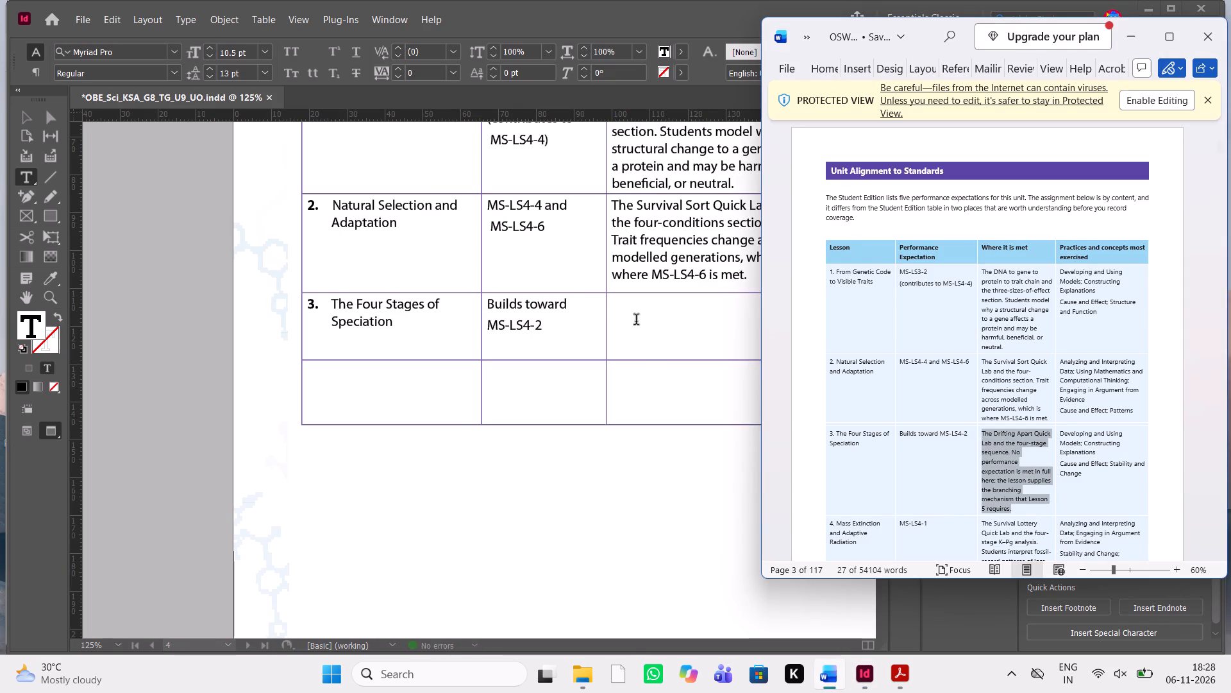
pyautogui.click(636, 321)
pyautogui.hotkey('ctrl', 'v')
# Copy the lesson 3 practices and concepts text, through "Cause and Effect; Stability and Change", from Word into the row's last cell.
pyautogui.hscroll(-1, 636, 321)
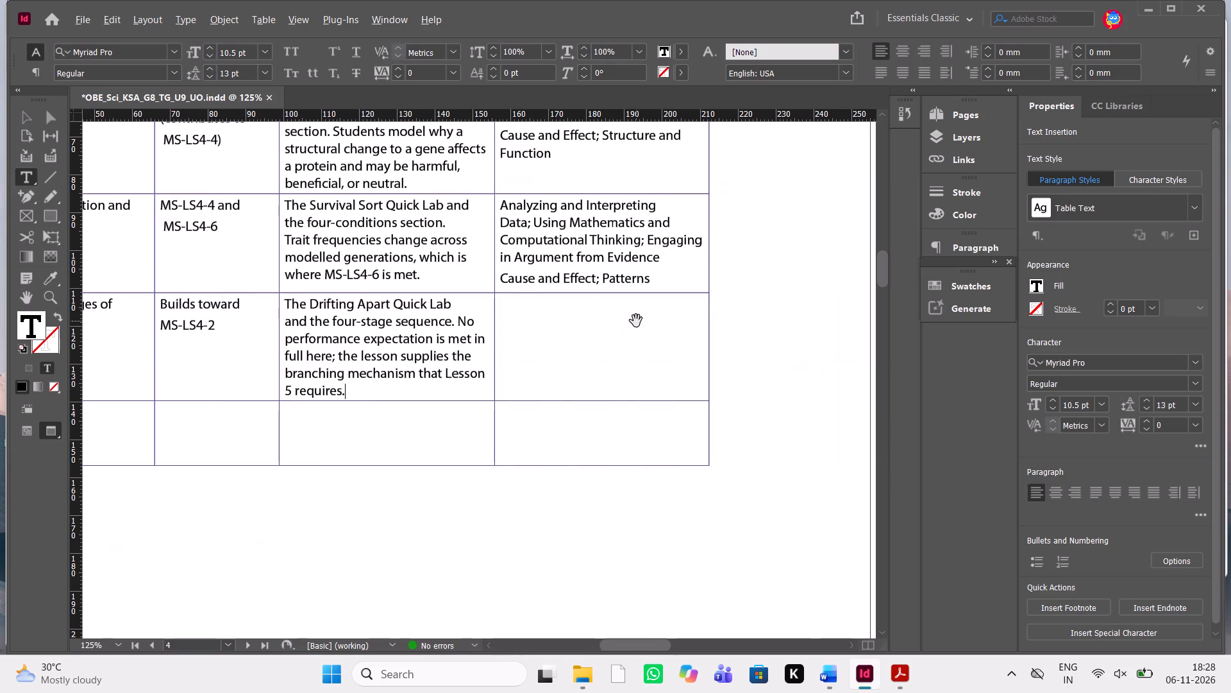
pyautogui.hotkey('alt', 'Tab')
pyautogui.moveTo(1100, 481); pyautogui.dragTo(1077, 456)
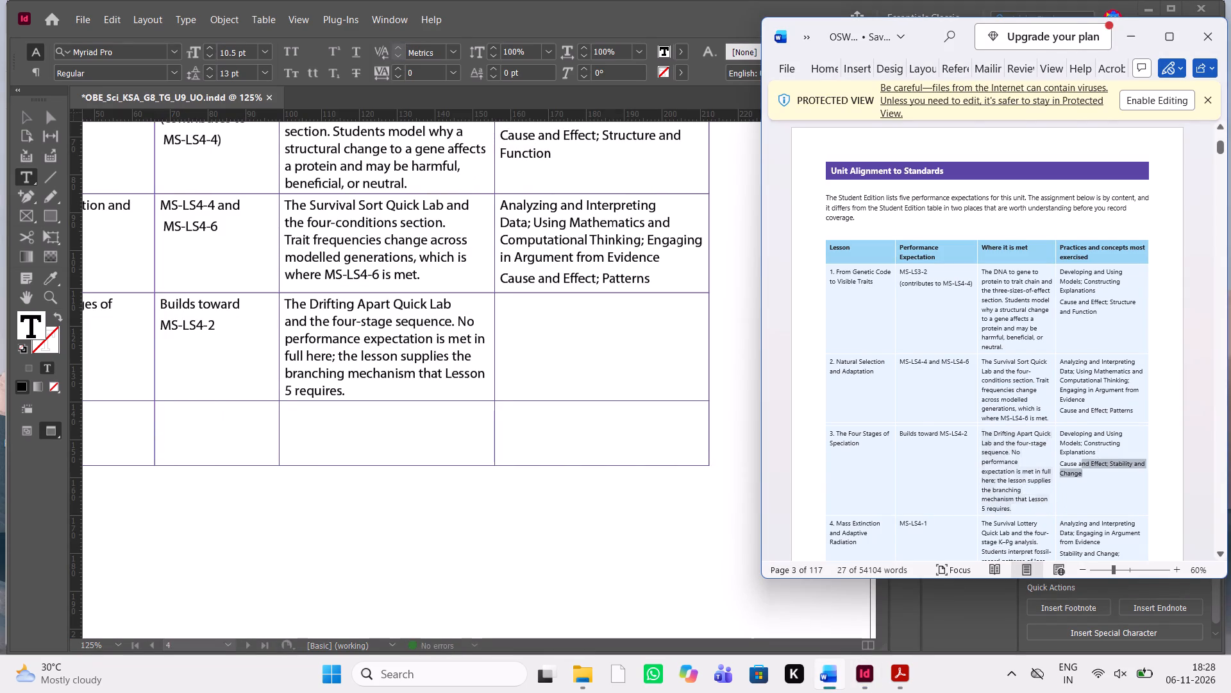
pyautogui.moveTo(1077, 456); pyautogui.dragTo(1059, 436)
pyautogui.hotkey('ctrl', 'c')
pyautogui.hotkey('ctrl', 'c')
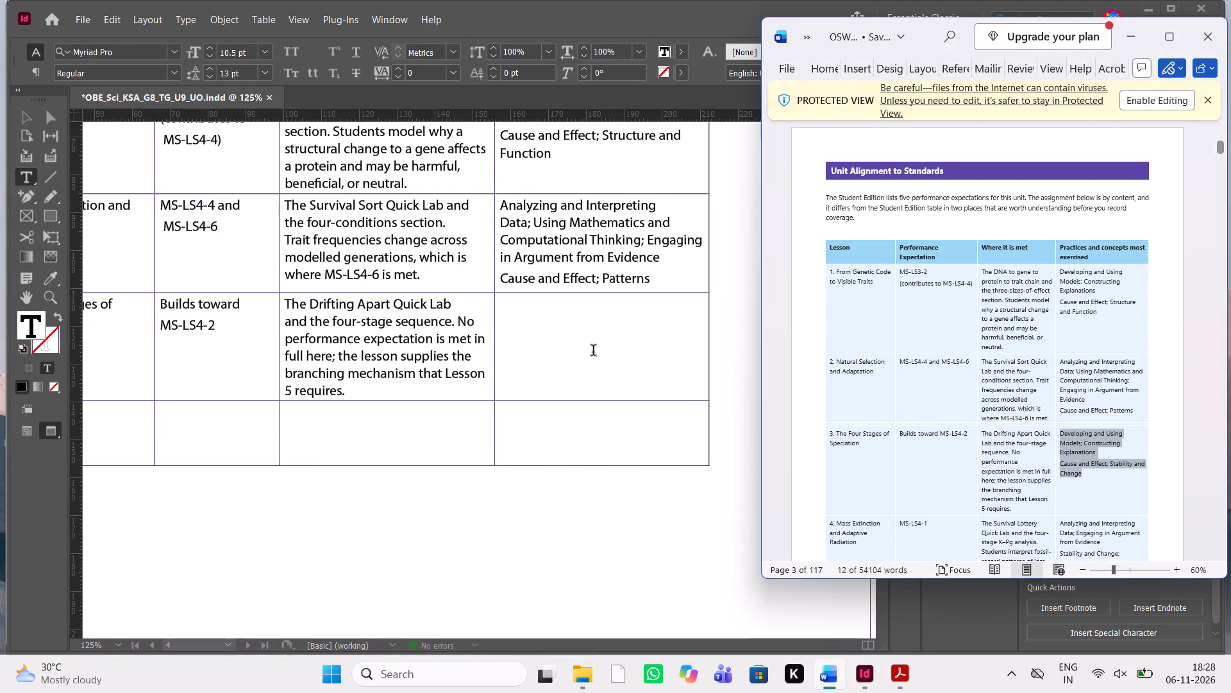
pyautogui.click(542, 325)
pyautogui.hotkey('ctrl', 'v')
# Copy the title "Mass Extinction and Adaptive Radiation" from Word into the lesson 4 Lesson cell and add leading spaces before it.
pyautogui.hscroll(1, 542, 325)
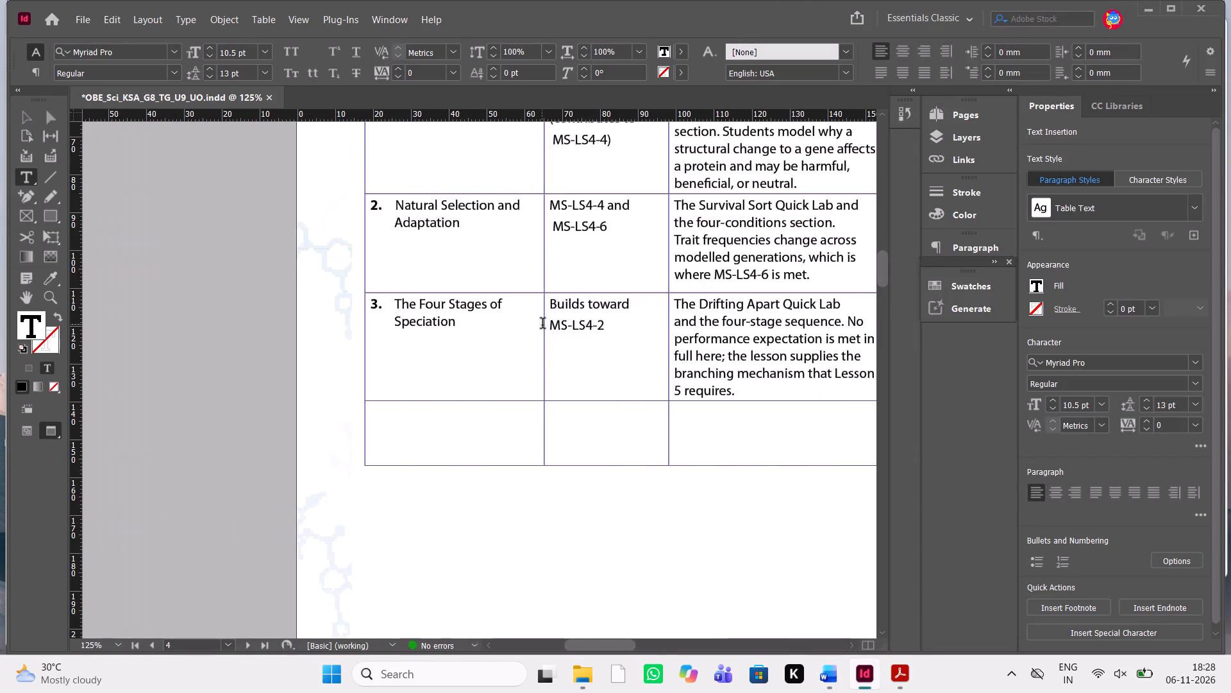
pyautogui.hotkey('alt', 'Tab')
pyautogui.scroll(-1, 912, 476)
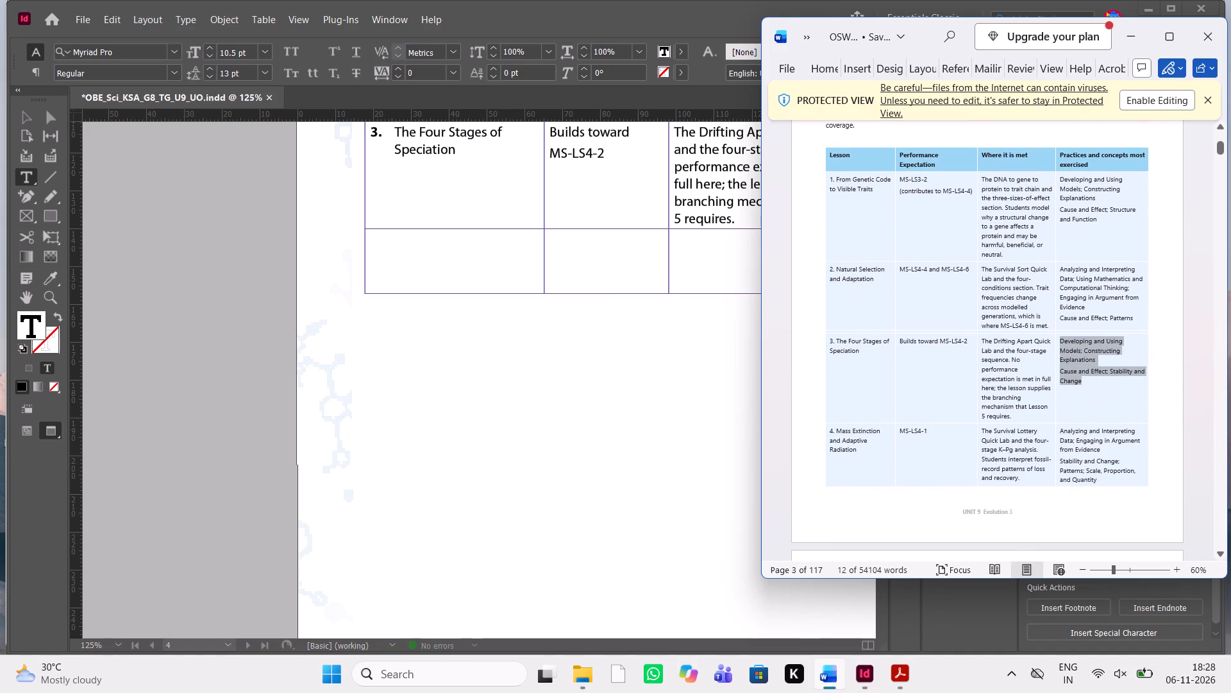
pyautogui.moveTo(857, 448); pyautogui.dragTo(839, 432)
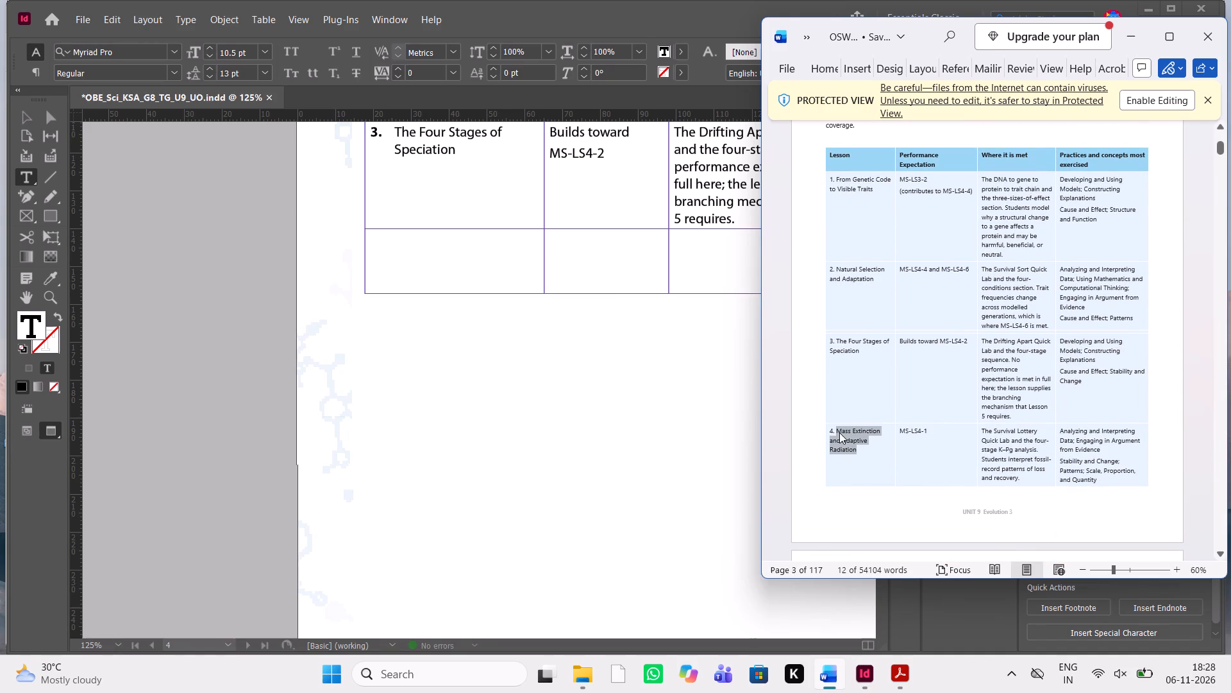
pyautogui.hotkey('ctrl', 'c')
pyautogui.hotkey('ctrl', 'c')
pyautogui.click(389, 244)
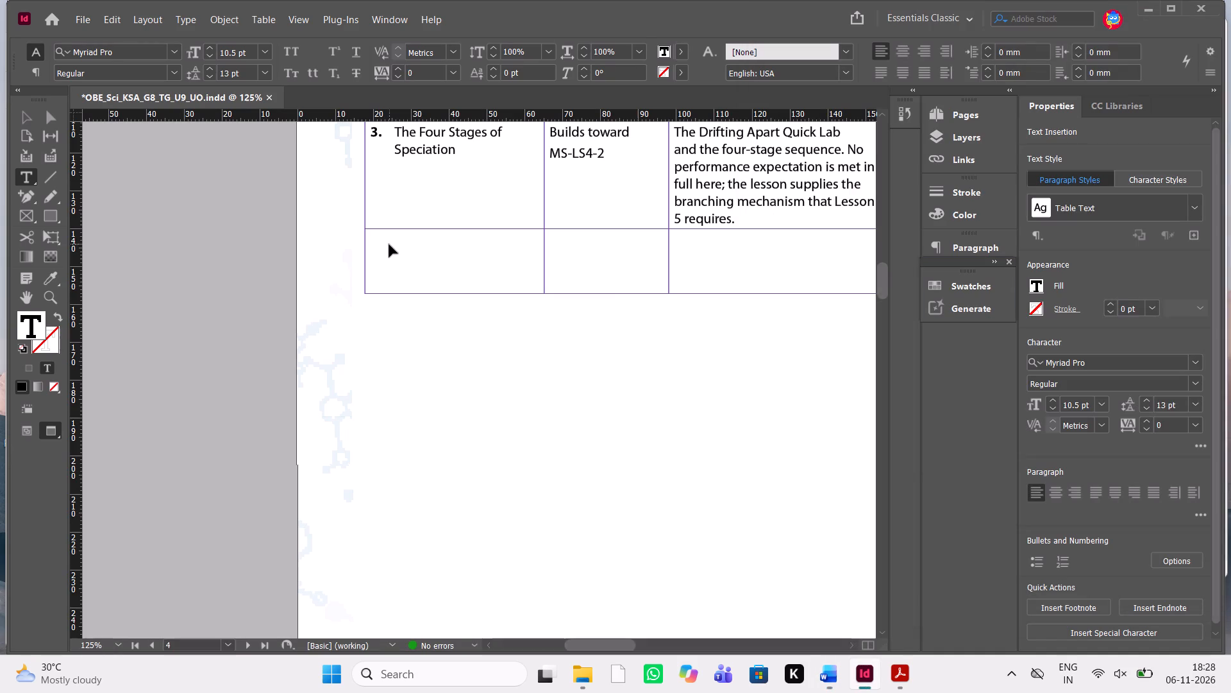
pyautogui.hotkey('ctrl', 'v')
pyautogui.hotkey('alt', 'Tab')
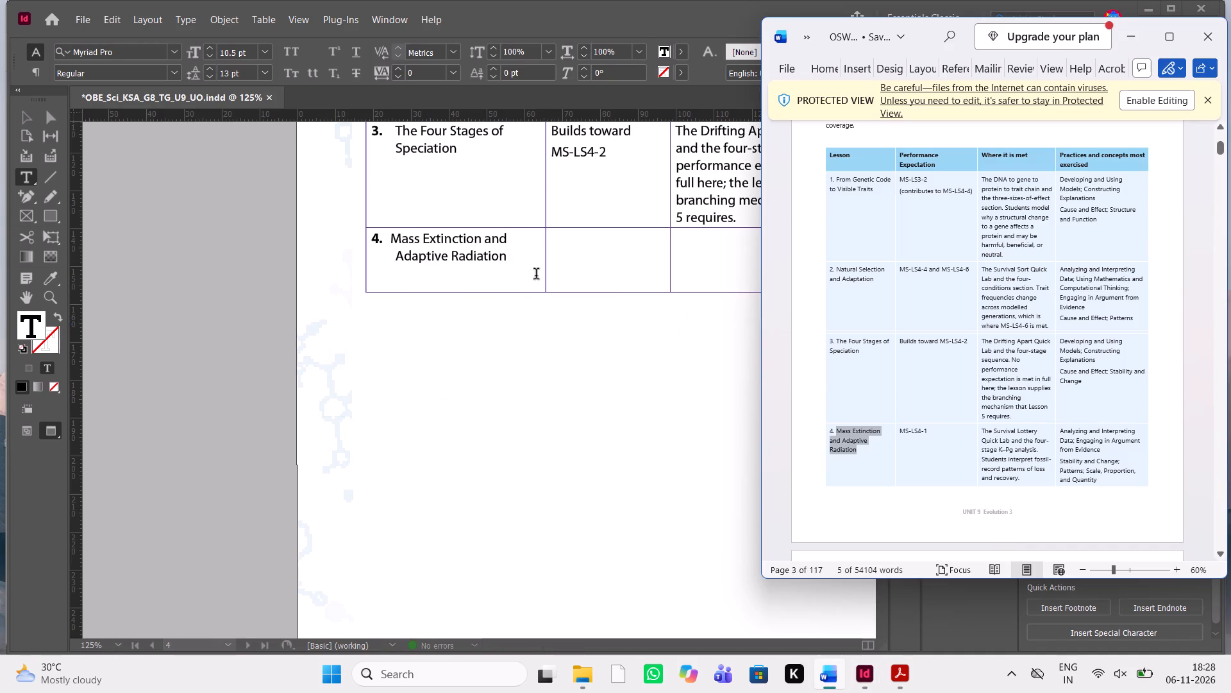
pyautogui.click(392, 239)
pyautogui.press('space')
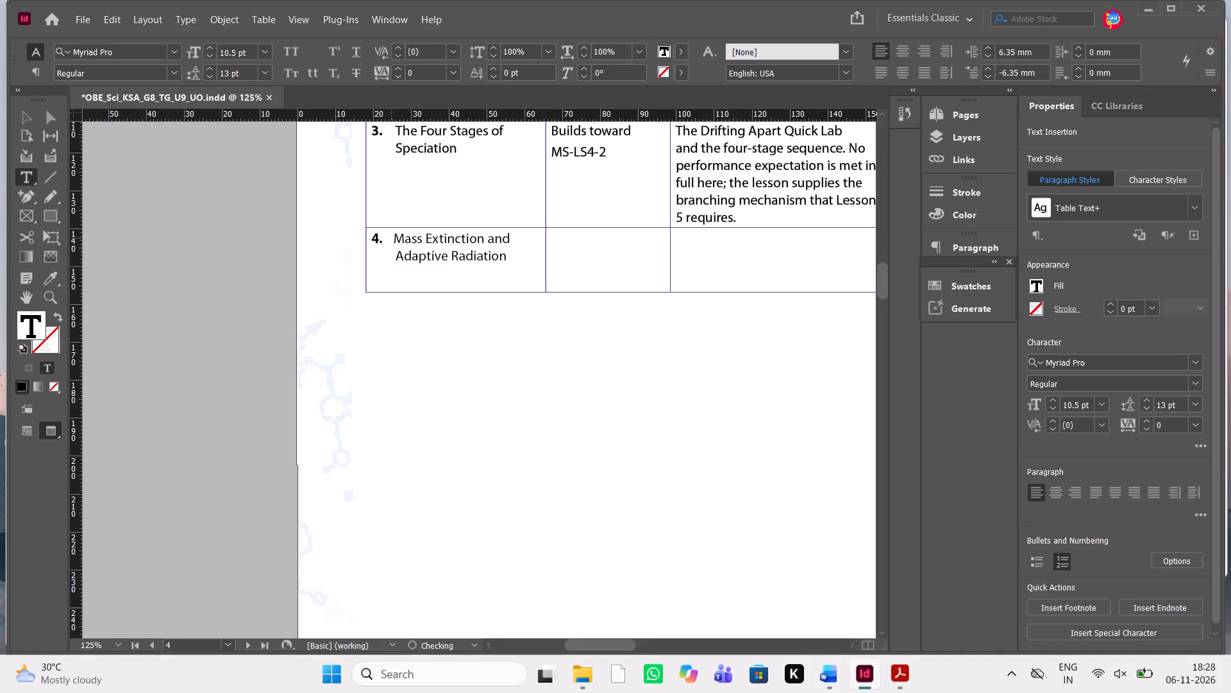
pyautogui.press('space')
pyautogui.press('Down')
pyautogui.press('Up')
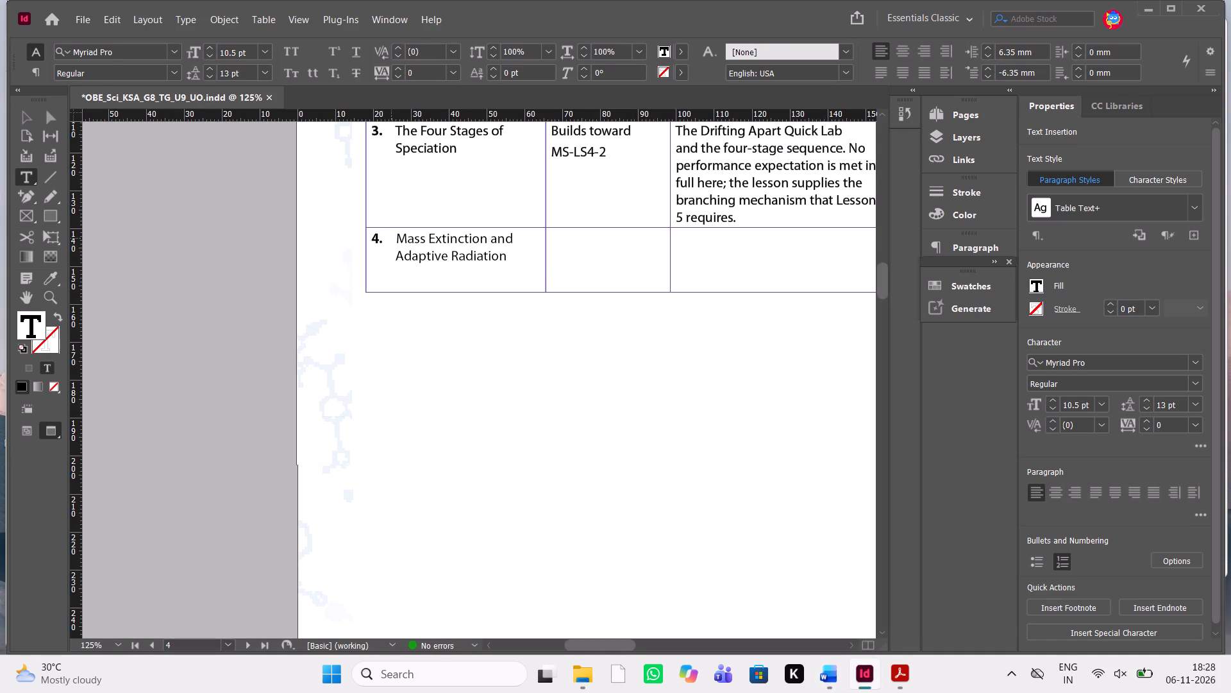
pyautogui.press('space')
pyautogui.press('Tab')
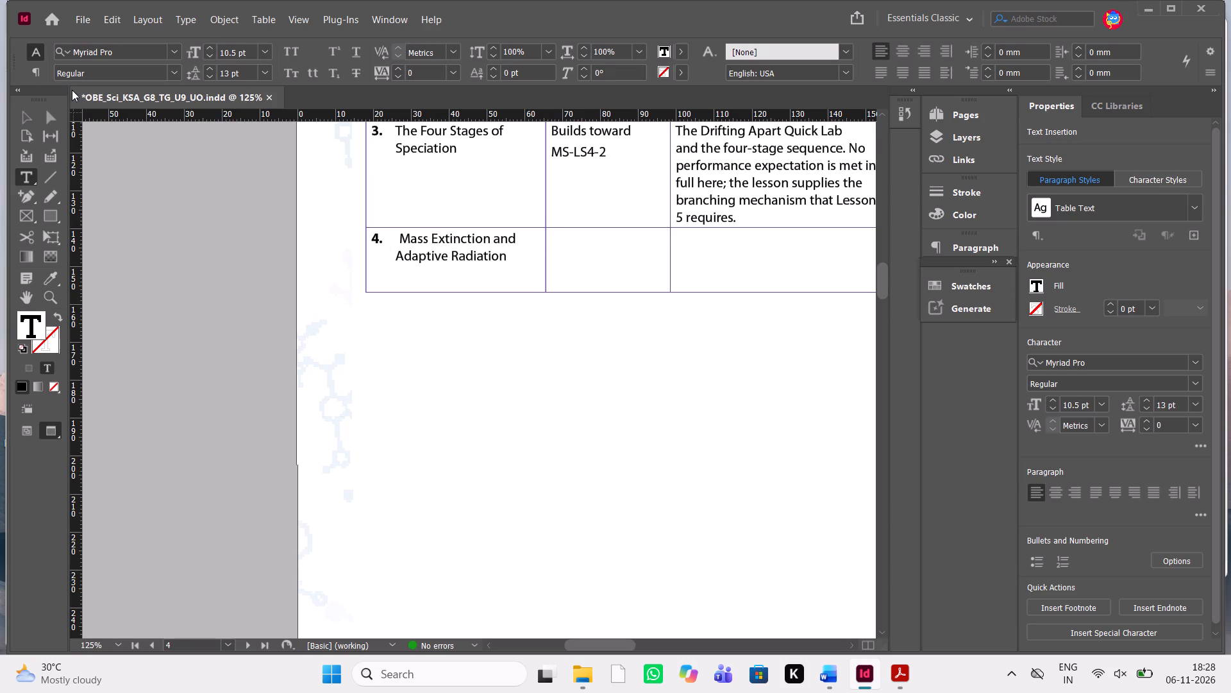
# Remove the extra leading space before the title "Mass Extinction and Adaptive Radiation" in the lesson 4 Lesson cell.
pyautogui.click(31, 113)
pyautogui.tripleClick(474, 271)
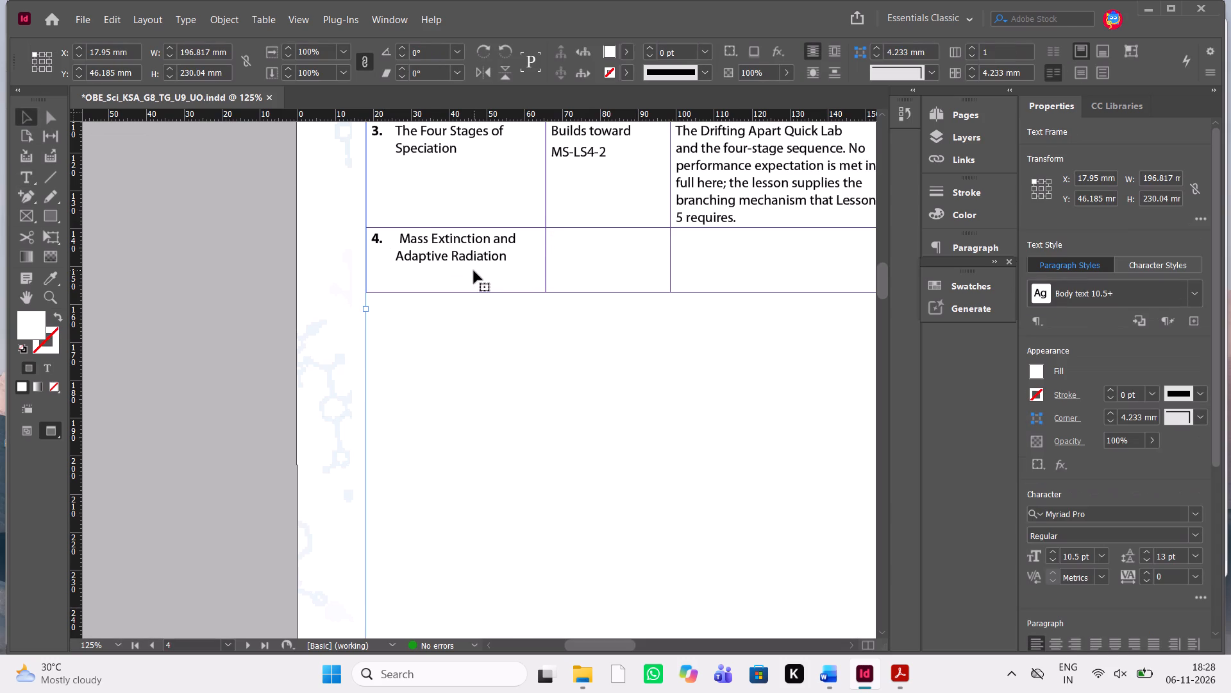
pyautogui.doubleClick(422, 255)
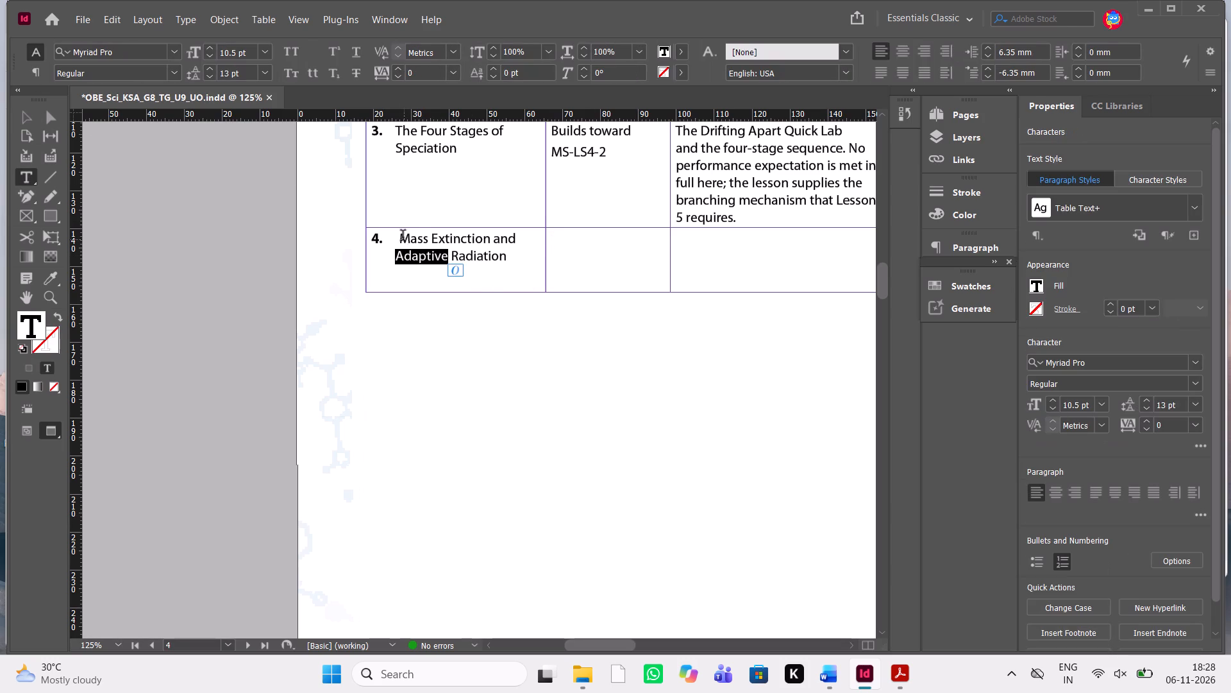
pyautogui.click(399, 235)
pyautogui.press('BackSpace')
pyautogui.press('space')
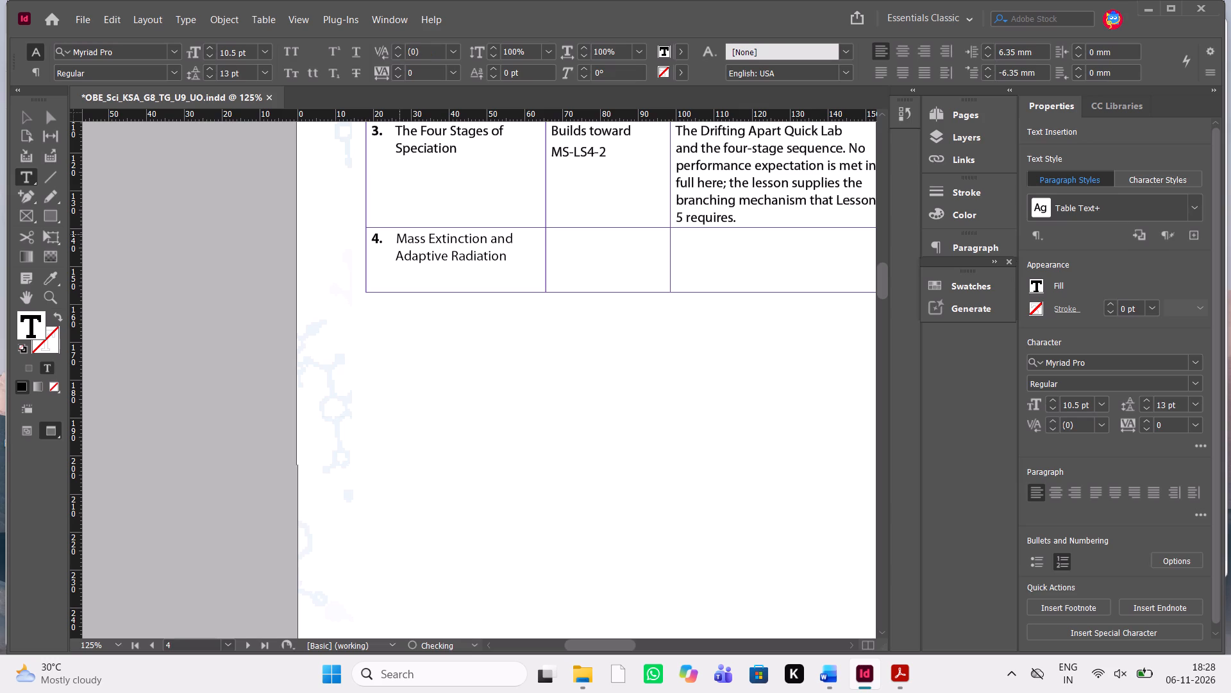
pyautogui.press('Tab')
pyautogui.press('BackSpace')
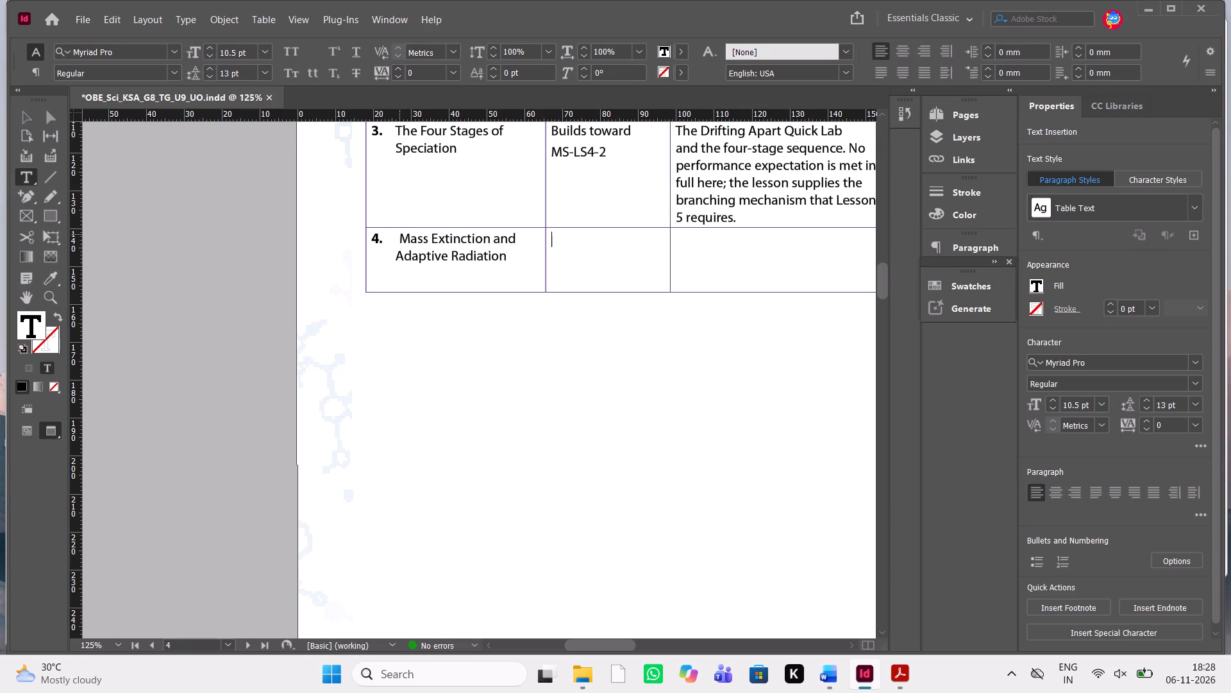
pyautogui.press('BackSpace')
pyautogui.click(401, 240)
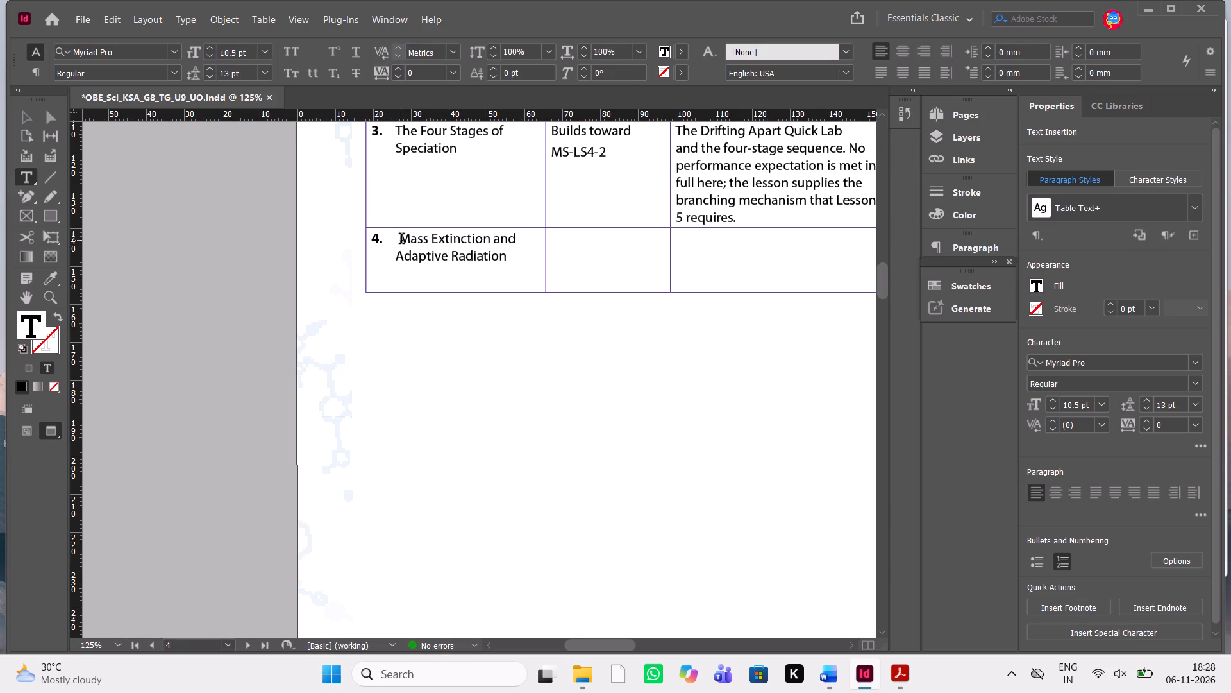
pyautogui.press('BackSpace')
# Copy "MS-LS4-1" from the Word table into the lesson 4 row's Performance Expectation cell in InDesign.
pyautogui.hotkey('alt', 'Tab')
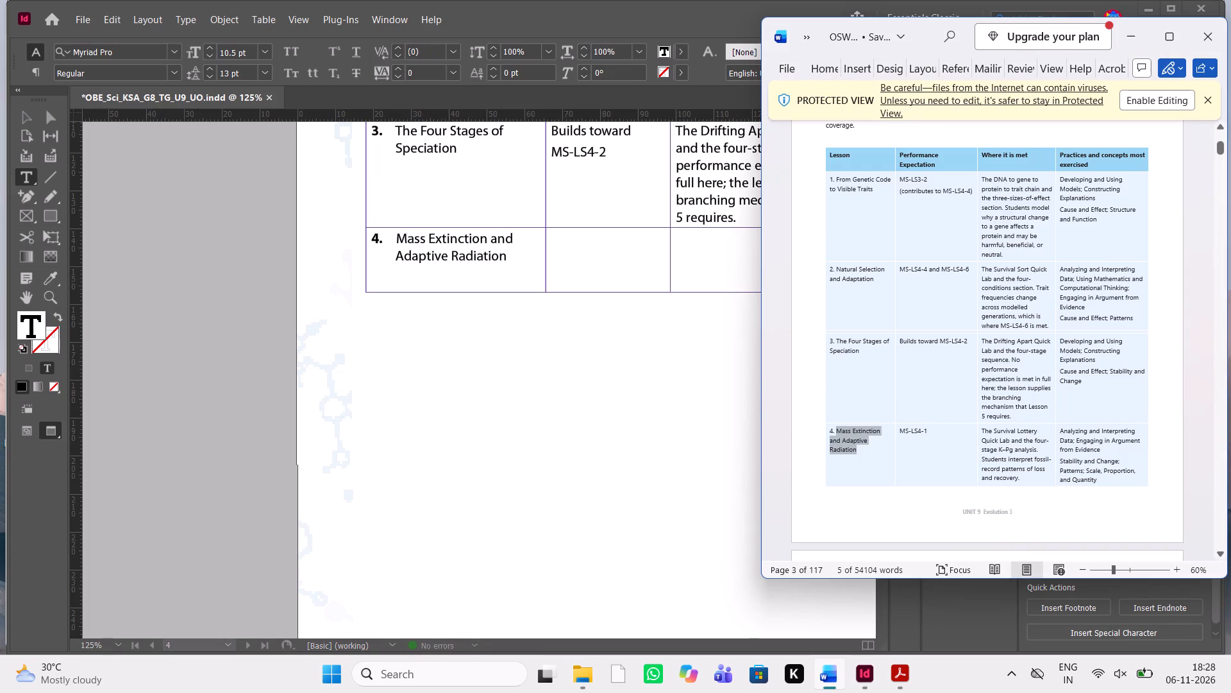
pyautogui.moveTo(937, 438); pyautogui.dragTo(898, 426)
pyautogui.hotkey('ctrl', 'c')
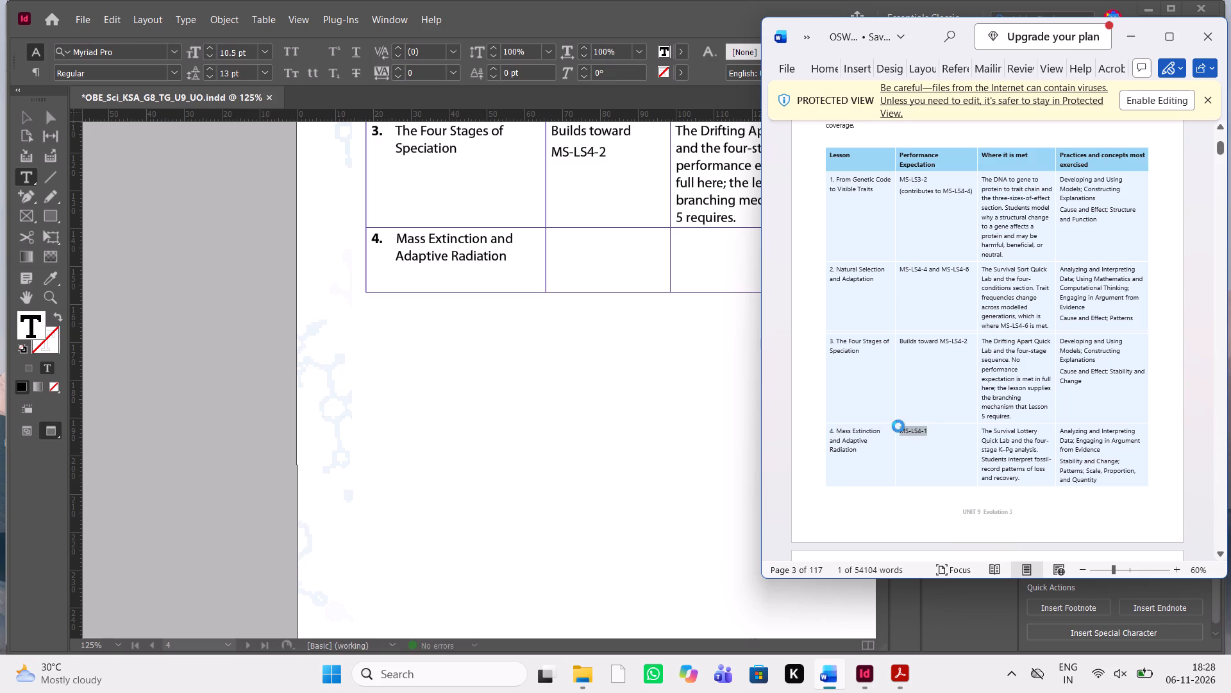
pyautogui.hotkey('ctrl', 'c')
pyautogui.click(562, 238)
pyautogui.hotkey('ctrl', 'v')
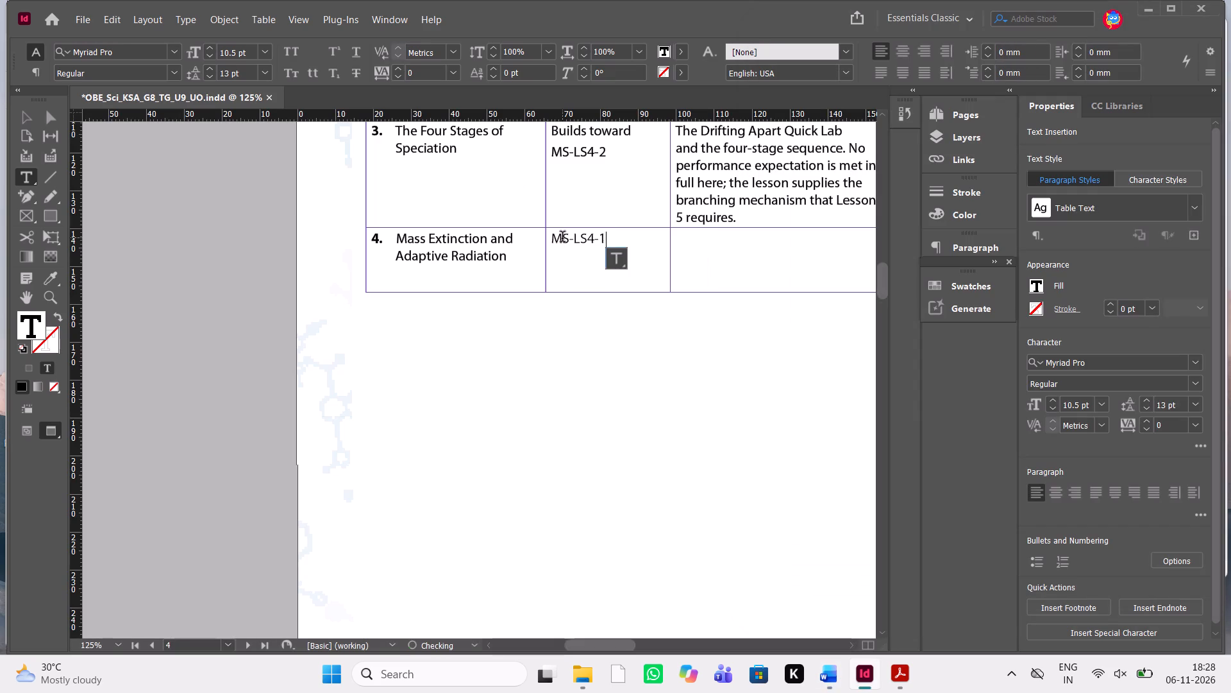
# Copy the "The Survival Lottery Quick Lab" text from Word into the lesson 4 row's Where it is met cell.
pyautogui.hotkey('alt', 'Tab')
pyautogui.hscroll(-1, 987, 310)
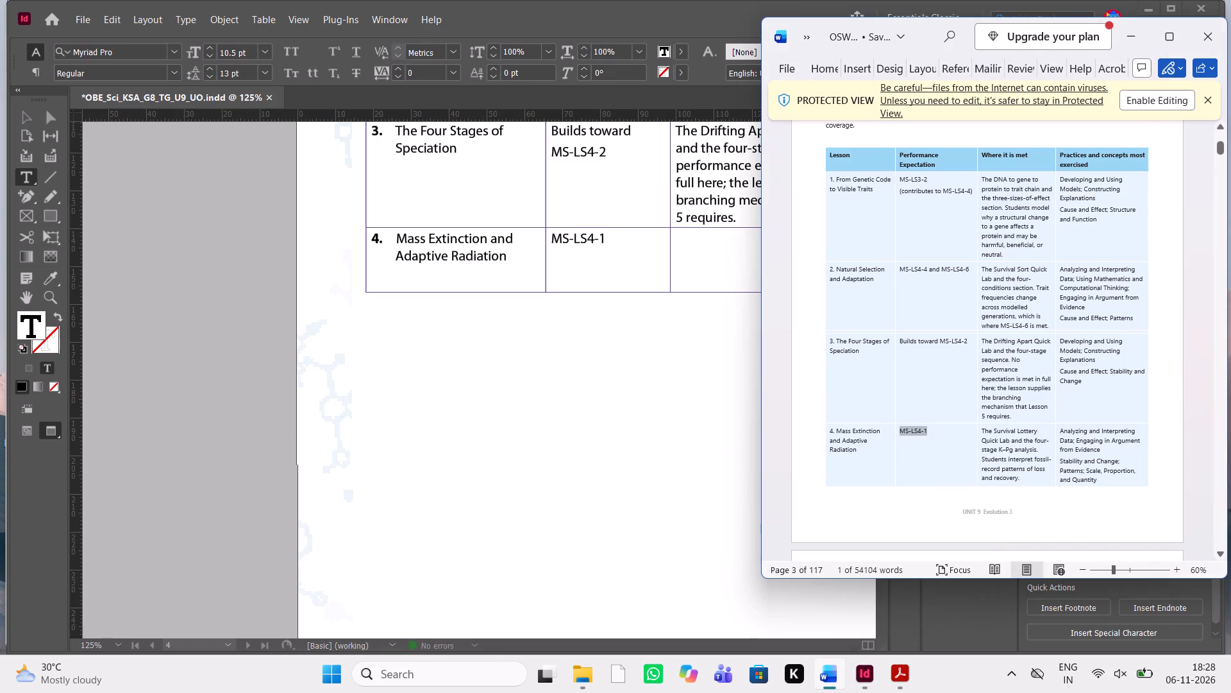
pyautogui.scroll(-1, 1093, 331)
pyautogui.scroll(-1, 1007, 393)
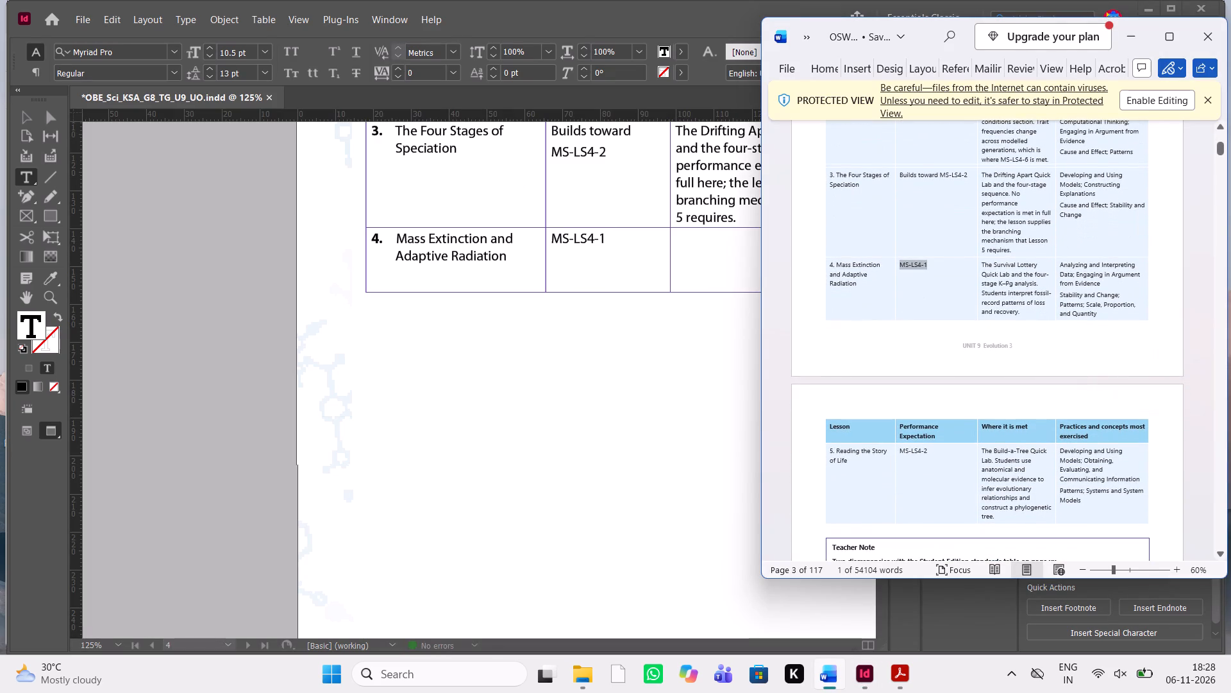
pyautogui.moveTo(1028, 307); pyautogui.dragTo(987, 265)
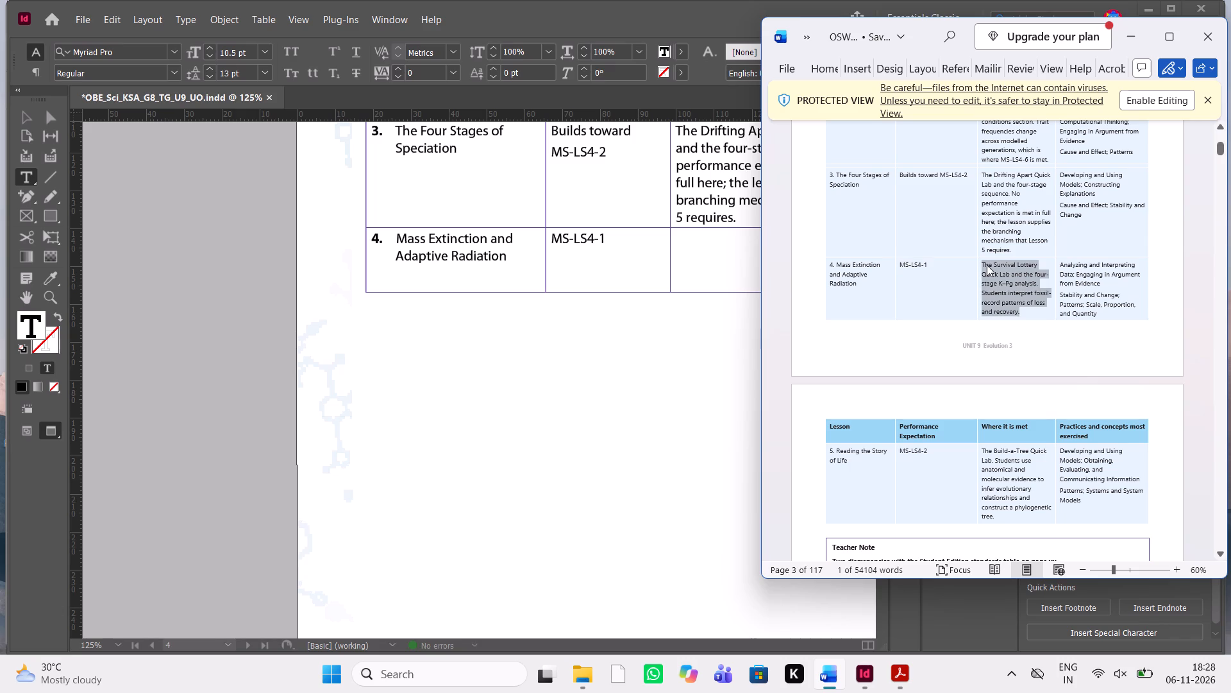
pyautogui.hotkey('ctrl', 'c')
pyautogui.hotkey('ctrl', 'c')
pyautogui.click(697, 246)
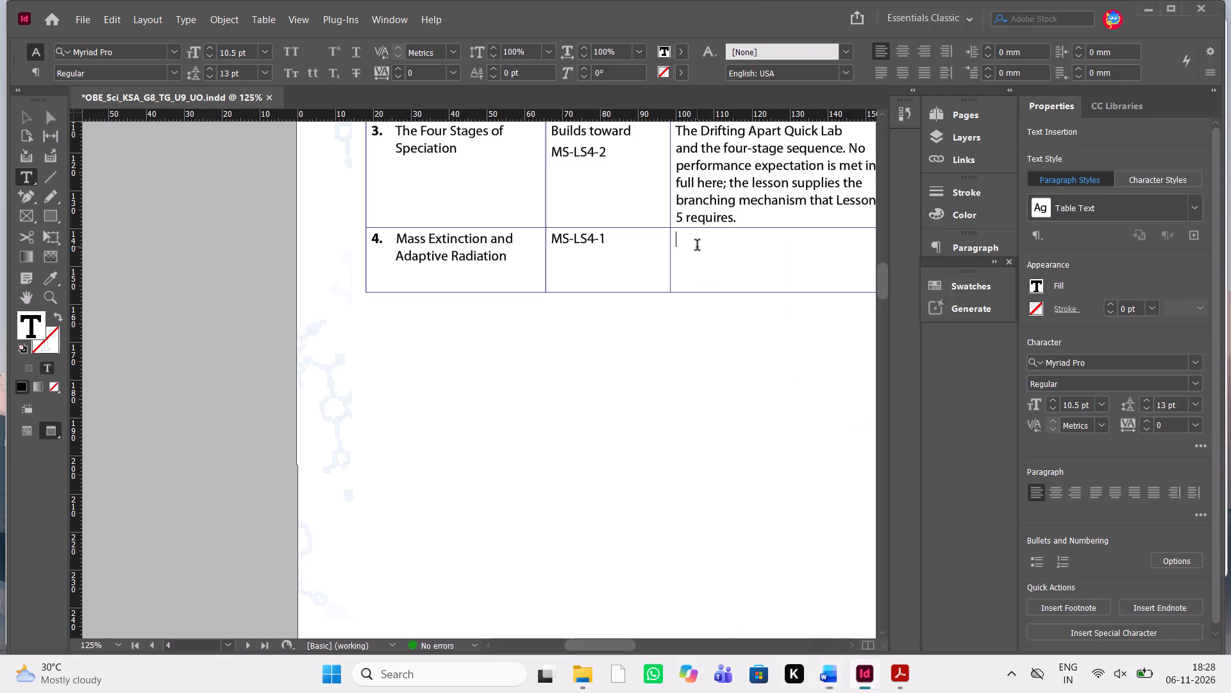
pyautogui.hotkey('ctrl', 'v')
pyautogui.hotkey('ctrl', 'v')
pyautogui.scroll(1, 703, 271)
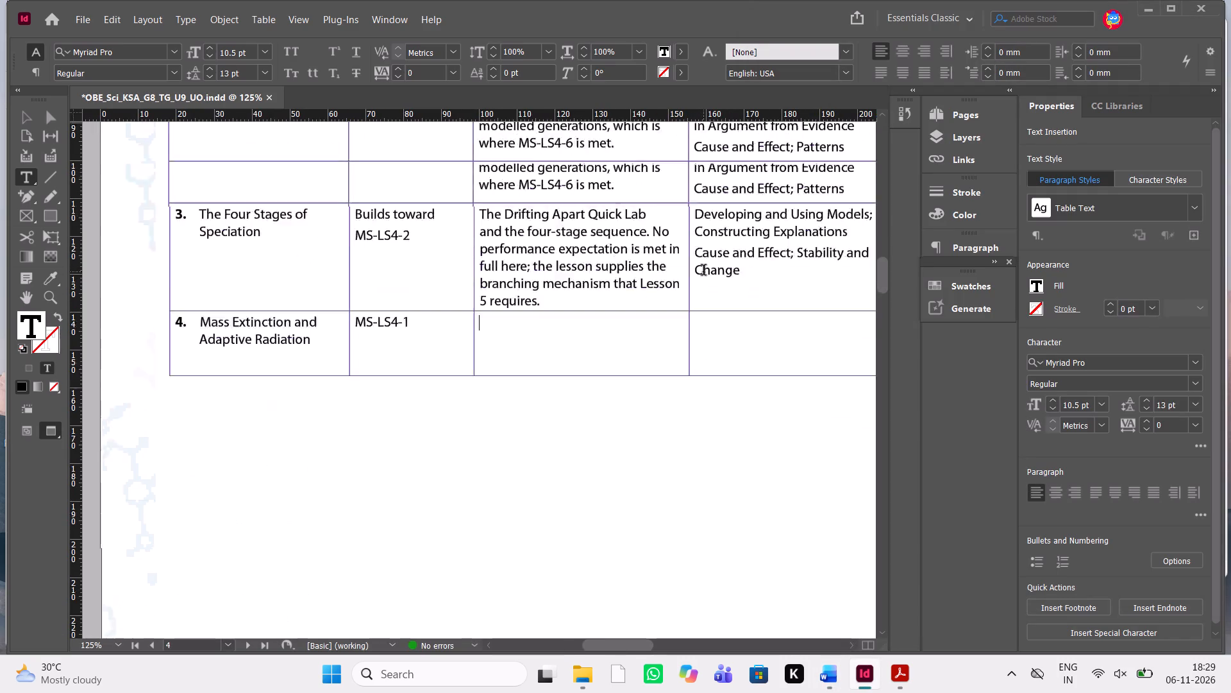
pyautogui.click(515, 458)
pyautogui.hotkey('alt', 'Tab')
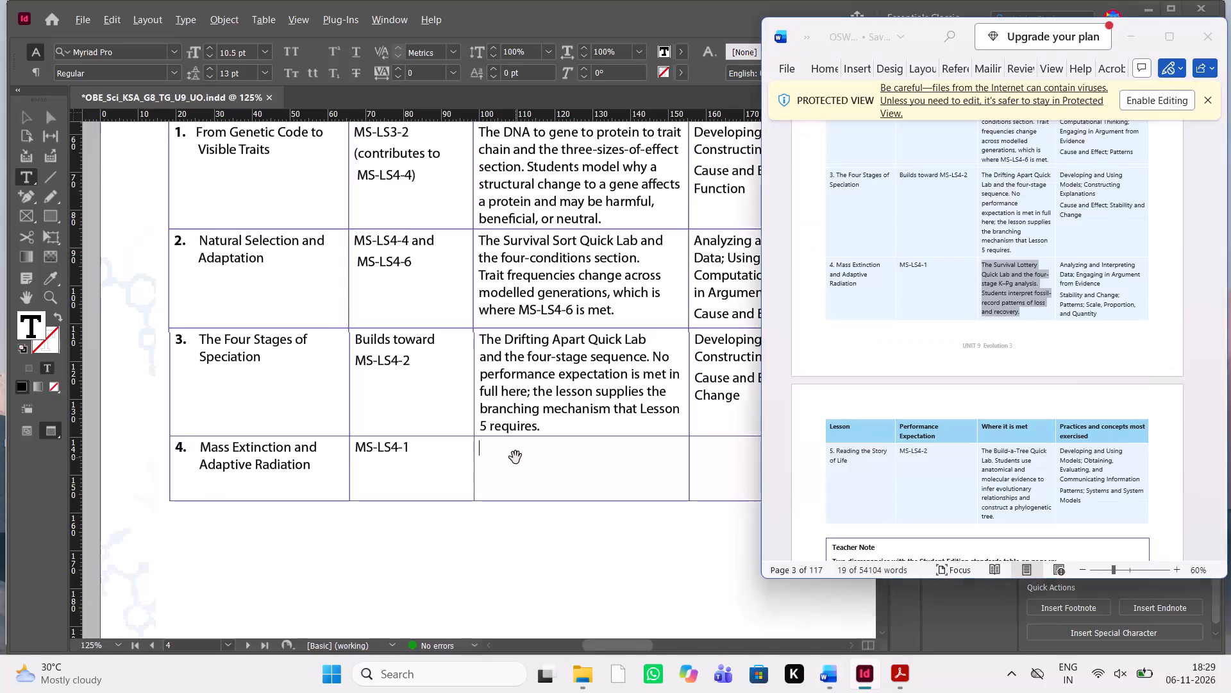
pyautogui.hotkey('ctrl', 'c')
pyautogui.hotkey('ctrl', 'c')
pyautogui.hotkey('ctrl', 'c')
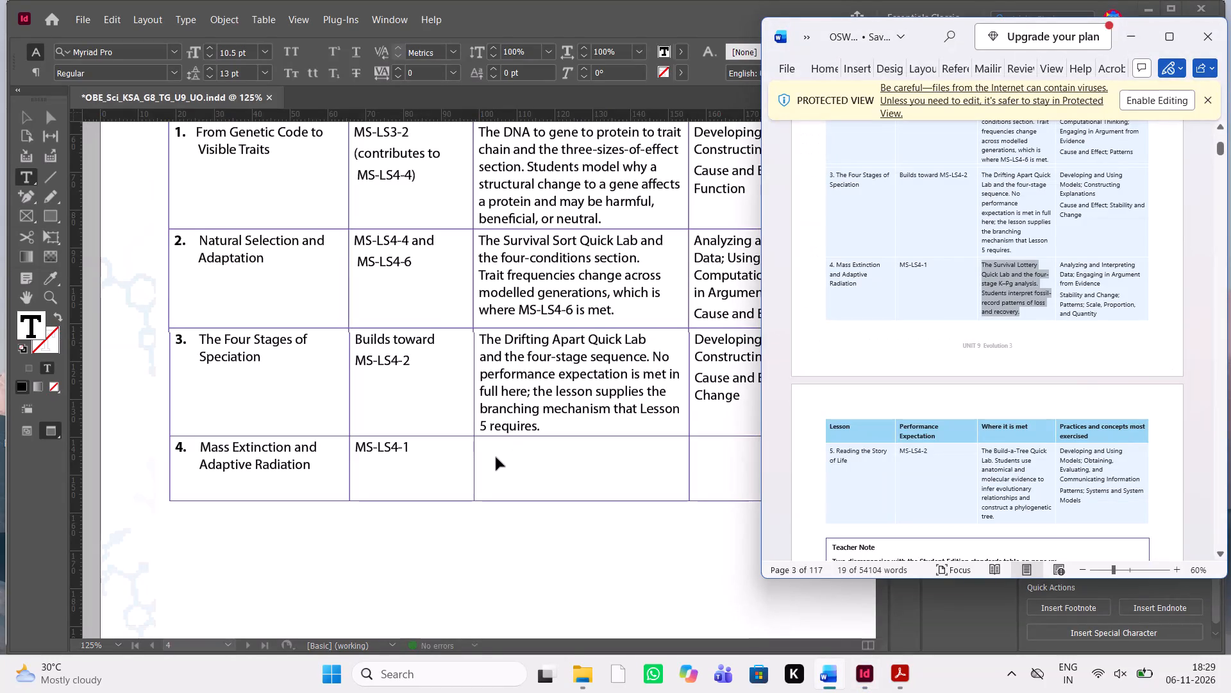
pyautogui.click(496, 458)
pyautogui.tripleClick(500, 456)
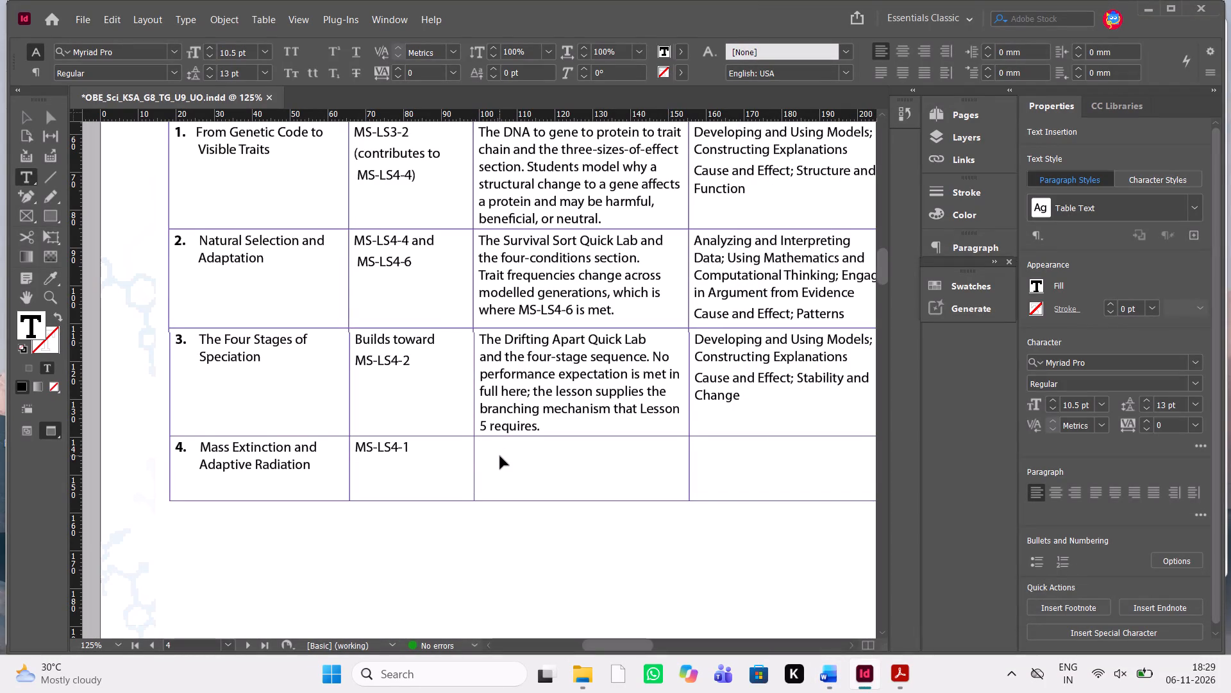
pyautogui.hotkey('ctrl', 'v')
# Copy the lesson 4 practices and concepts text, through "Scale, Proportion, and Quantity", from Word into the row's last cell.
pyautogui.hotkey('alt', 'Tab')
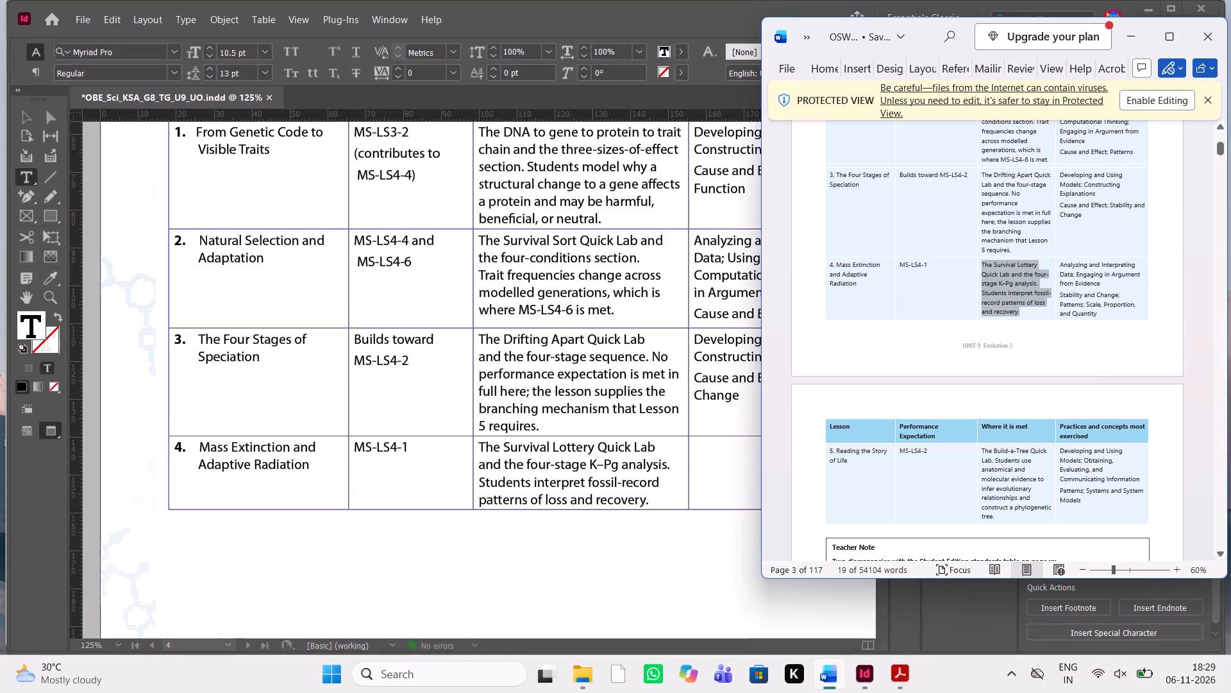
pyautogui.moveTo(1103, 311); pyautogui.dragTo(1066, 265)
pyautogui.hotkey('ctrl', 'c')
pyautogui.hotkey('ctrl', 'c')
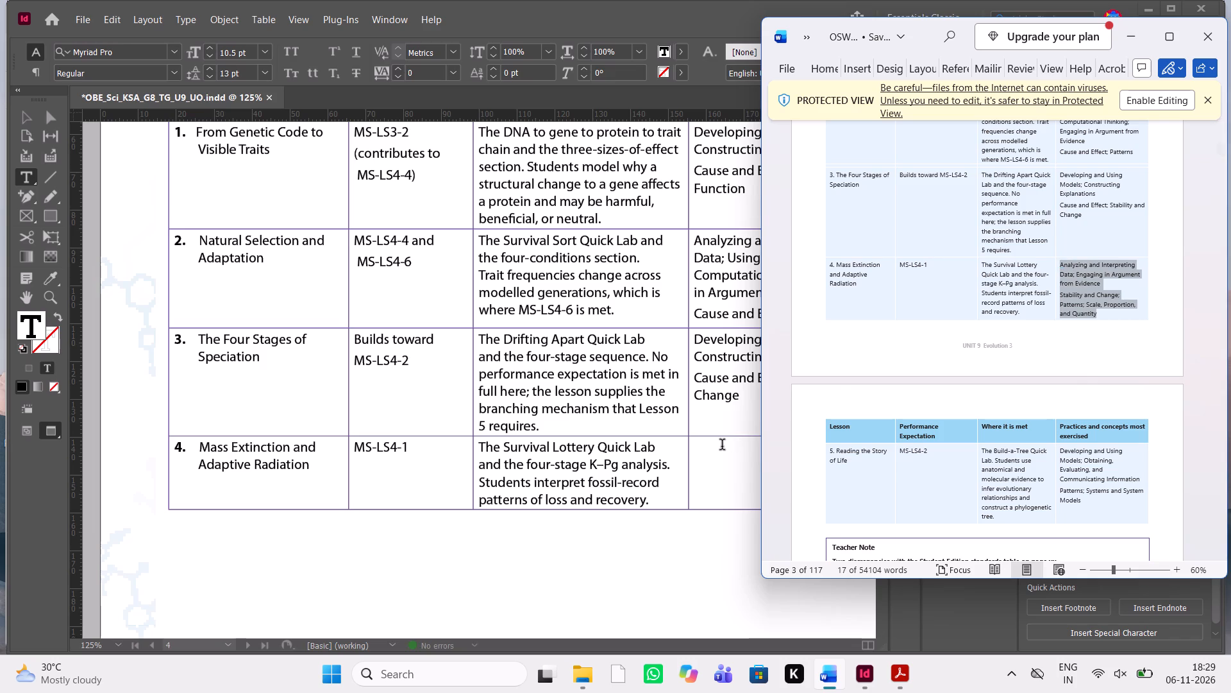
pyautogui.click(722, 446)
pyautogui.hotkey('ctrl', 'v')
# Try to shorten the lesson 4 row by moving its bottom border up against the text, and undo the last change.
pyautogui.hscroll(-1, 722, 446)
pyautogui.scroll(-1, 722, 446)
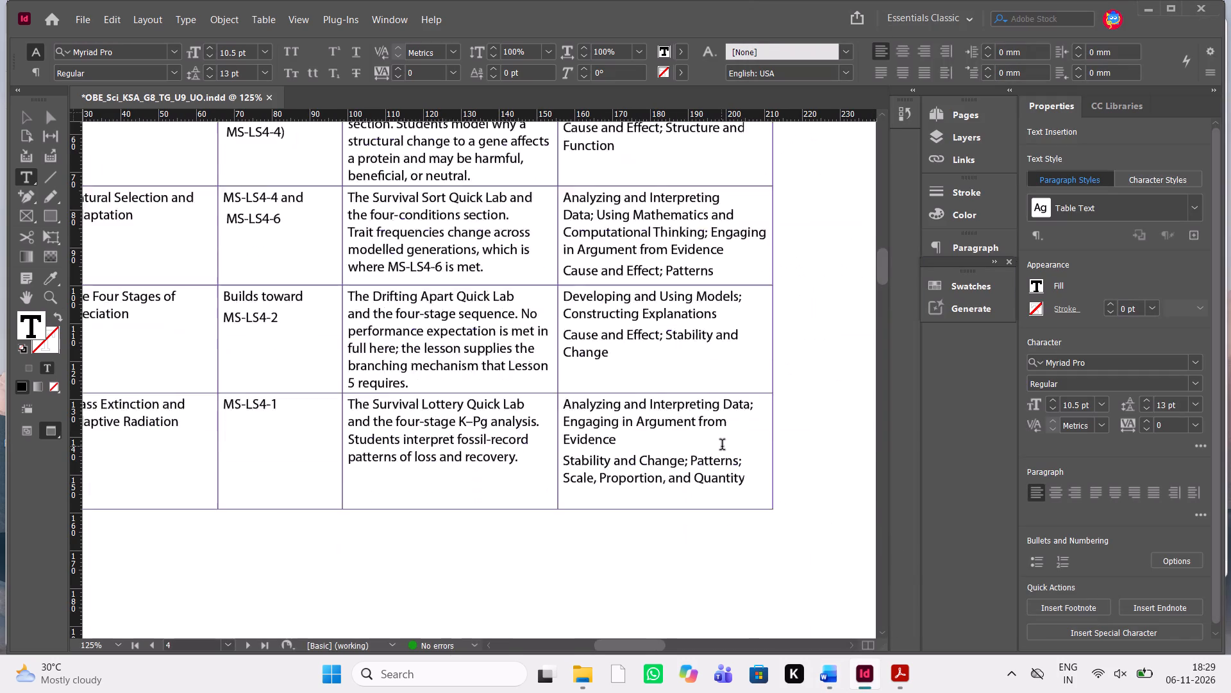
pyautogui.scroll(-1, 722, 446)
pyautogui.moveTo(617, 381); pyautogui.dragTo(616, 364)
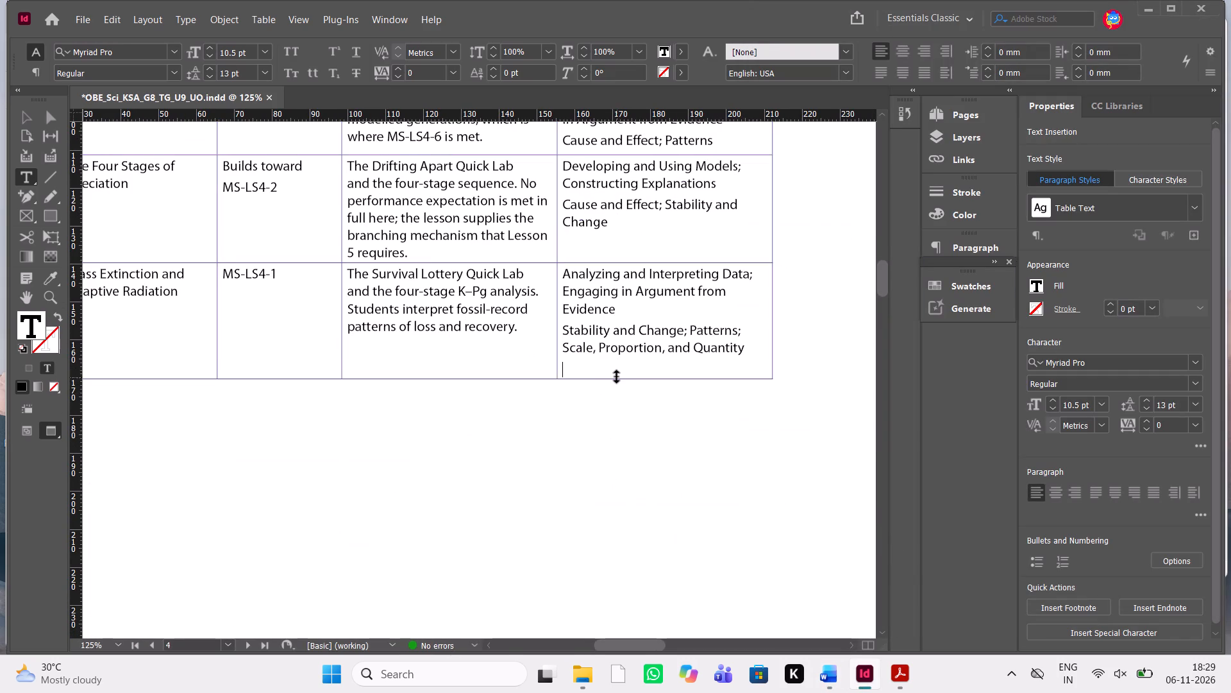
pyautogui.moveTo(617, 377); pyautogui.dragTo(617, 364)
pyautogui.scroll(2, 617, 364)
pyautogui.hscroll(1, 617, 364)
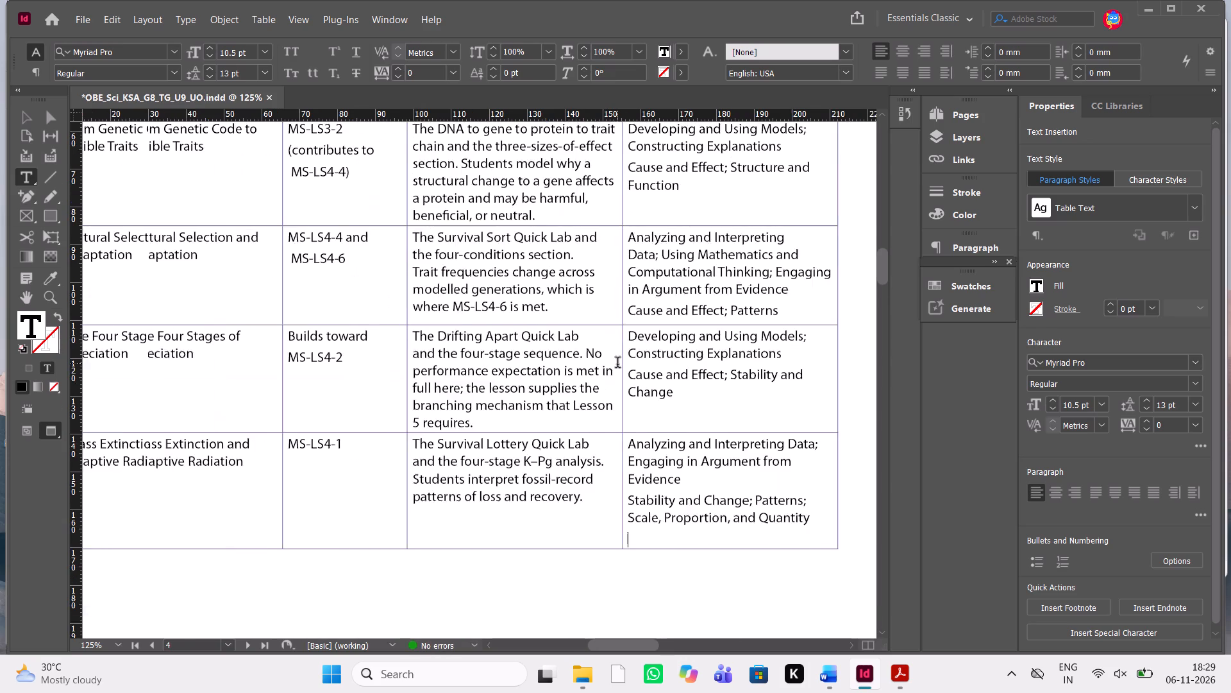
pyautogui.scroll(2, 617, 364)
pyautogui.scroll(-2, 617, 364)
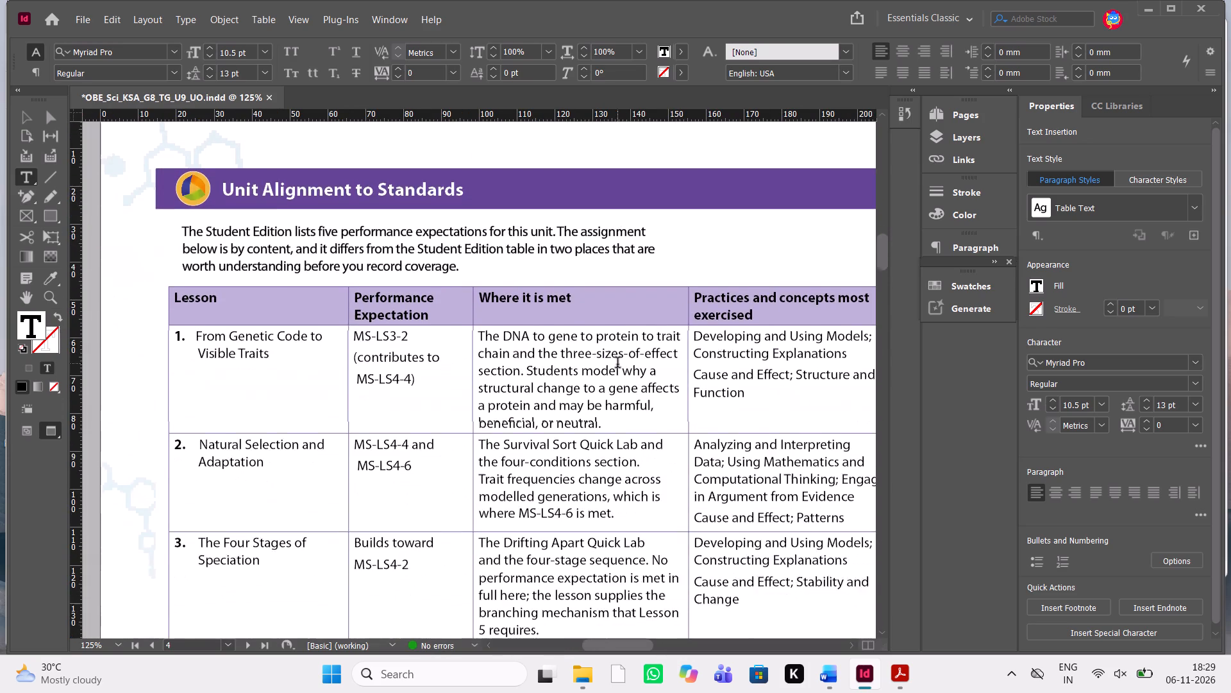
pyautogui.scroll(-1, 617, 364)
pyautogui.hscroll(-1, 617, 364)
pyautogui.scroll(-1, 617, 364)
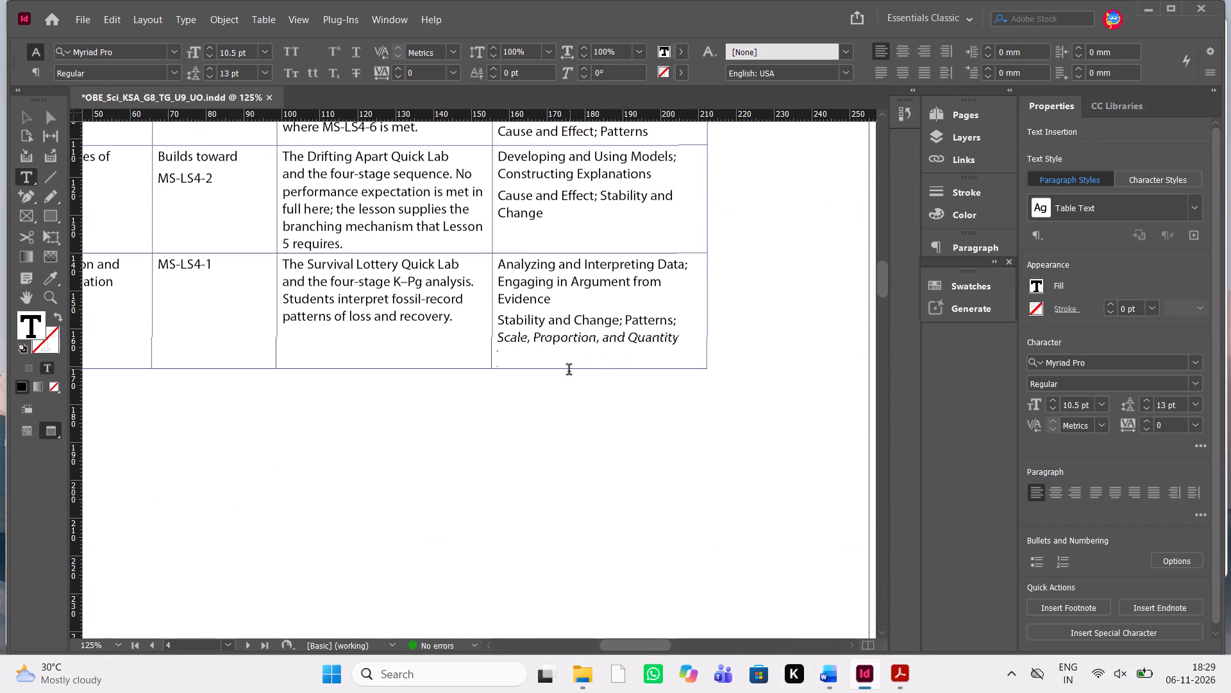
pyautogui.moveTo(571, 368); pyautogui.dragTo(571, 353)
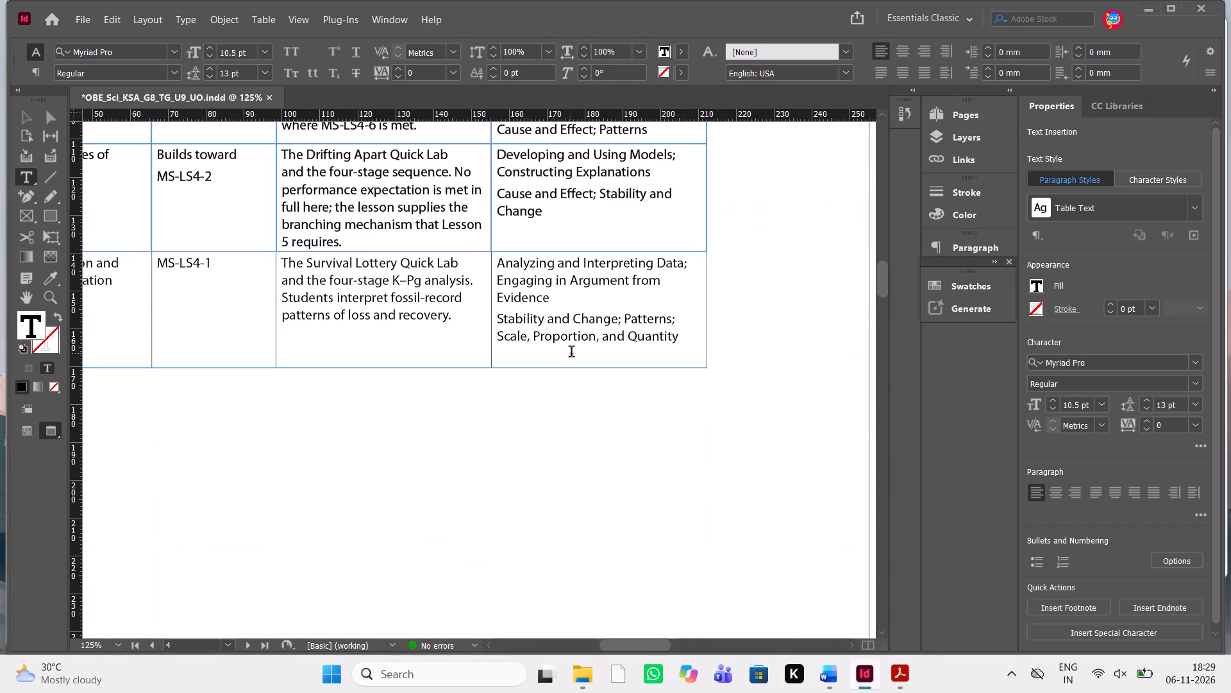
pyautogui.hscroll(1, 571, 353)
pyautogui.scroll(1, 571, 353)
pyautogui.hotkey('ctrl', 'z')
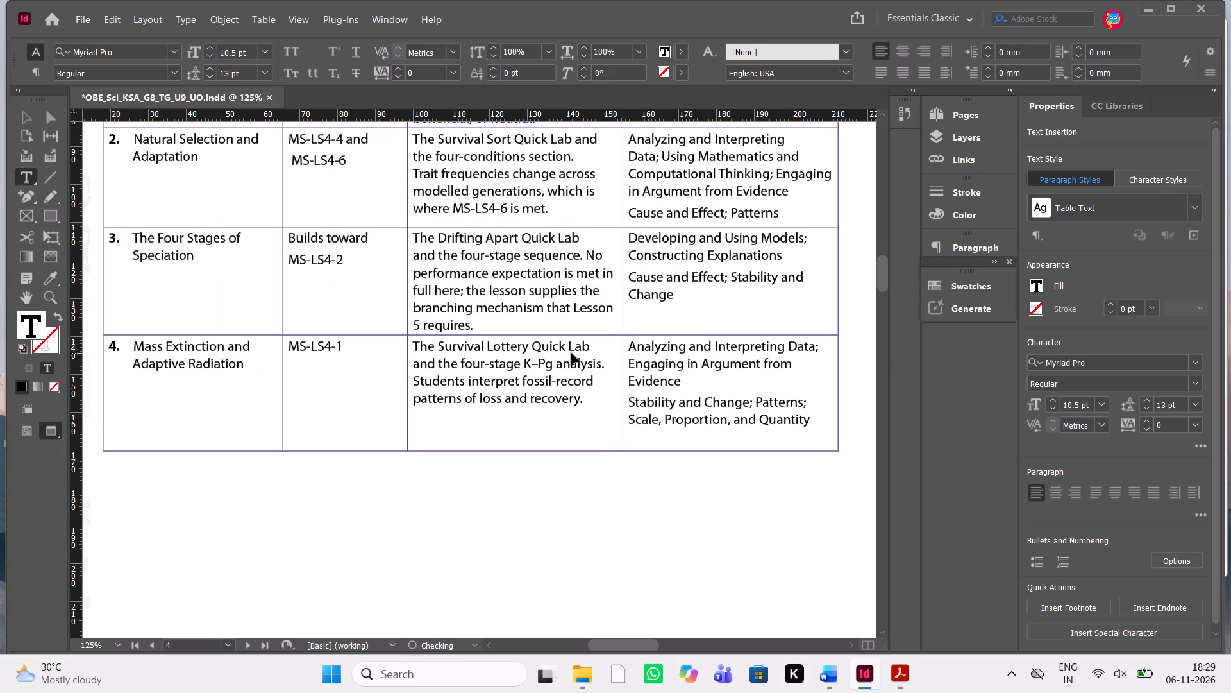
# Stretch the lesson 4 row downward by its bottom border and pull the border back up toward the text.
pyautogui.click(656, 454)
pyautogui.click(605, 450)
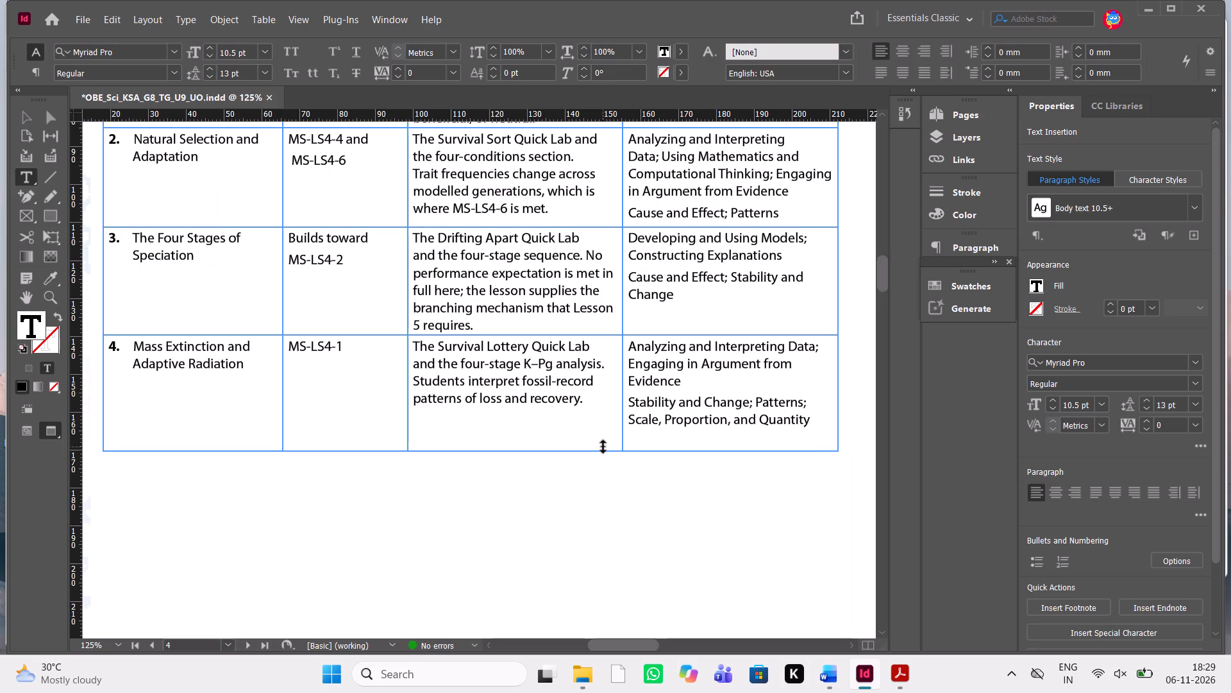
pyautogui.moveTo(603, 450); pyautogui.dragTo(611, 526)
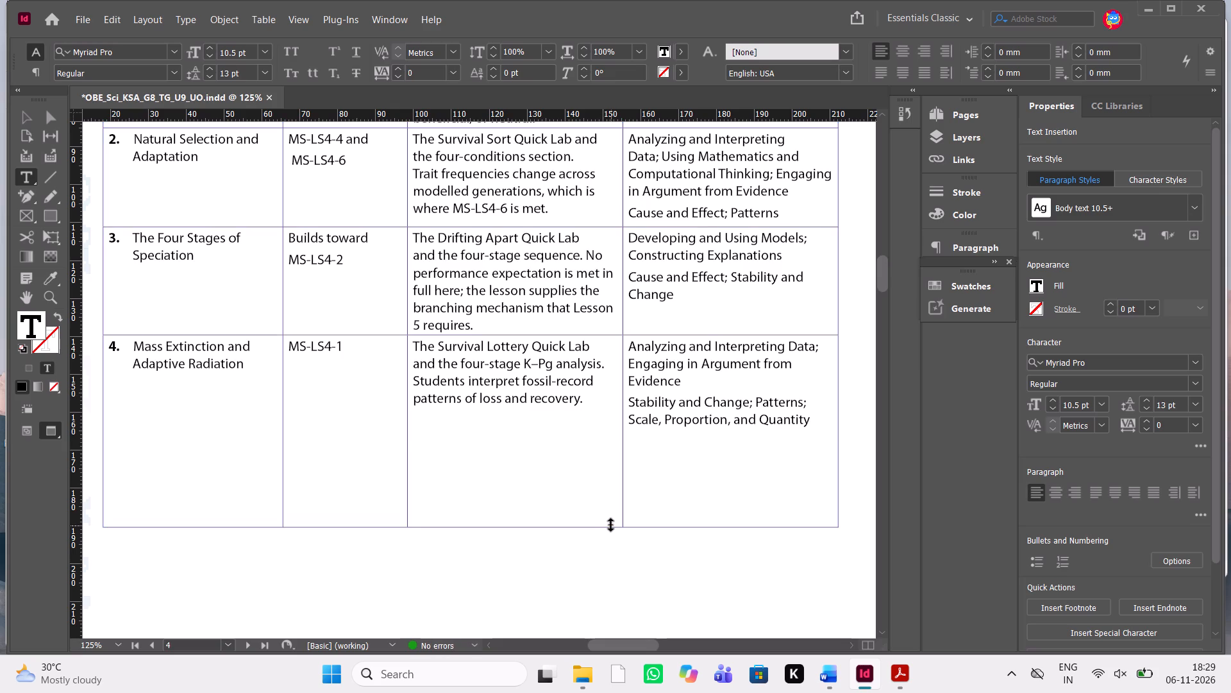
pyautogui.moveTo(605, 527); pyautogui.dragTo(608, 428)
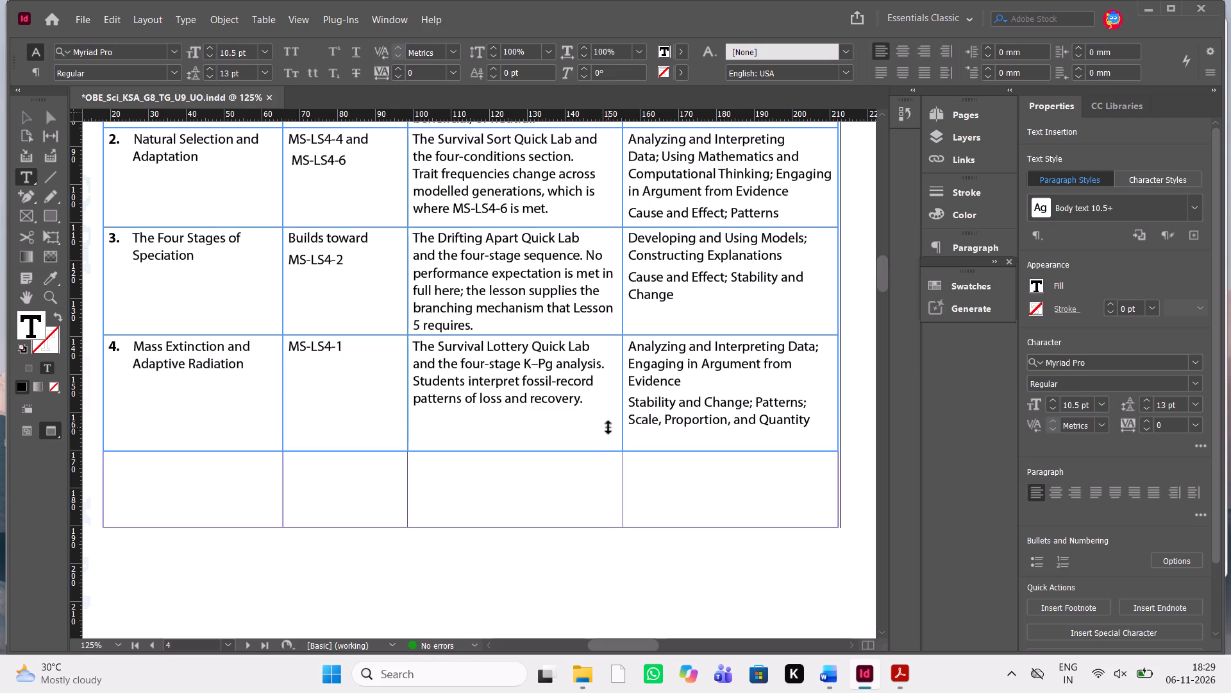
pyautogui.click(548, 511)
# Insert 1 new table row below the lesson 4 row.
pyautogui.moveTo(124, 348); pyautogui.dragTo(694, 411)
pyautogui.rightClick(694, 411)
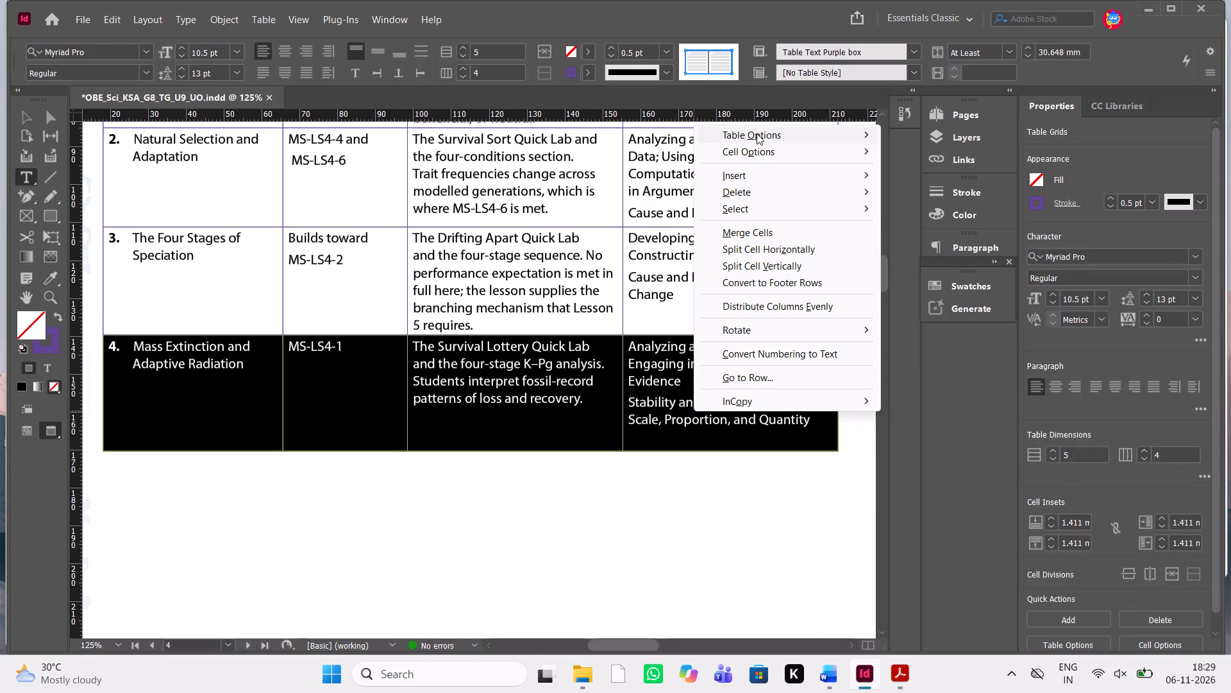
pyautogui.click(749, 178)
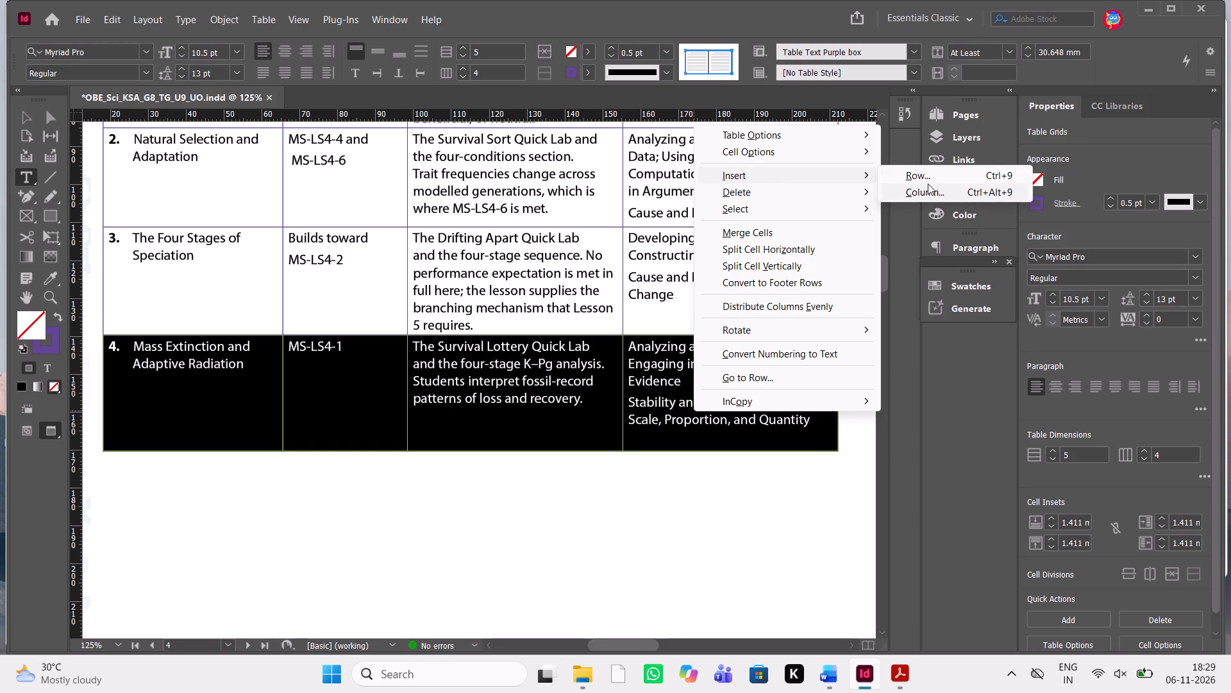
pyautogui.doubleClick(945, 182)
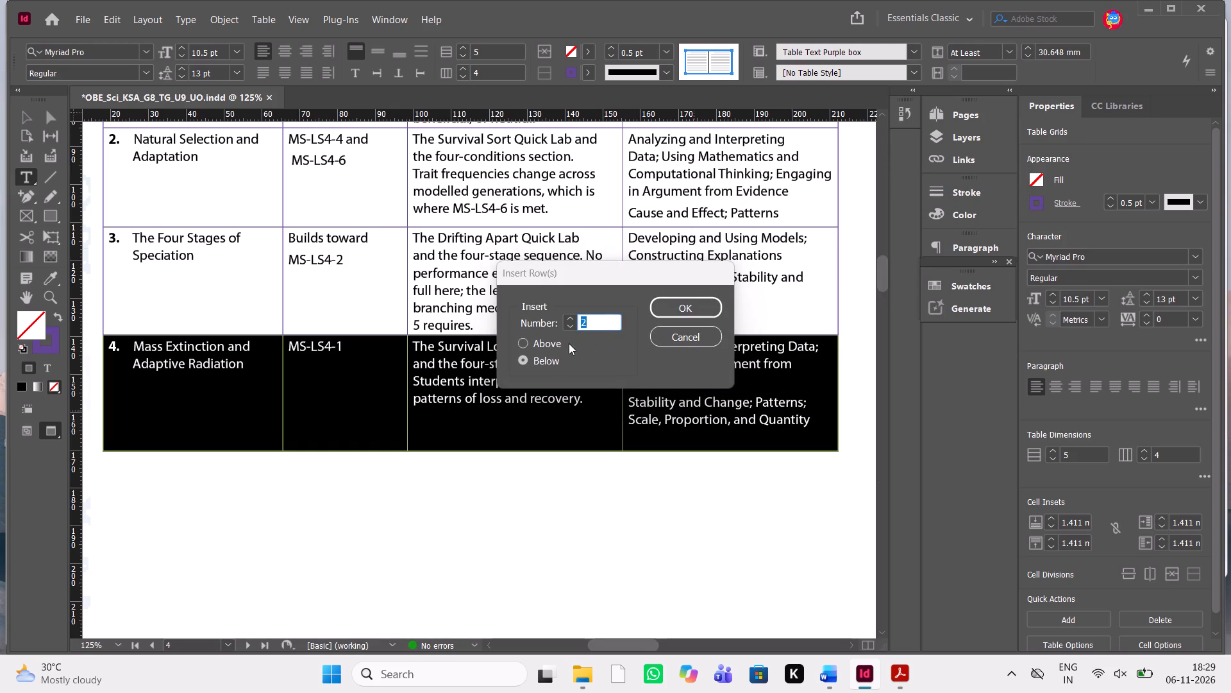
pyautogui.click(574, 327)
pyautogui.click(691, 300)
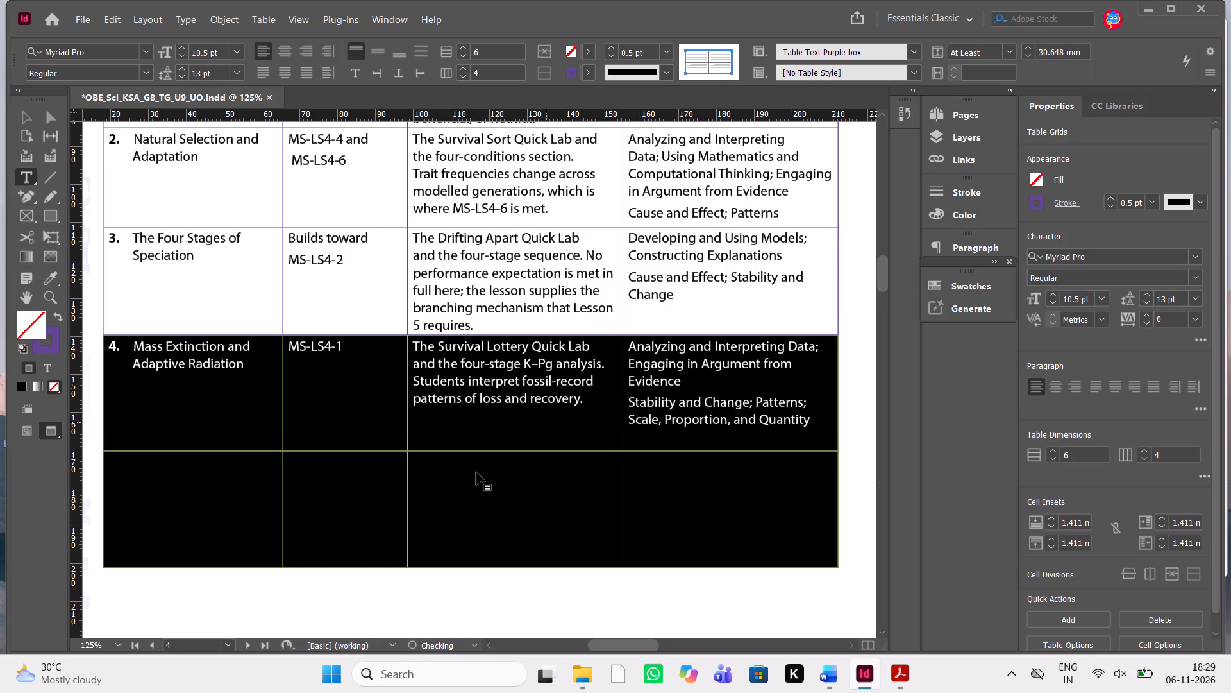
# Copy the whole lesson 5 row, "Reading the Story of Life", from the Word table into the empty row below lesson 4.
pyautogui.click(423, 490)
pyautogui.hotkey('alt', 'Tab')
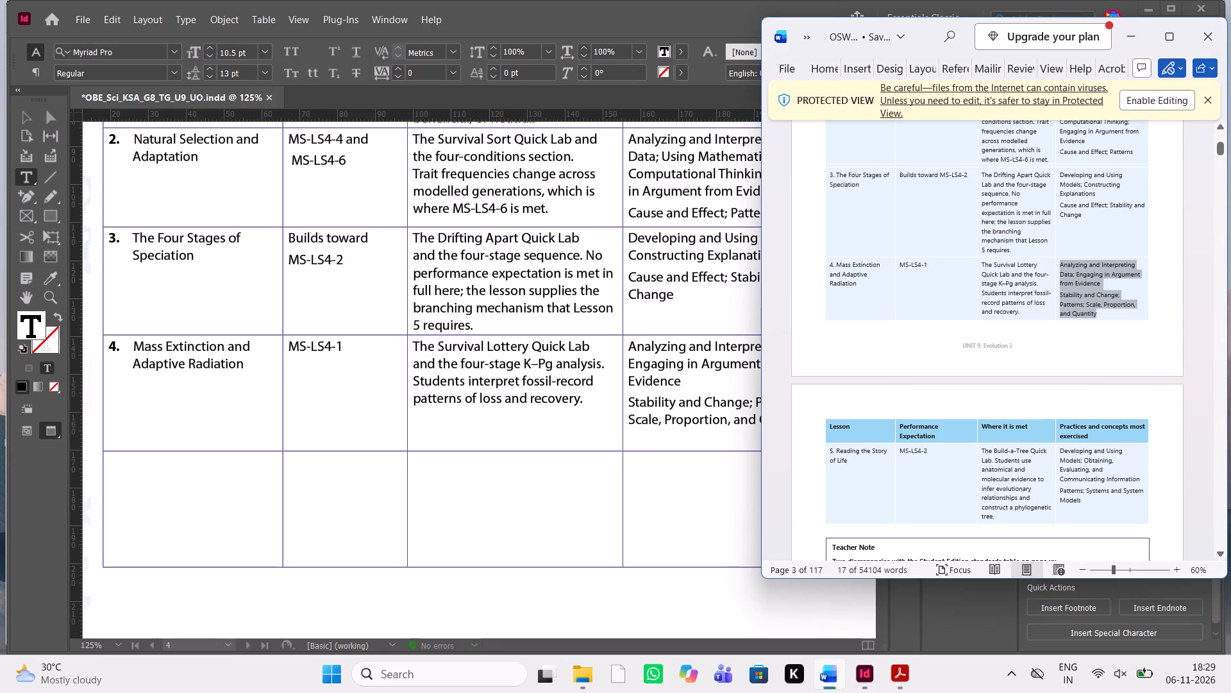
pyautogui.moveTo(1090, 498); pyautogui.dragTo(864, 460)
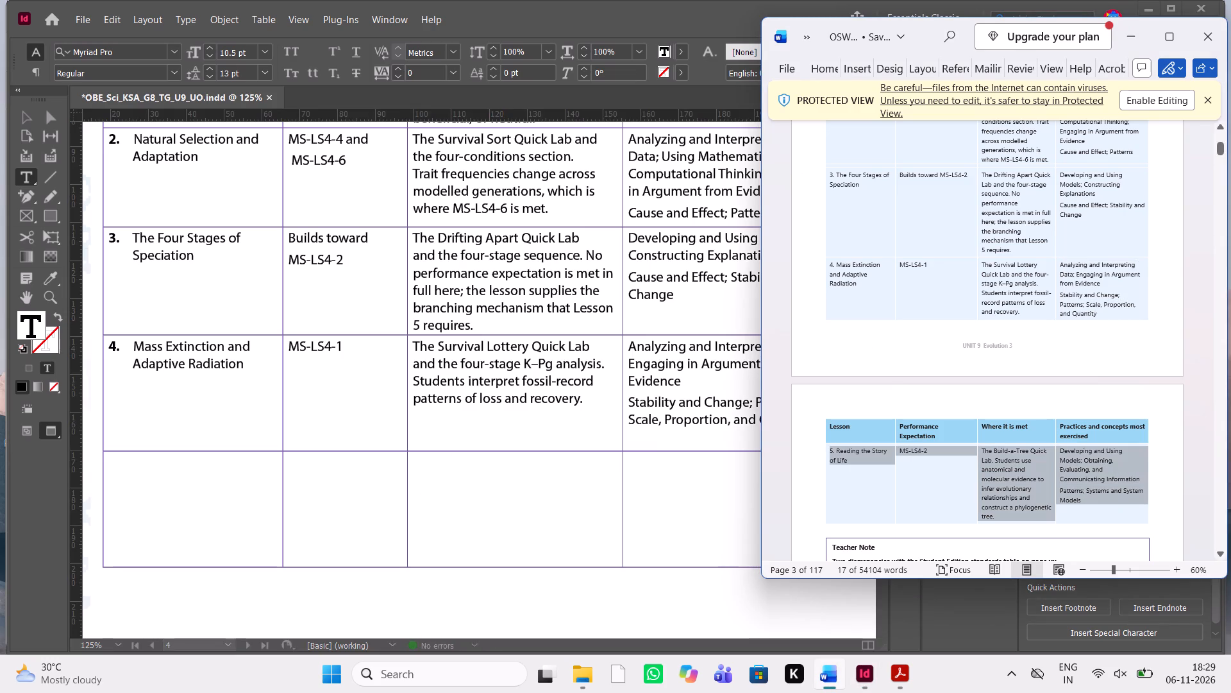
pyautogui.moveTo(864, 460); pyautogui.dragTo(851, 458)
pyautogui.hotkey('ctrl', 'c')
pyautogui.hotkey('ctrl', 'c')
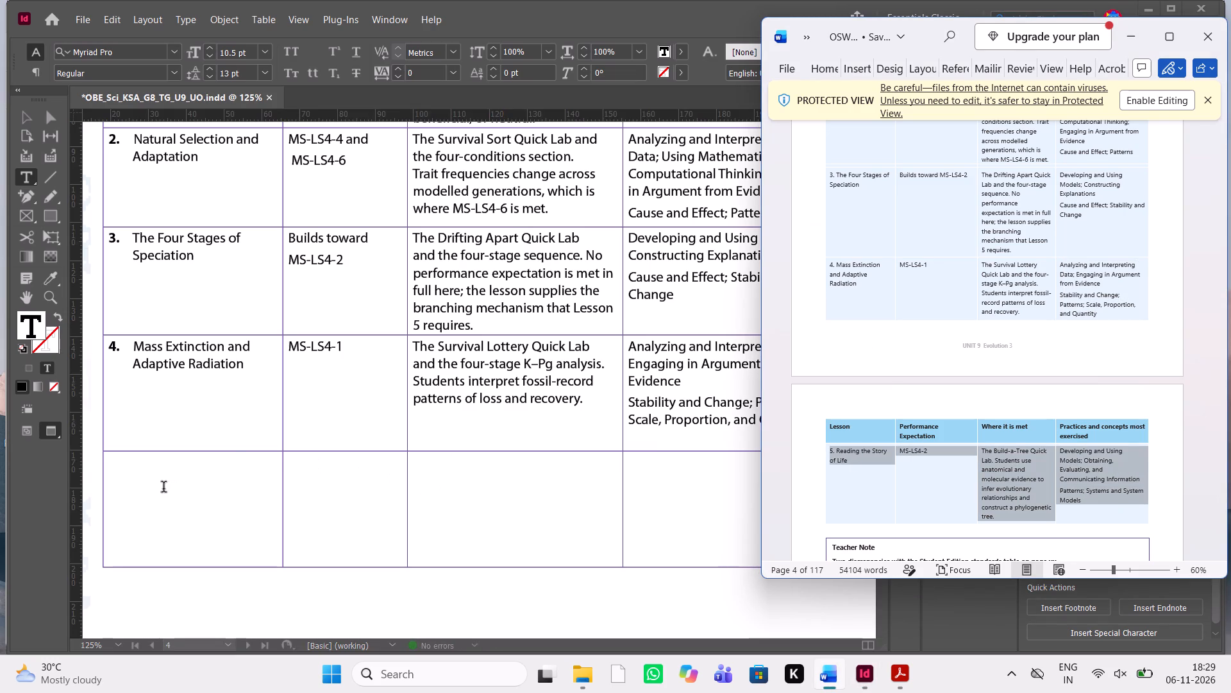
pyautogui.moveTo(144, 488); pyautogui.dragTo(782, 542)
pyautogui.hotkey('ctrl', 'v')
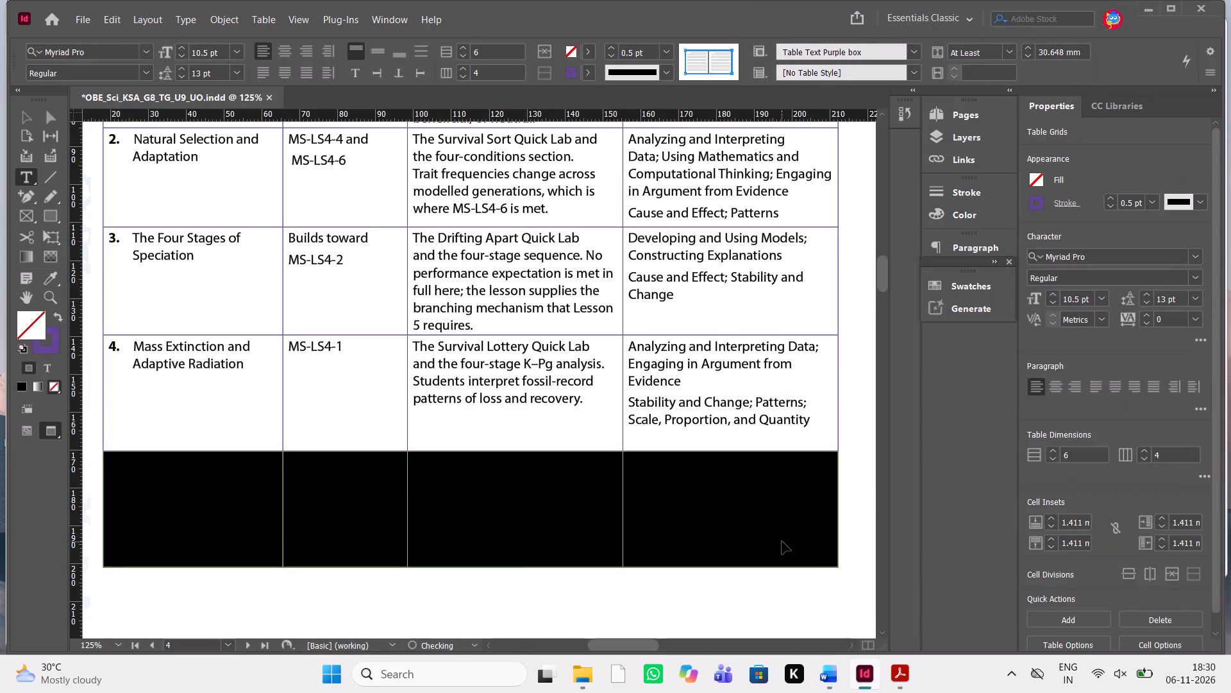
pyautogui.click(387, 564)
pyautogui.scroll(-1, 387, 564)
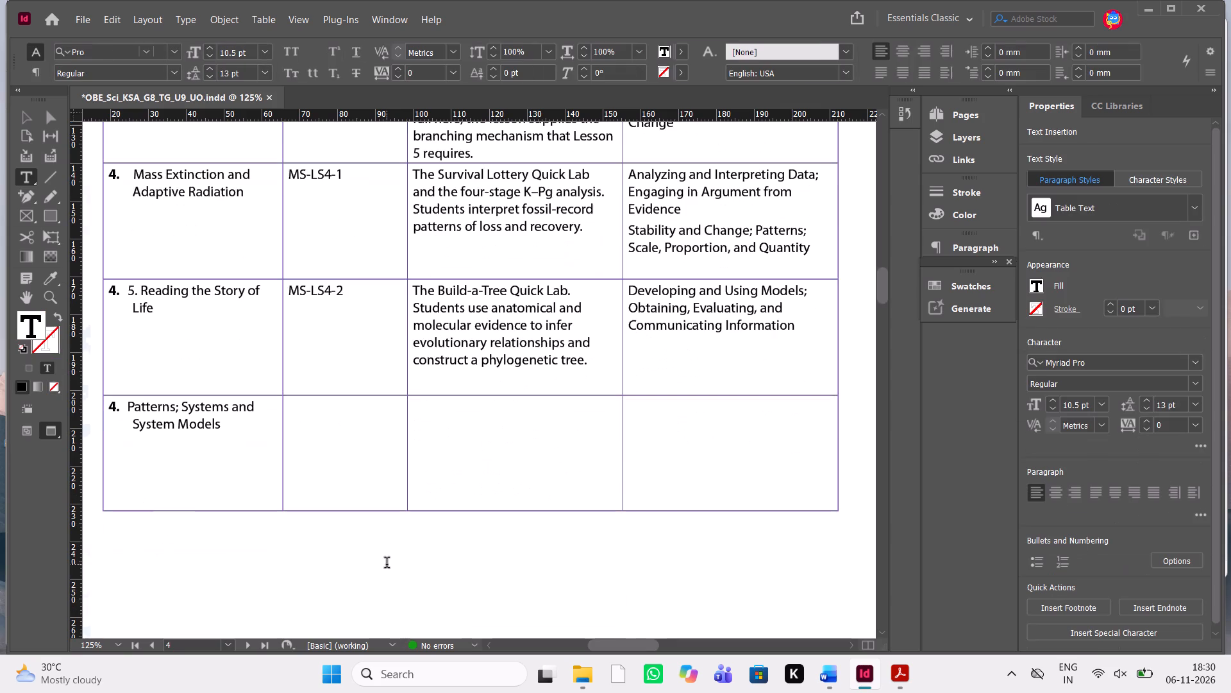
pyautogui.scroll(-1, 387, 564)
# Delete the pasted "5." in front of "Reading the Story of Life" in the new row's lesson cell.
pyautogui.hotkey('alt', 'Tab')
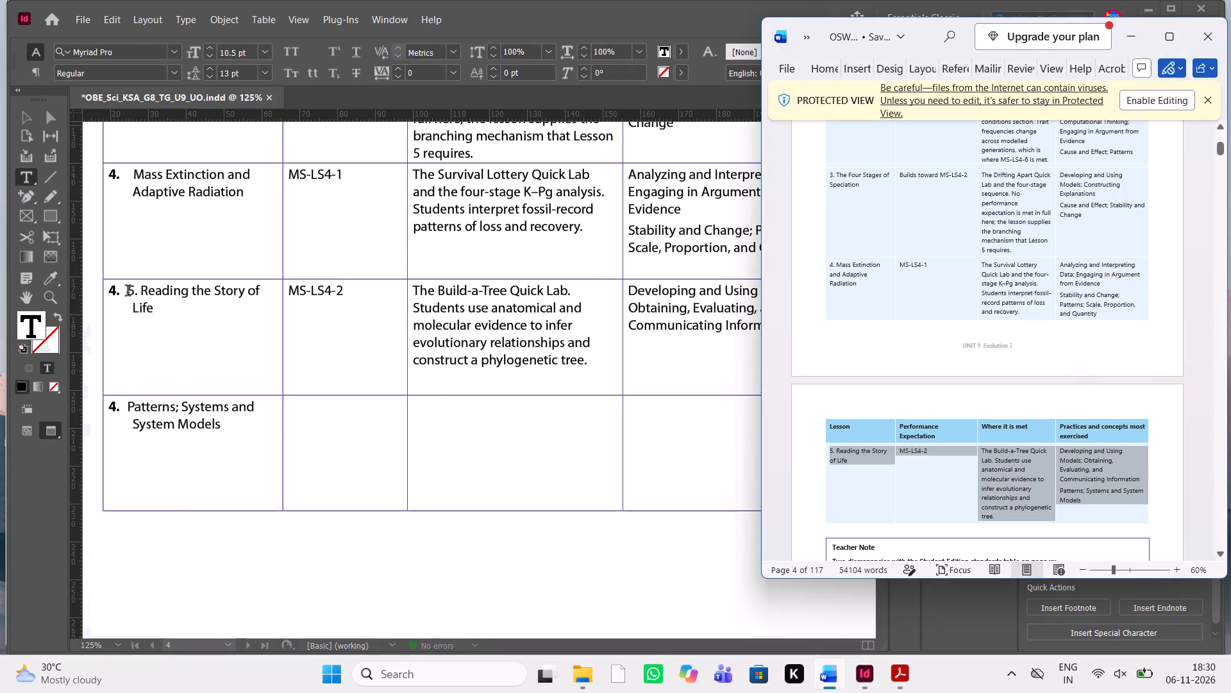
pyautogui.click(128, 292)
pyautogui.press('Delete')
pyautogui.press('Delete')
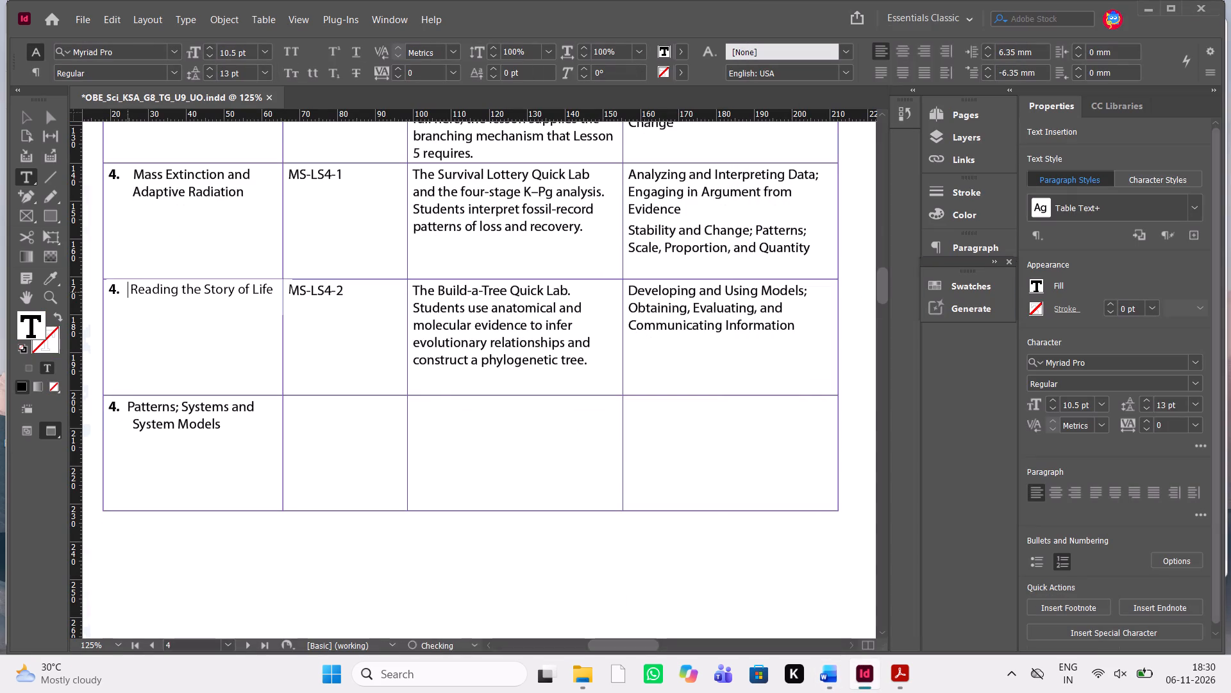
# Delete the stray "Patterns; Systems and System Models" text from the first cell of the bottom row.
pyautogui.hotkey('alt', 'Tab')
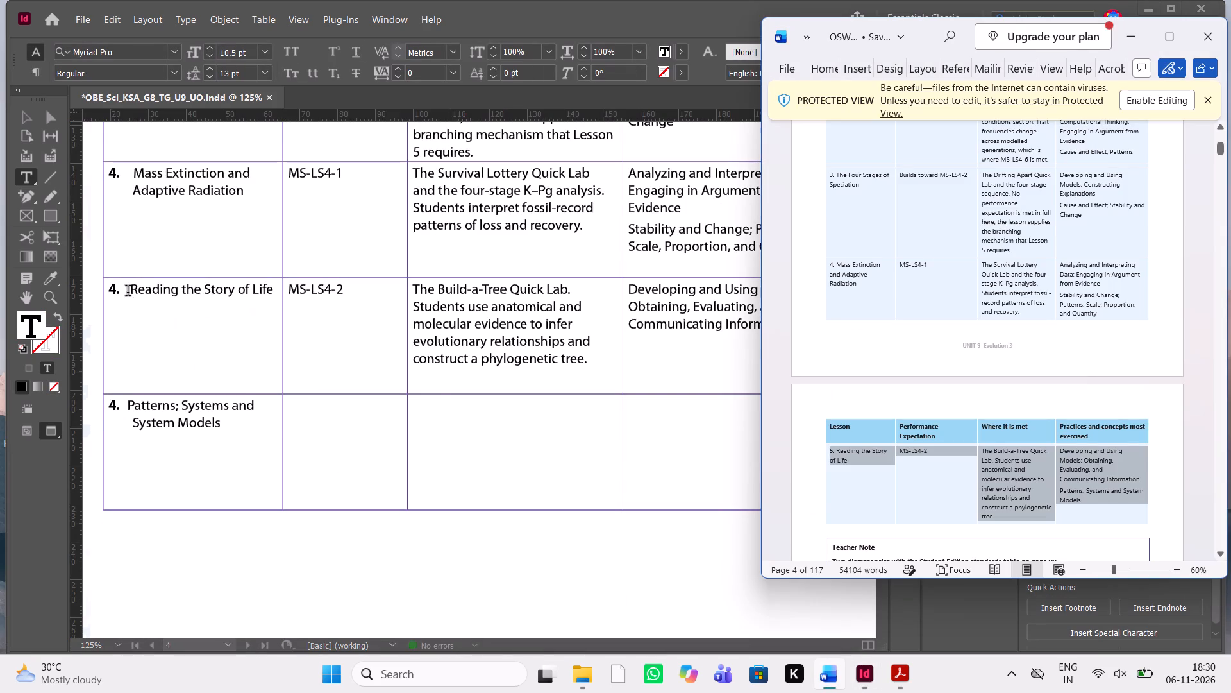
pyautogui.moveTo(247, 447); pyautogui.dragTo(122, 414)
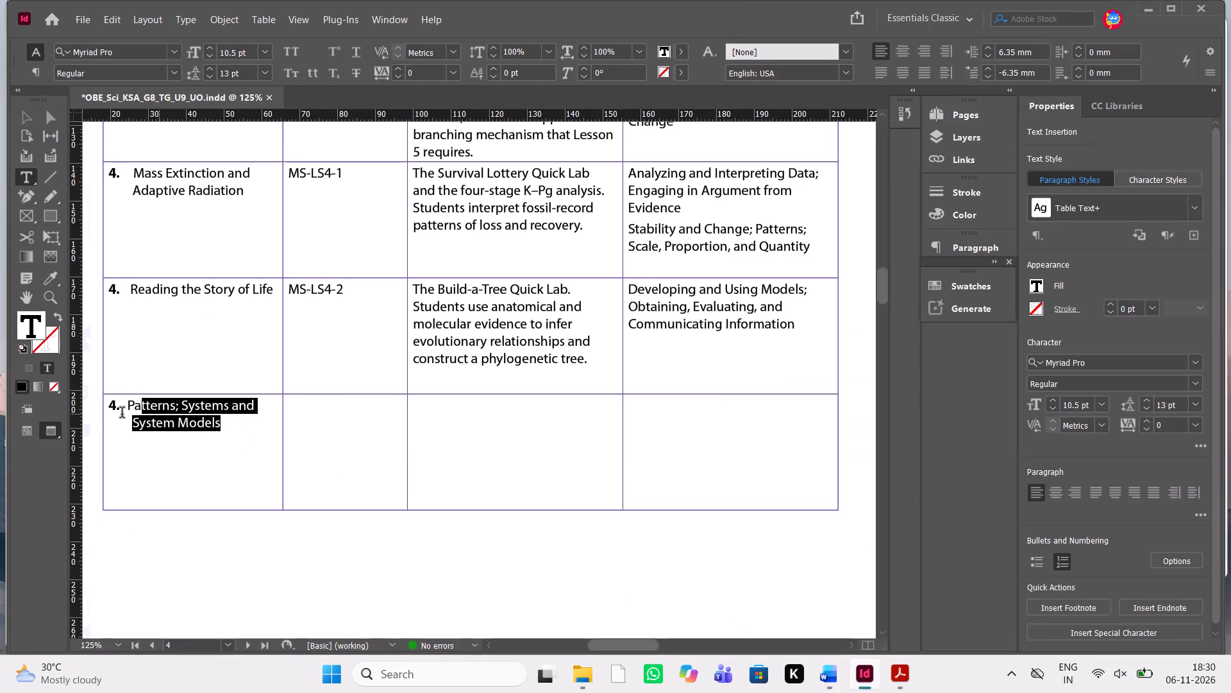
pyautogui.moveTo(122, 414); pyautogui.dragTo(90, 406)
pyautogui.press('Delete')
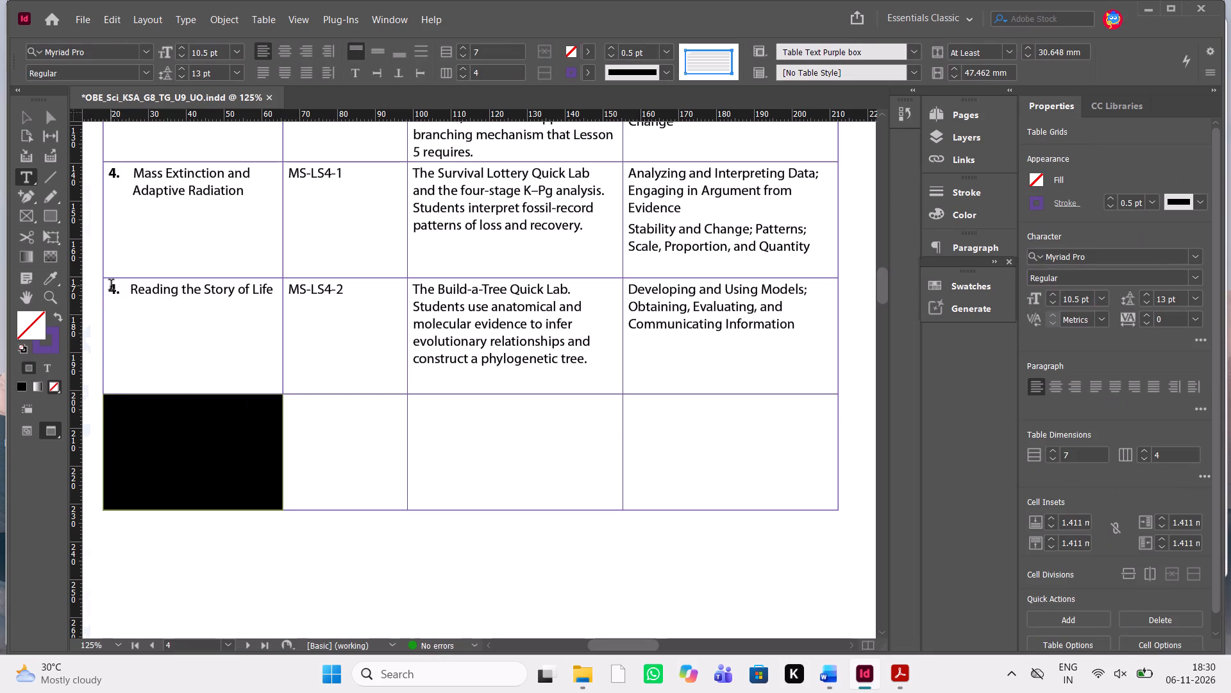
# Set the "Reading the Story of Life" lesson cell to continue the list numbering from the row above.
pyautogui.click(115, 285)
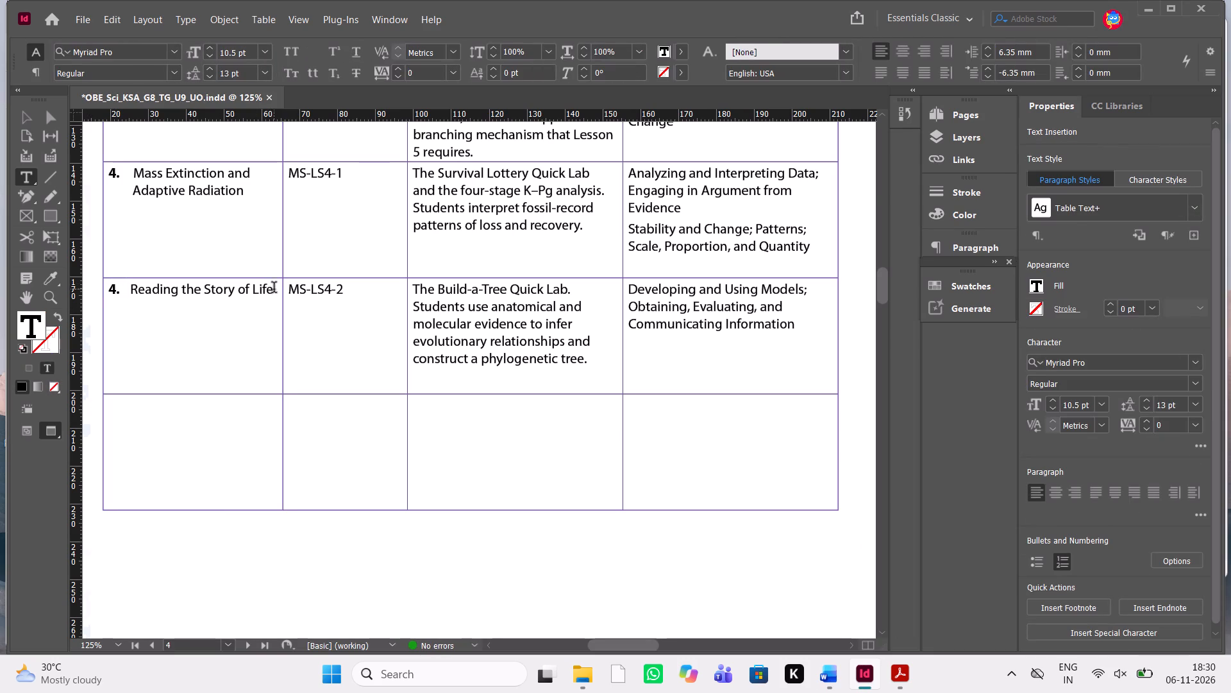
pyautogui.moveTo(274, 289); pyautogui.dragTo(70, 282)
pyautogui.hscroll(-1, 588, 316)
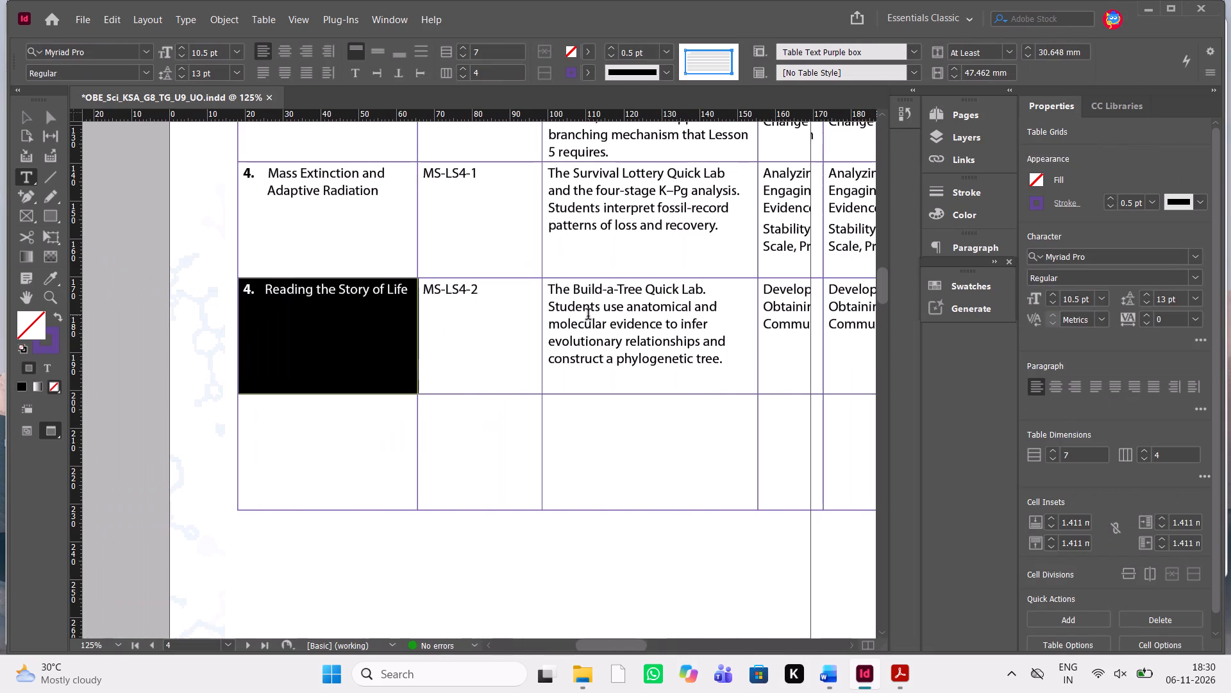
pyautogui.click(185, 26)
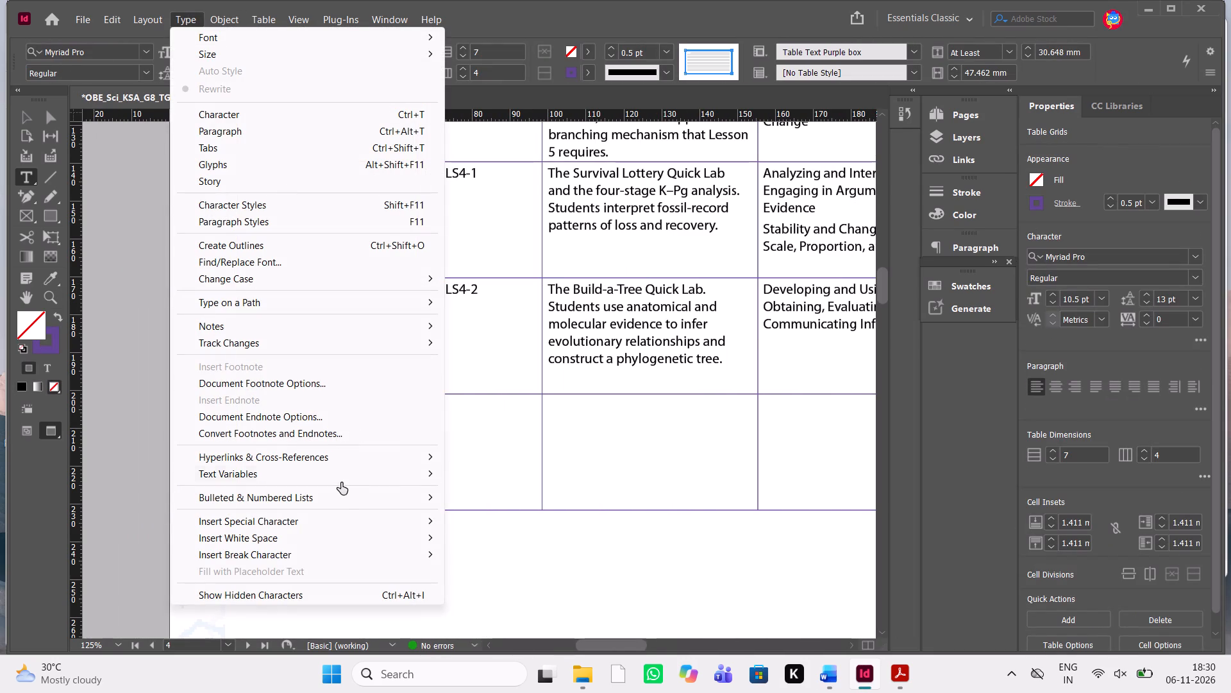
pyautogui.click(341, 496)
pyautogui.click(492, 530)
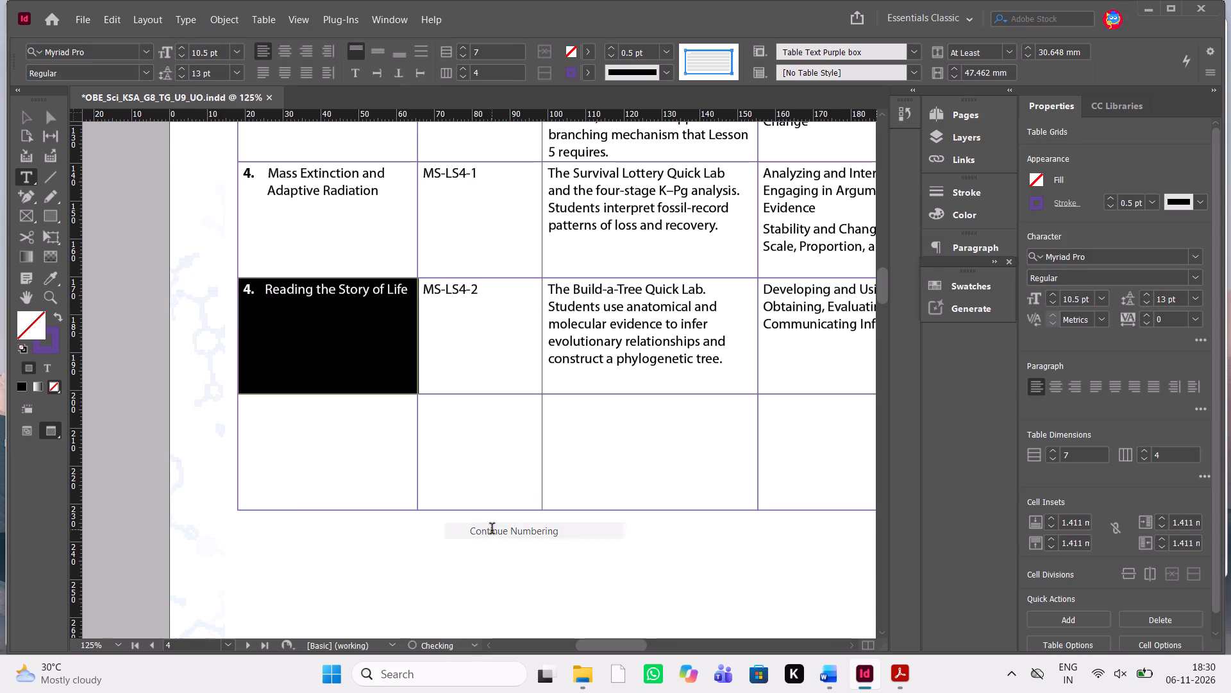
pyautogui.hscroll(-1, 626, 472)
# Copy "Patterns; Systems and System Models" from Word as a new paragraph at the end of lesson 5's practices and concepts cell.
pyautogui.hotkey('alt', 'Tab')
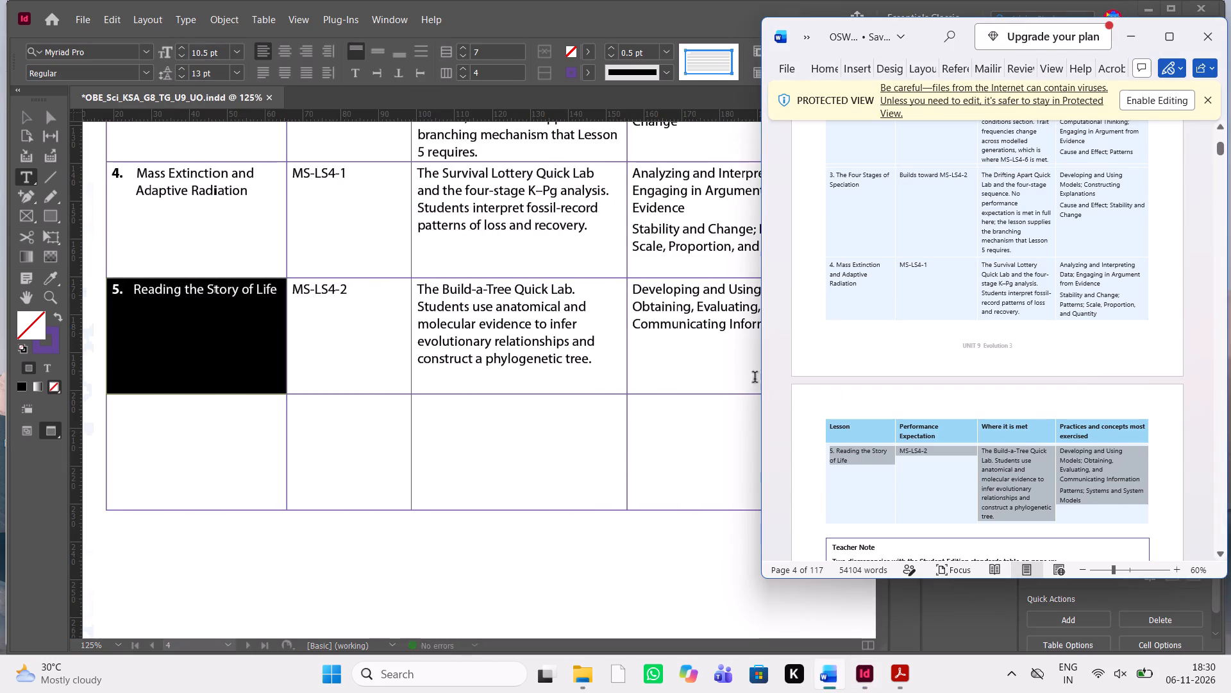
pyautogui.scroll(-1, 1009, 484)
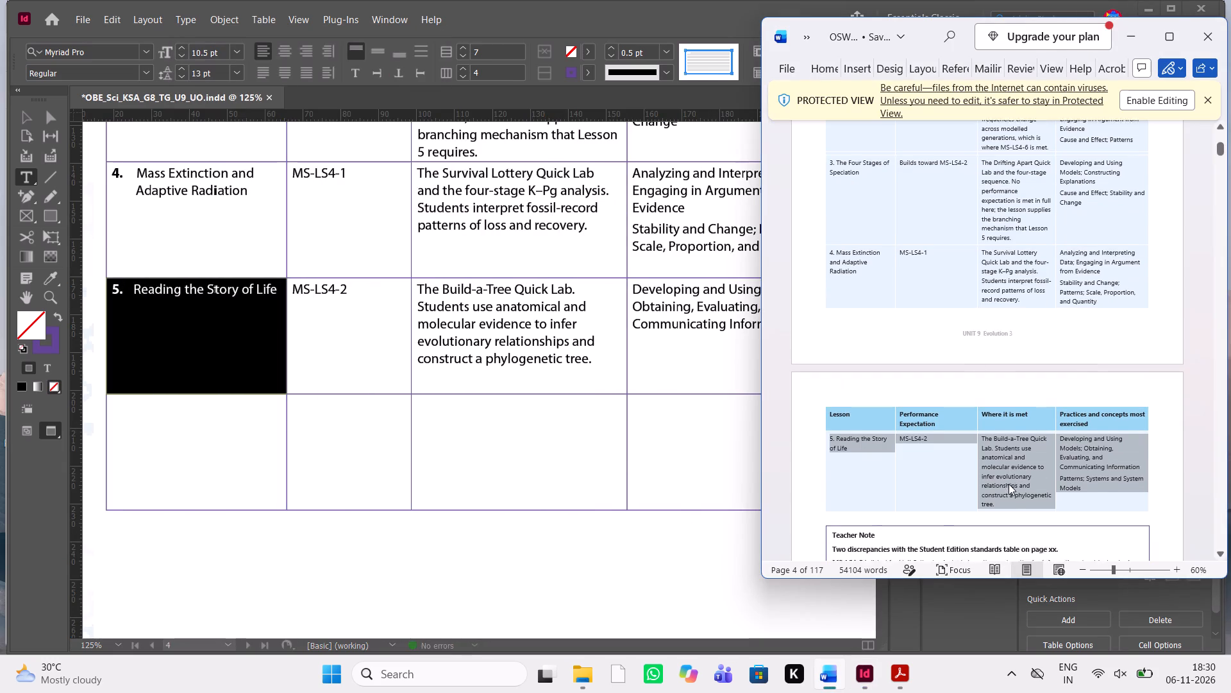
pyautogui.scroll(-1, 1009, 484)
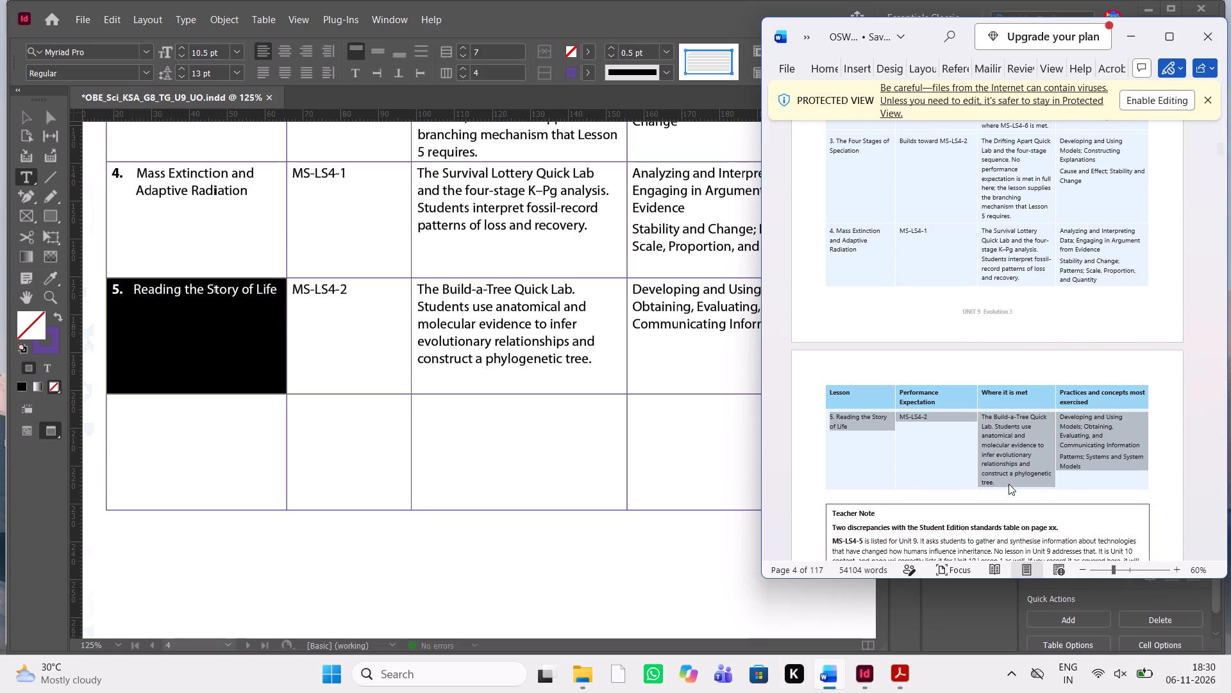
pyautogui.hscroll(-1, 657, 458)
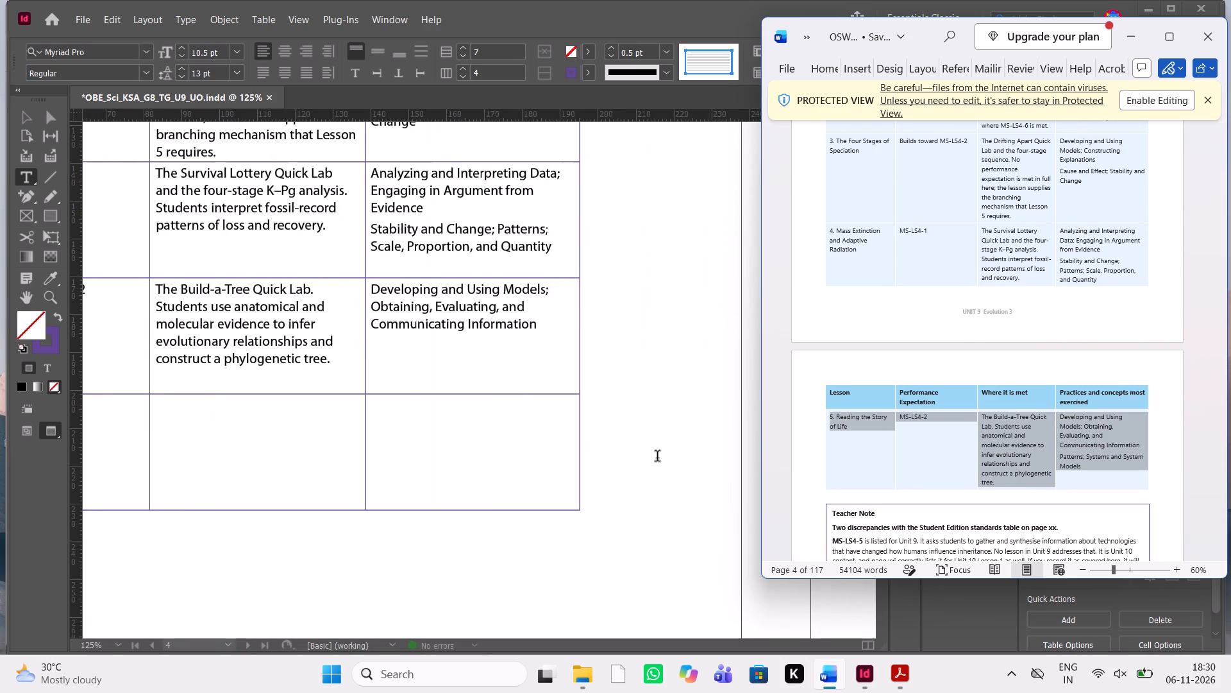
pyautogui.hscroll(1, 657, 458)
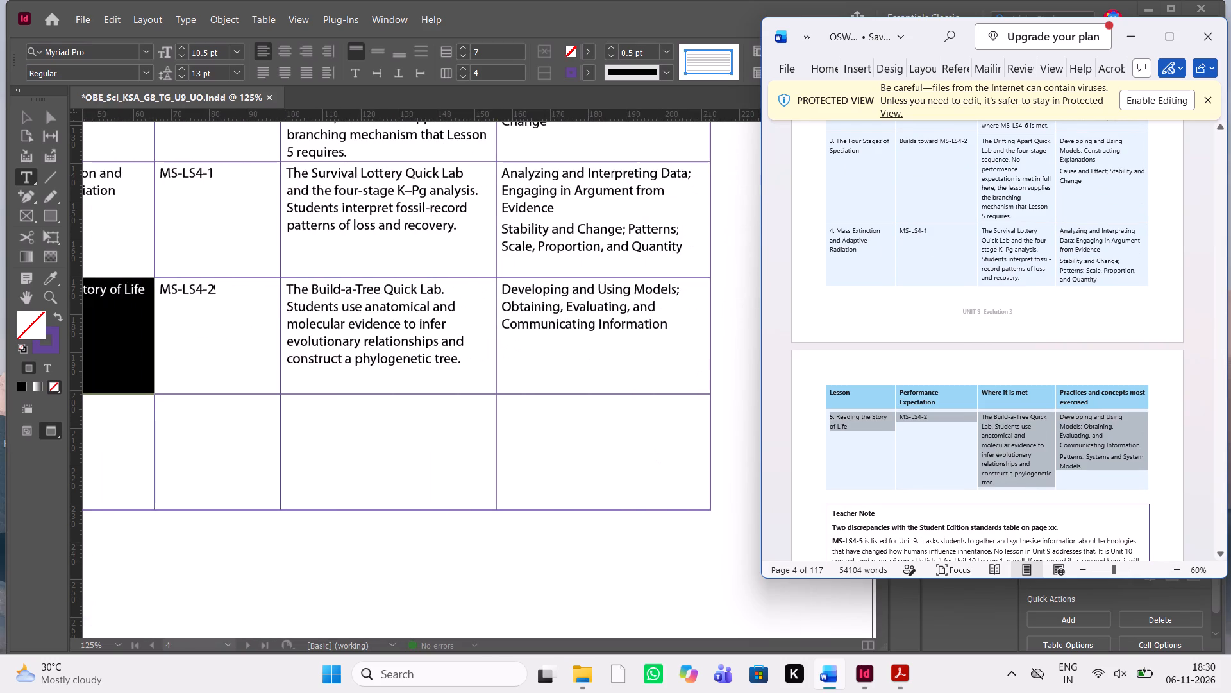
pyautogui.click(1094, 483)
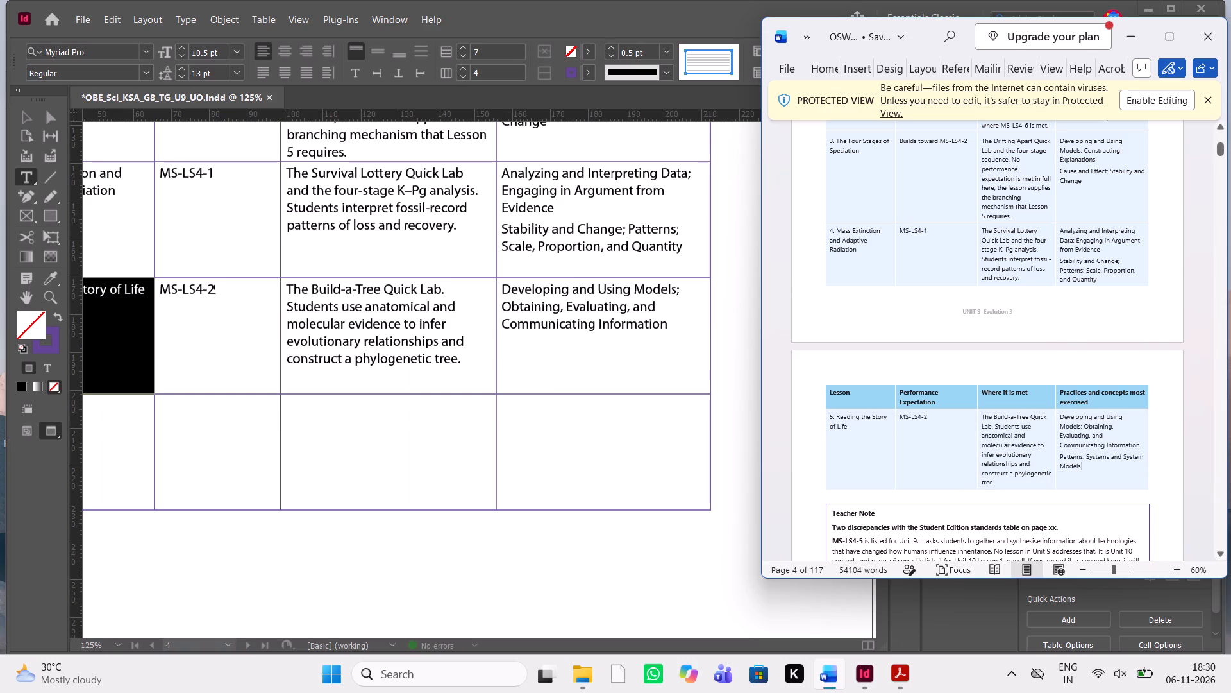
pyautogui.moveTo(1094, 468); pyautogui.dragTo(1061, 456)
pyautogui.hotkey('ctrl', 'c')
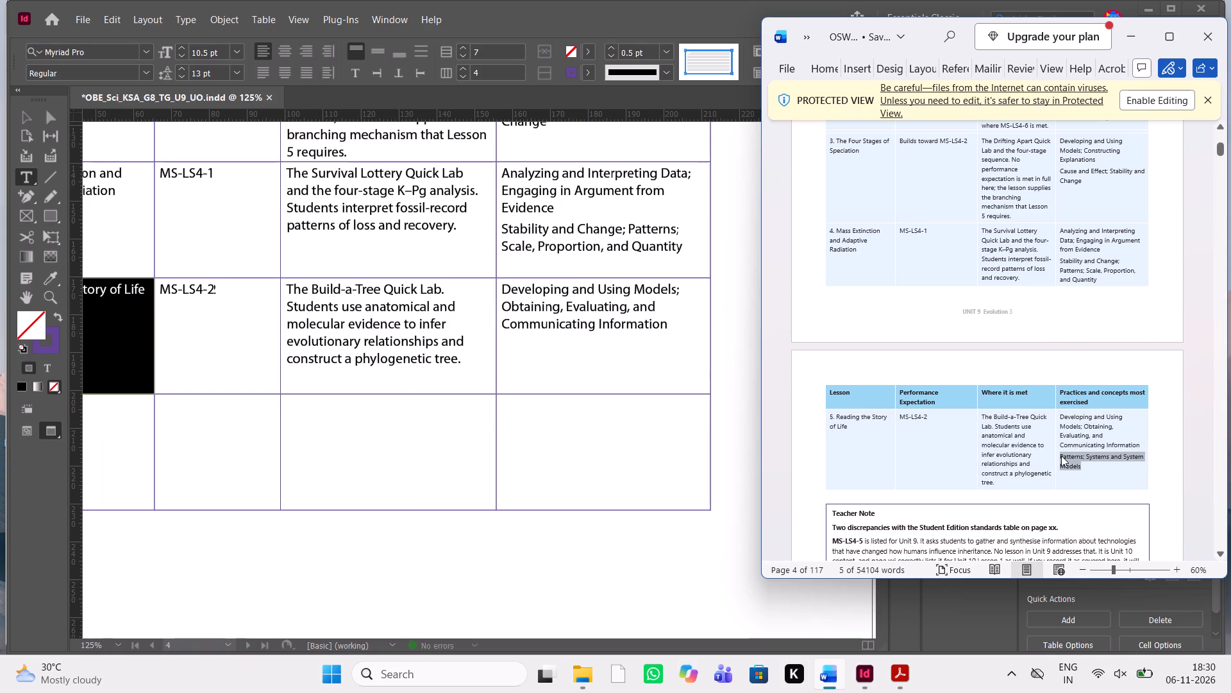
pyautogui.hotkey('ctrl', 'c')
pyautogui.click(585, 352)
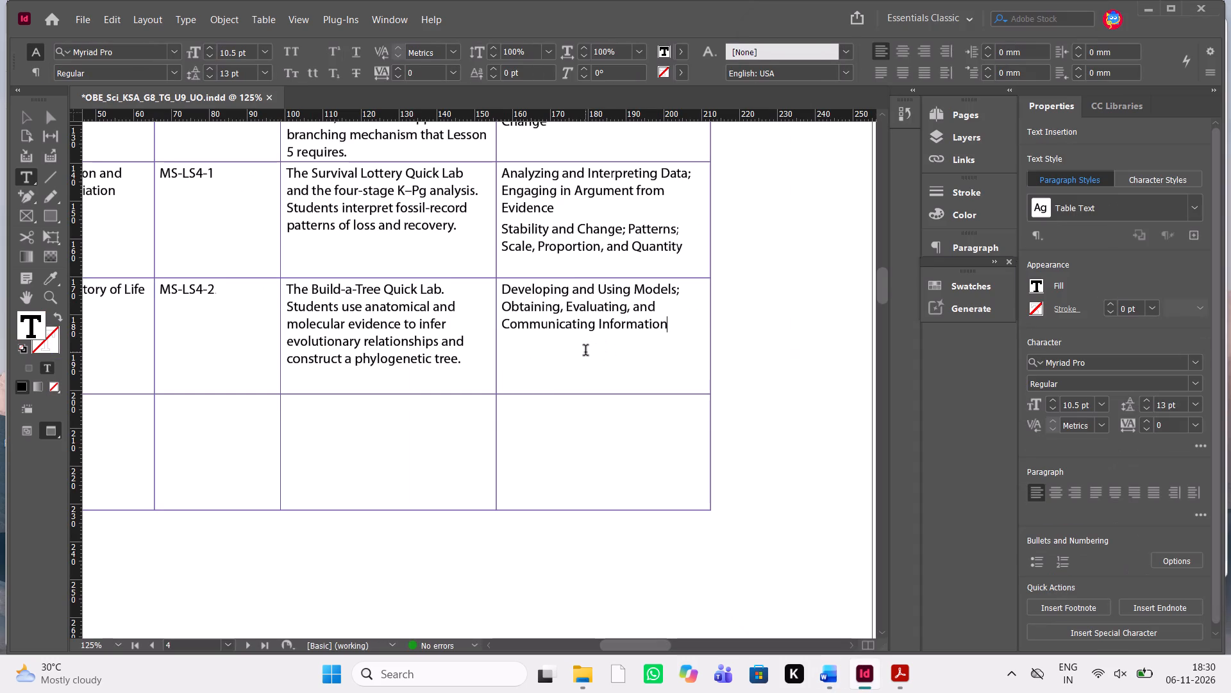
pyautogui.press('Return')
pyautogui.hotkey('ctrl', 'v')
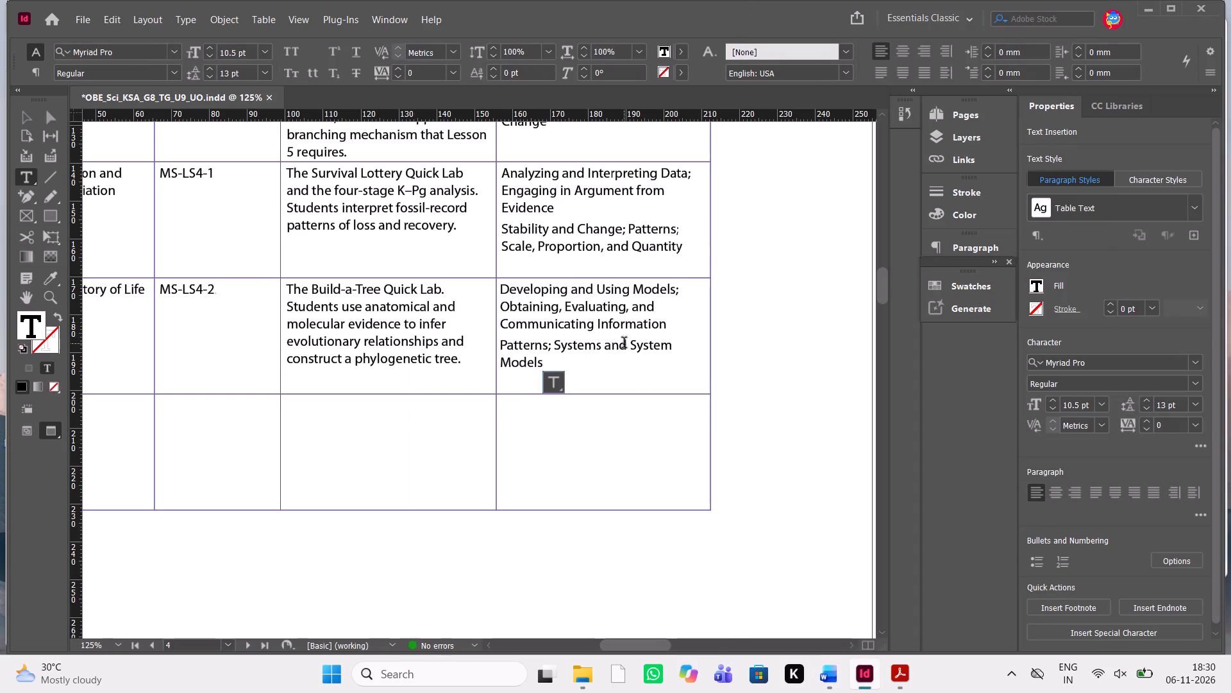
pyautogui.click(624, 344)
# Delete the empty table row below the lesson 5 row.
pyautogui.hscroll(1, 624, 344)
pyautogui.moveTo(382, 402); pyautogui.dragTo(889, 467)
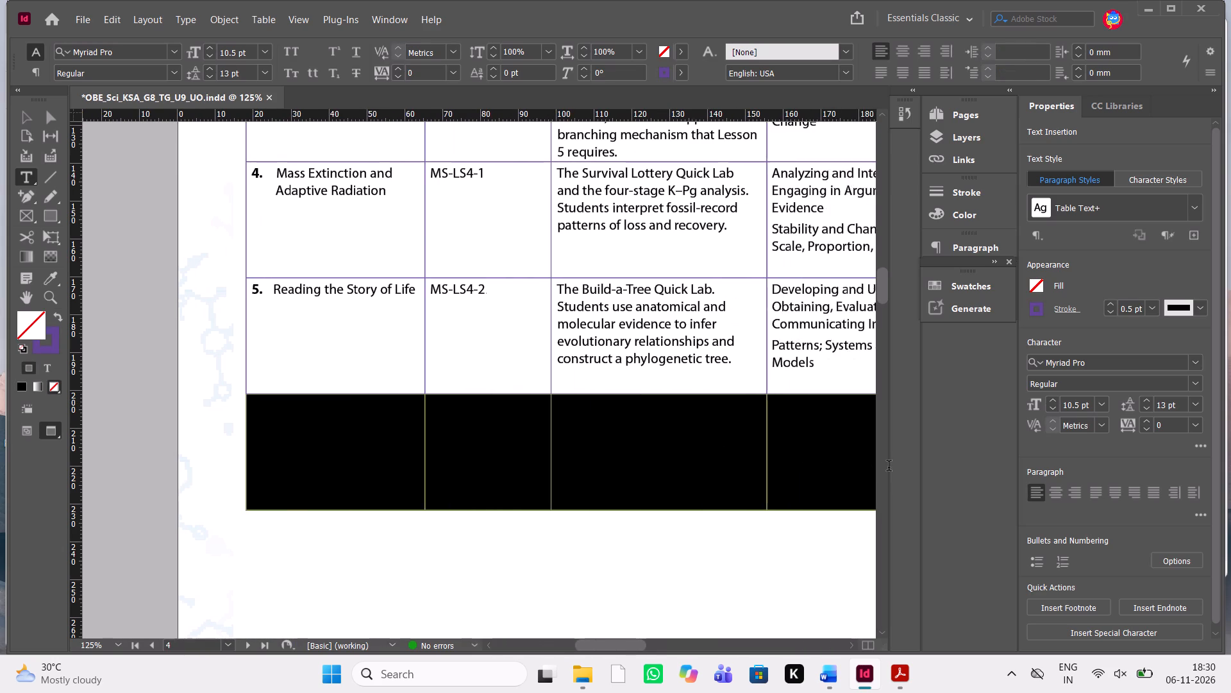
pyautogui.moveTo(889, 467); pyautogui.dragTo(597, 459)
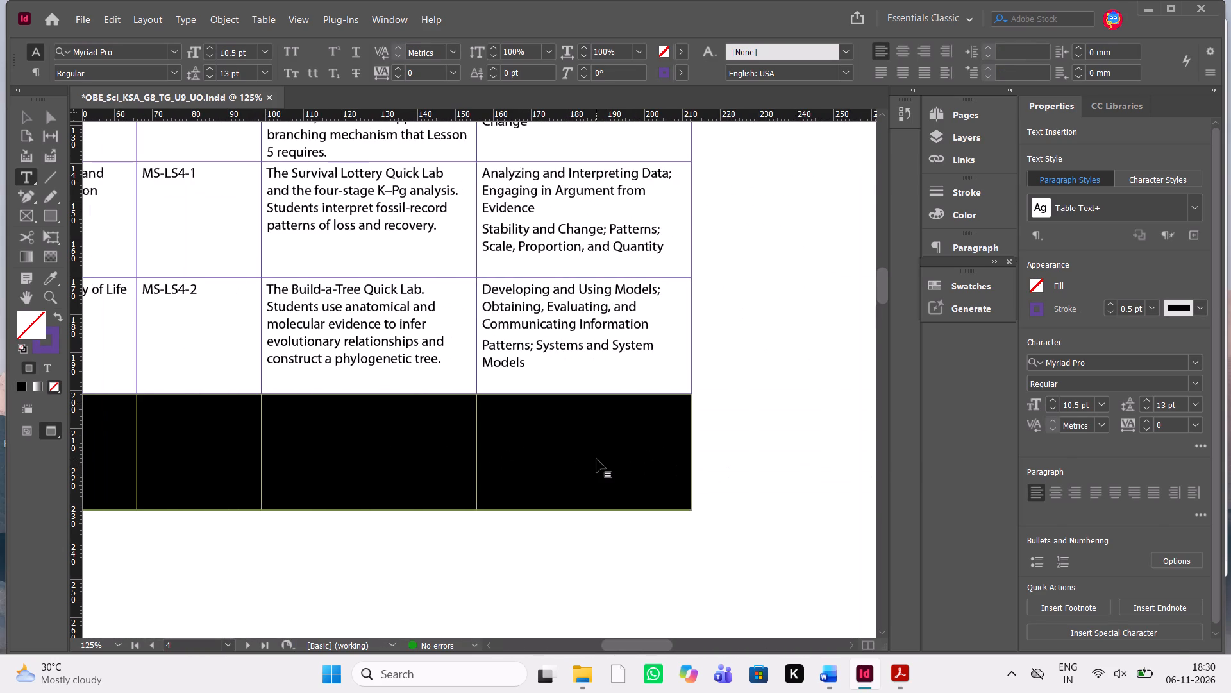
pyautogui.press('Delete')
pyautogui.rightClick(597, 459)
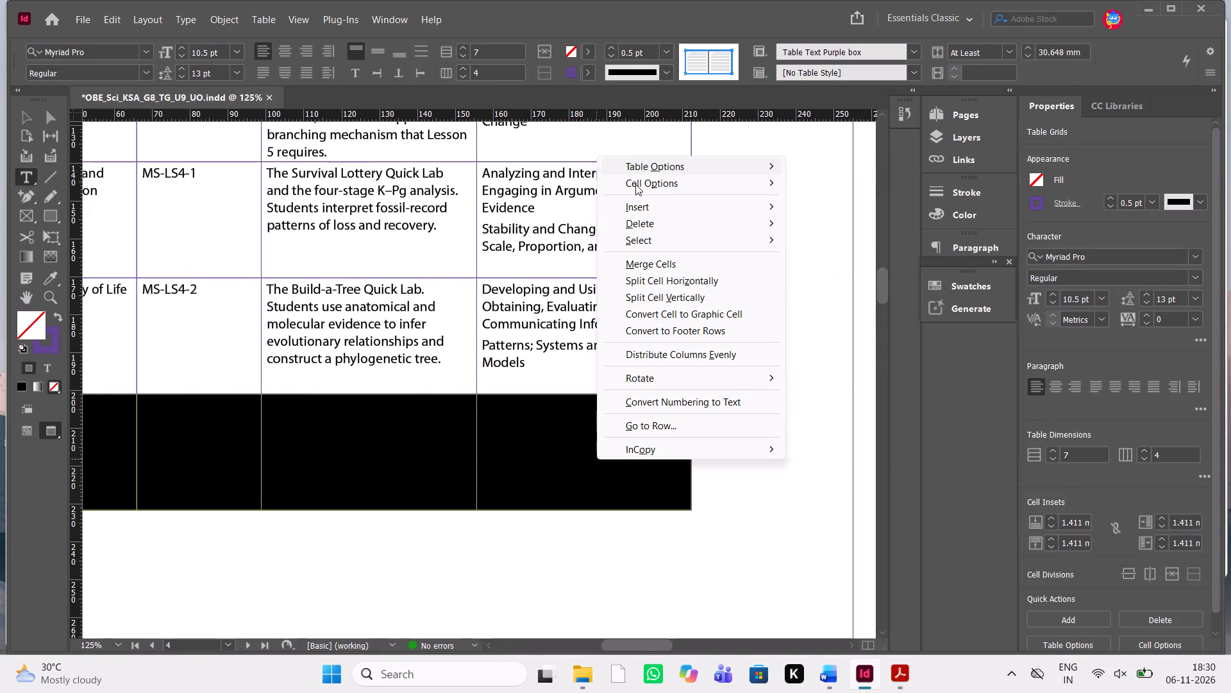
pyautogui.click(657, 223)
pyautogui.click(843, 227)
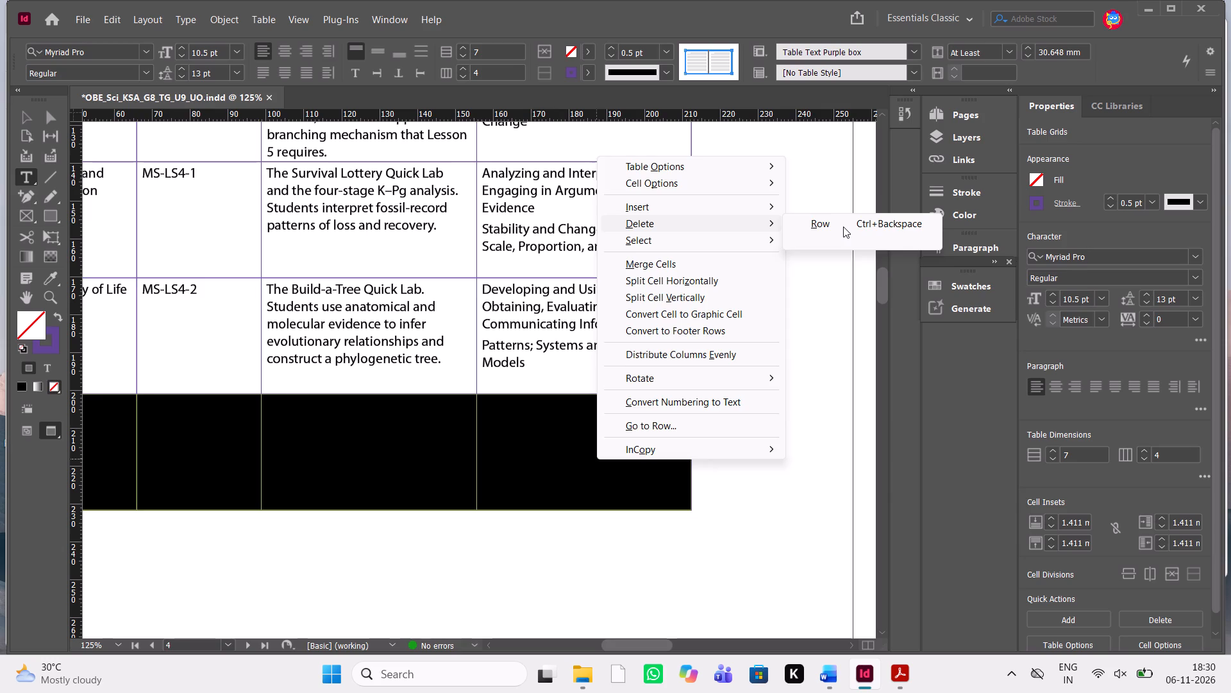
# Shorten the lesson 5 row slightly by its bottom border, to a height of about 29.6 mm.
pyautogui.click(496, 391)
pyautogui.hscroll(1, 496, 391)
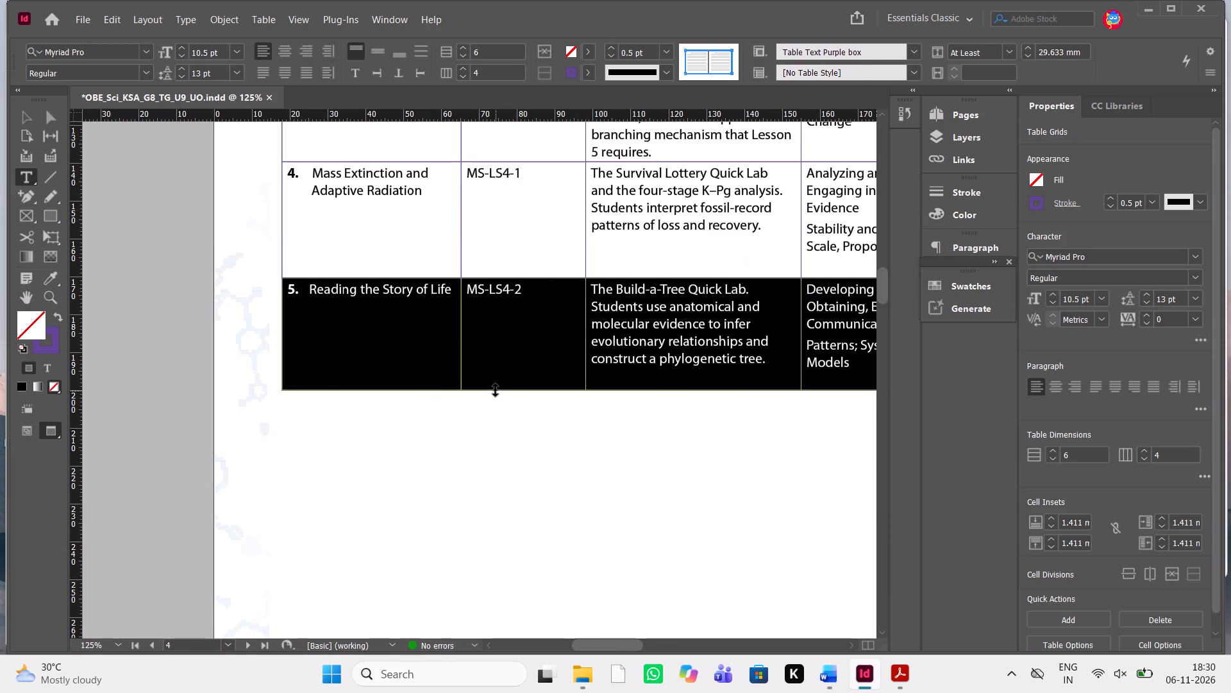
pyautogui.scroll(1, 496, 391)
pyautogui.click(364, 351)
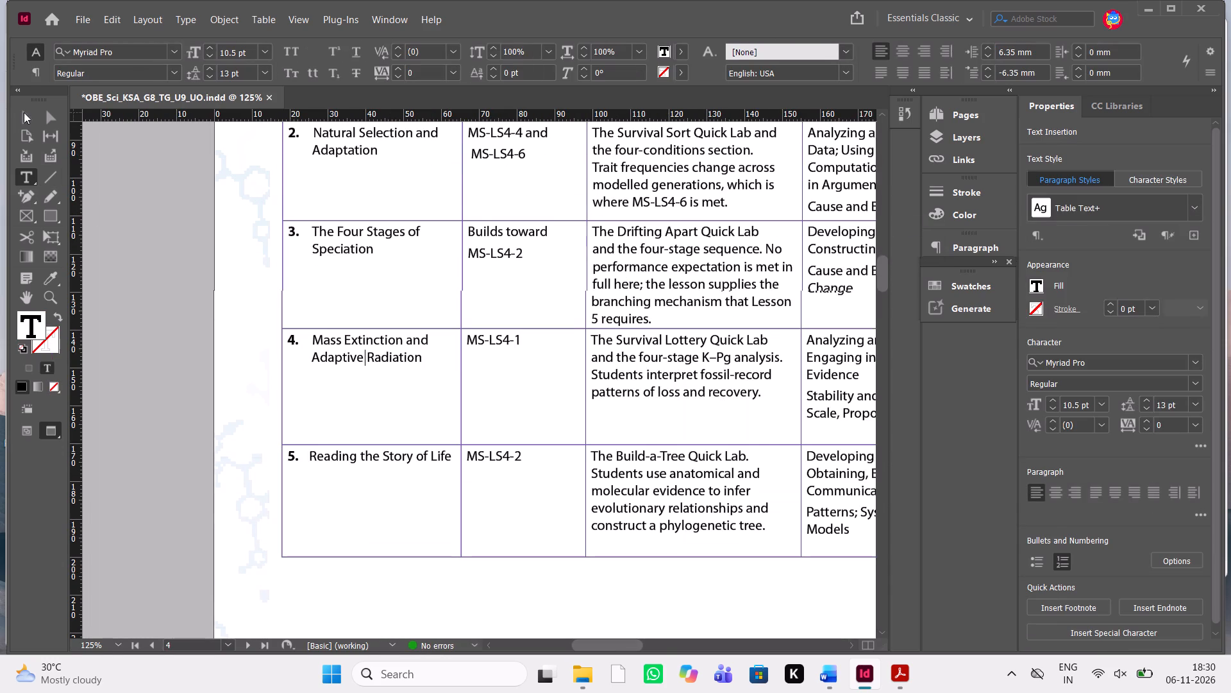
# Deselect the table, show the guides and frame edges, and review page 4's standards alignment table and the space below it.
pyautogui.moveTo(24, 112); pyautogui.dragTo(127, 217)
pyautogui.click(127, 217)
pyautogui.press('w')
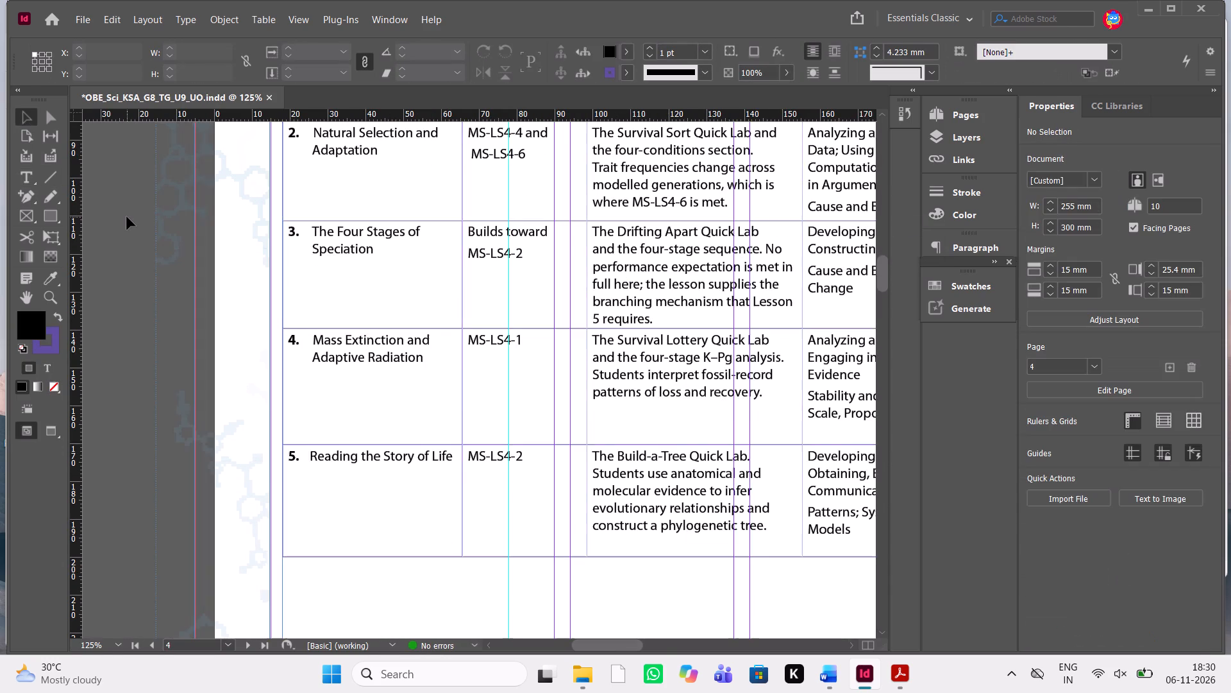
pyautogui.scroll(1, 127, 217)
pyautogui.scroll(-1, 127, 217)
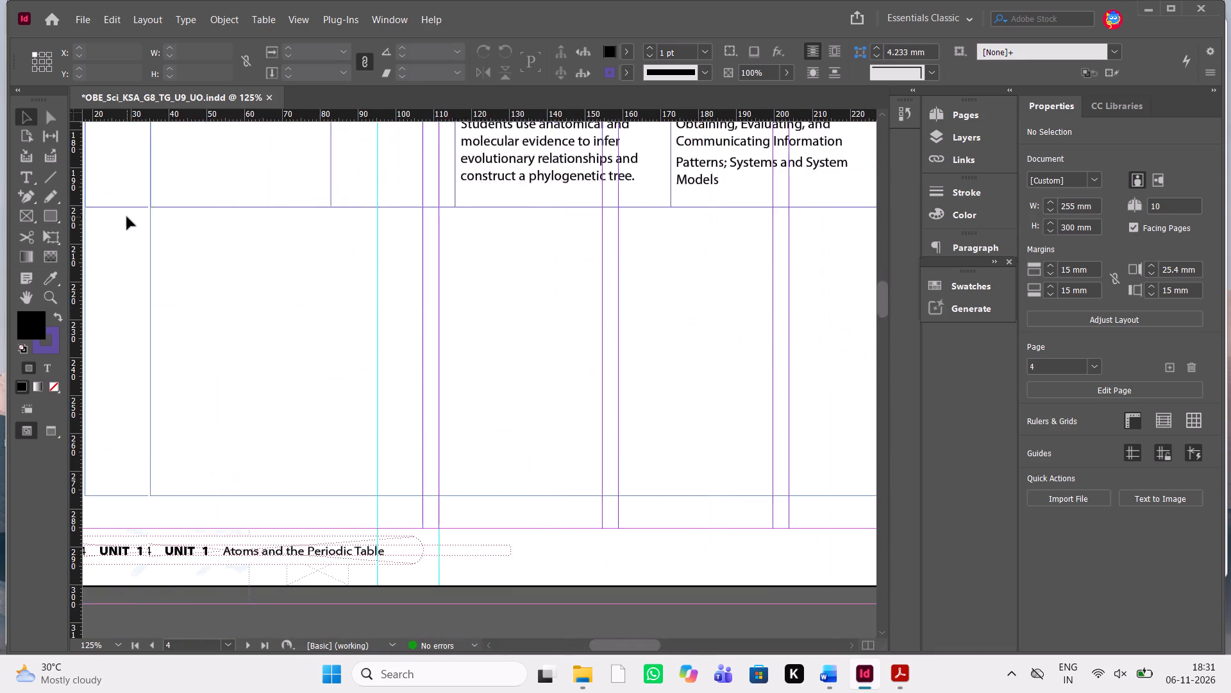
pyautogui.scroll(-1, 127, 217)
pyautogui.scroll(3, 127, 217)
pyautogui.scroll(-1, 127, 217)
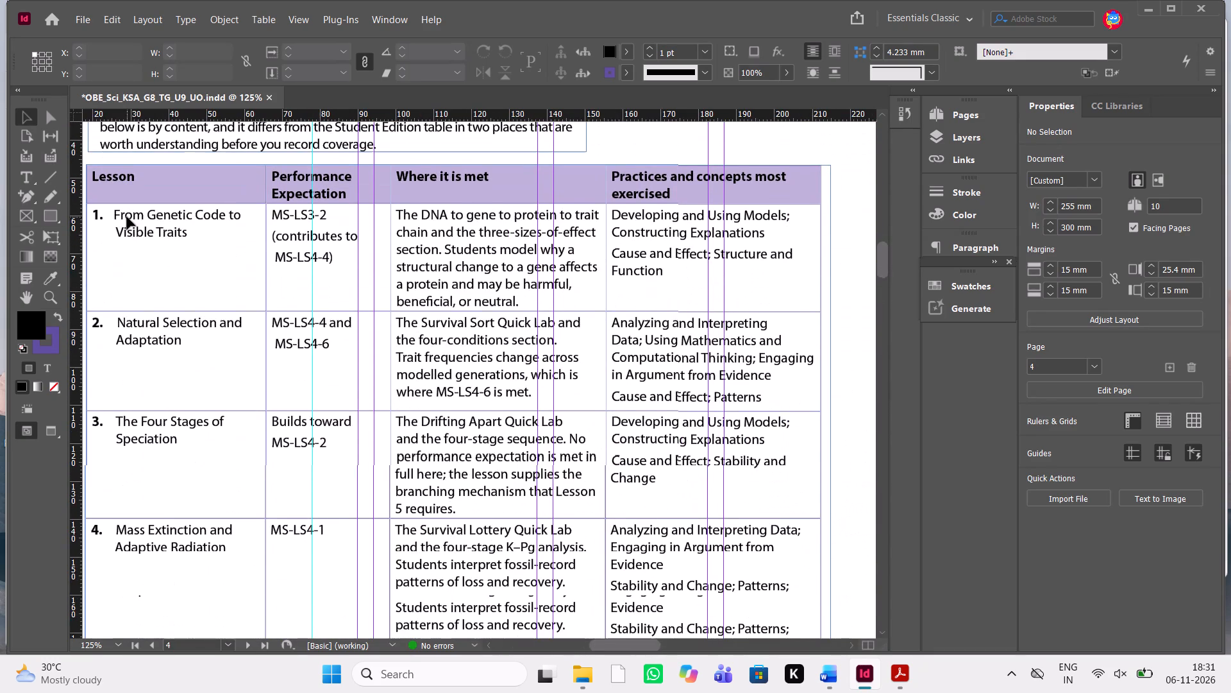
pyautogui.scroll(-1, 127, 217)
pyautogui.scroll(1, 127, 217)
pyautogui.scroll(-1, 127, 217)
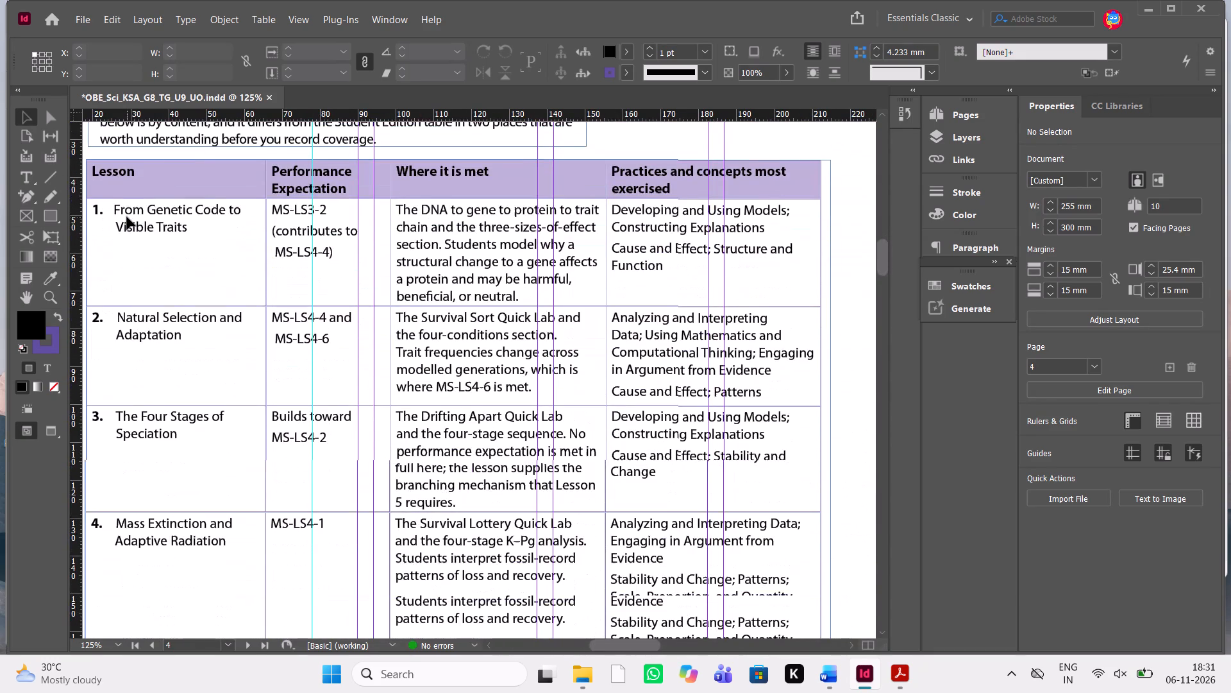
pyautogui.hscroll(-1, 127, 217)
pyautogui.hscroll(1, 127, 217)
pyautogui.scroll(1, 127, 217)
pyautogui.scroll(-1, 127, 217)
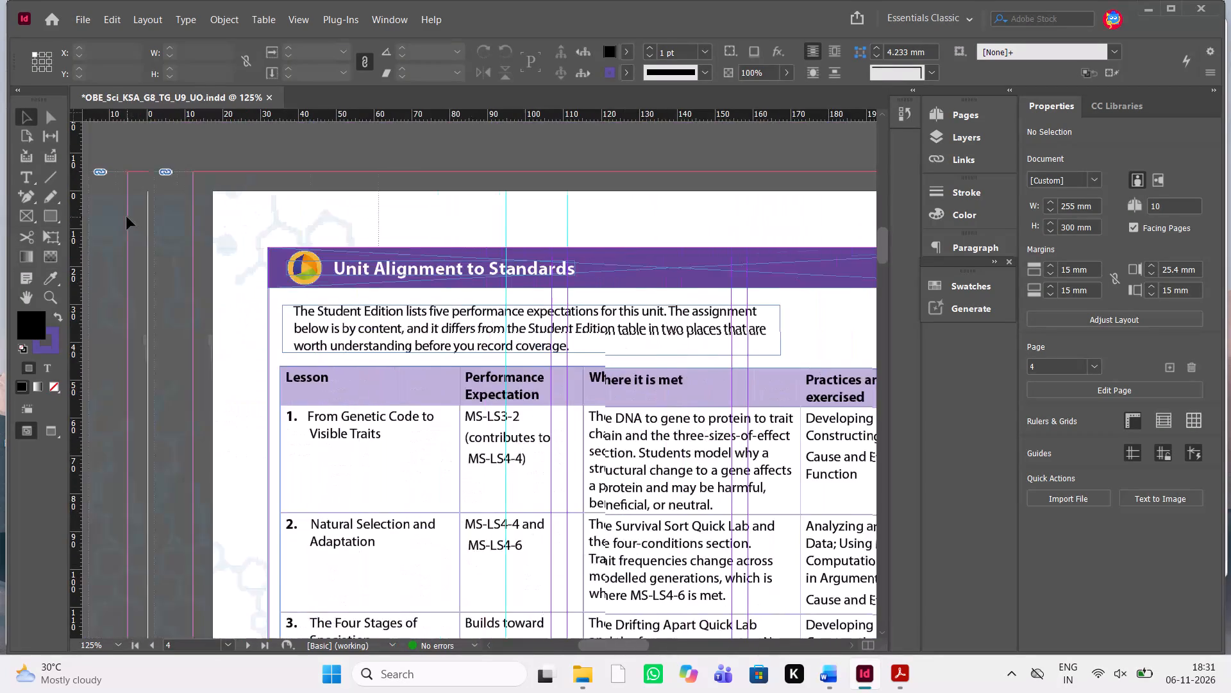
pyautogui.scroll(-1, 127, 217)
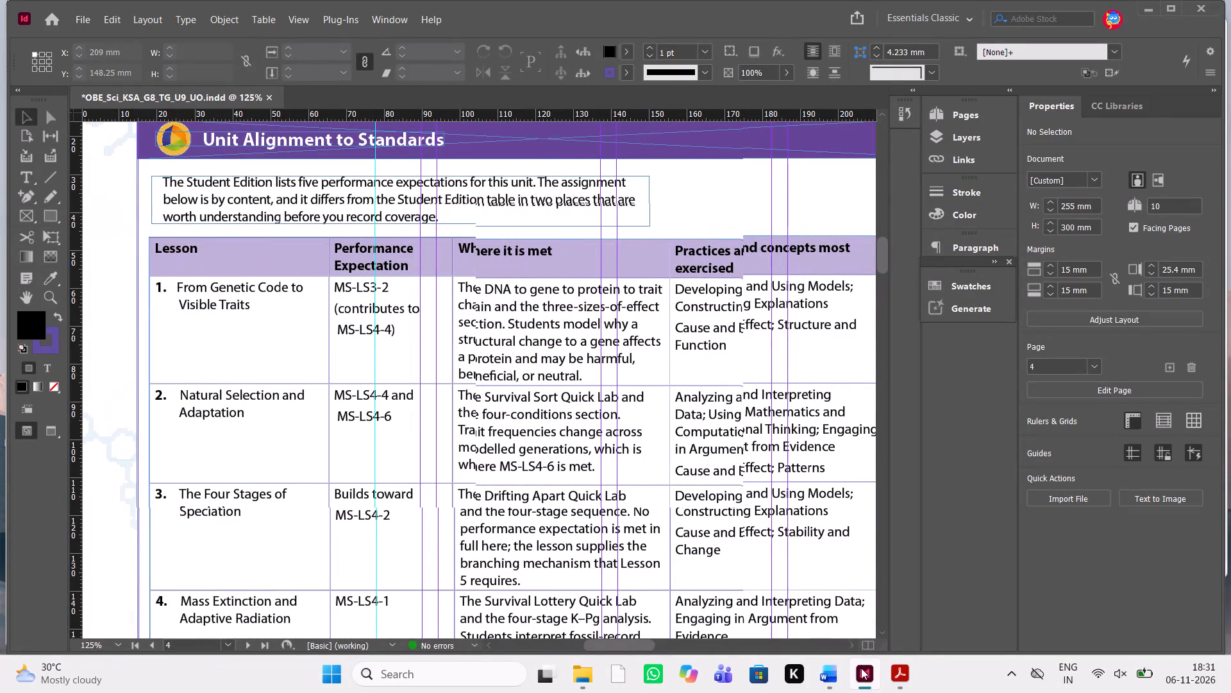
# Compare the Grade 6 teacher guide PDF's lesson planning table with the width and layout of page 4's standards alignment table.
pyautogui.click(899, 676)
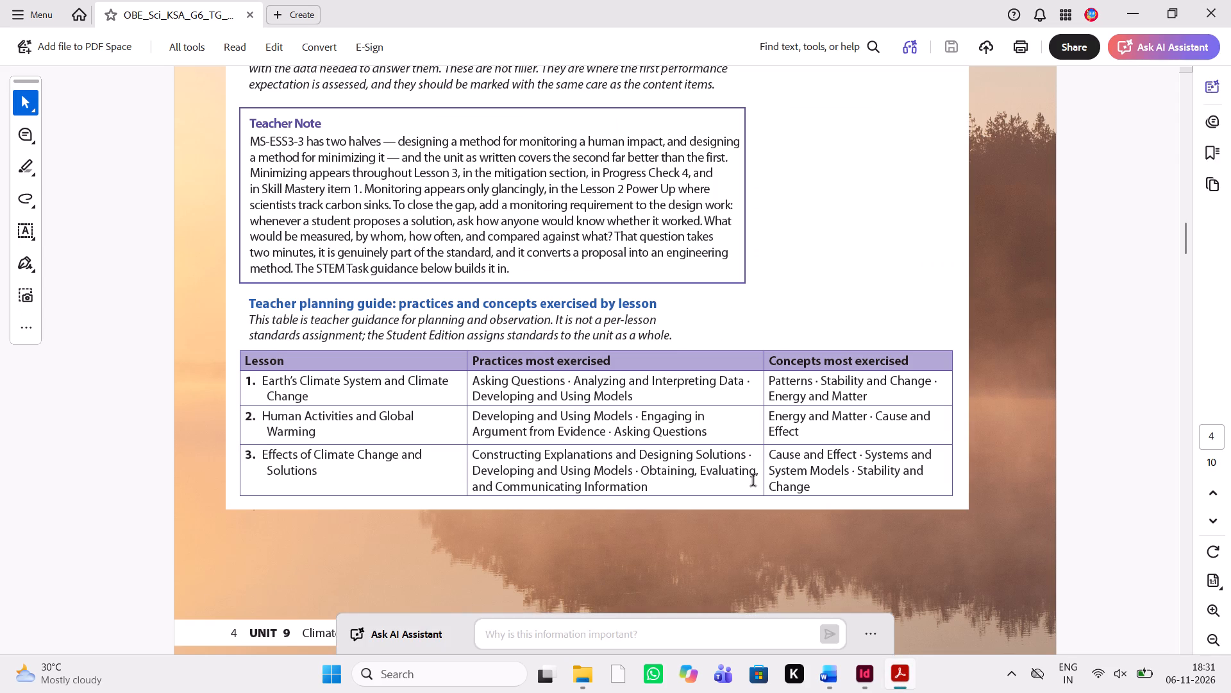
pyautogui.scroll(1, 753, 481)
pyautogui.scroll(-1, 753, 481)
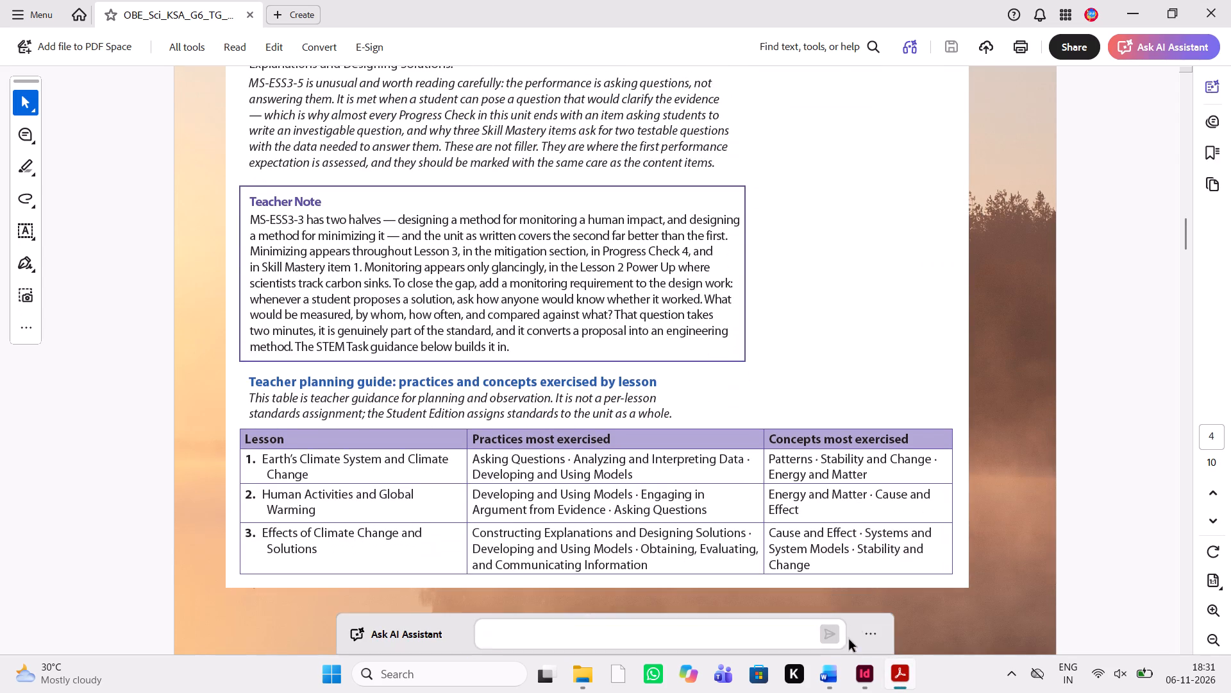
pyautogui.click(864, 675)
pyautogui.hscroll(-1, 767, 484)
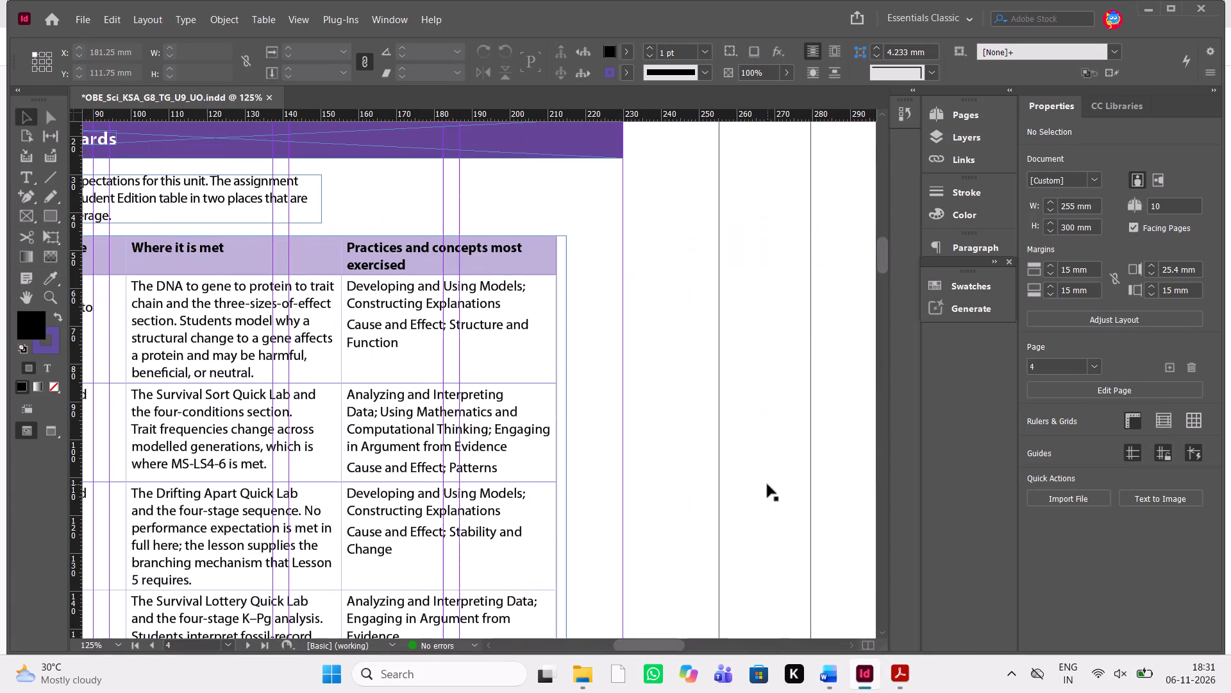
pyautogui.scroll(1, 767, 484)
pyautogui.scroll(-1, 767, 484)
pyautogui.scroll(1, 767, 484)
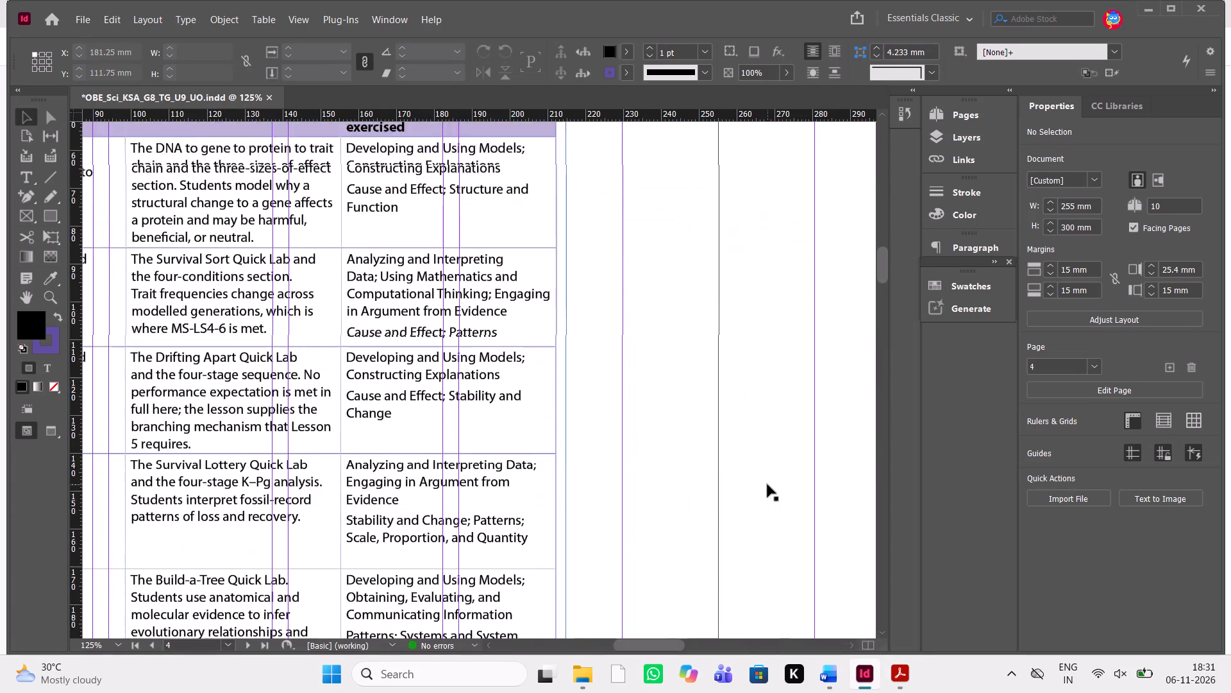
pyautogui.scroll(2, 767, 484)
pyautogui.scroll(-1, 767, 484)
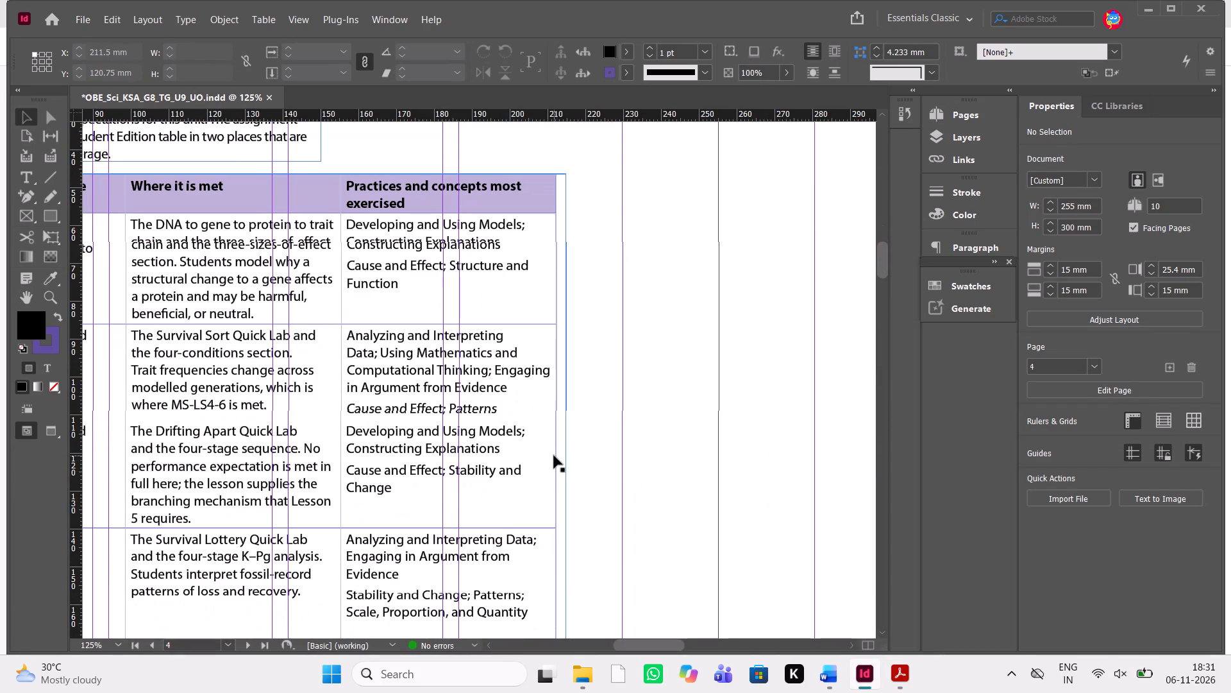
# Widen the "Practices and concepts most exercised" column by its outer border to about 69 mm, extending the table toward the outer page edge.
pyautogui.click(554, 456)
pyautogui.click(515, 441)
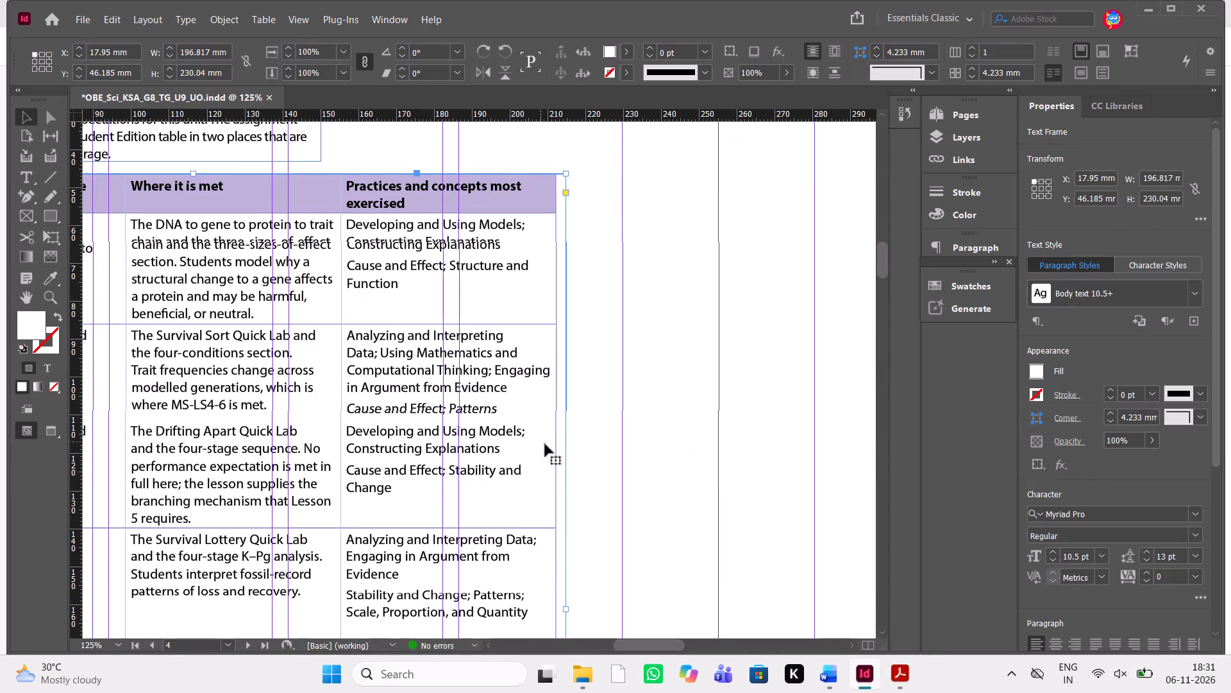
pyautogui.tripleClick(506, 431)
pyautogui.moveTo(557, 463); pyautogui.dragTo(587, 459)
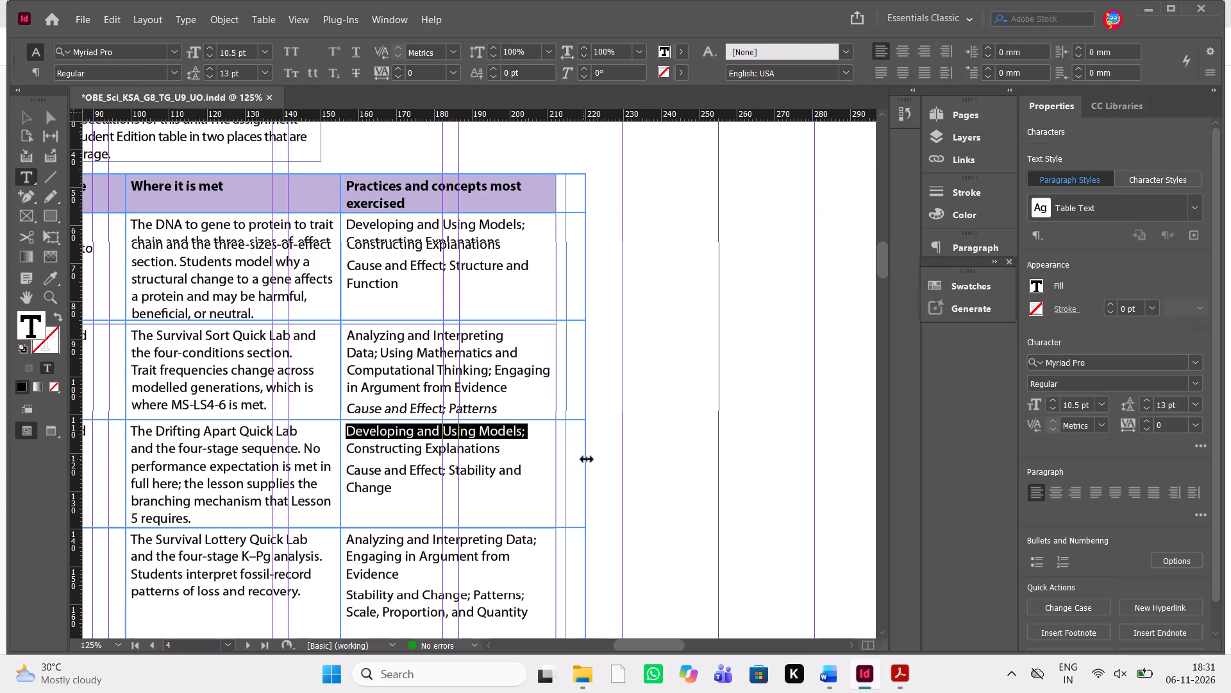
pyautogui.moveTo(587, 459); pyautogui.dragTo(601, 457)
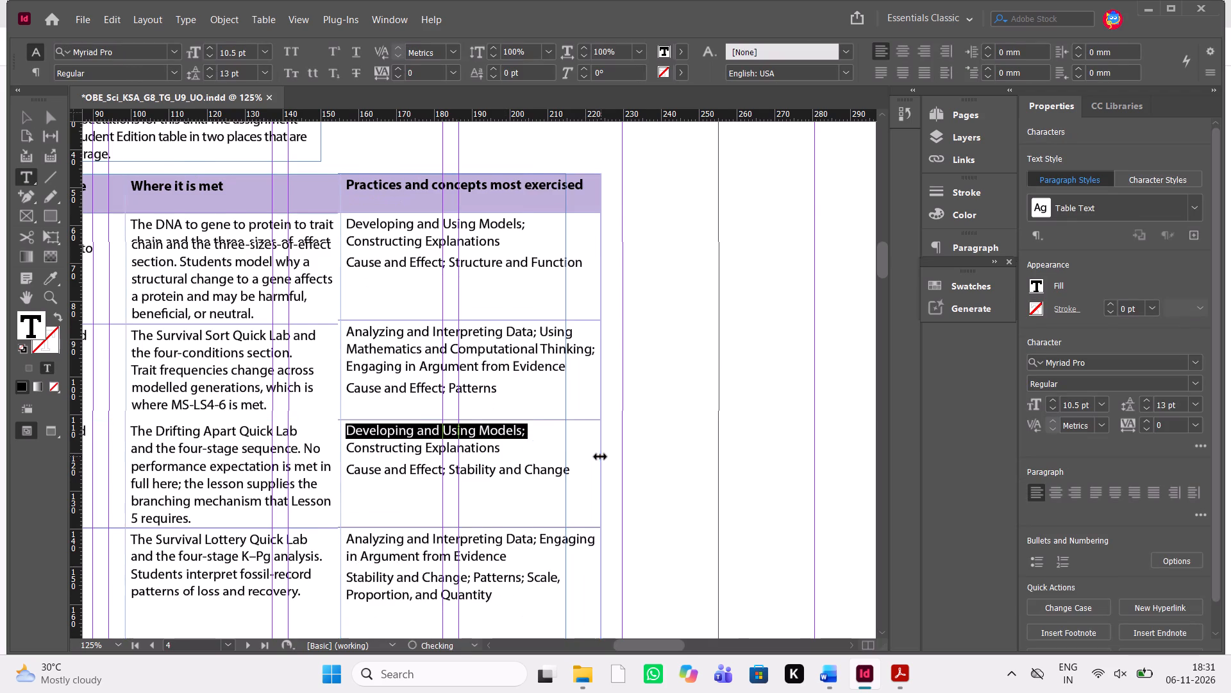
# Widen the "Where it is met" column slightly, by about 2 mm, at its border with the practices and concepts column.
pyautogui.hscroll(1, 601, 457)
pyautogui.moveTo(539, 453); pyautogui.dragTo(547, 454)
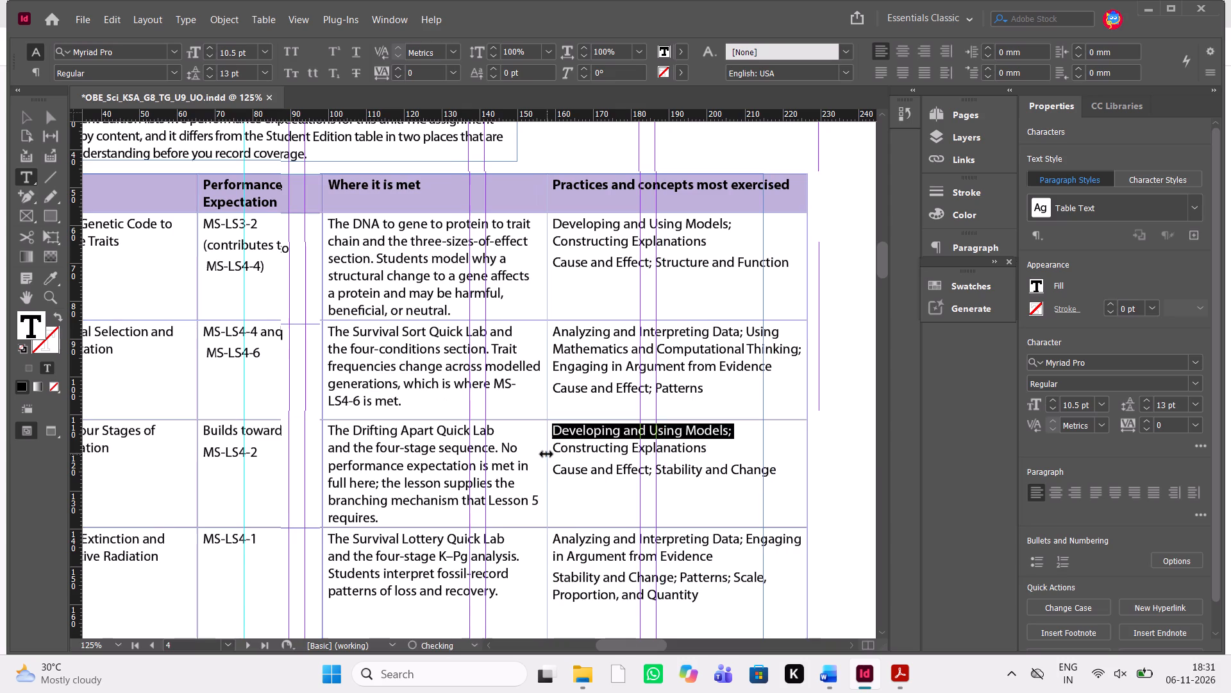
pyautogui.click(340, 372)
# Review the widened standards table across all four columns and check it against the Grade 6 reference PDF.
pyautogui.scroll(-1, 340, 372)
pyautogui.scroll(1, 644, 389)
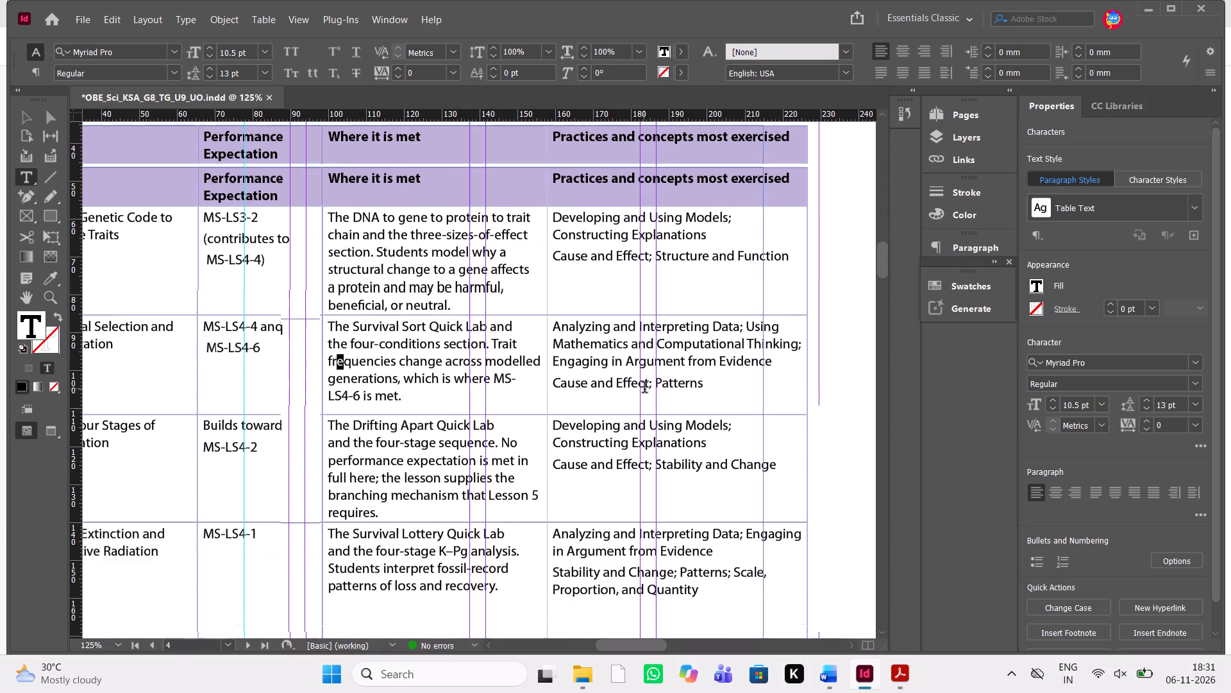
pyautogui.scroll(1, 644, 389)
pyautogui.hscroll(1, 651, 326)
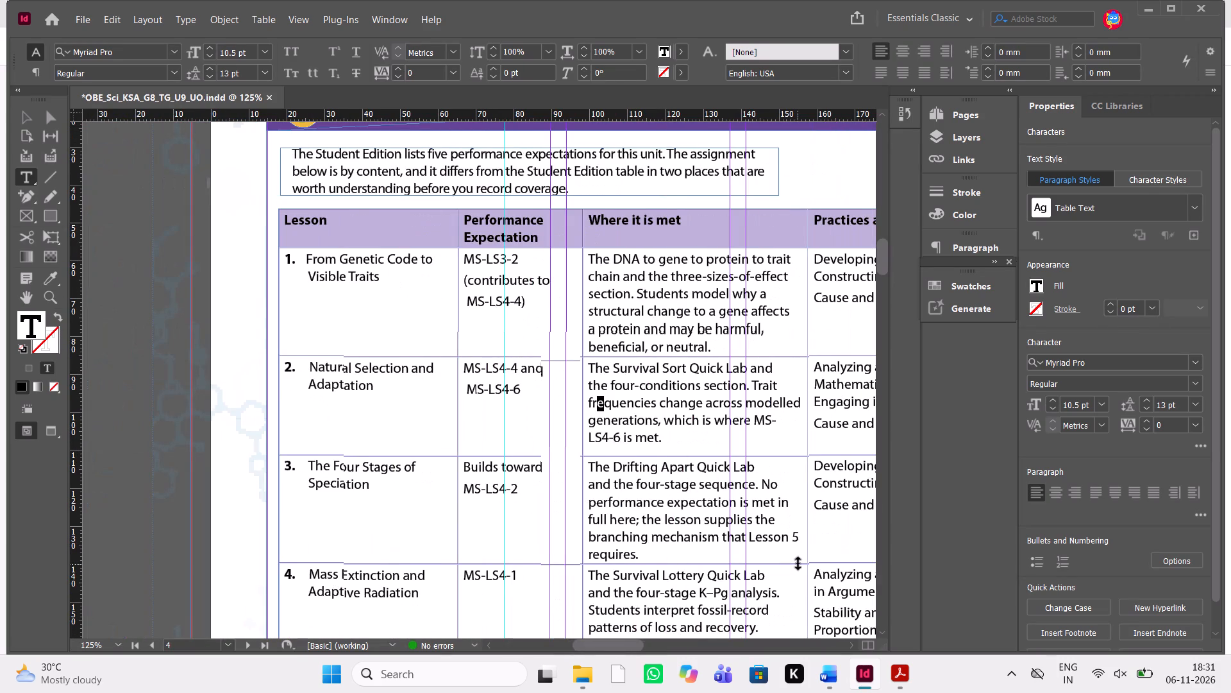
pyautogui.click(891, 674)
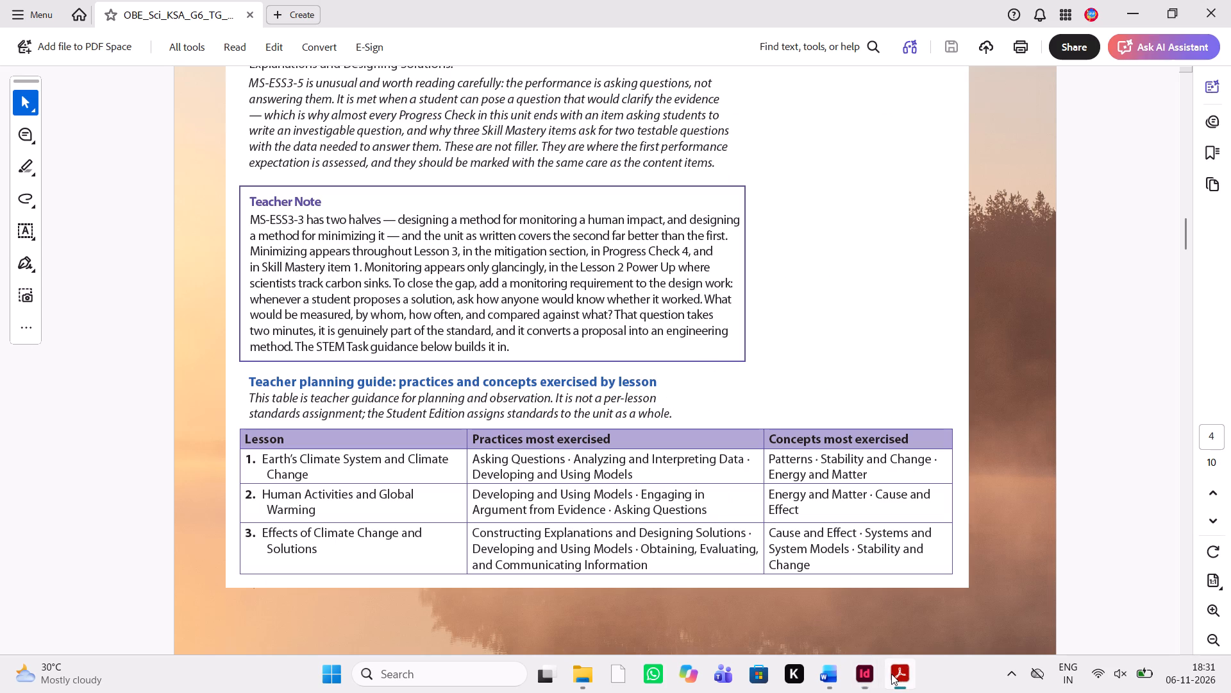
pyautogui.click(891, 674)
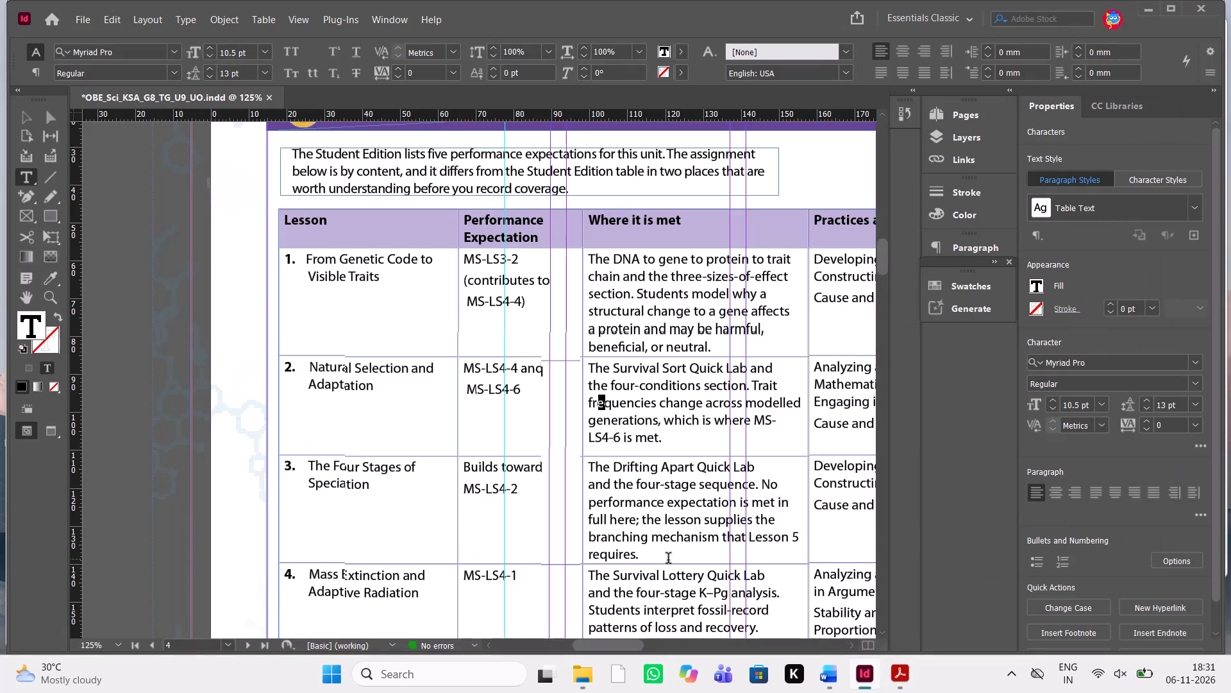
pyautogui.hscroll(-1, 668, 560)
pyautogui.hscroll(1, 668, 560)
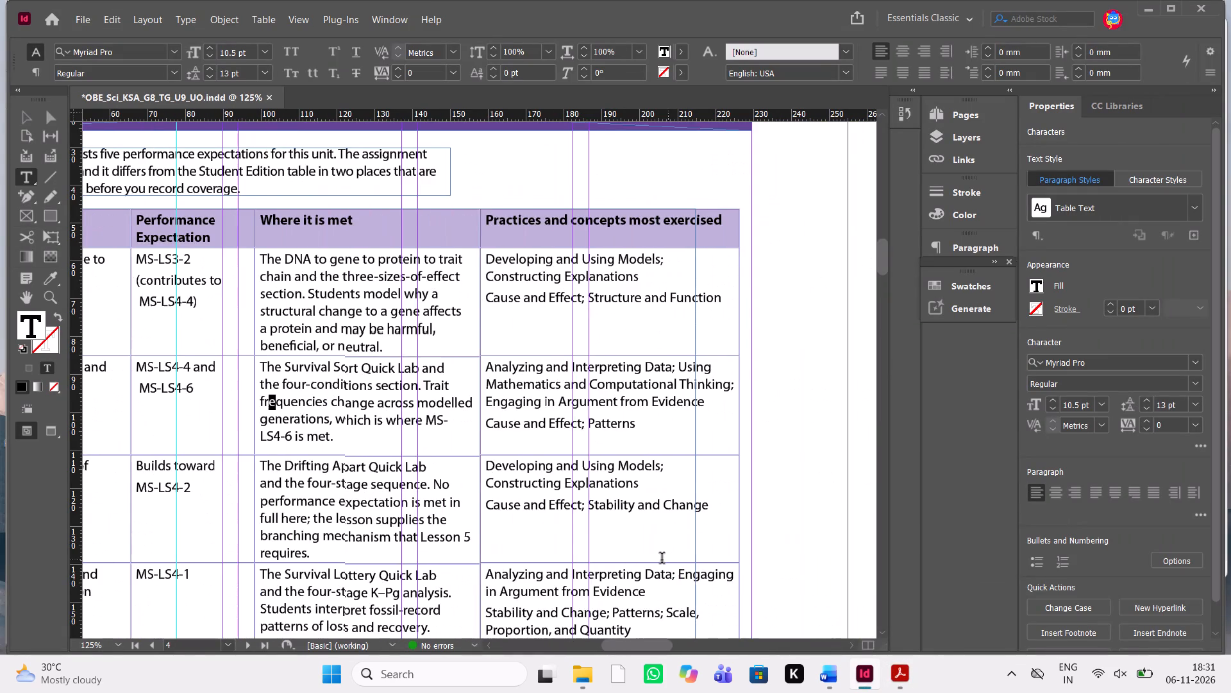
# Inspect page 4's table without guides in preview, restore the guides, and check the table's outer edge against the header band and margin.
pyautogui.click(539, 536)
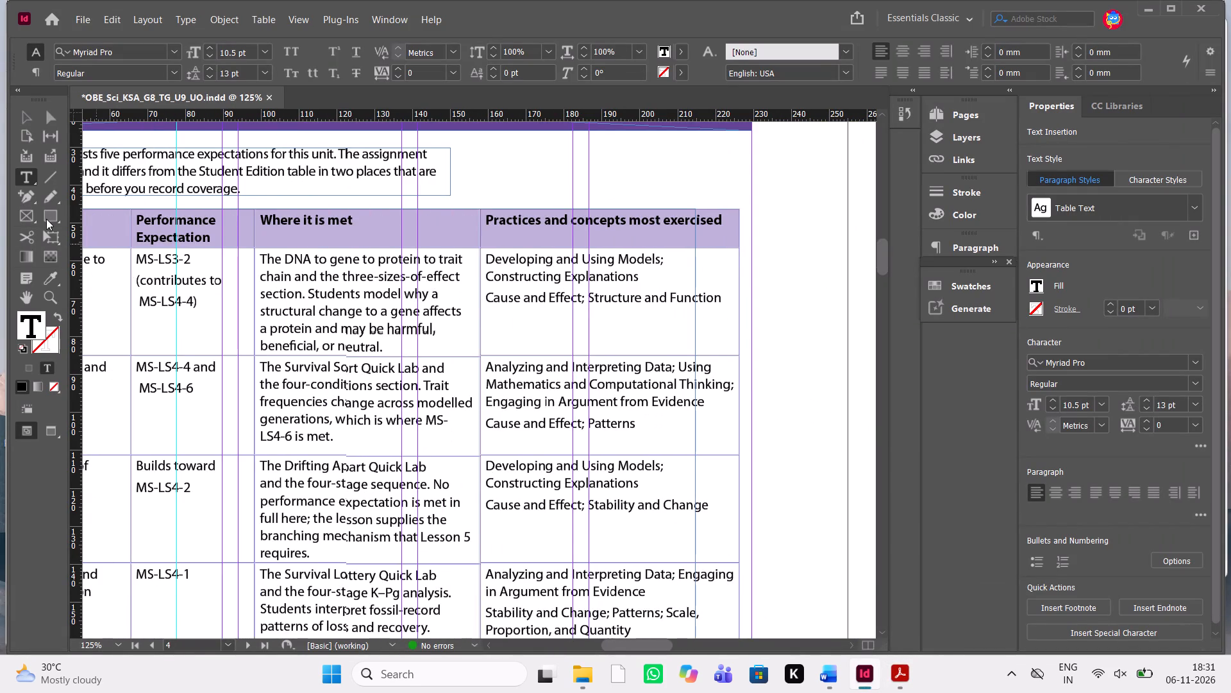
pyautogui.click(23, 117)
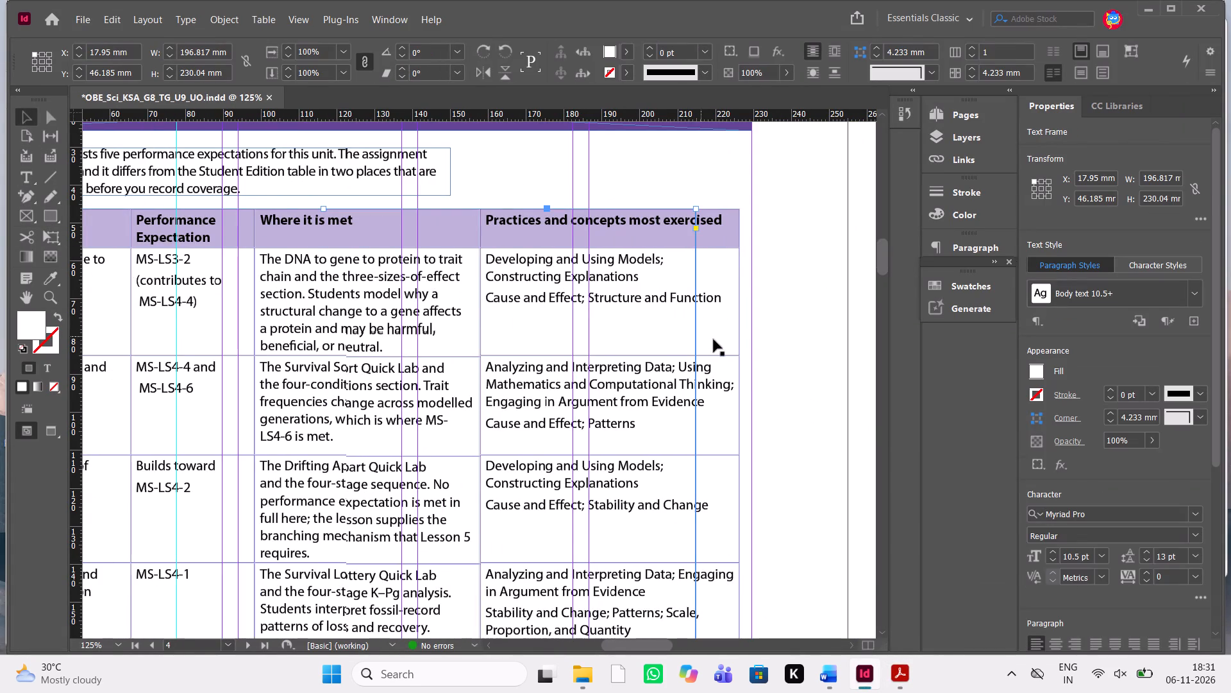
pyautogui.click(792, 359)
pyautogui.press('w')
pyautogui.scroll(1, 792, 359)
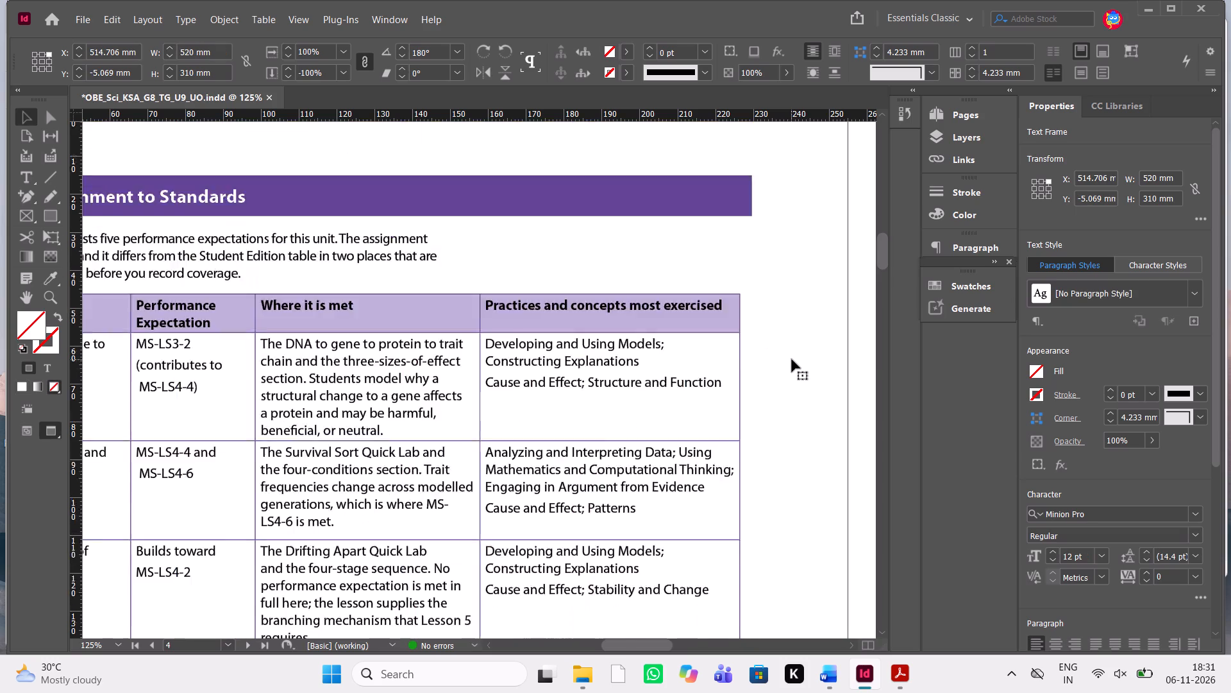
pyautogui.scroll(1, 792, 359)
pyautogui.scroll(-2, 792, 359)
pyautogui.press('w')
pyautogui.scroll(2, 792, 359)
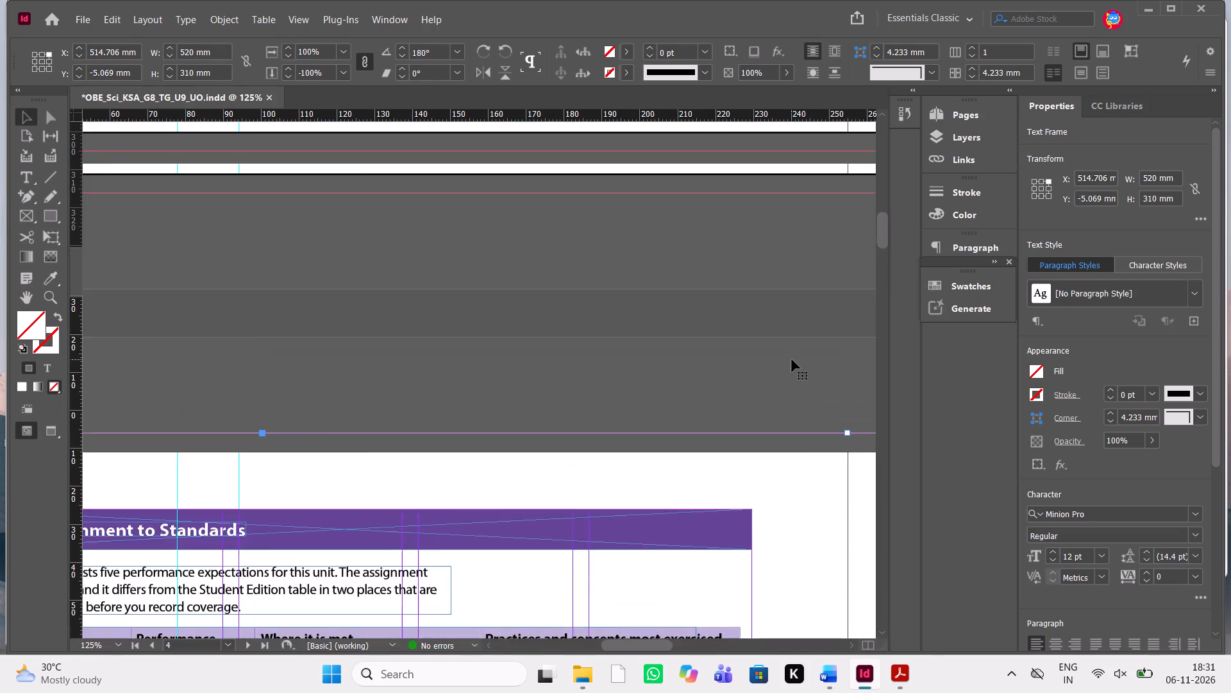
pyautogui.scroll(-2, 792, 359)
pyautogui.hscroll(-1, 792, 359)
pyautogui.scroll(-1, 792, 359)
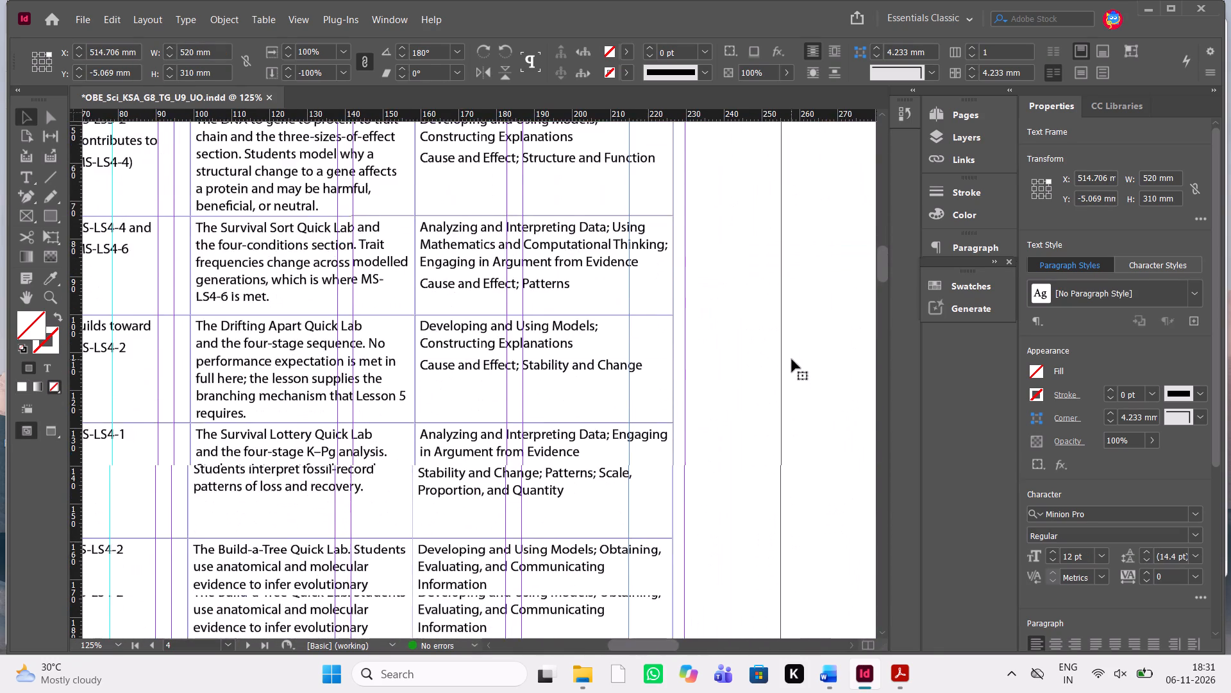
pyautogui.scroll(-1, 792, 359)
pyautogui.scroll(1, 792, 359)
pyautogui.scroll(-1, 792, 359)
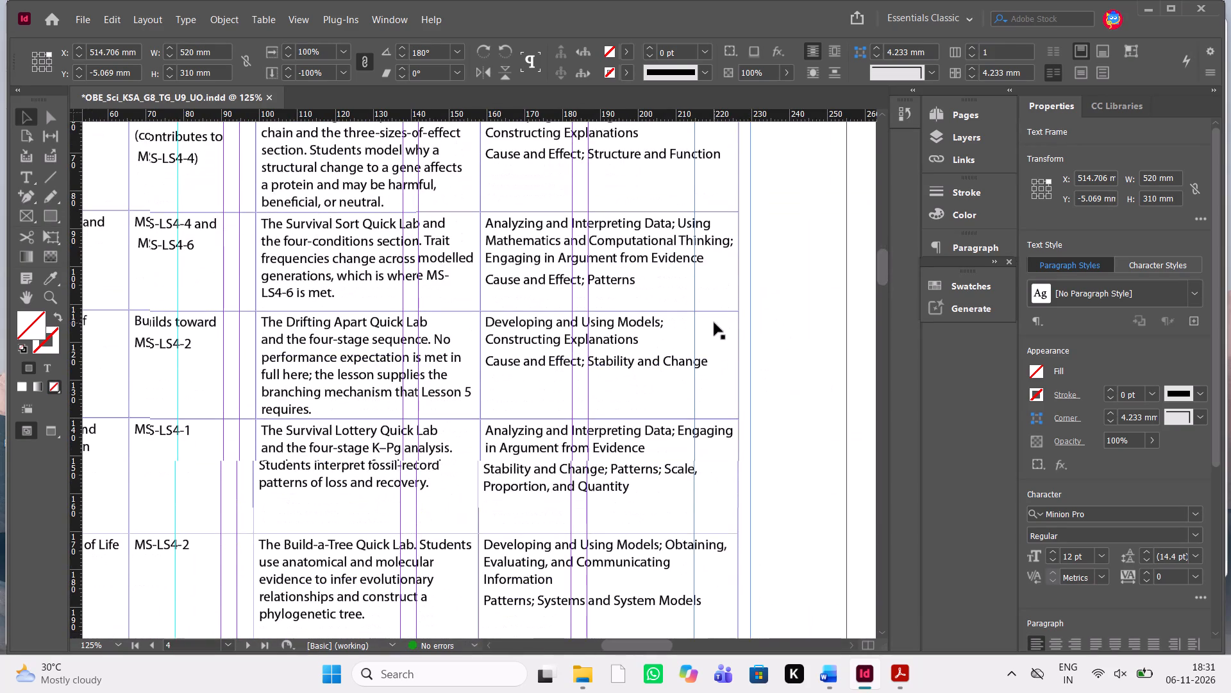
# Narrow the "Practices and concepts most exercised" column slightly by its outer border, to about 67 mm.
pyautogui.click(714, 323)
pyautogui.tripleClick(717, 361)
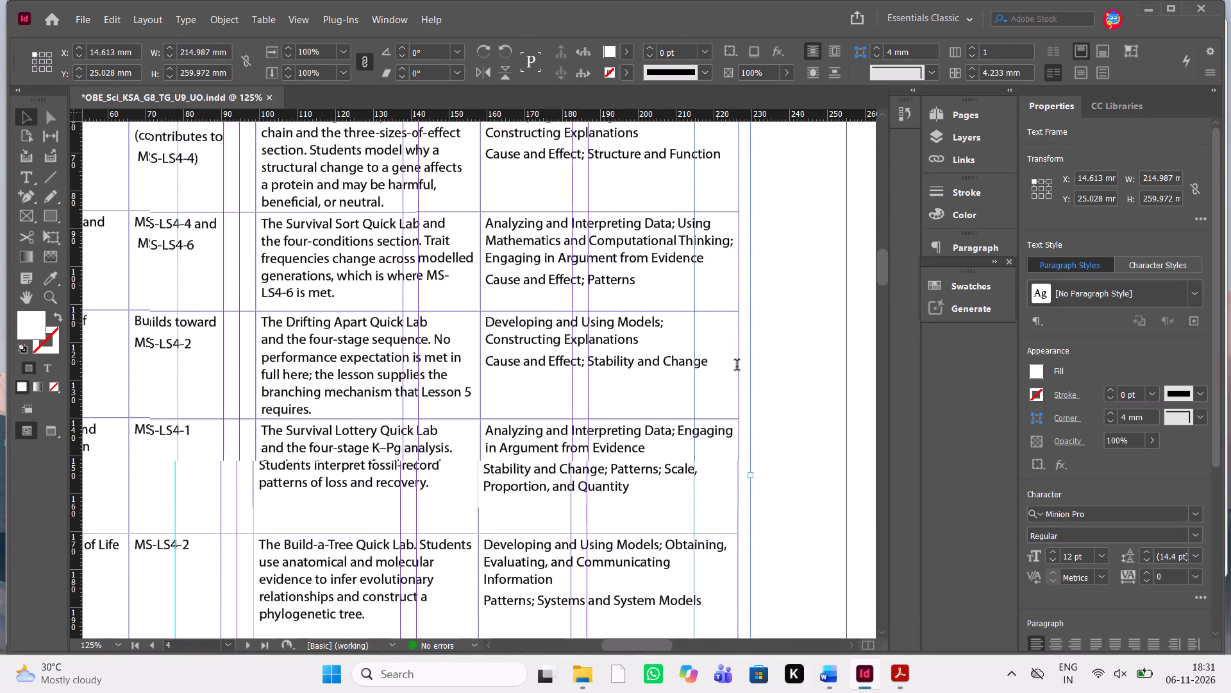
pyautogui.doubleClick(678, 353)
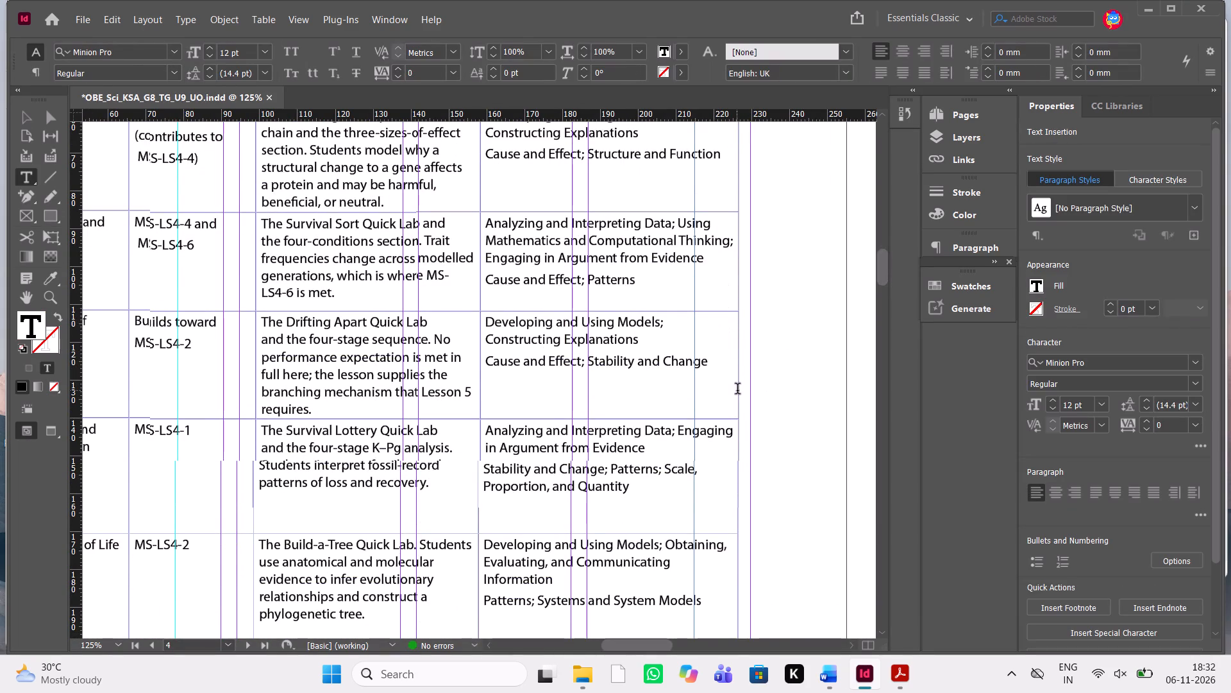
pyautogui.tripleClick(561, 360)
pyautogui.press('Escape')
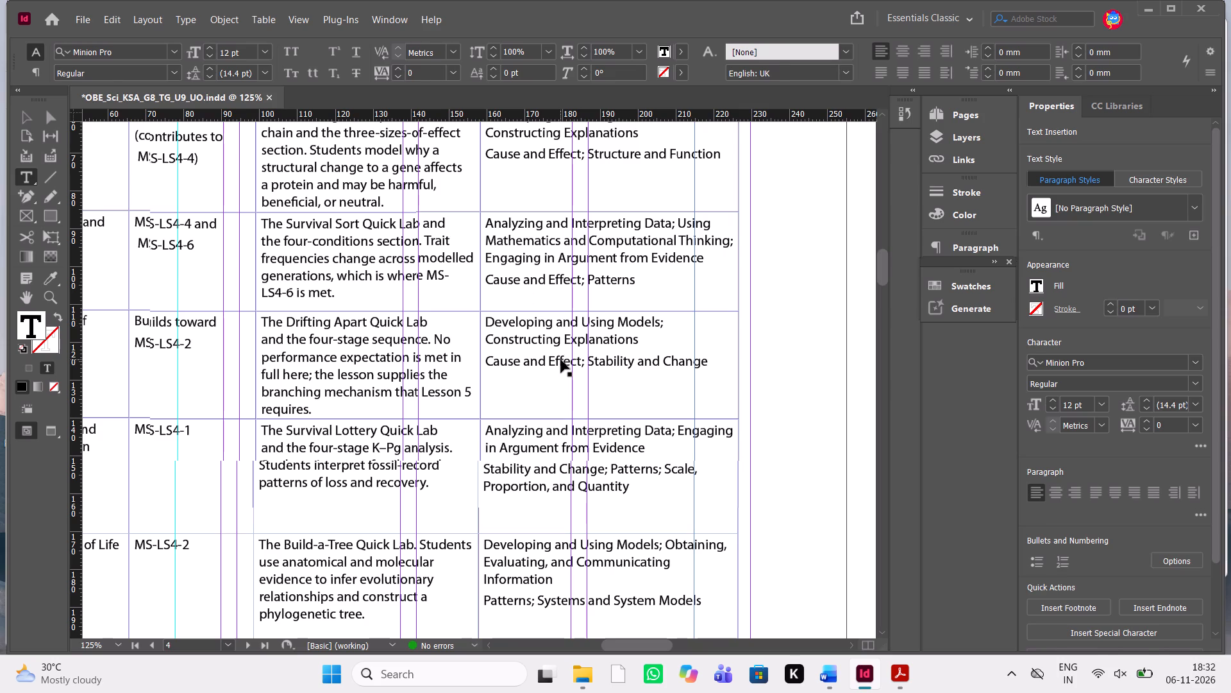
pyautogui.tripleClick(561, 360)
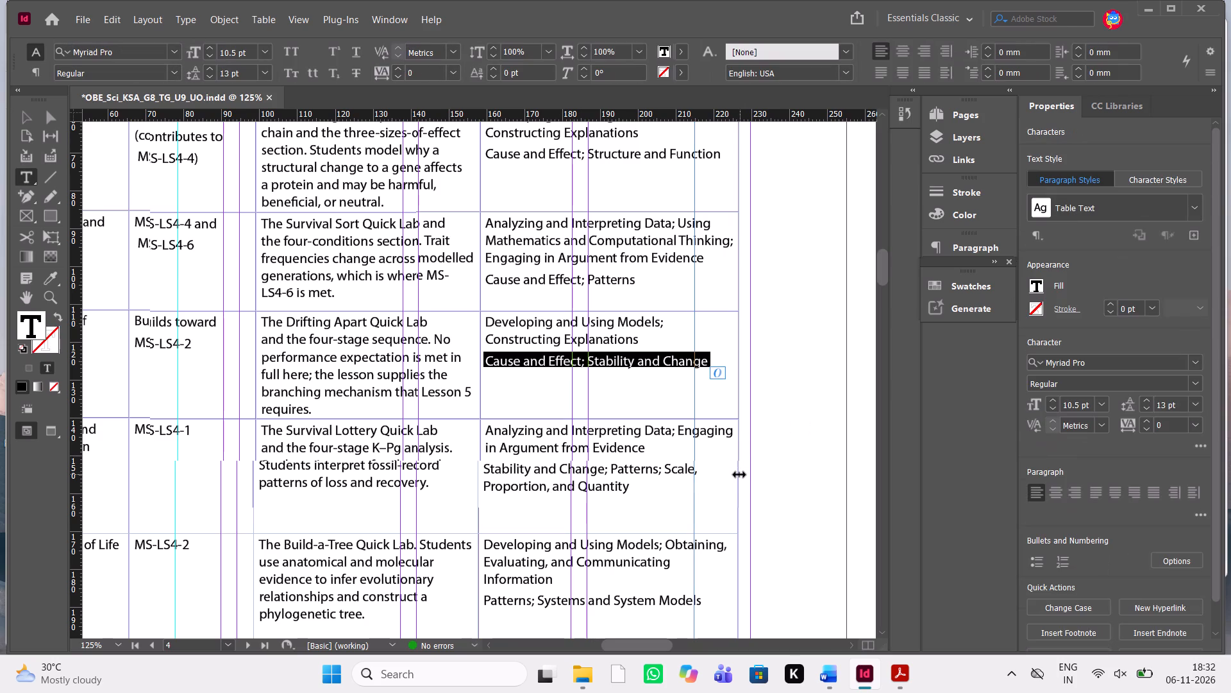
pyautogui.moveTo(740, 475); pyautogui.dragTo(733, 478)
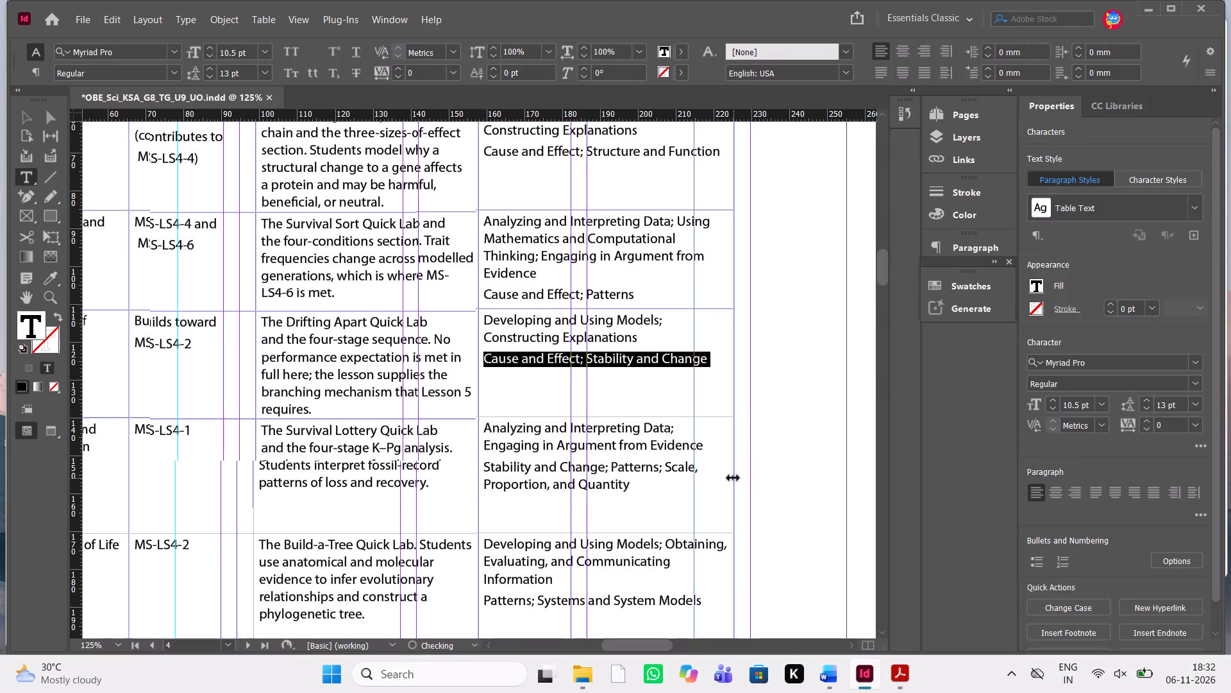
pyautogui.click(801, 465)
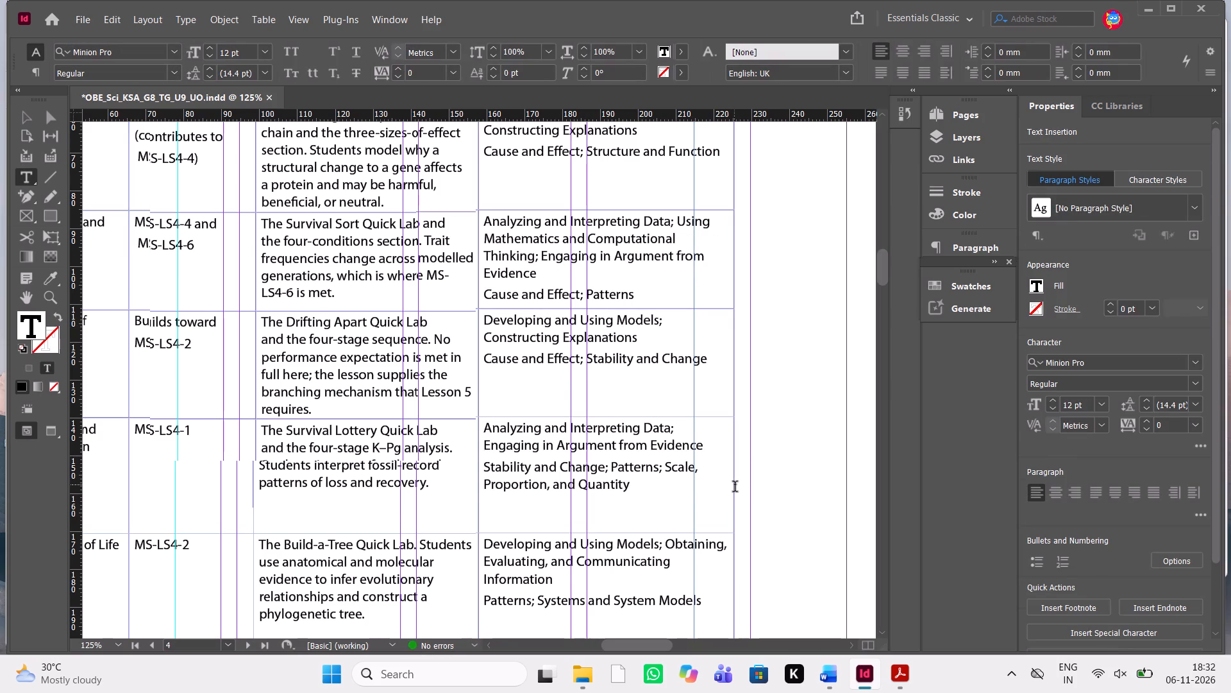
# Review the space below page 4's table and the content on the following pages 5 to 8.
pyautogui.hscroll(1, 735, 484)
pyautogui.hscroll(-1, 735, 484)
pyautogui.scroll(-1, 735, 484)
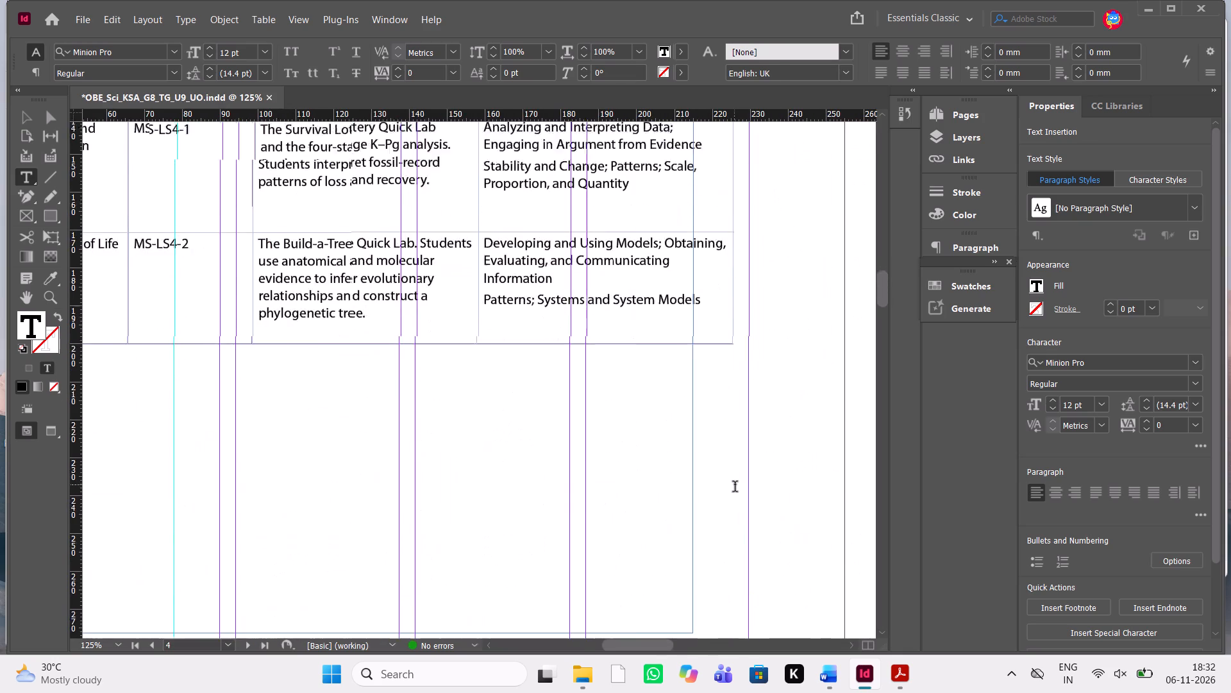
pyautogui.scroll(-1, 735, 484)
pyautogui.scroll(-1, 522, 440)
pyautogui.scroll(1, 522, 440)
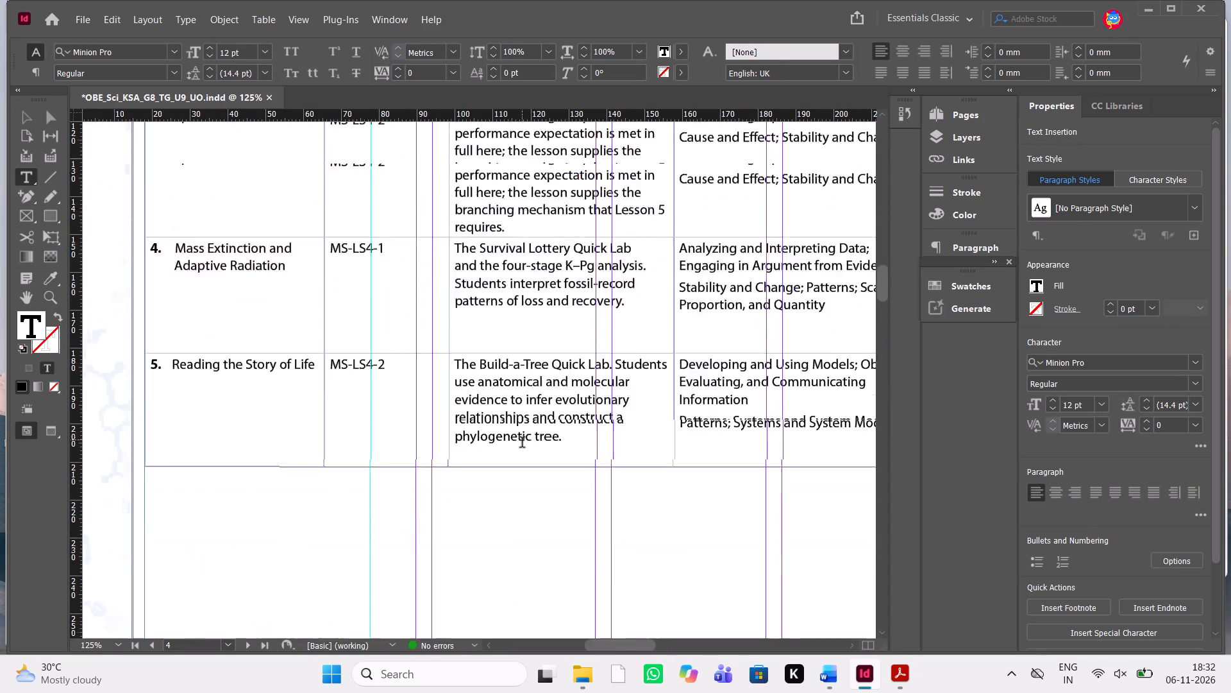
pyautogui.scroll(3, 522, 440)
pyautogui.scroll(-9, 522, 440)
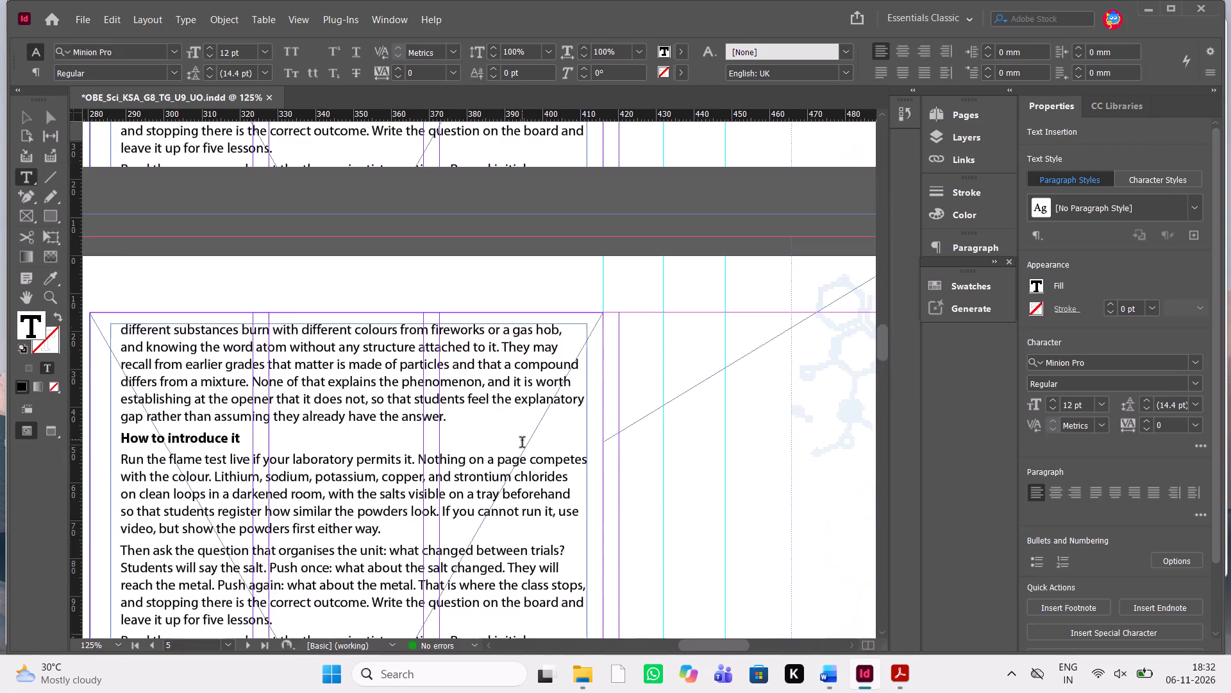
pyautogui.scroll(-15, 522, 440)
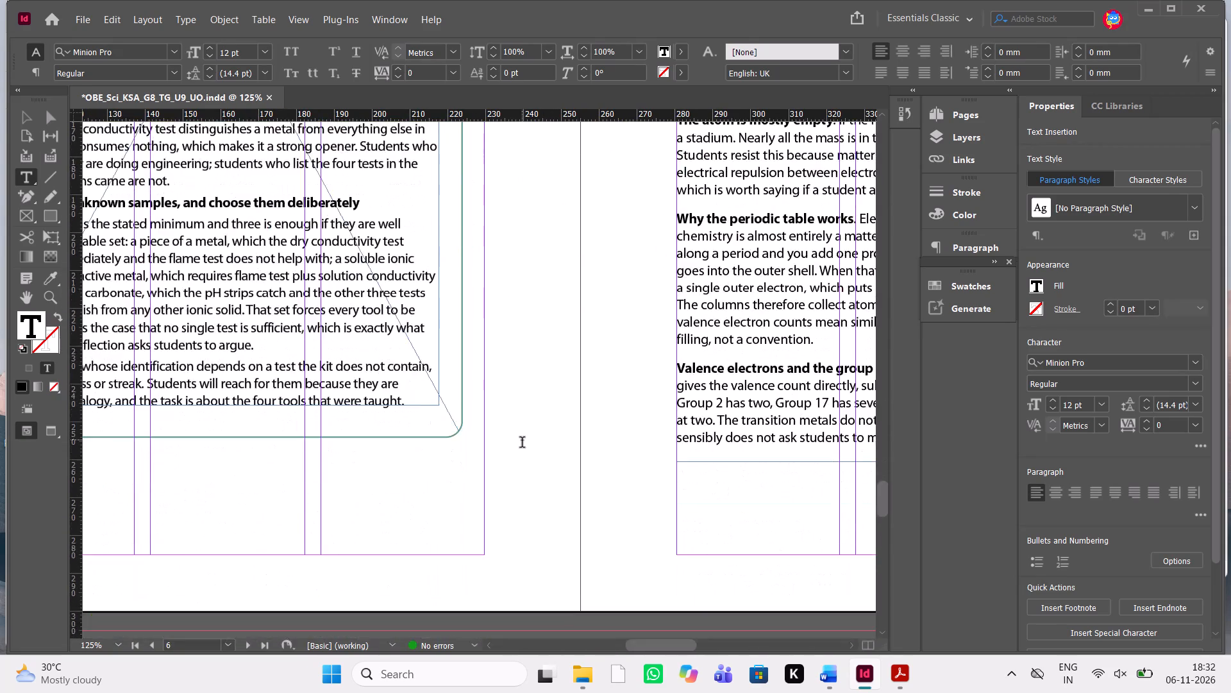
pyautogui.scroll(-11, 522, 440)
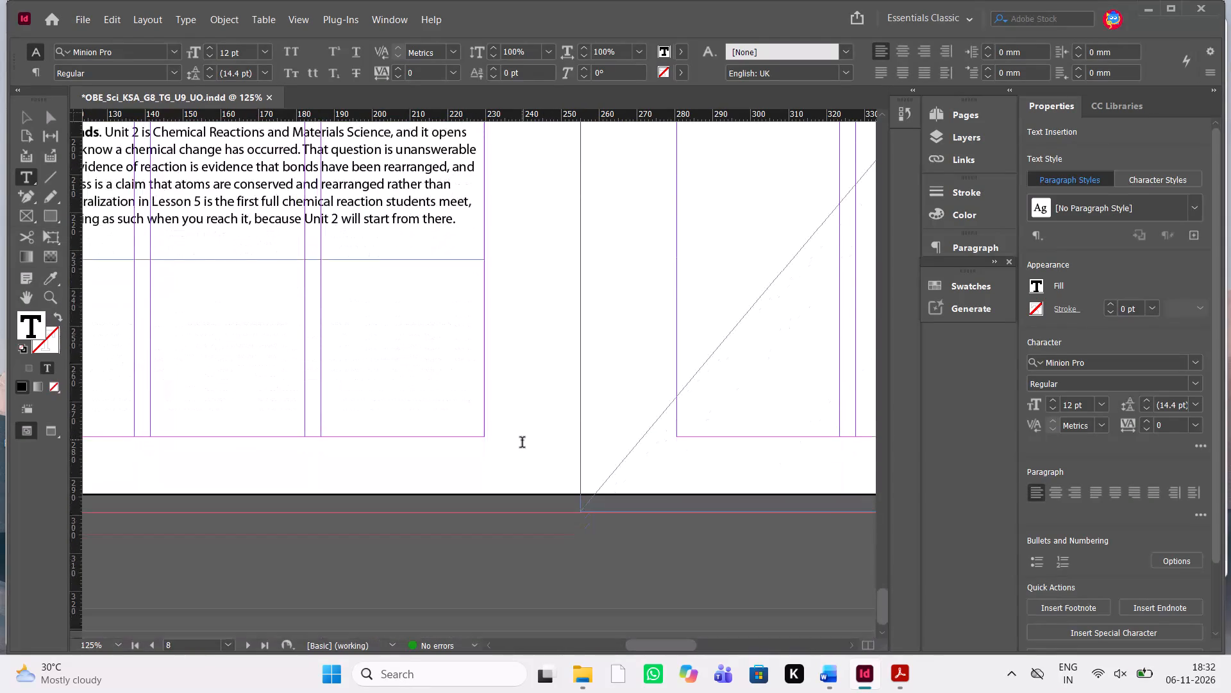
pyautogui.scroll(-1, 522, 440)
pyautogui.scroll(8, 522, 440)
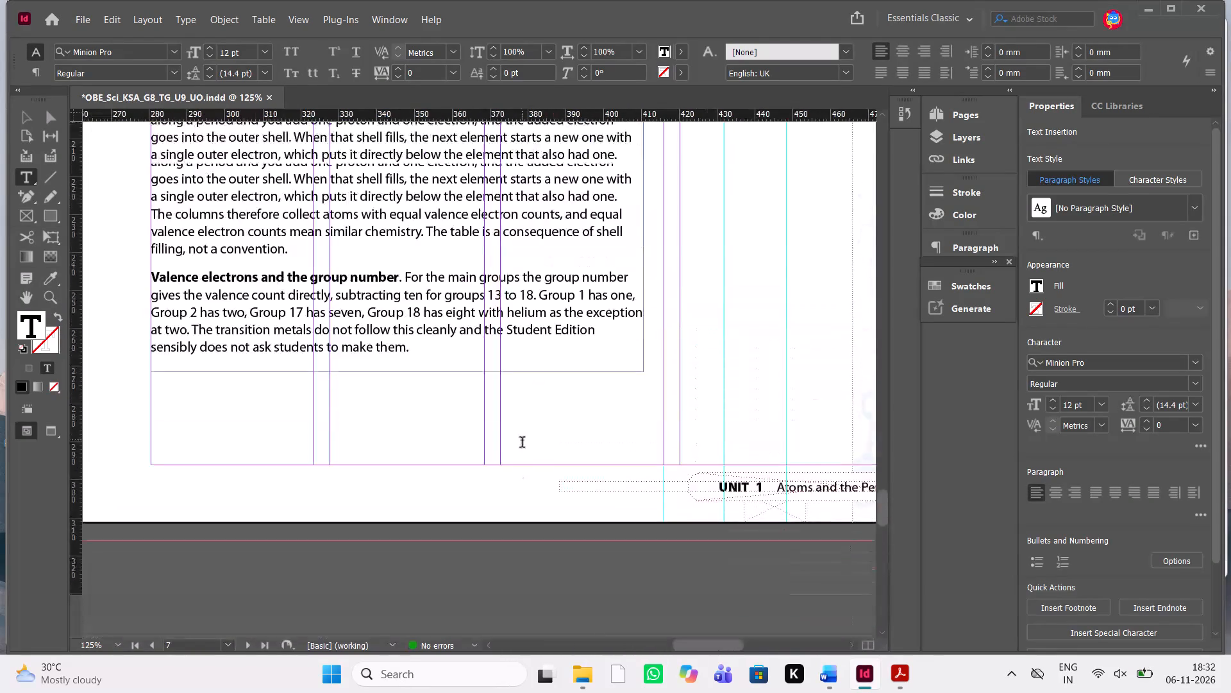
pyautogui.scroll(9, 522, 440)
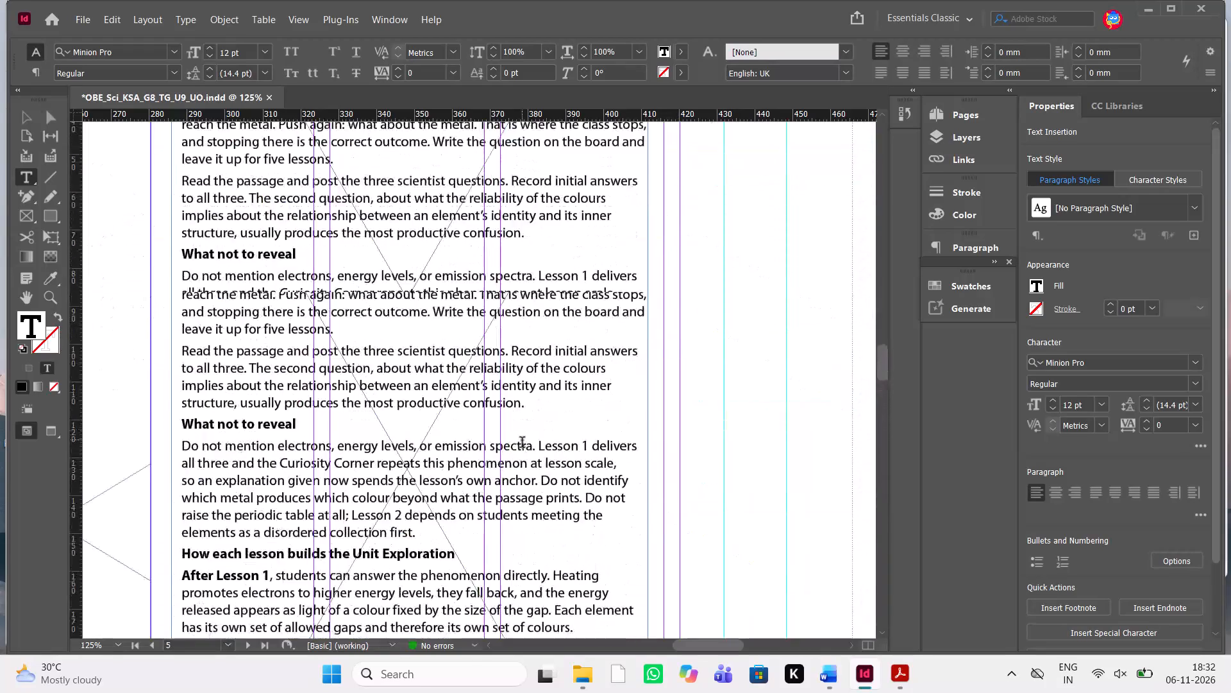
# Examine page 4's standards table down to its last row and compare its outer edge with the text frame's edge.
pyautogui.scroll(4, 522, 440)
pyautogui.scroll(-1, 522, 440)
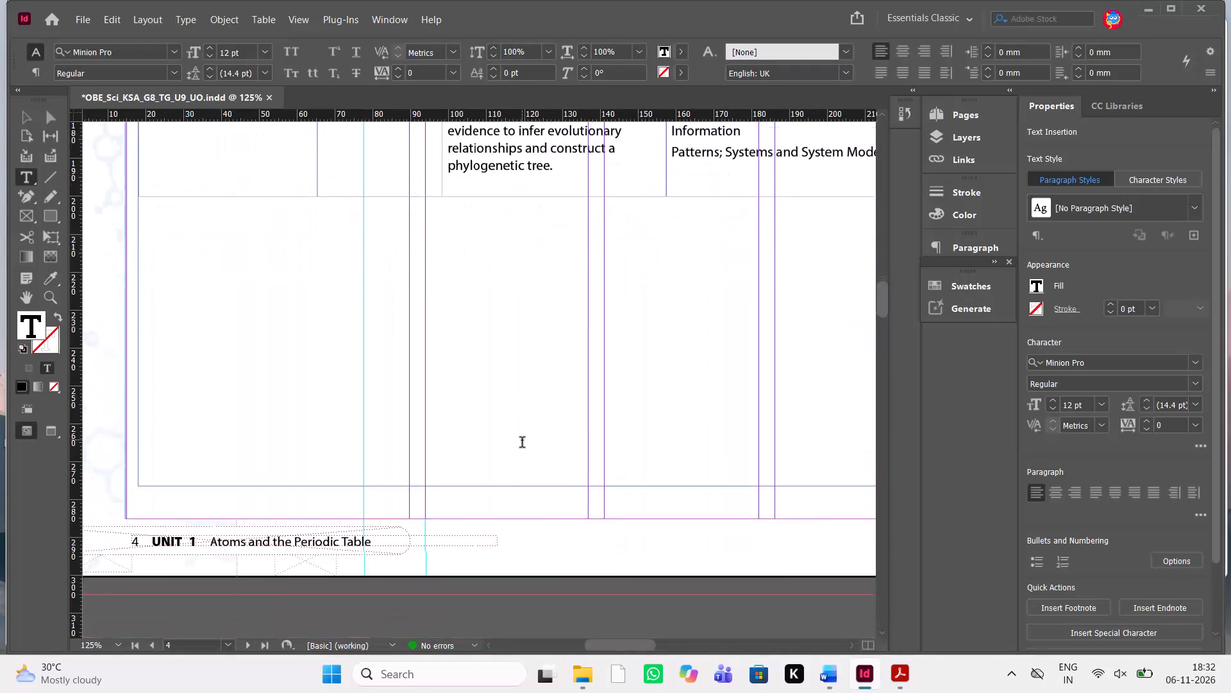
pyautogui.scroll(-1, 522, 440)
pyautogui.scroll(1, 522, 440)
pyautogui.hscroll(1, 522, 440)
pyautogui.scroll(1, 522, 440)
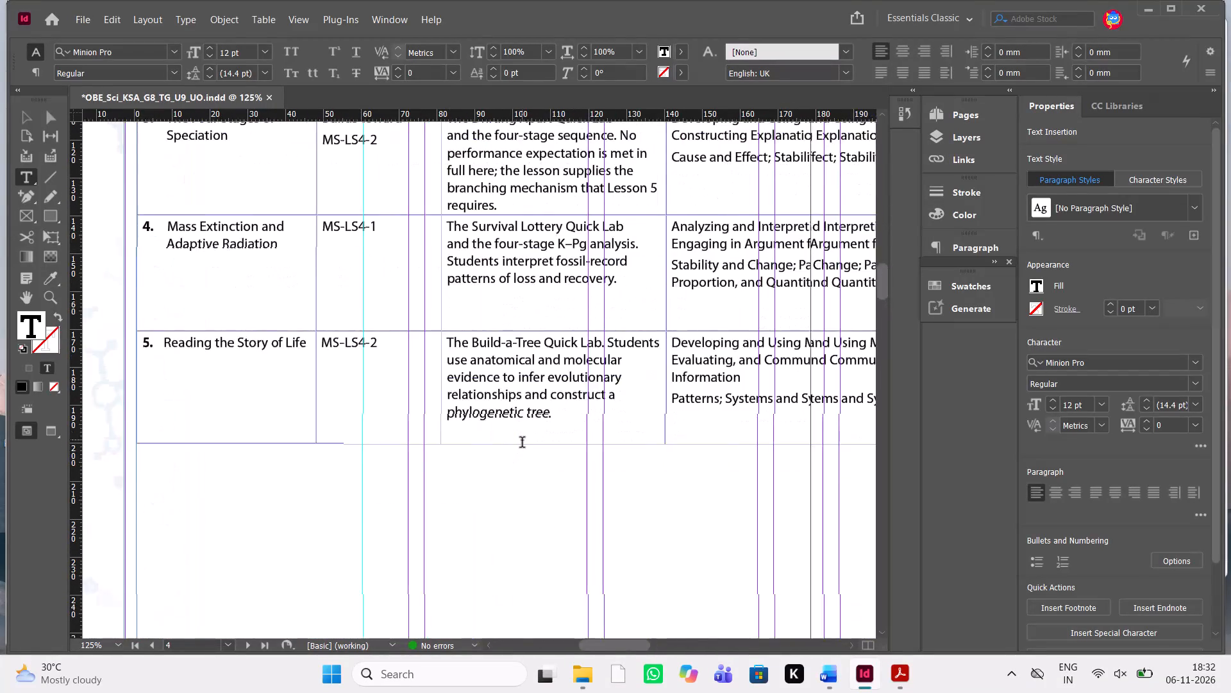
pyautogui.scroll(1, 522, 440)
pyautogui.scroll(-1, 522, 440)
pyautogui.scroll(2, 522, 440)
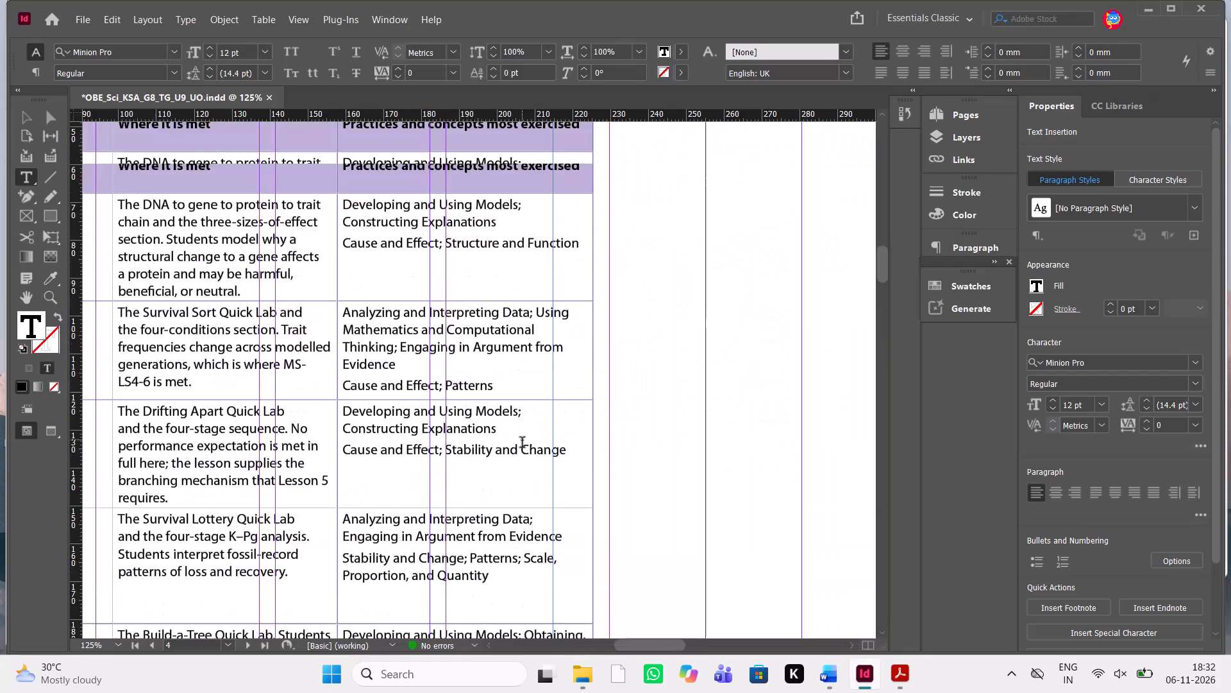
pyautogui.scroll(1, 522, 440)
pyautogui.scroll(-3, 522, 440)
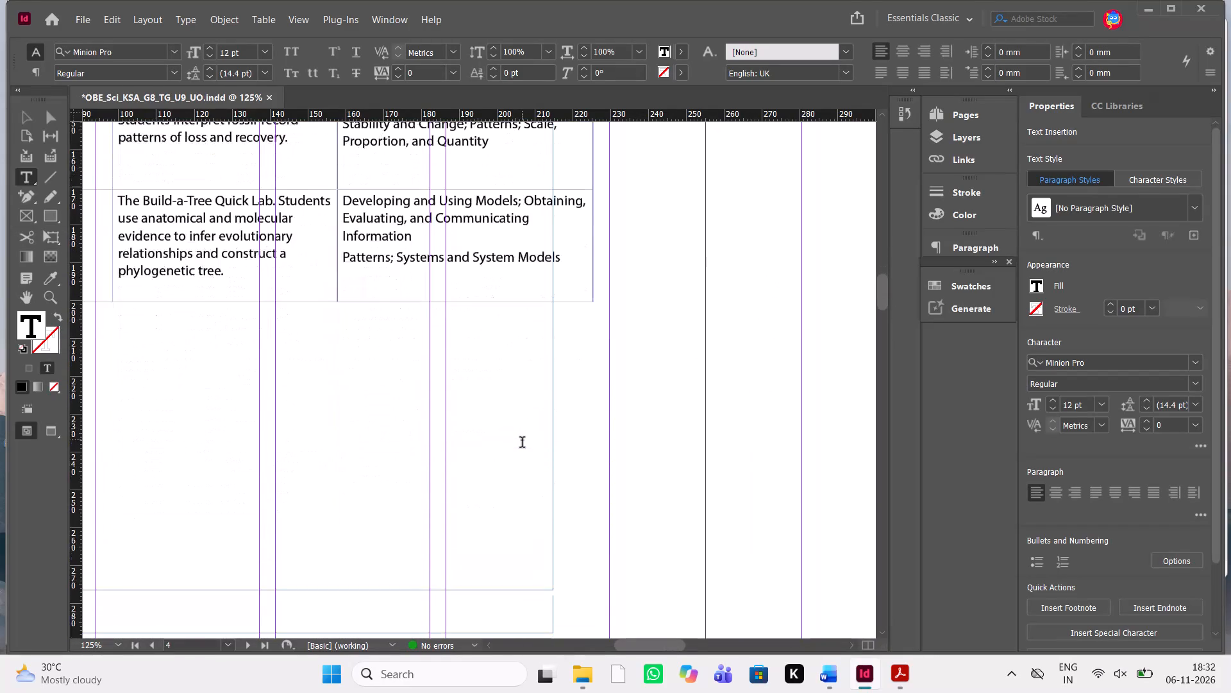
# Widen the text frame holding page 4's standards table to about 207.5 mm, matching the table's outer edge.
pyautogui.press('Escape')
pyautogui.click(515, 510)
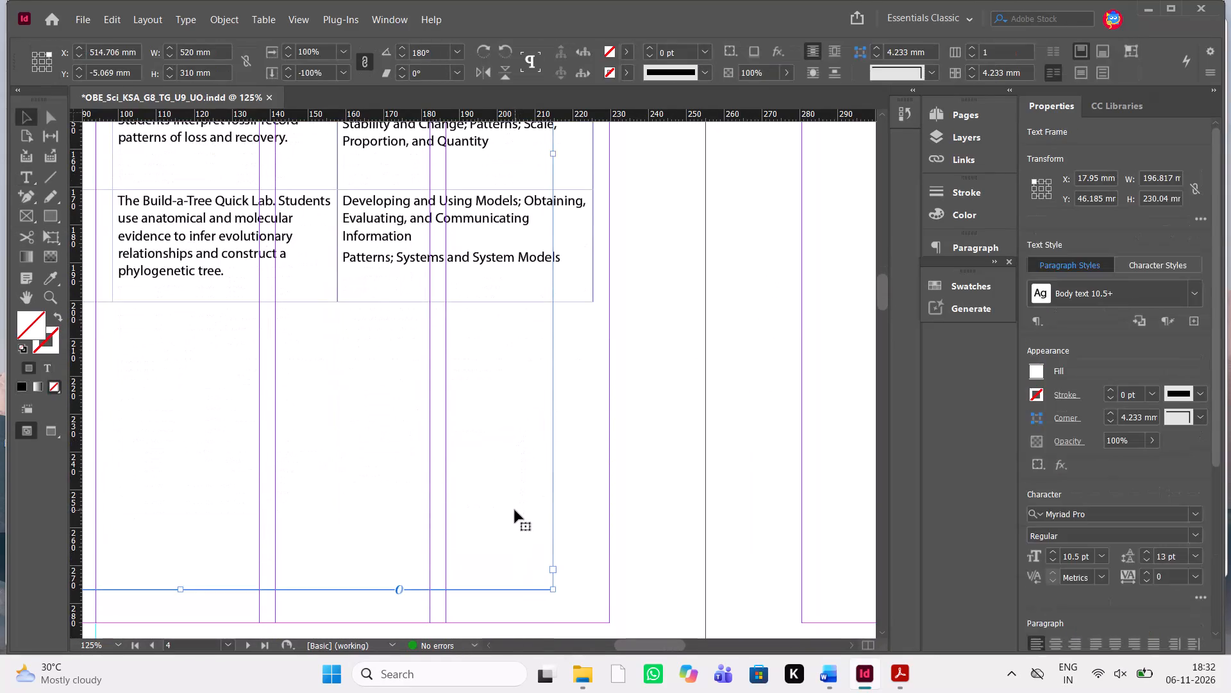
pyautogui.scroll(2, 515, 510)
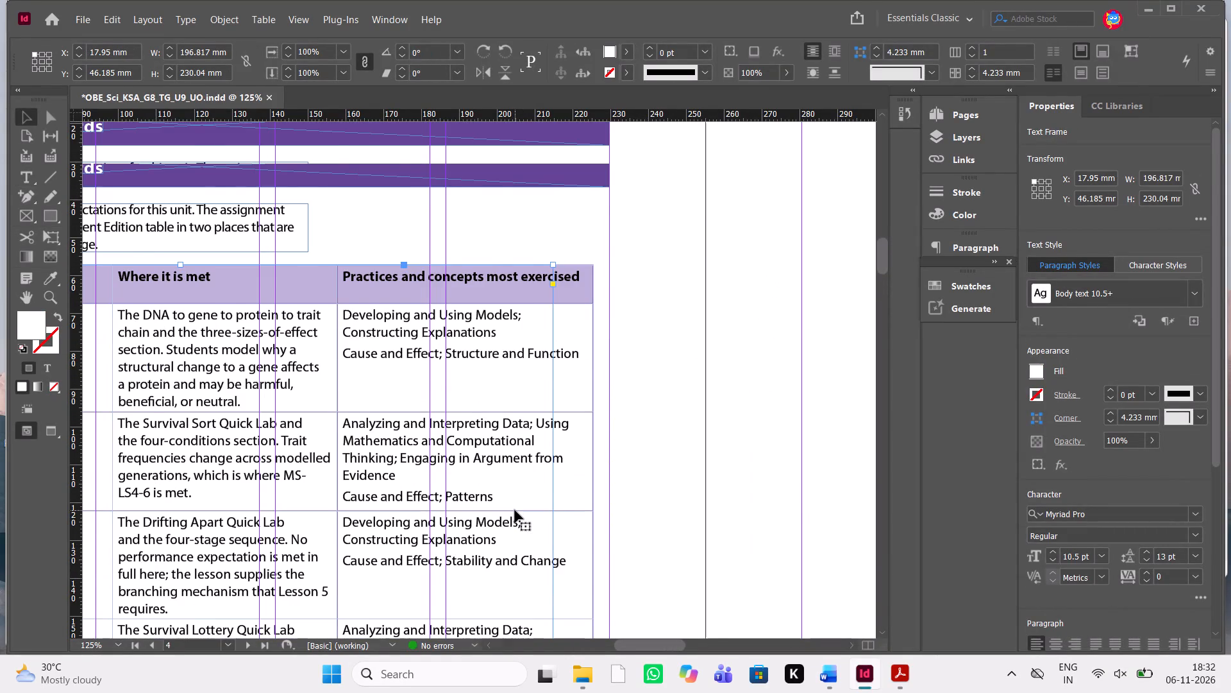
pyautogui.scroll(-1, 515, 510)
pyautogui.scroll(1, 555, 520)
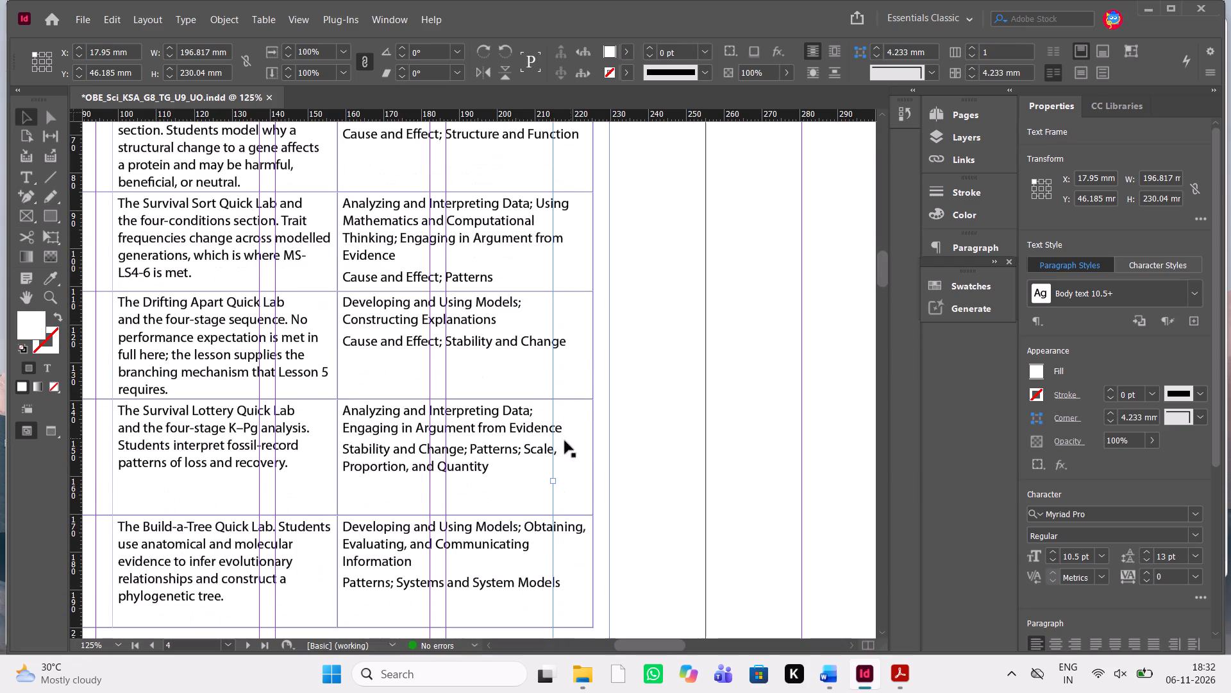
pyautogui.moveTo(555, 481); pyautogui.dragTo(601, 480)
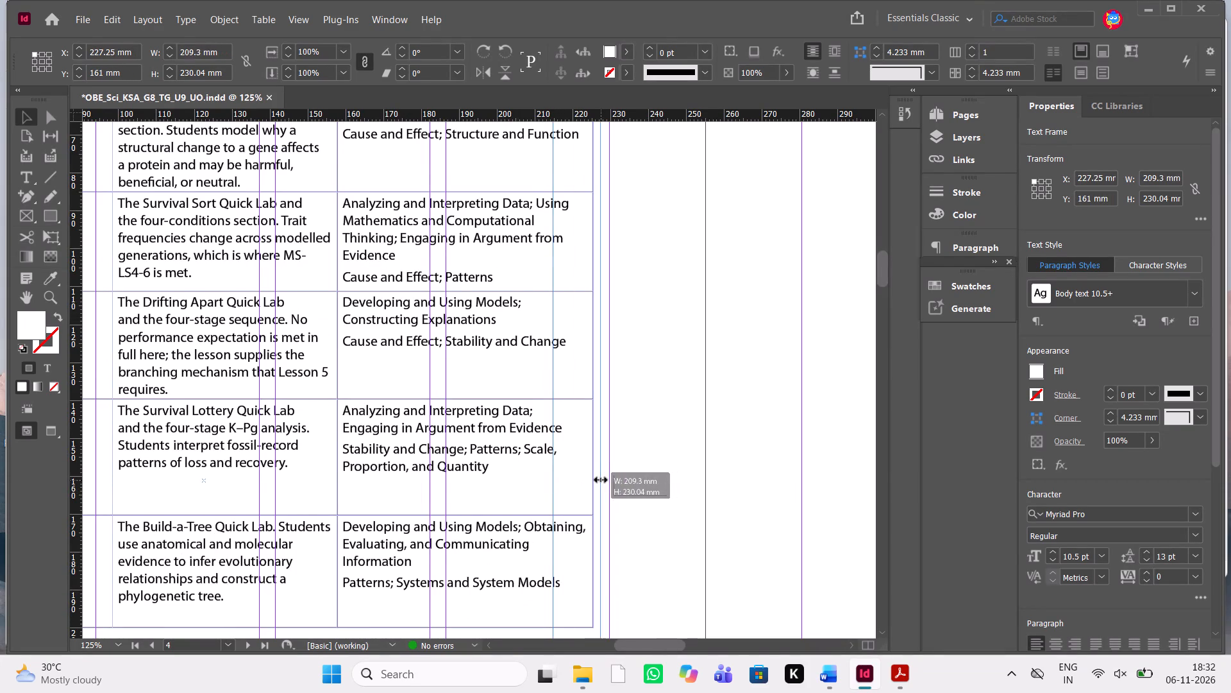
pyautogui.moveTo(601, 480); pyautogui.dragTo(594, 483)
pyautogui.click(655, 481)
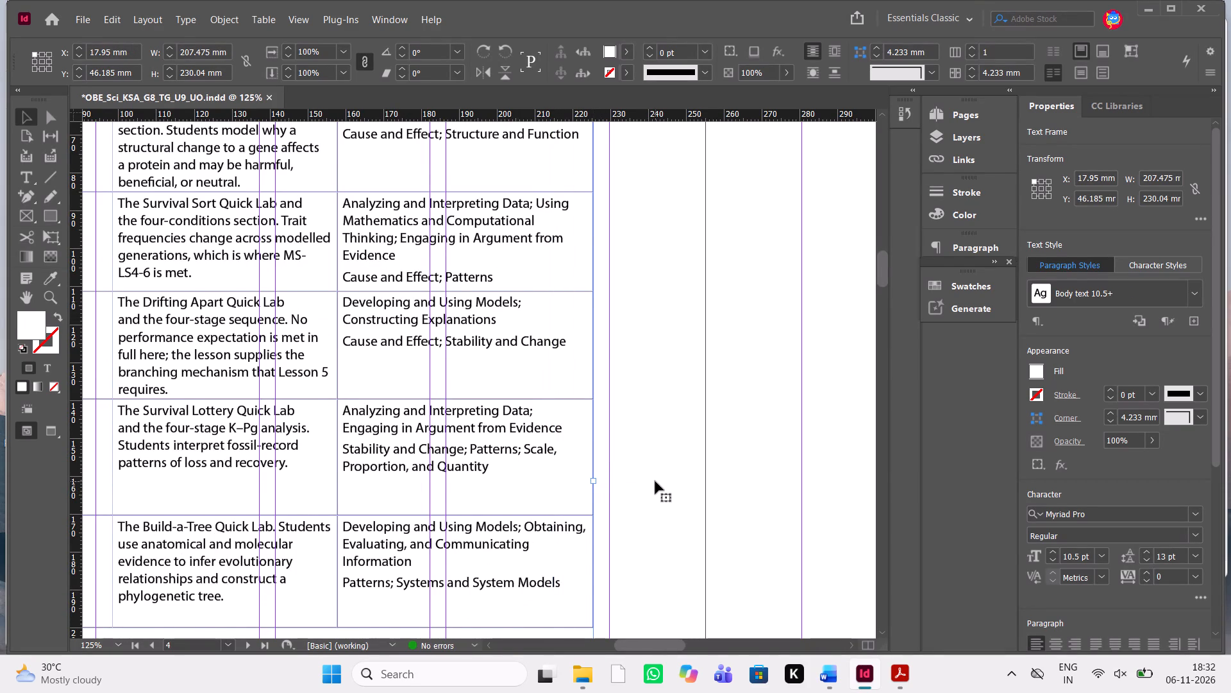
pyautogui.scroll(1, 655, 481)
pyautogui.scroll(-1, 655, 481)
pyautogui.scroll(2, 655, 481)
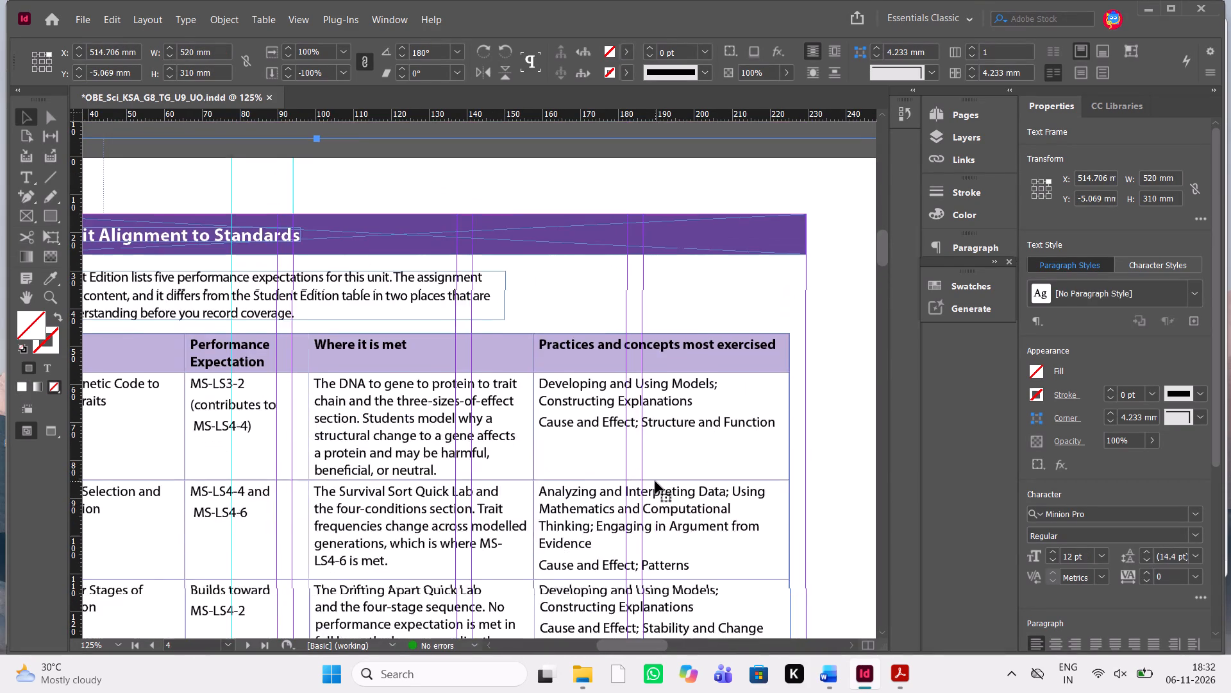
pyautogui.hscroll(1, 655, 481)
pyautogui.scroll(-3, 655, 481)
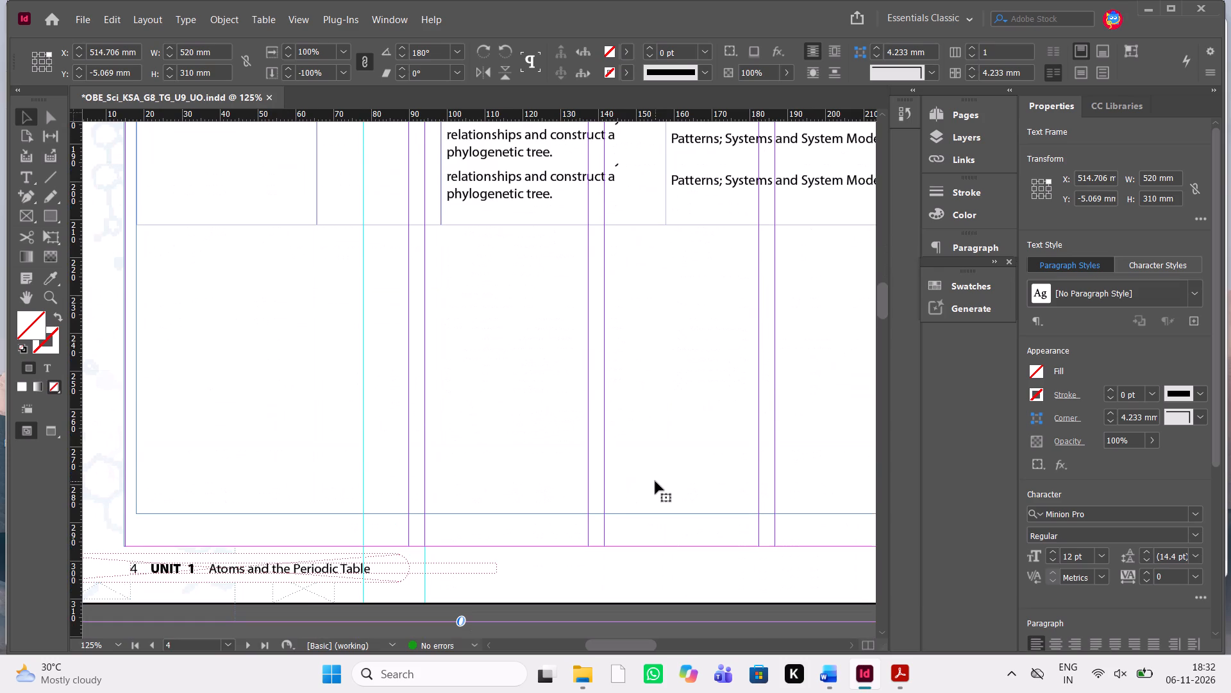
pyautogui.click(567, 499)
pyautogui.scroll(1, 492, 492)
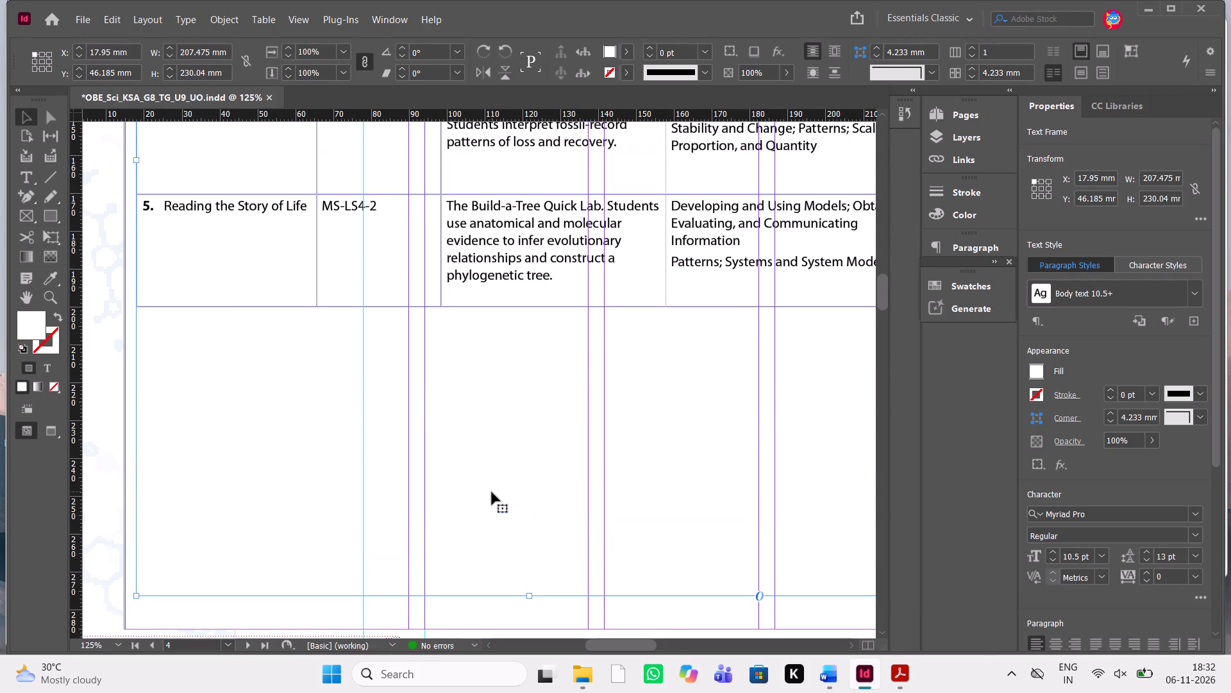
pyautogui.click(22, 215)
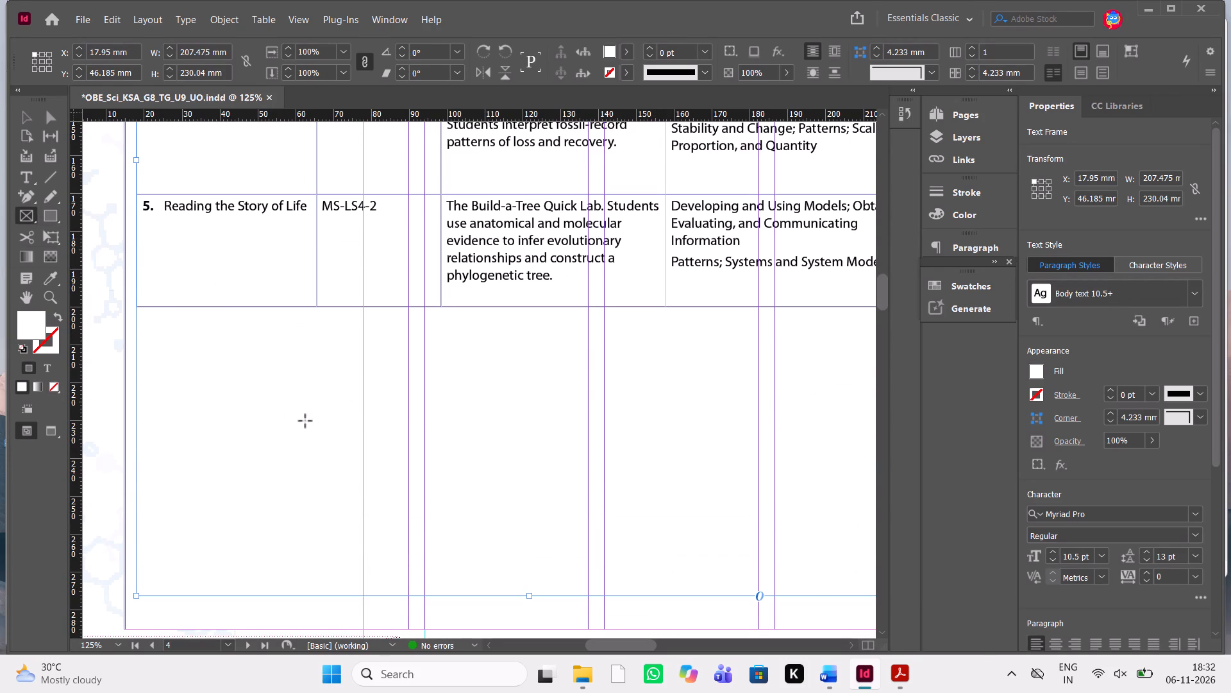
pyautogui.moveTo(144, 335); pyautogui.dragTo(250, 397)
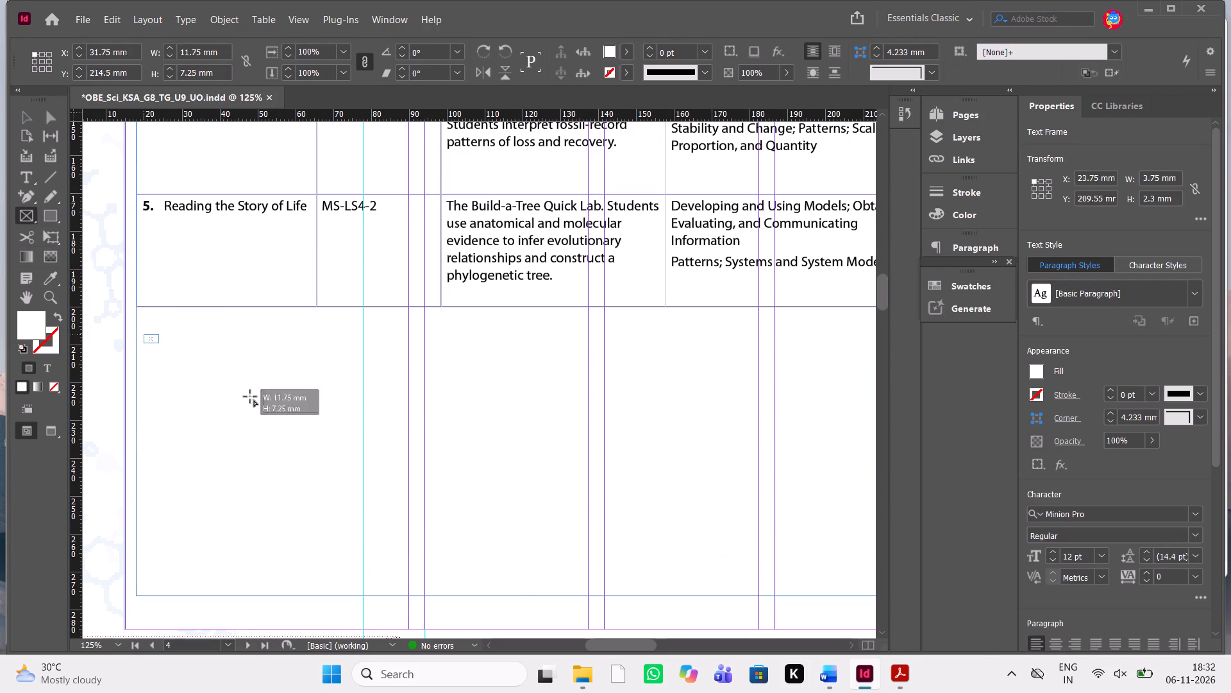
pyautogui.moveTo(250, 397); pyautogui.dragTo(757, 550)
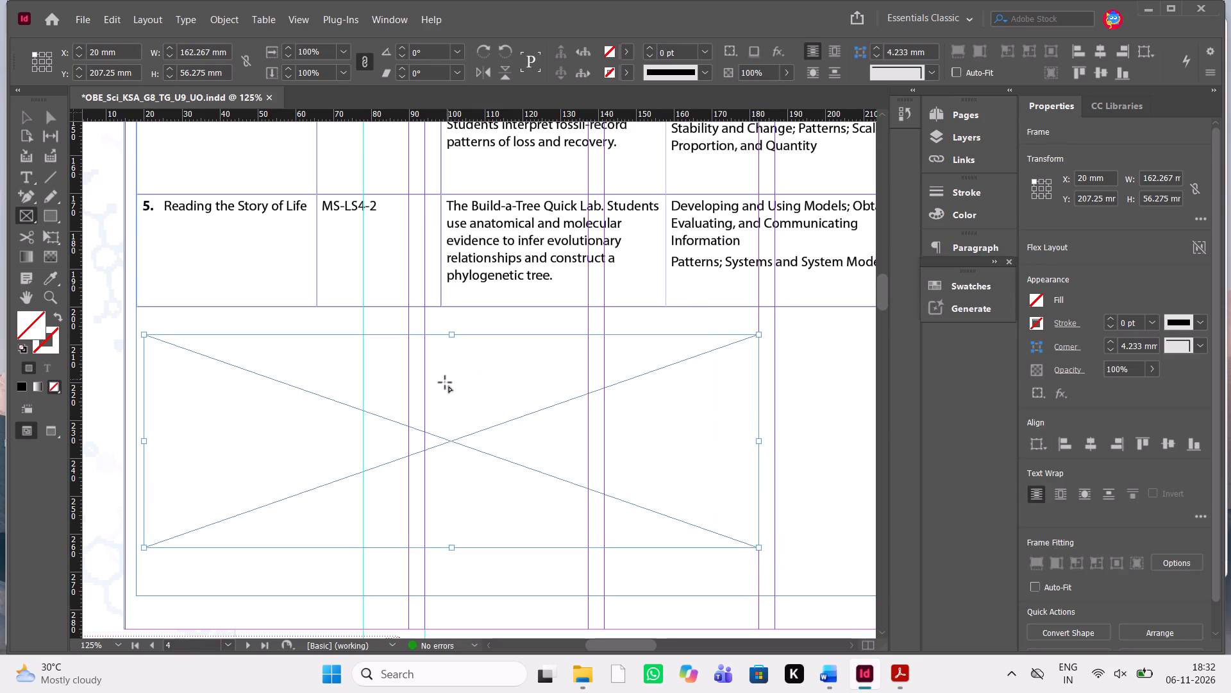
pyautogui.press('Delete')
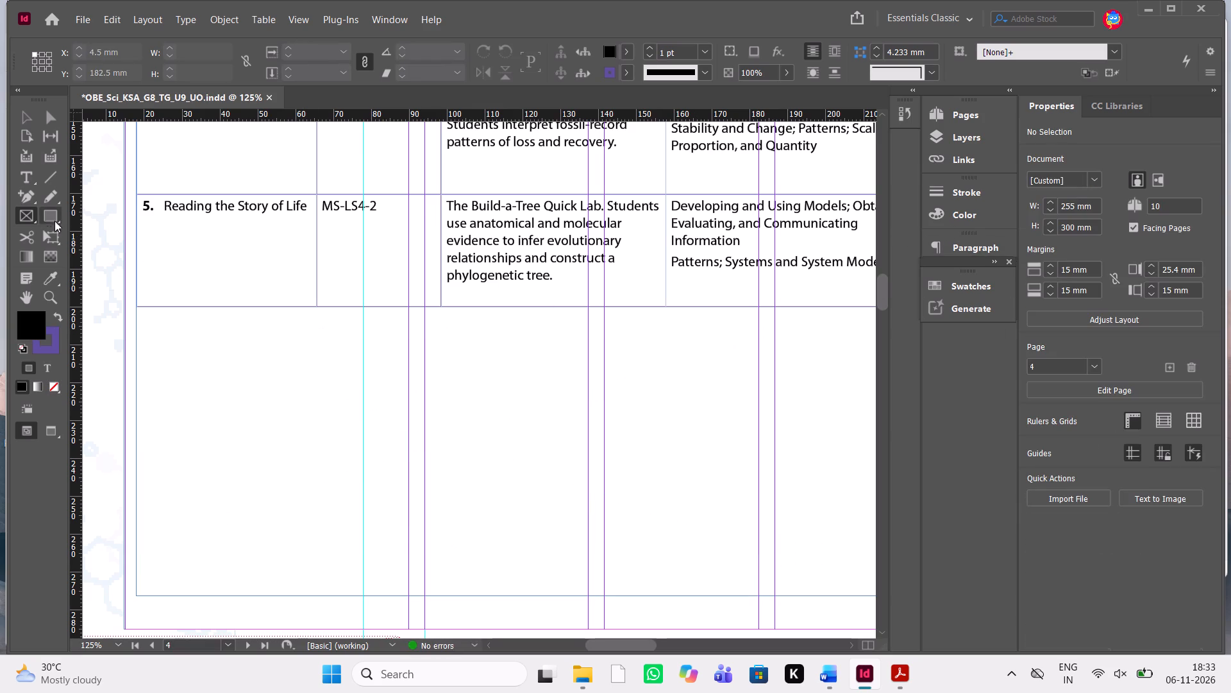
# Draw an unfilled rectangle about 165 mm wide and 57 mm high in the empty space below page 4's standards table.
pyautogui.click(41, 212)
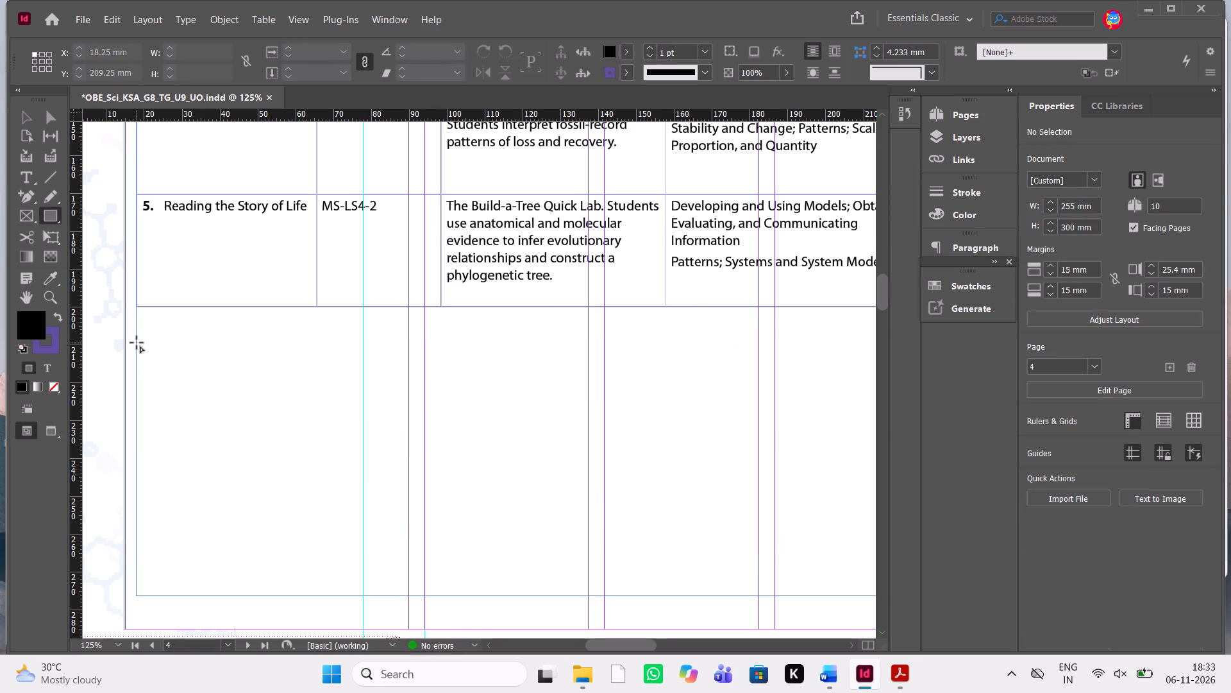
pyautogui.moveTo(135, 342); pyautogui.dragTo(696, 562)
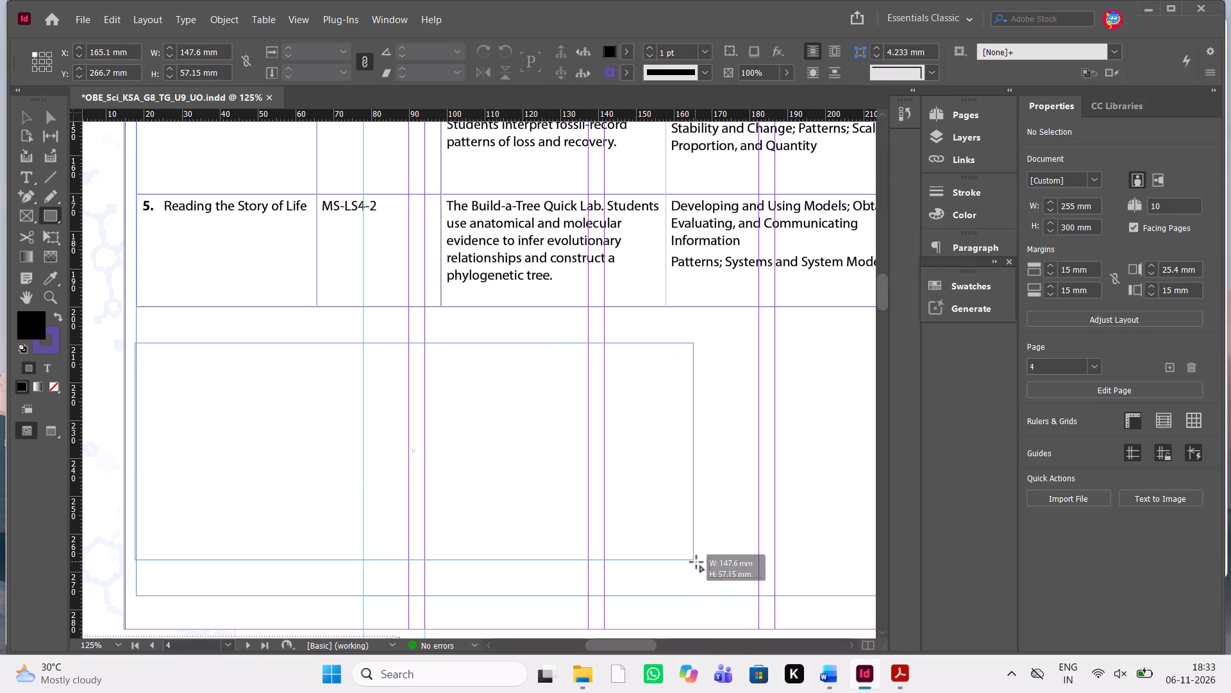
pyautogui.moveTo(696, 562); pyautogui.dragTo(758, 563)
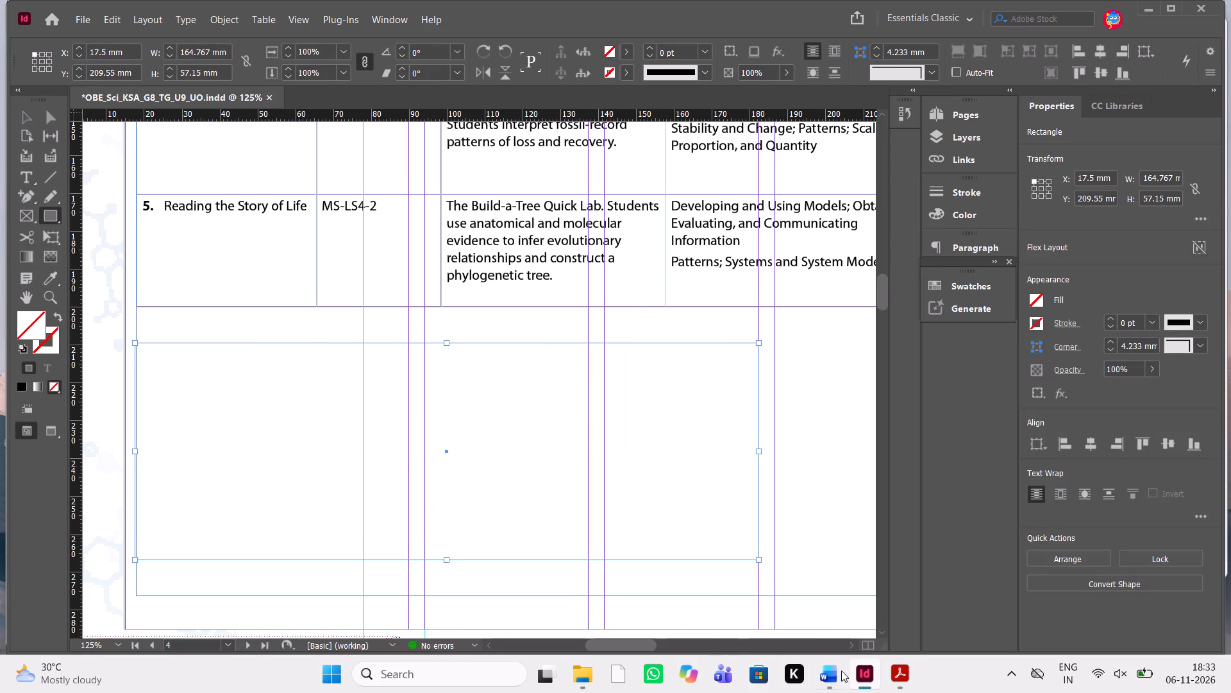
pyautogui.click(832, 673)
pyautogui.click(832, 673)
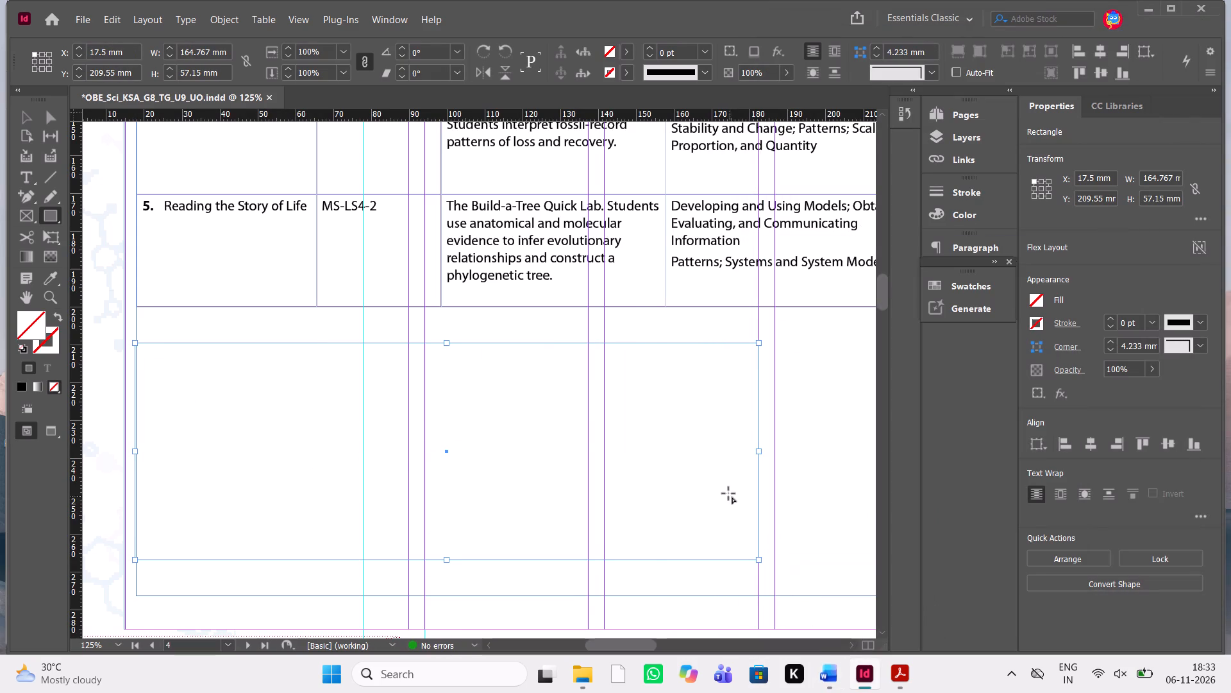
# Narrow the rectangle below the table to about 120 mm wide by moving its right edge inward.
pyautogui.scroll(1, 415, 407)
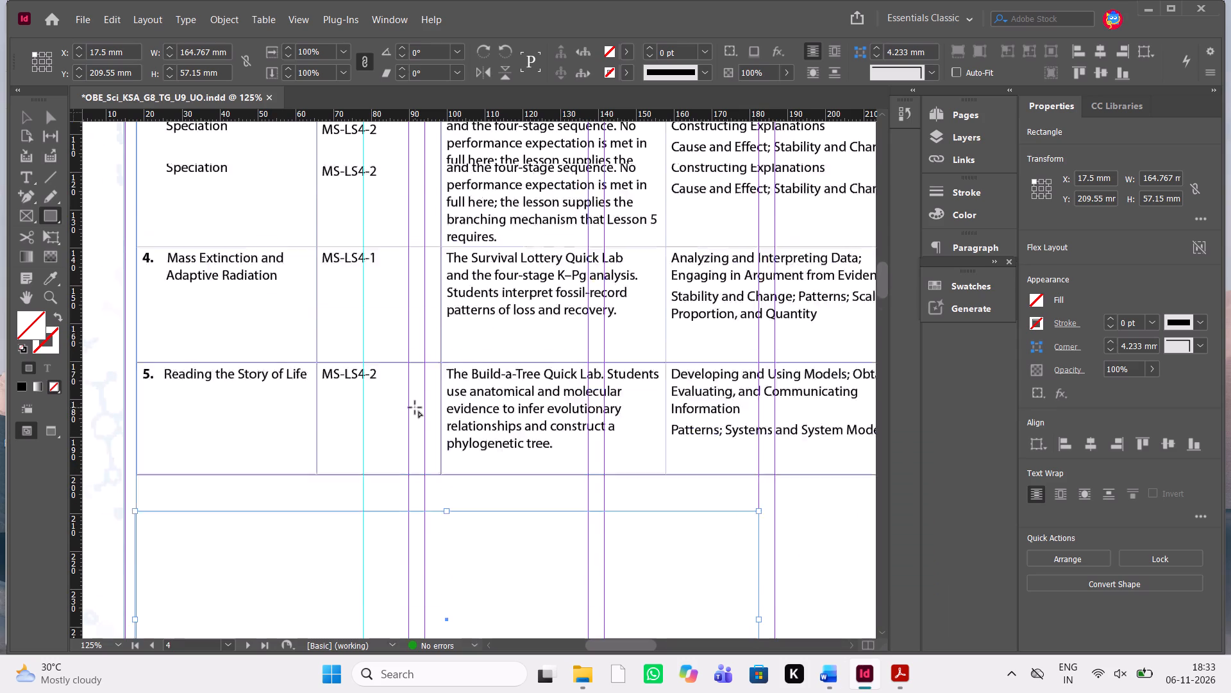
pyautogui.scroll(1, 415, 407)
pyautogui.scroll(-1, 415, 407)
pyautogui.click(24, 120)
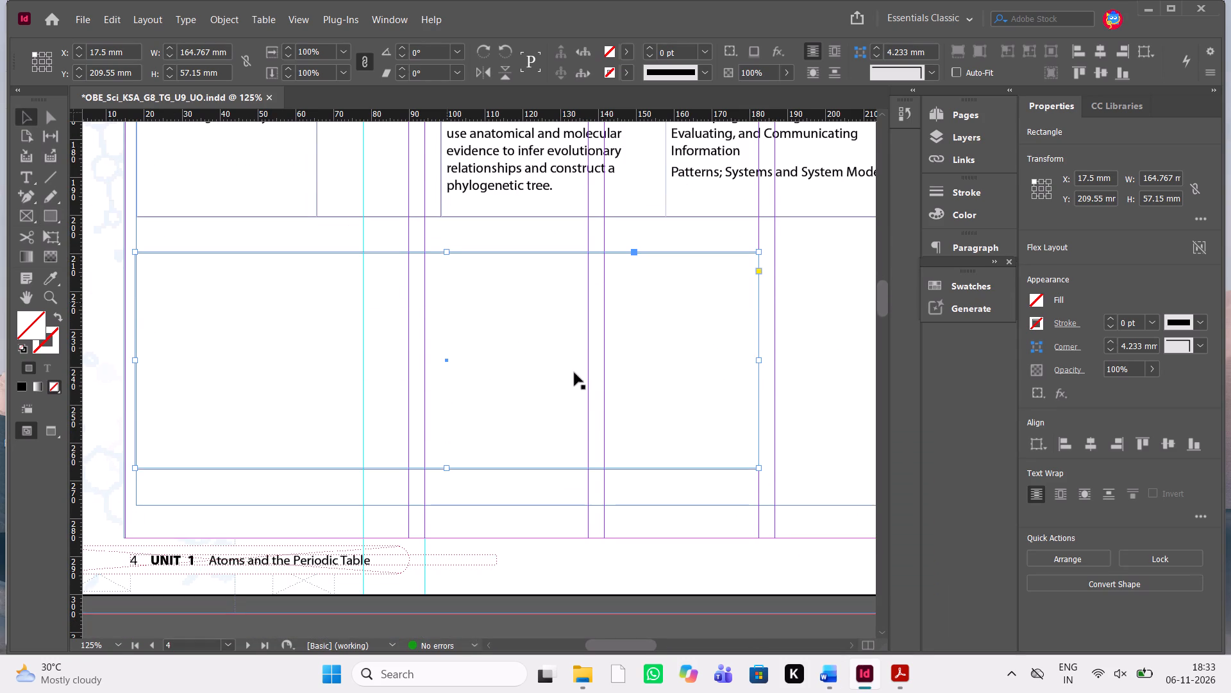
pyautogui.moveTo(760, 363); pyautogui.dragTo(602, 354)
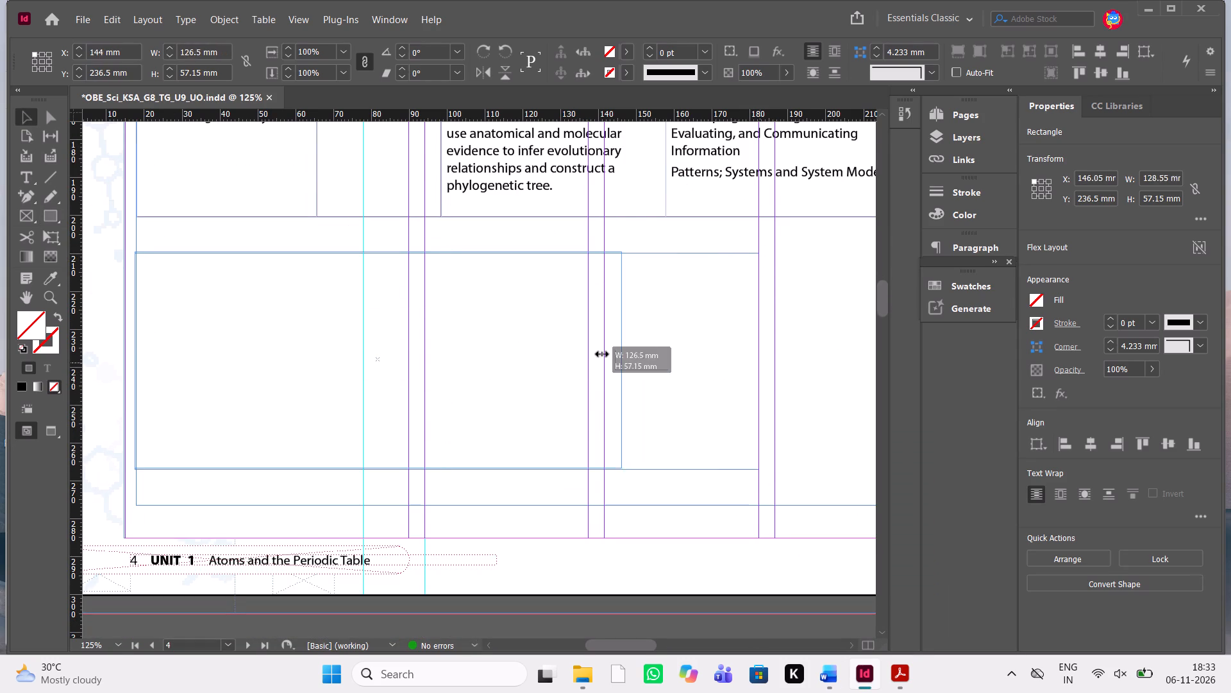
pyautogui.moveTo(602, 354); pyautogui.dragTo(590, 354)
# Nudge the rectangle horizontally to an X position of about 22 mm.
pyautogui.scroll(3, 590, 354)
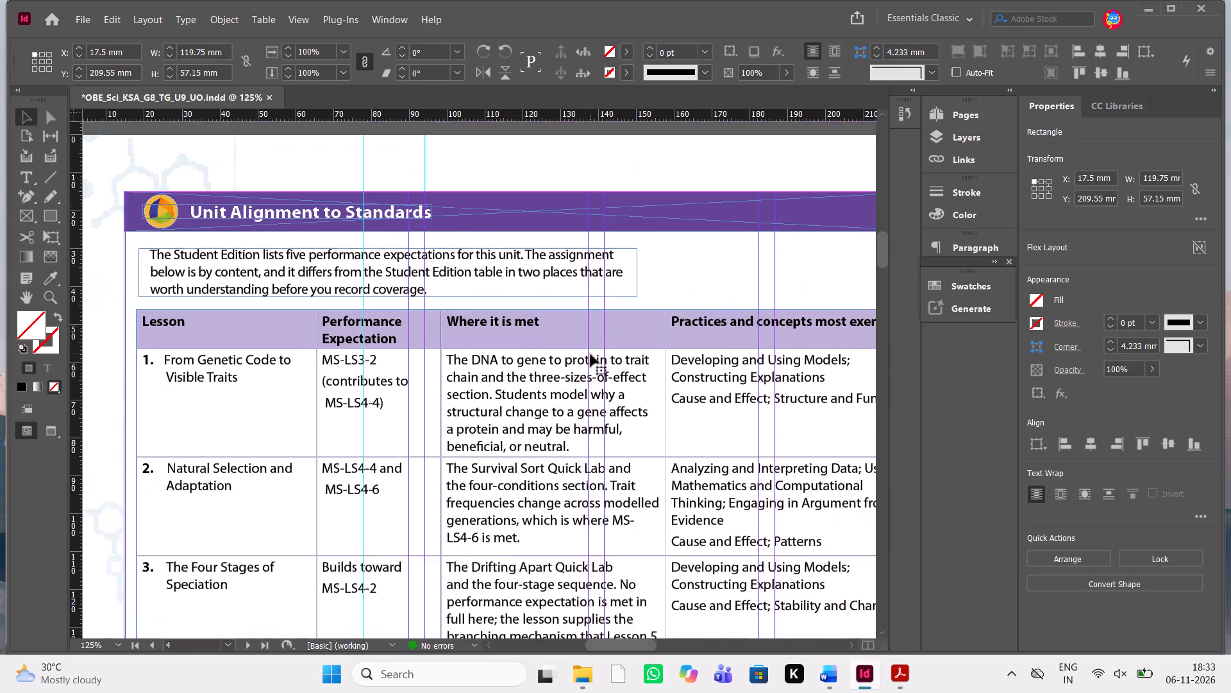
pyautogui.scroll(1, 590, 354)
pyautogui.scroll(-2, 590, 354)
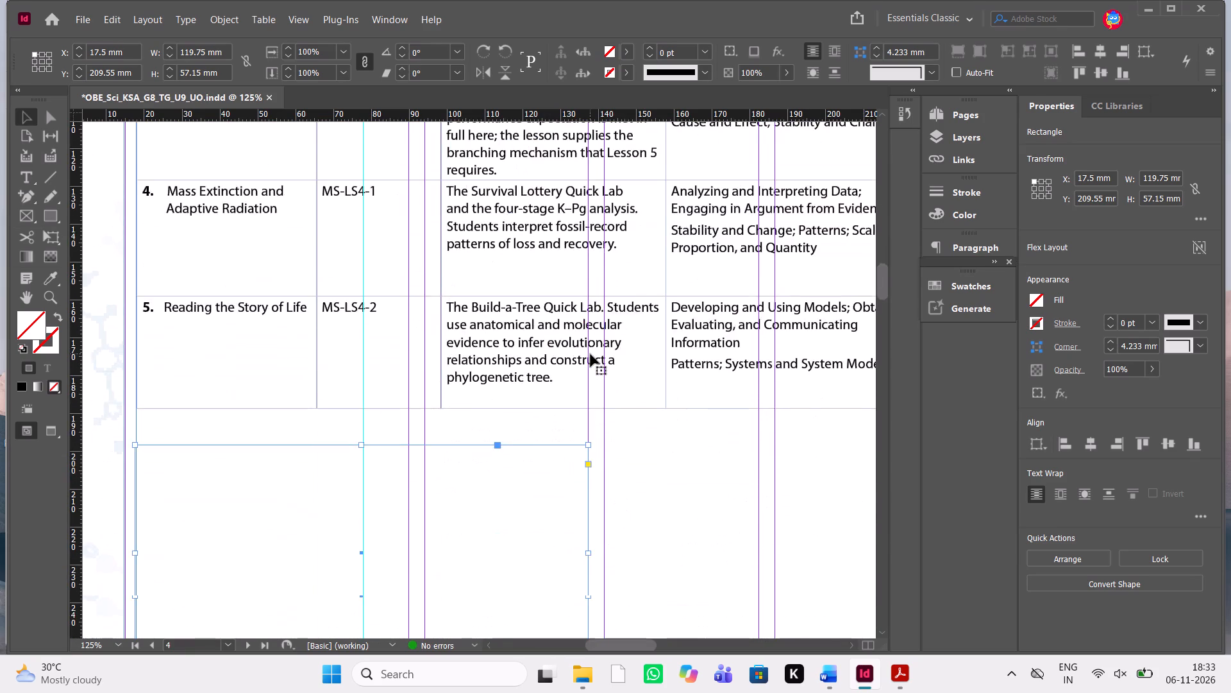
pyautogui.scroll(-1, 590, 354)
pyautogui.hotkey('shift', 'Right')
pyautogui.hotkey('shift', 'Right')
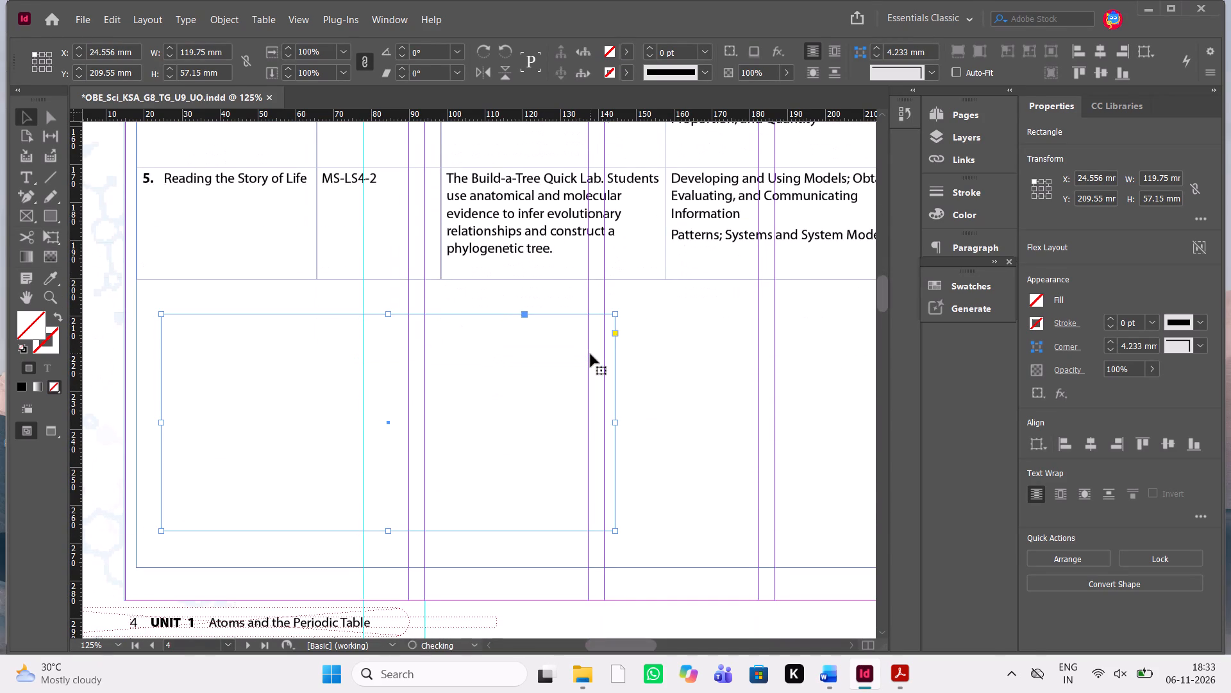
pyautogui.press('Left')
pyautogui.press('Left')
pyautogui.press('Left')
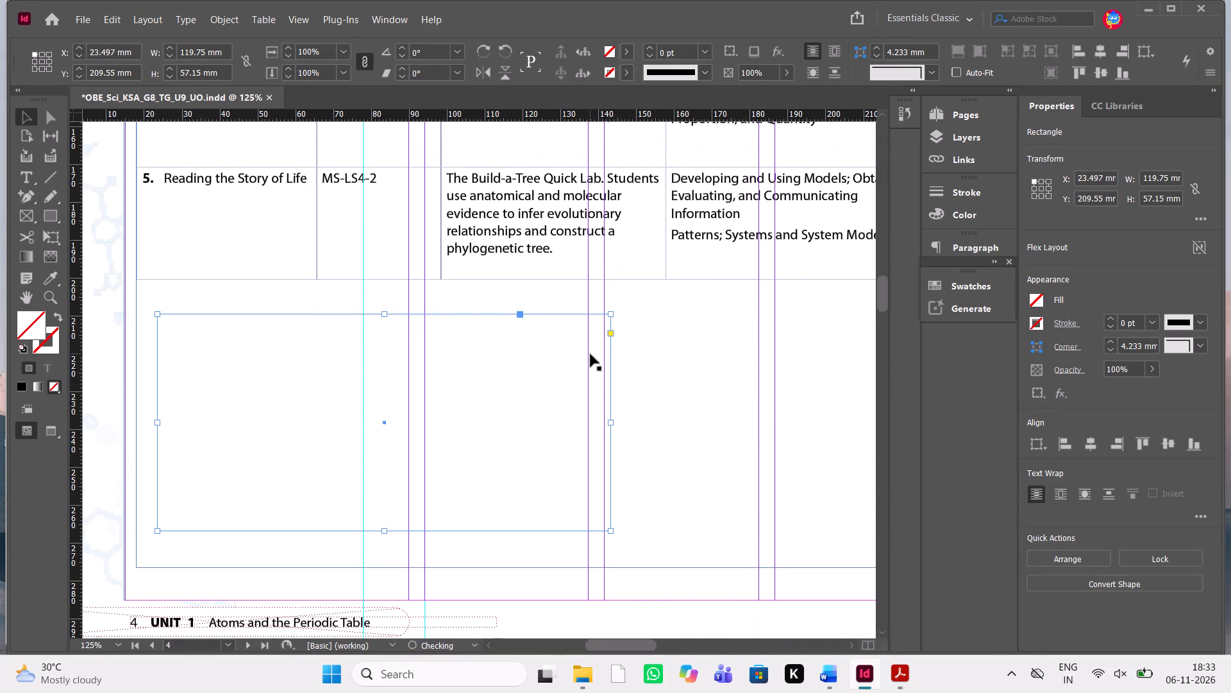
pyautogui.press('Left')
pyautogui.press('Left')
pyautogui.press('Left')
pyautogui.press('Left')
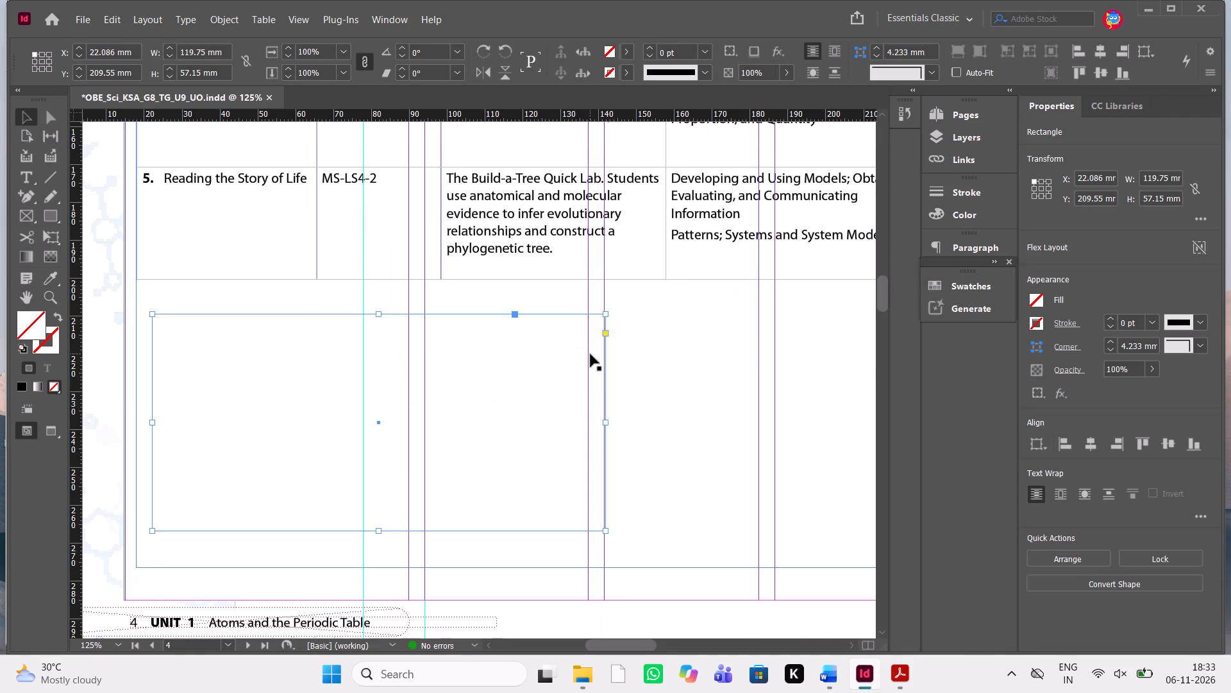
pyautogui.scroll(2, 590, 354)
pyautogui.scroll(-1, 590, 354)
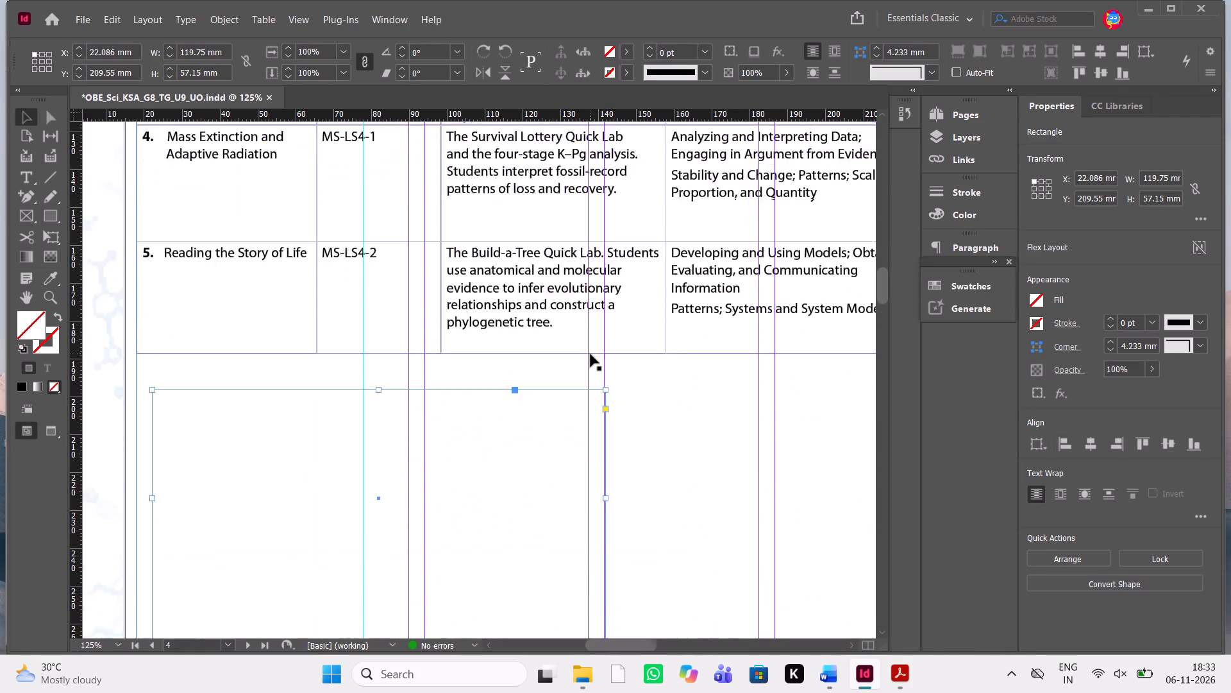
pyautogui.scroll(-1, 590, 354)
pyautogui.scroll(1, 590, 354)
# Nudge the rectangle horizontally to X about 17.85 mm, lining its left edge up with the table's left edge.
pyautogui.hotkey('shift', 'Left')
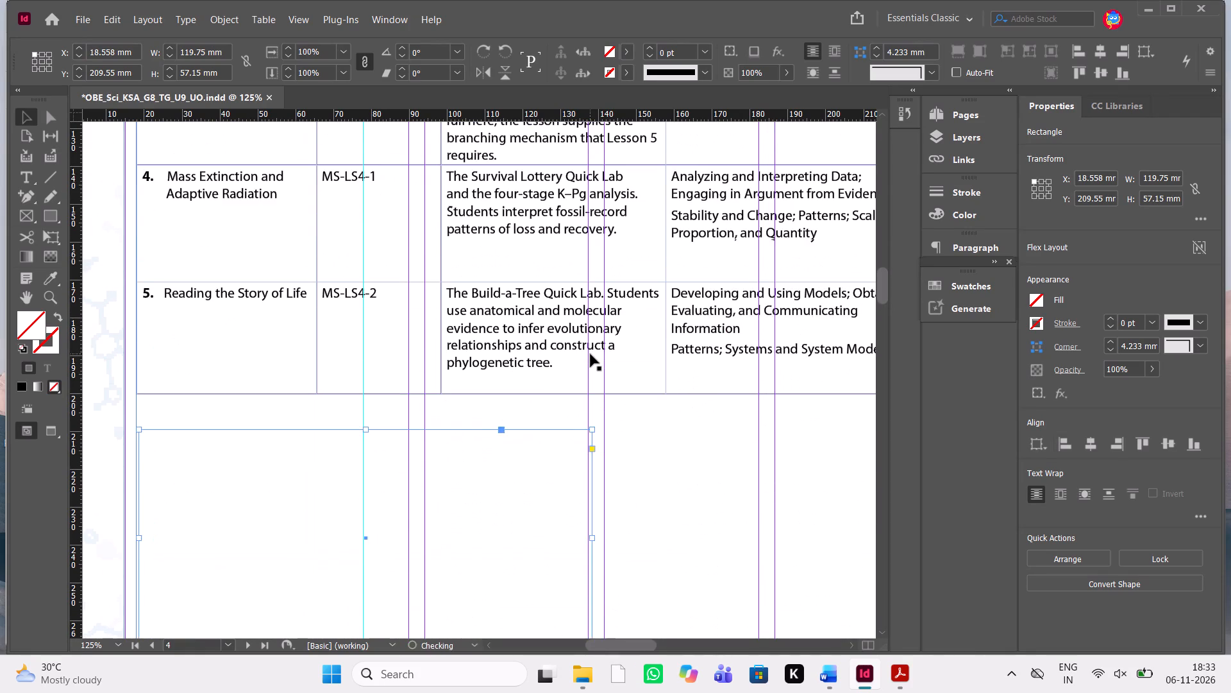
pyautogui.hotkey('shift', 'Left')
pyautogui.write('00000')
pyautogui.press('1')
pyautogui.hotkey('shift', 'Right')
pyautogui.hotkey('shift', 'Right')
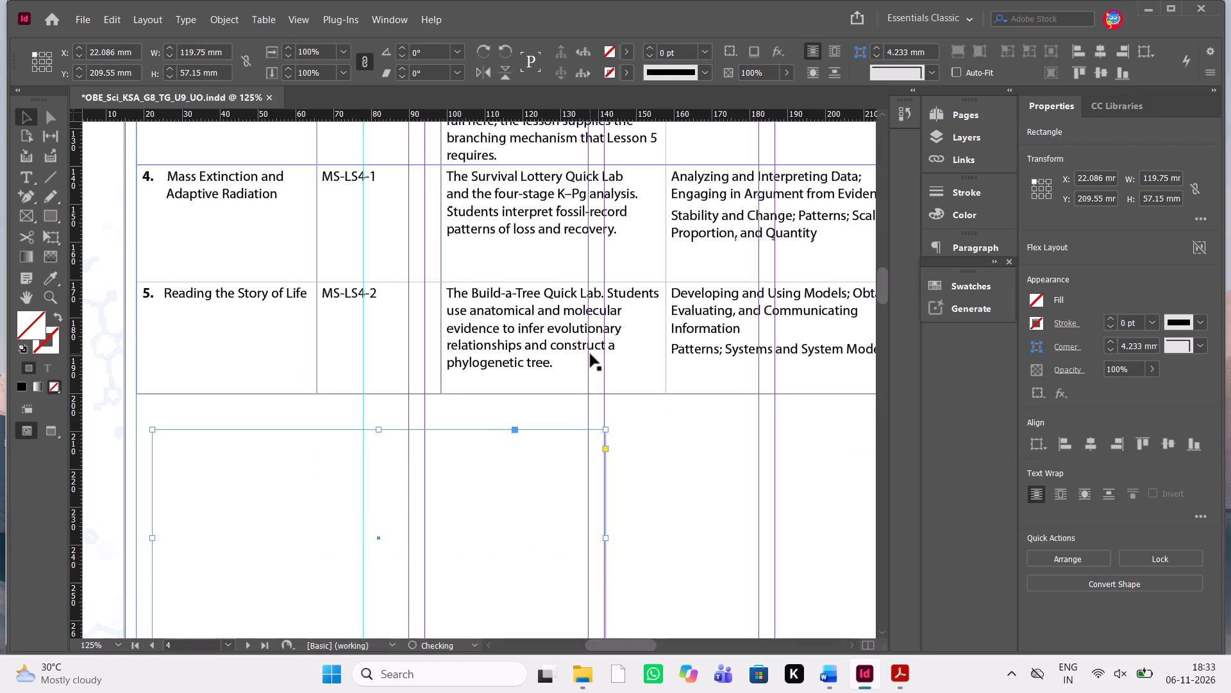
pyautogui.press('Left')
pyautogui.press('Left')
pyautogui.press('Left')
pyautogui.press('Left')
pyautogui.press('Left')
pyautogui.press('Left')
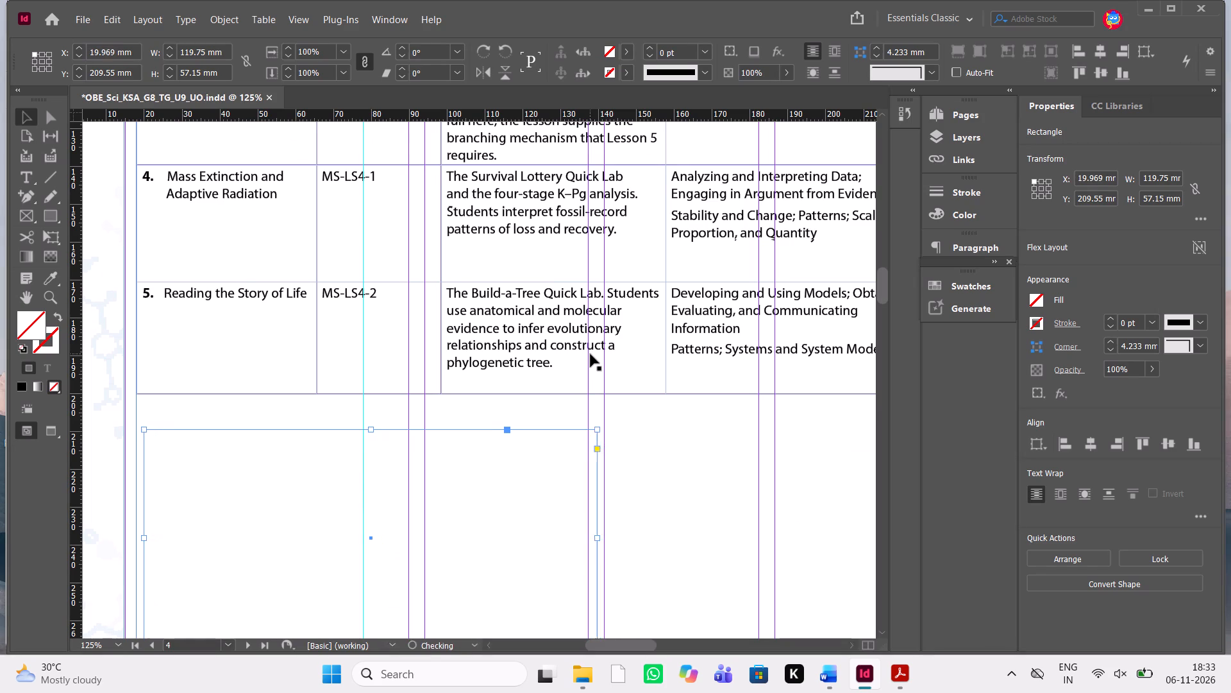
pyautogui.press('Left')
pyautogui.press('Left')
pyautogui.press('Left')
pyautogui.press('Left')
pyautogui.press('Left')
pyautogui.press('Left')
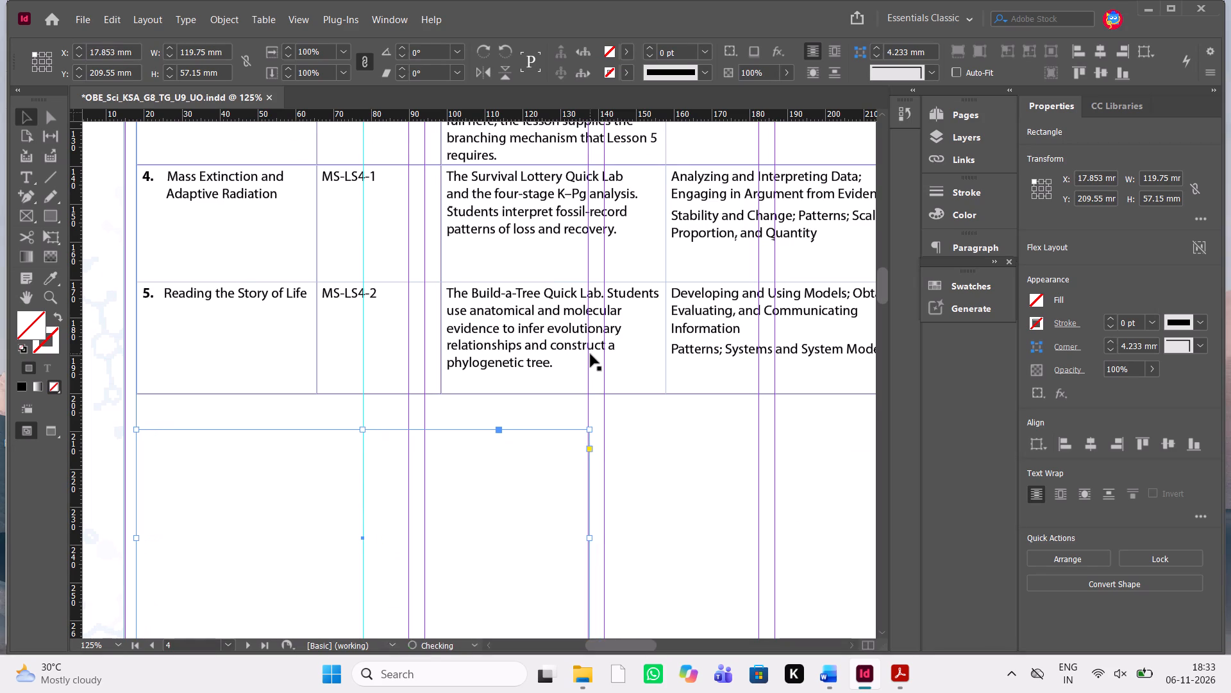
# Nudge the rectangle up closer to the table's last row, to Y about 204.6 mm.
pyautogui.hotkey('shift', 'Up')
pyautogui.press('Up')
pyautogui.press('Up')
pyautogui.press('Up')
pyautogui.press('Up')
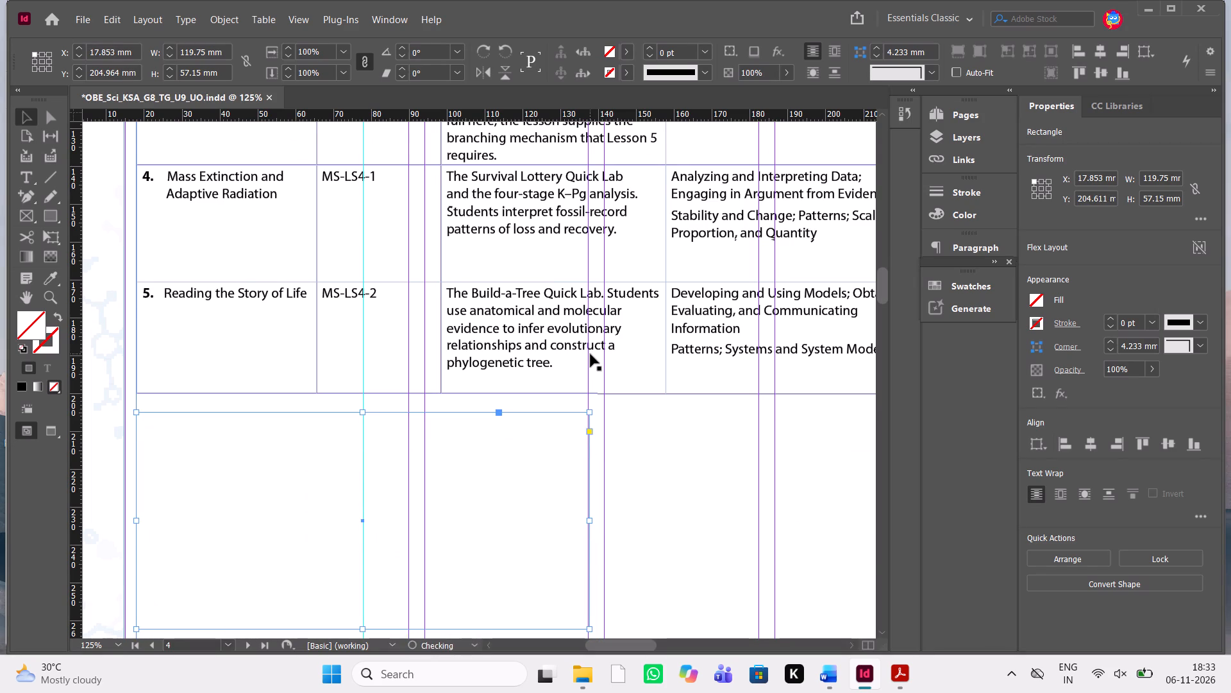
pyautogui.scroll(6, 590, 354)
pyautogui.scroll(-1, 590, 354)
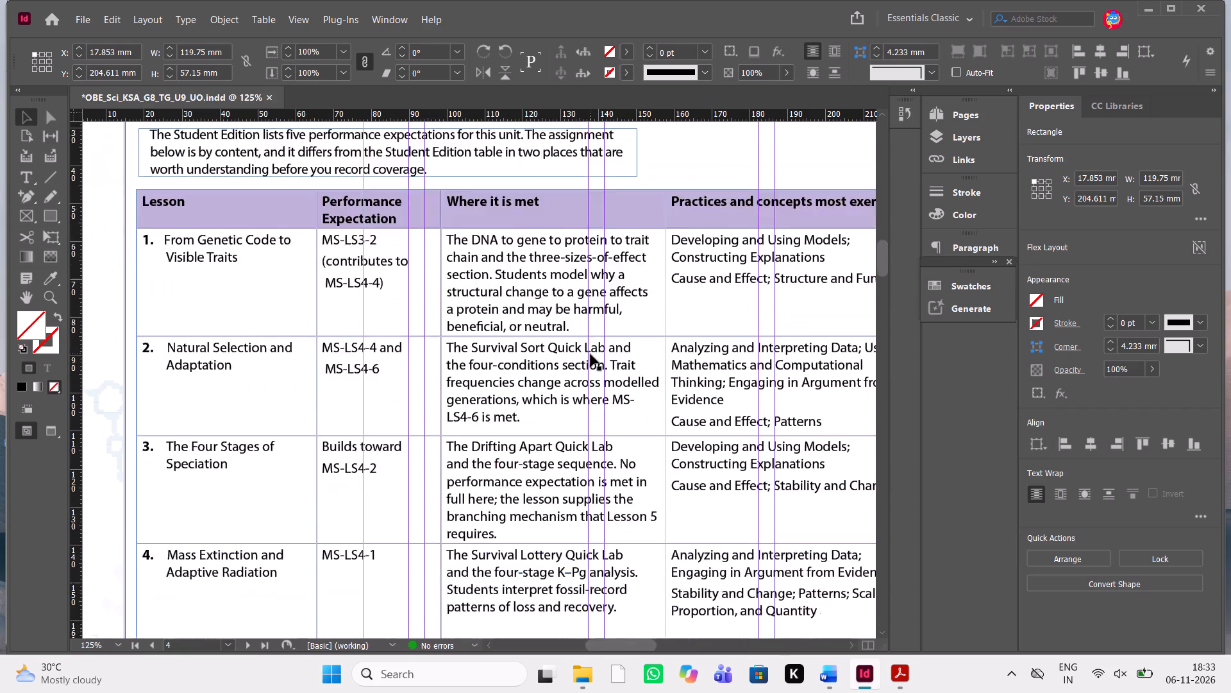
# Widen the rectangle below the table to about 131.4 mm by moving its right edge outward.
pyautogui.scroll(-2, 590, 354)
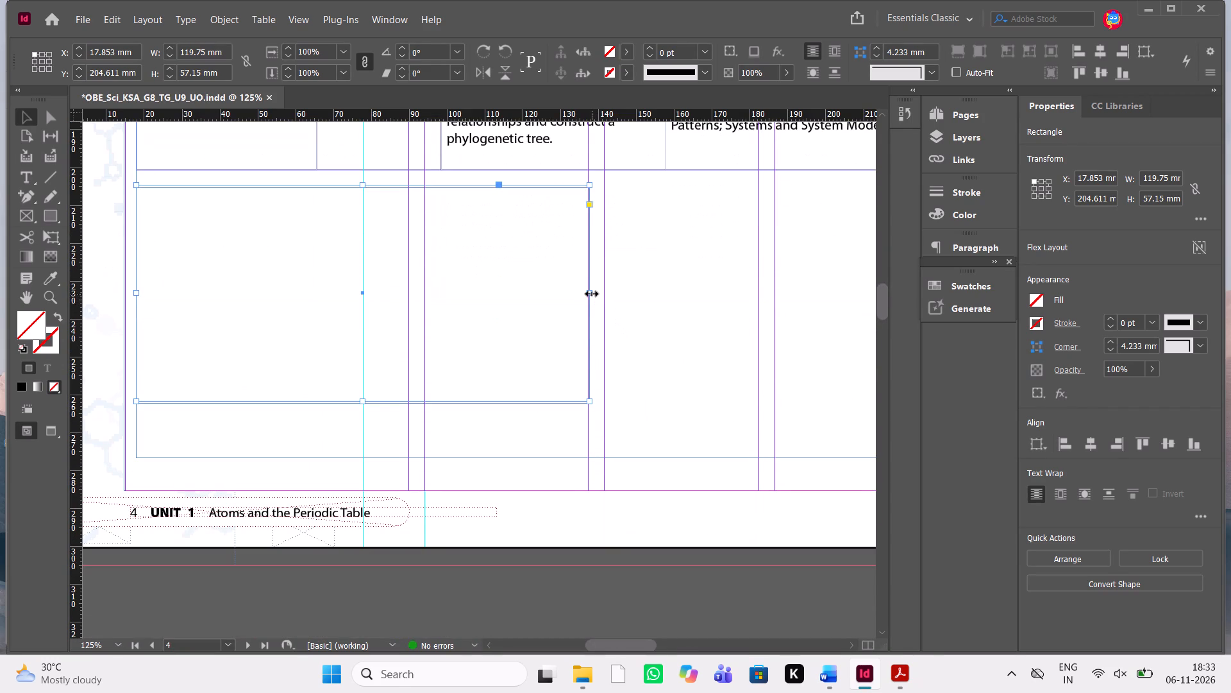
pyautogui.moveTo(592, 294); pyautogui.dragTo(622, 295)
pyautogui.scroll(2, 622, 295)
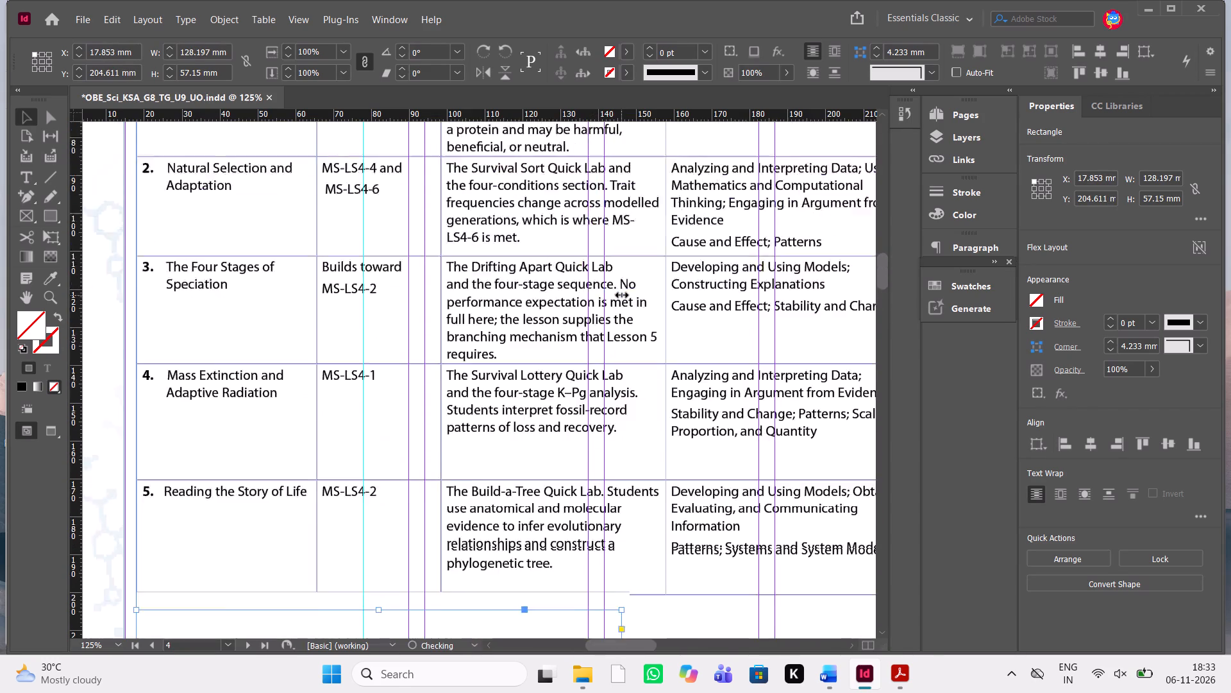
pyautogui.scroll(2, 622, 295)
pyautogui.scroll(-2, 622, 295)
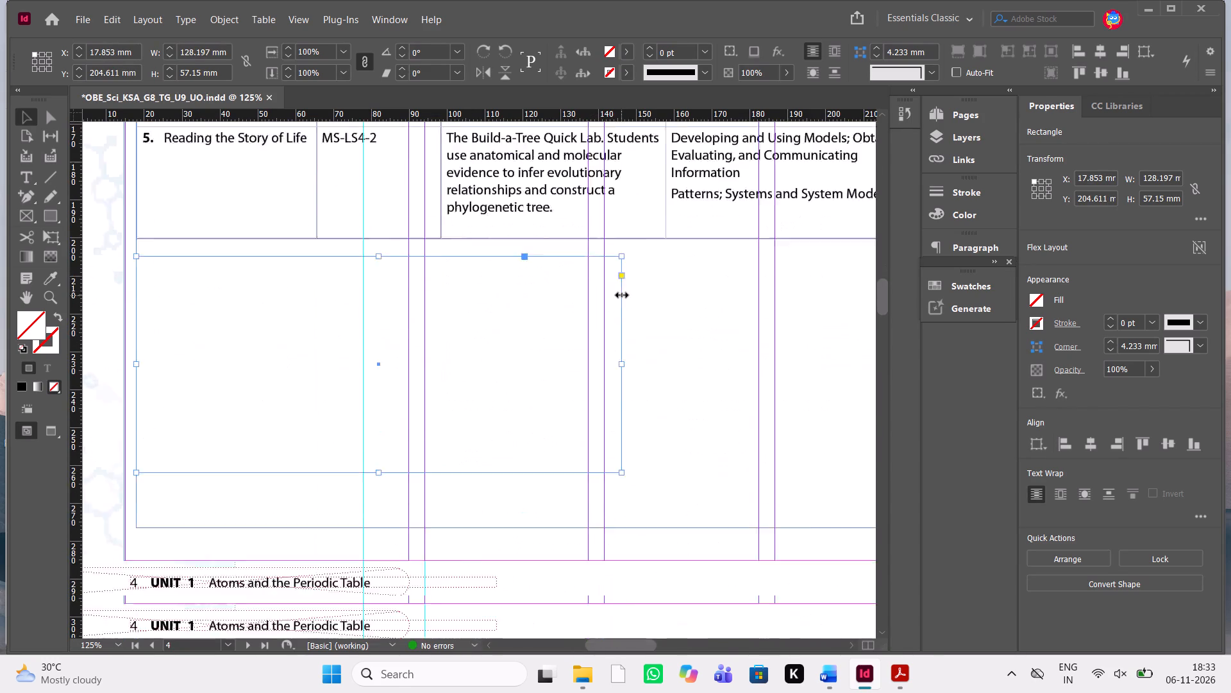
pyautogui.scroll(-1, 622, 295)
pyautogui.moveTo(622, 320); pyautogui.dragTo(636, 320)
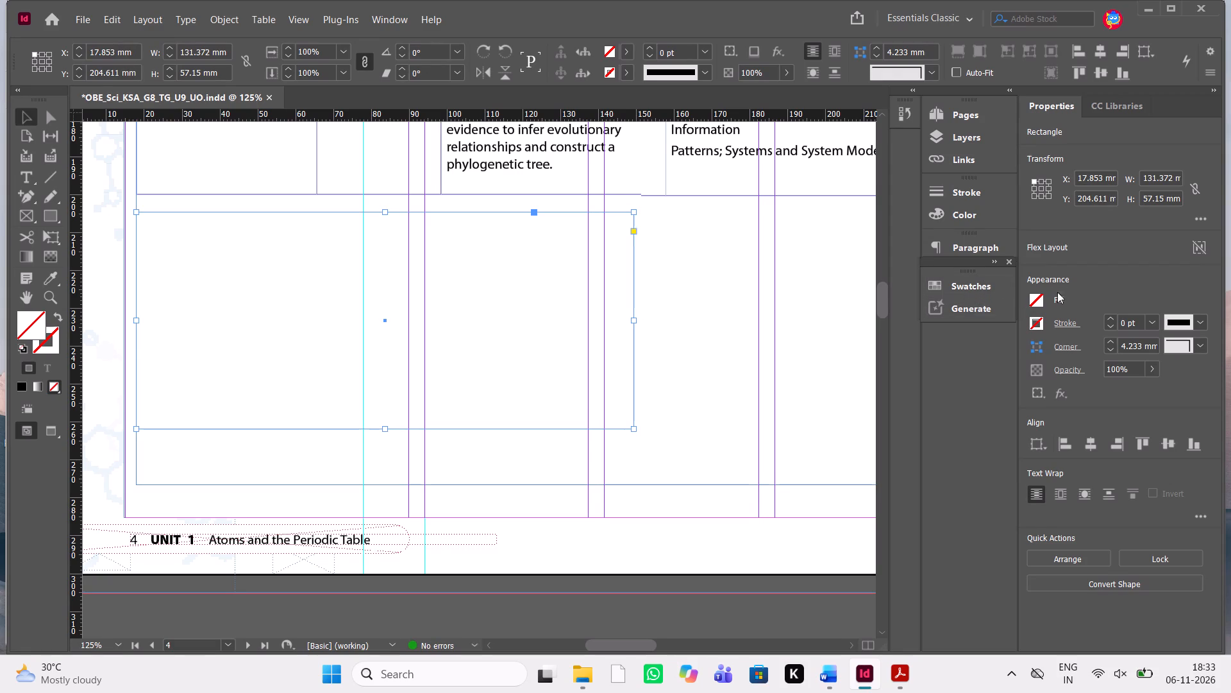
# Give the rectangle below the table a dark blue stroke using the document's swatch that begins with C=93.
pyautogui.doubleClick(1038, 322)
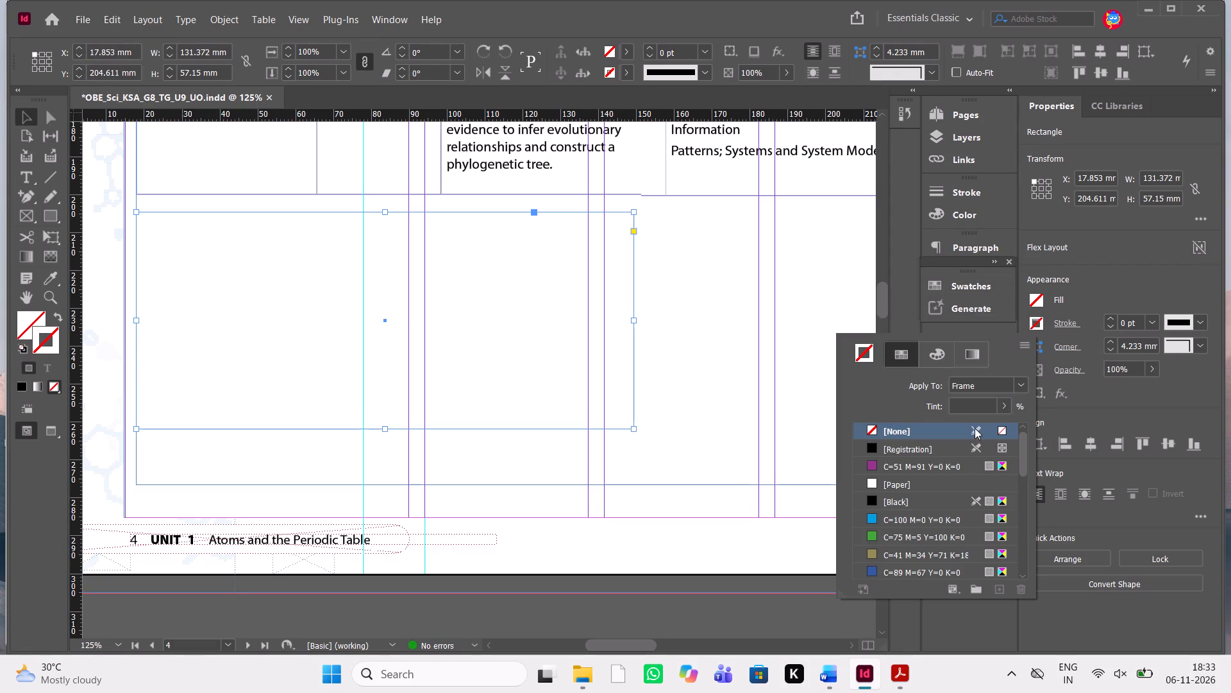
pyautogui.scroll(-4, 907, 525)
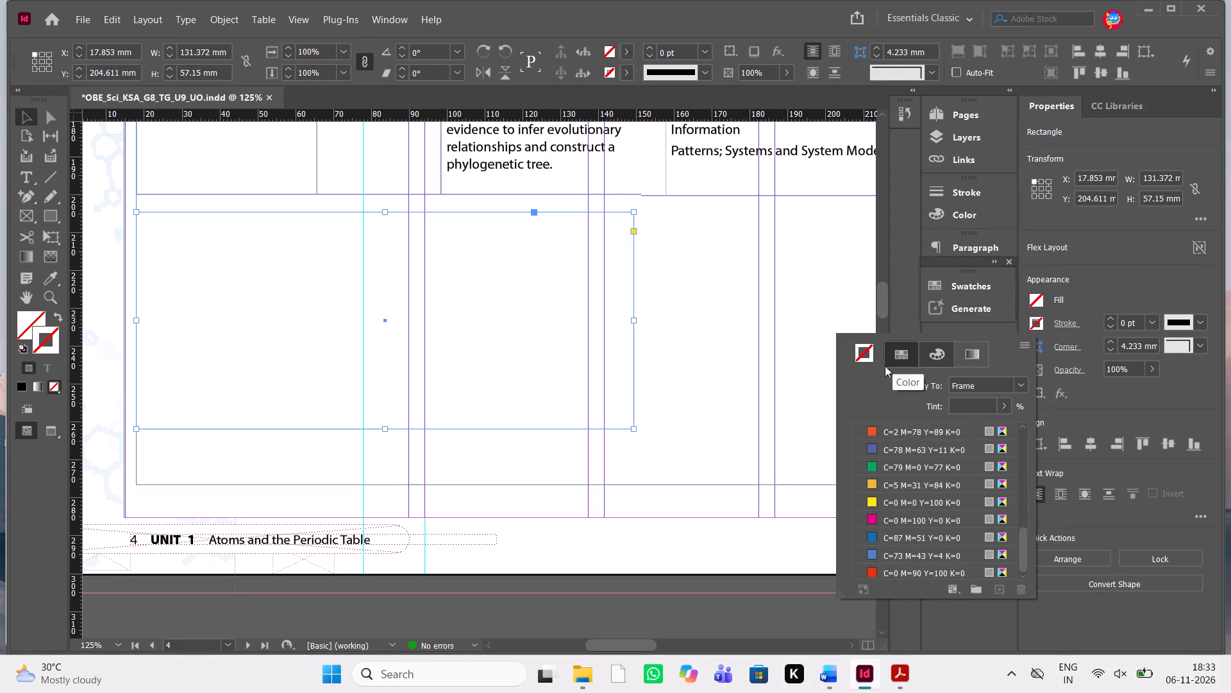
pyautogui.scroll(-1, 914, 563)
pyautogui.scroll(2, 905, 470)
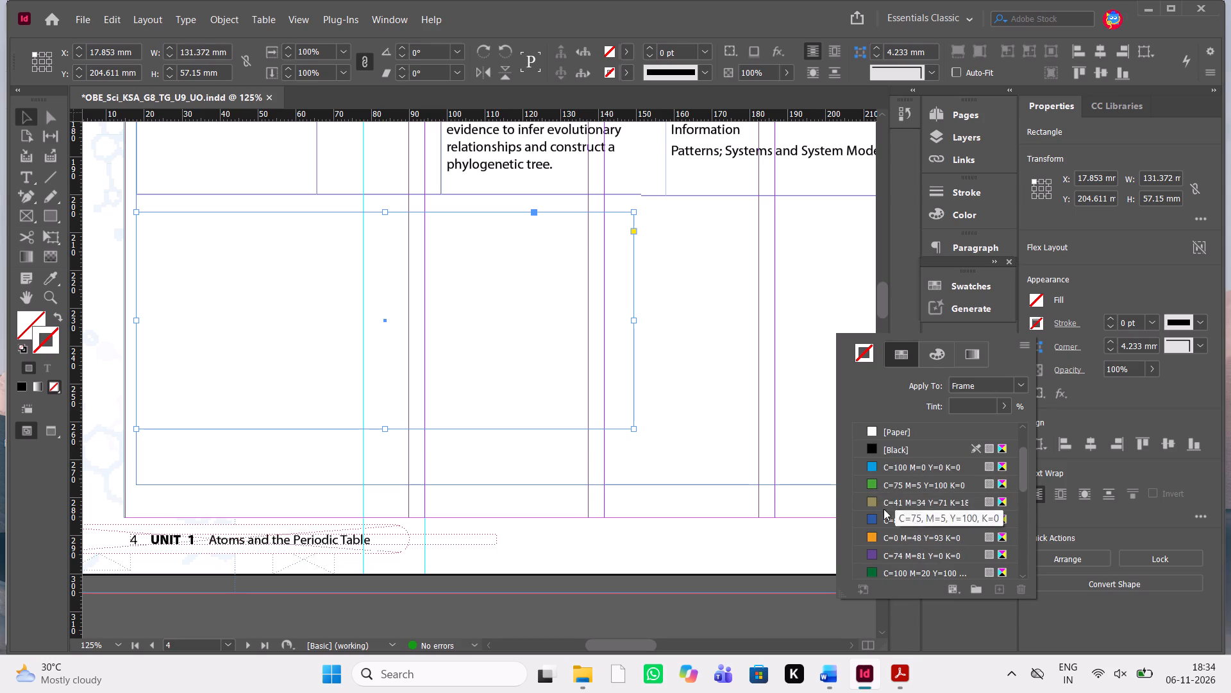
pyautogui.scroll(-2, 875, 515)
pyautogui.scroll(1, 887, 474)
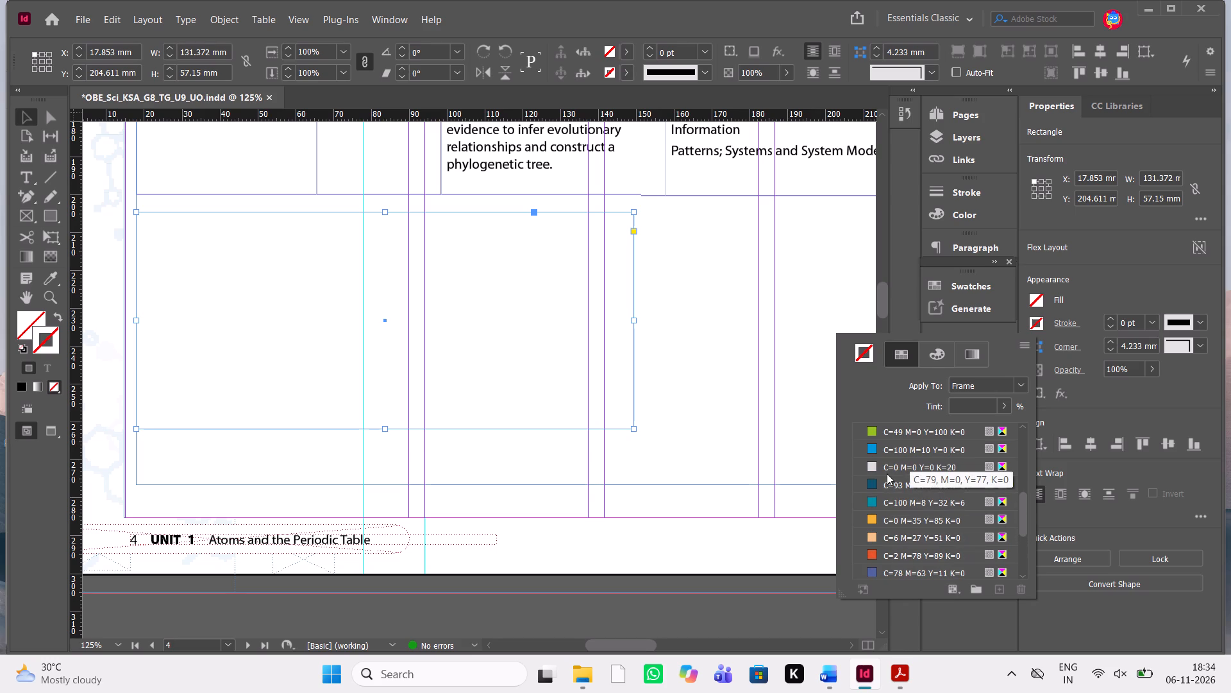
pyautogui.click(871, 484)
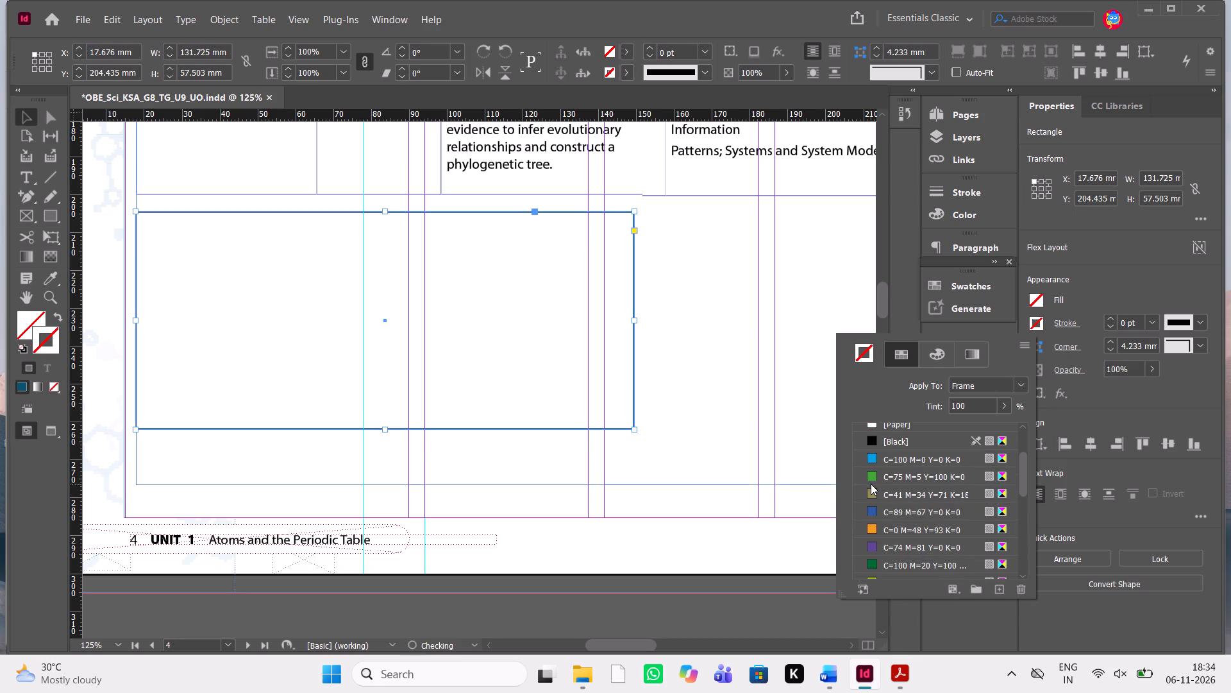
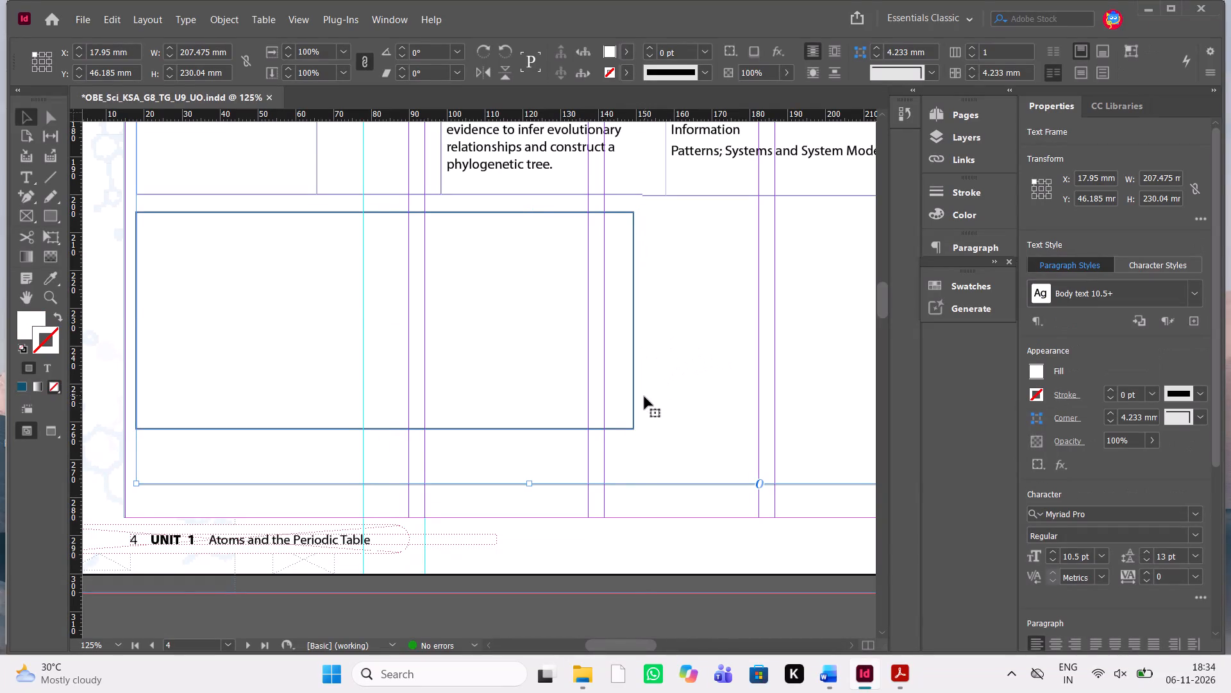
# Recolour the stroke of the rectangle below page 4's table with the C=73 M=43 Y=4 K=0 swatch, deselect it and preview the page.
pyautogui.click(633, 408)
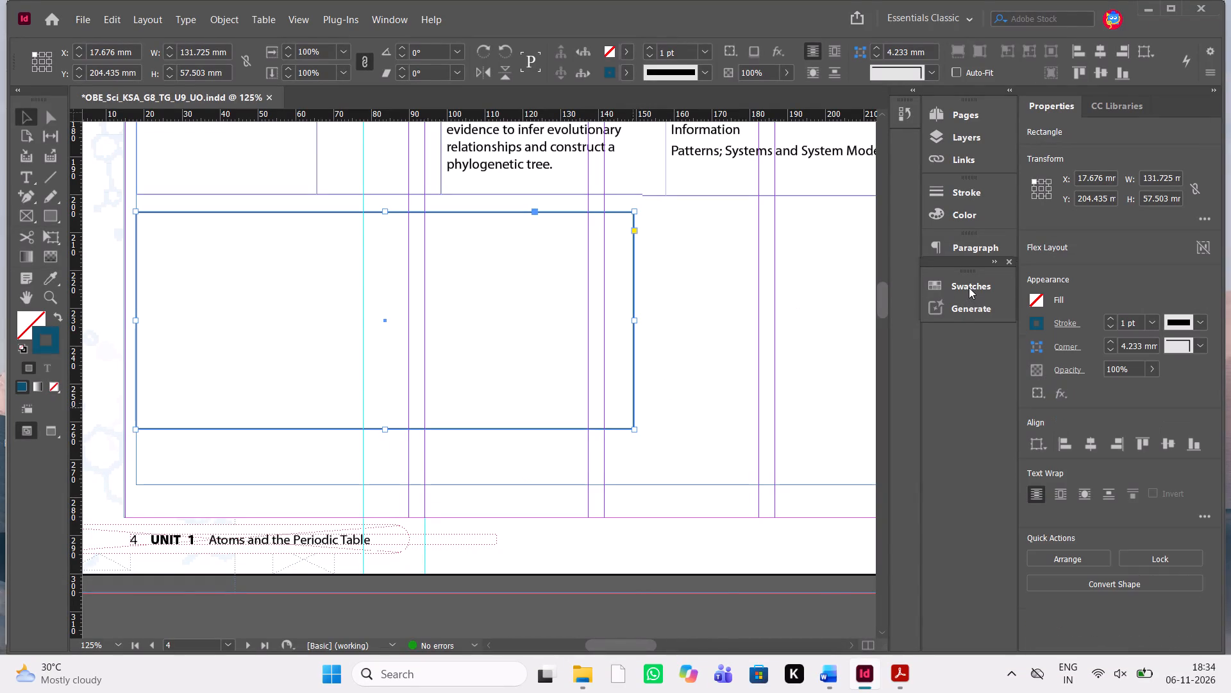
pyautogui.click(969, 287)
pyautogui.scroll(-2, 783, 551)
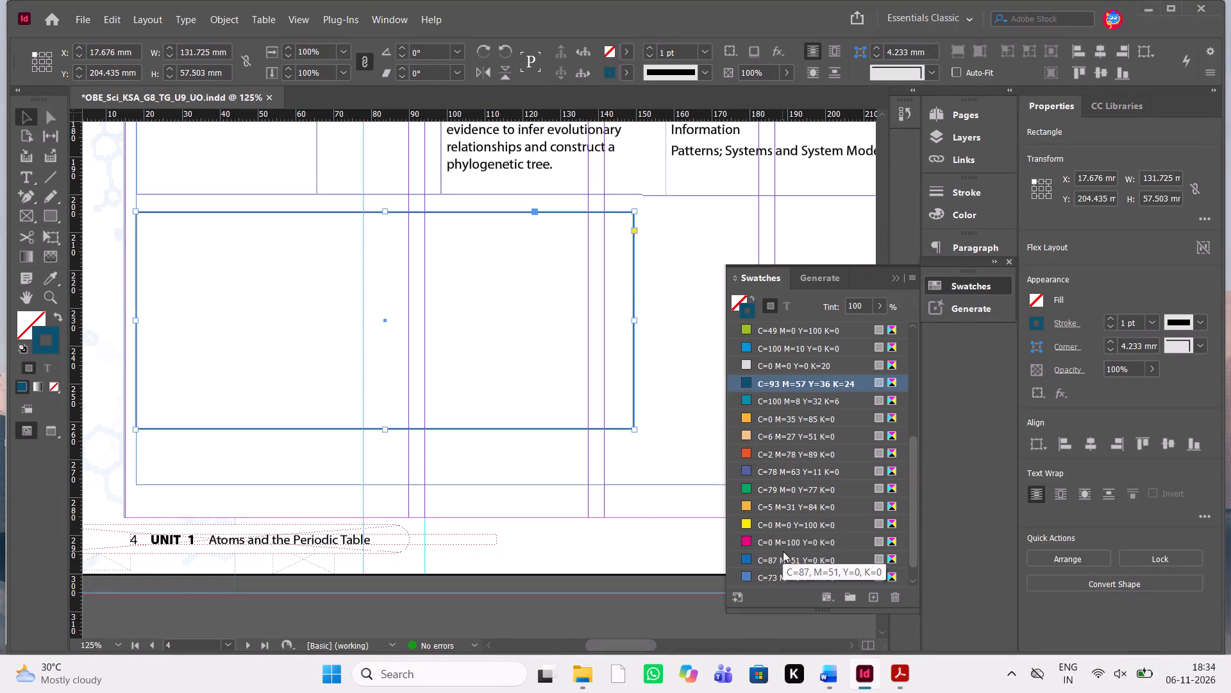
pyautogui.scroll(-1, 783, 551)
pyautogui.scroll(1, 783, 359)
pyautogui.scroll(-1, 775, 561)
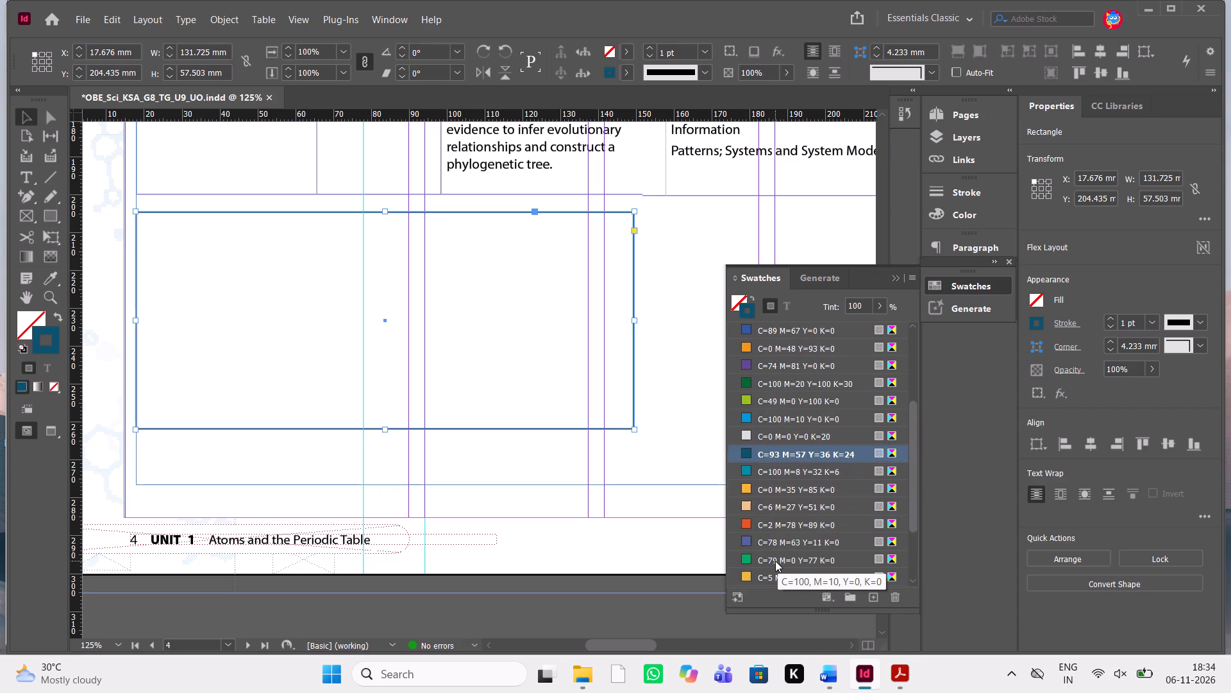
pyautogui.scroll(-3, 775, 561)
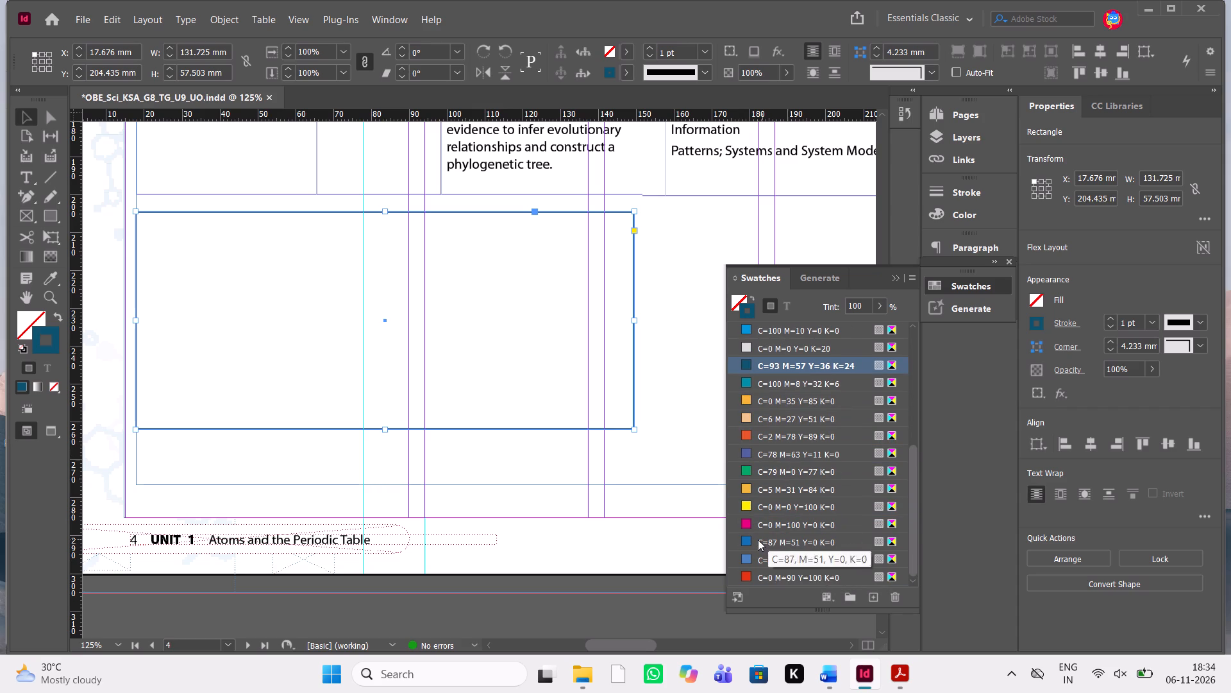
pyautogui.click(747, 563)
pyautogui.click(523, 471)
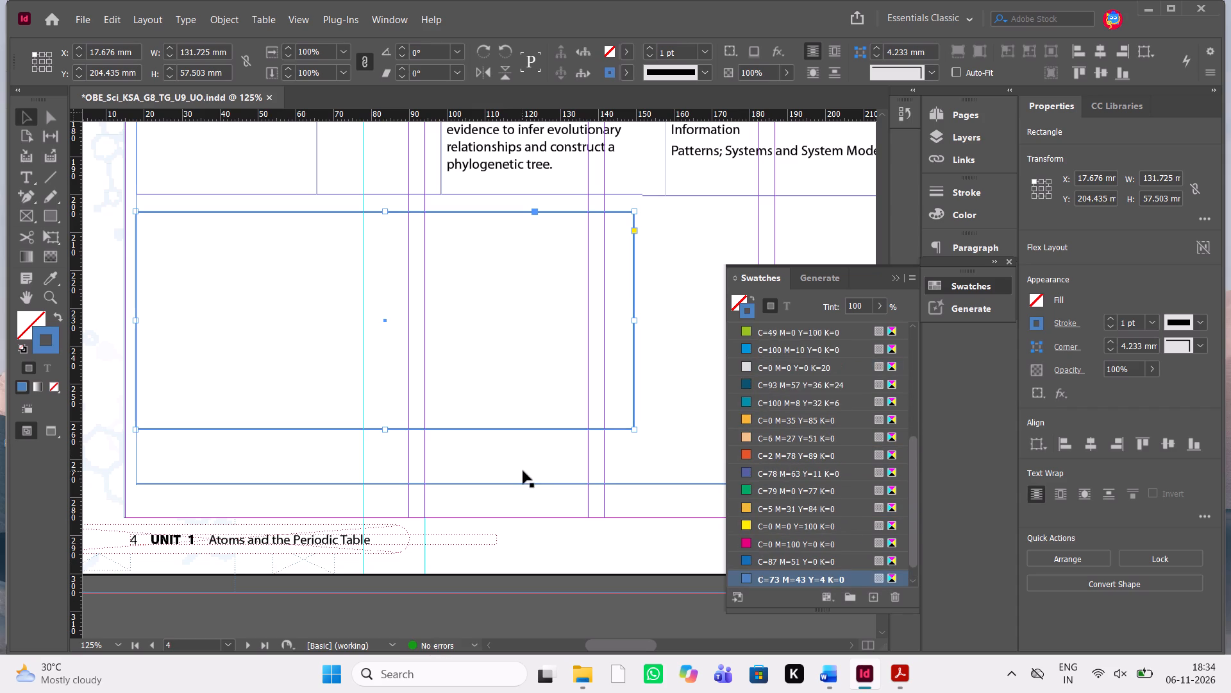
pyautogui.click(648, 626)
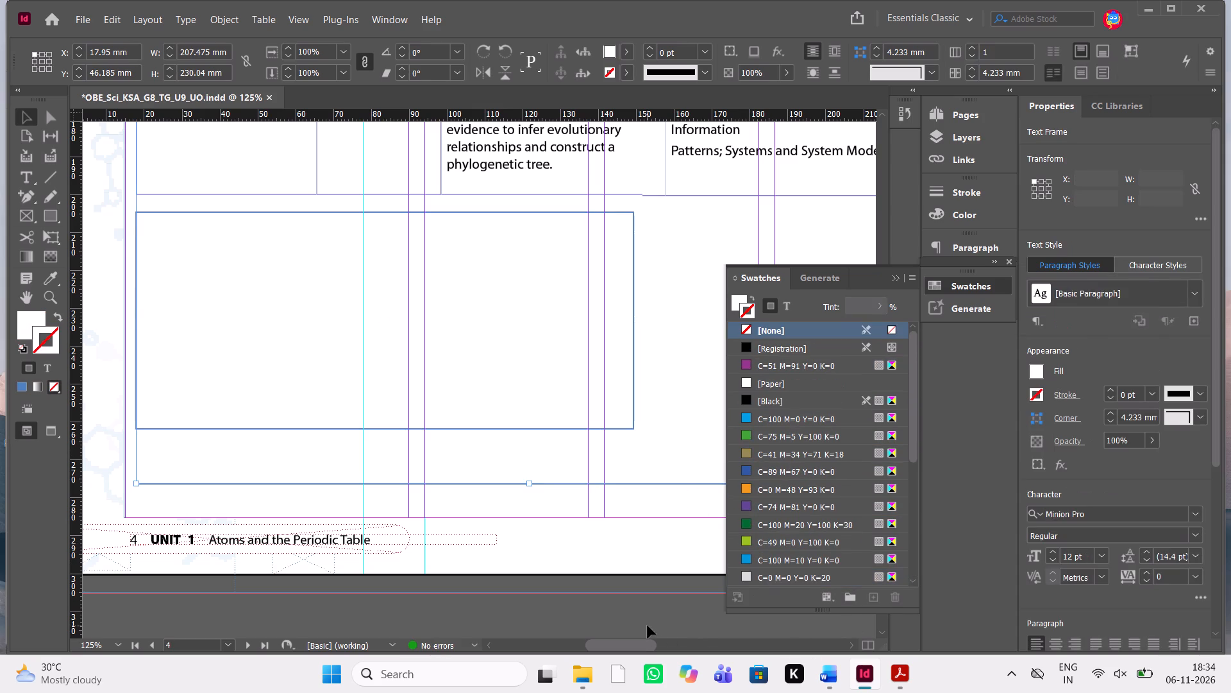
pyautogui.press('w')
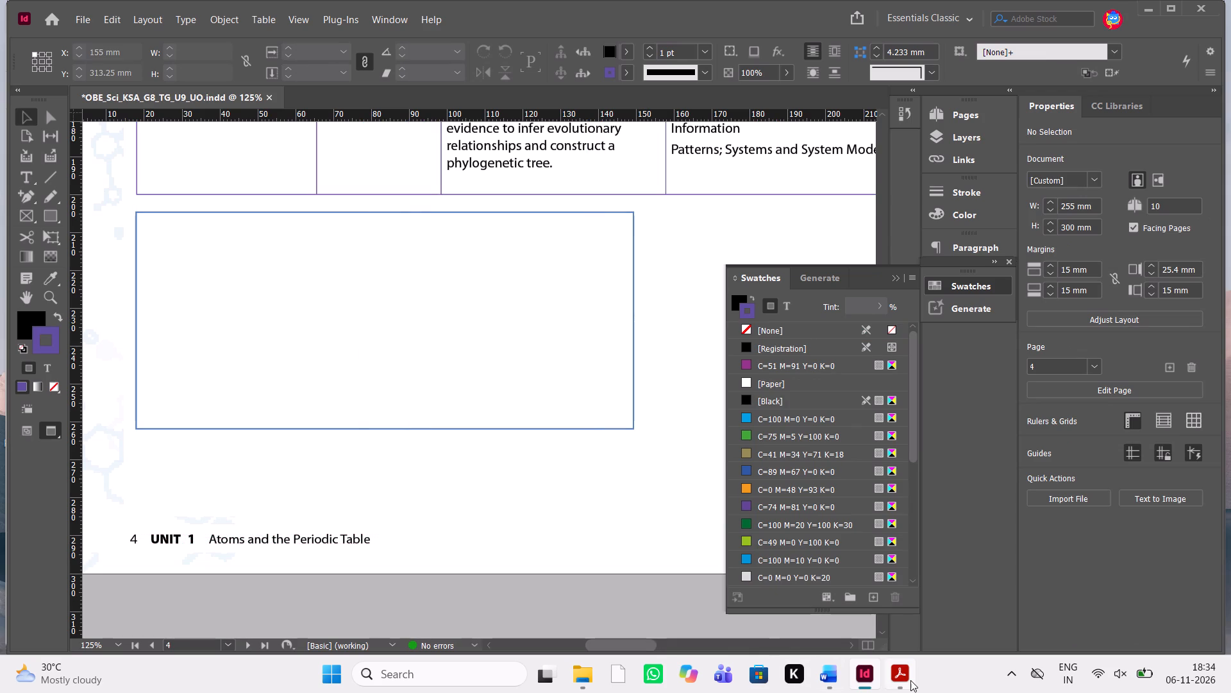
# Switch to Acrobat and examine the Teacher Note box styling on page 4 of the Grade 6 reference PDF.
pyautogui.click(910, 679)
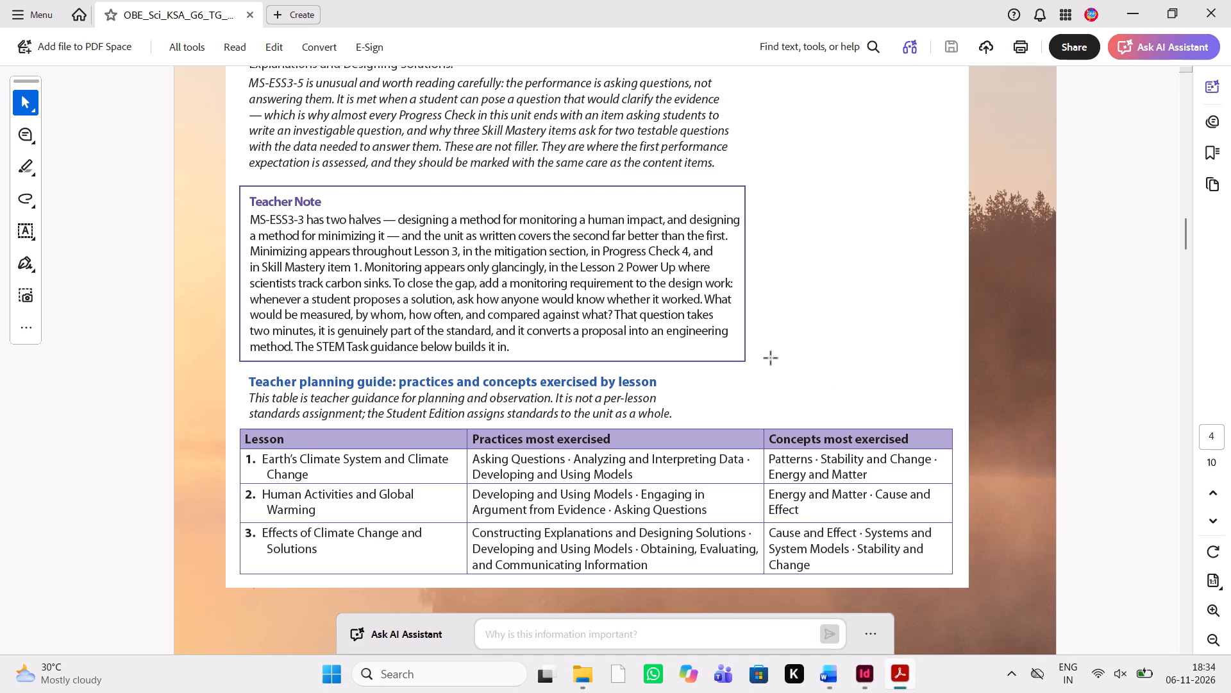
pyautogui.keyDown('ctrl'); pyautogui.scroll(4, 771, 359); pyautogui.keyUp('ctrl')
pyautogui.hscroll(1, 771, 359)
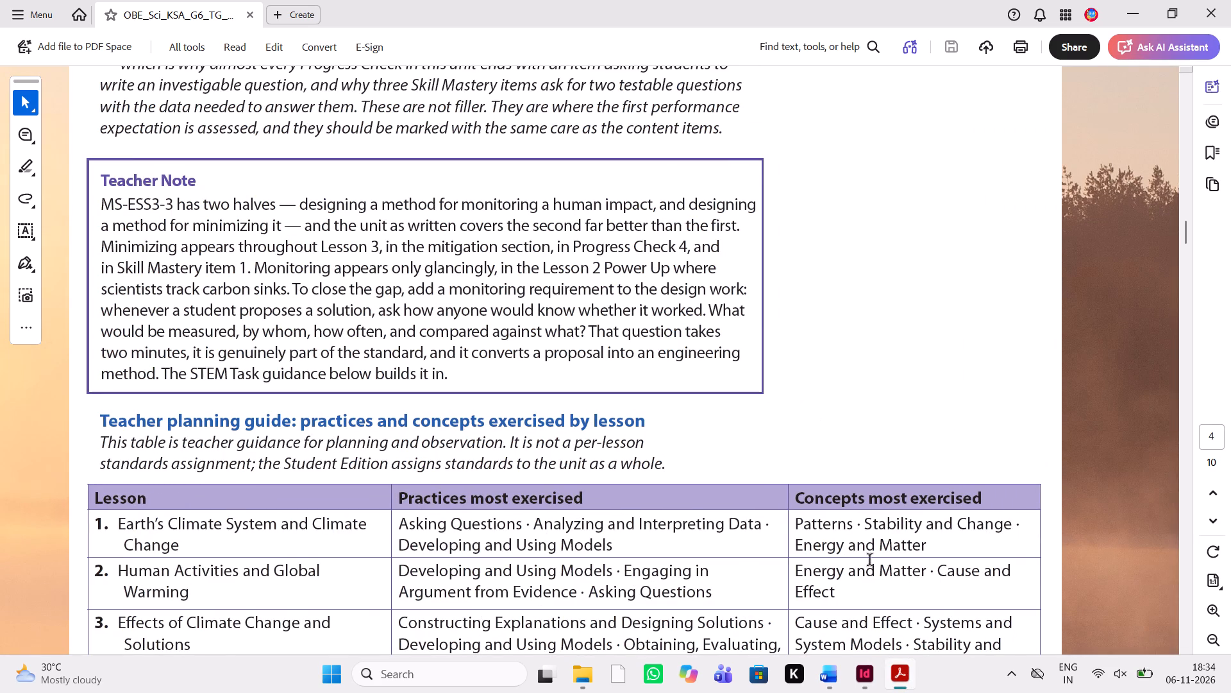
# Return to InDesign, look through the Grade 8 unit opener's pages, and reselect the rectangle below page 4's table.
pyautogui.click(864, 675)
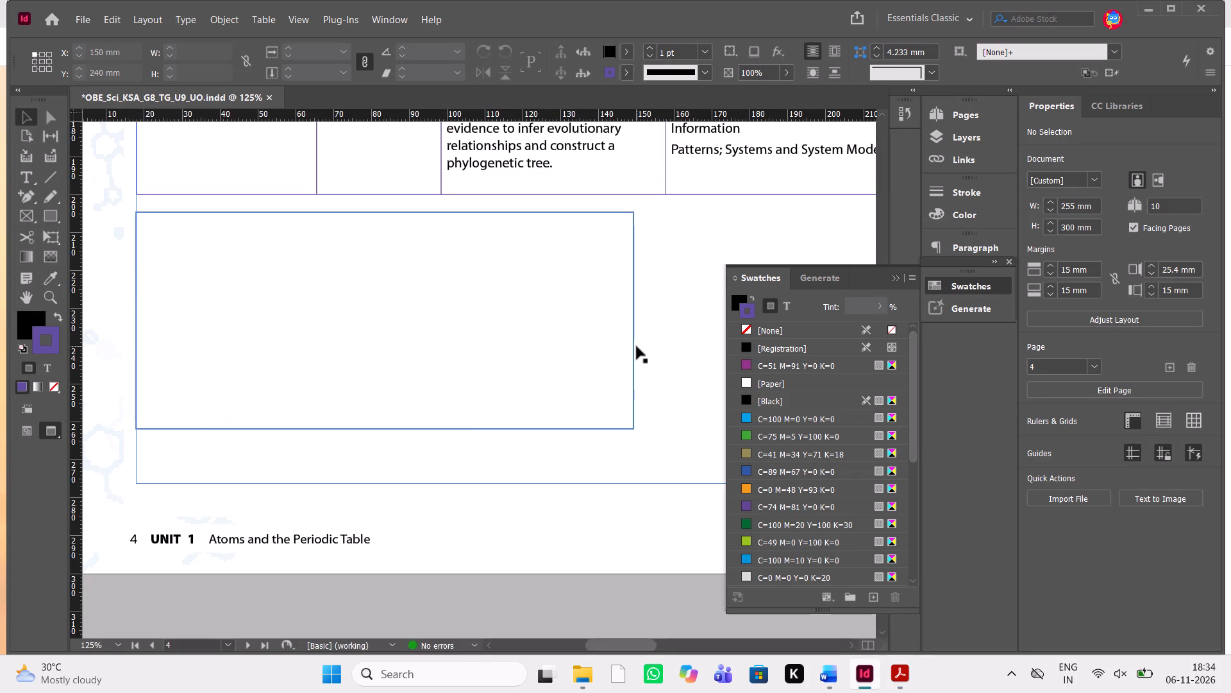
pyautogui.scroll(7, 637, 346)
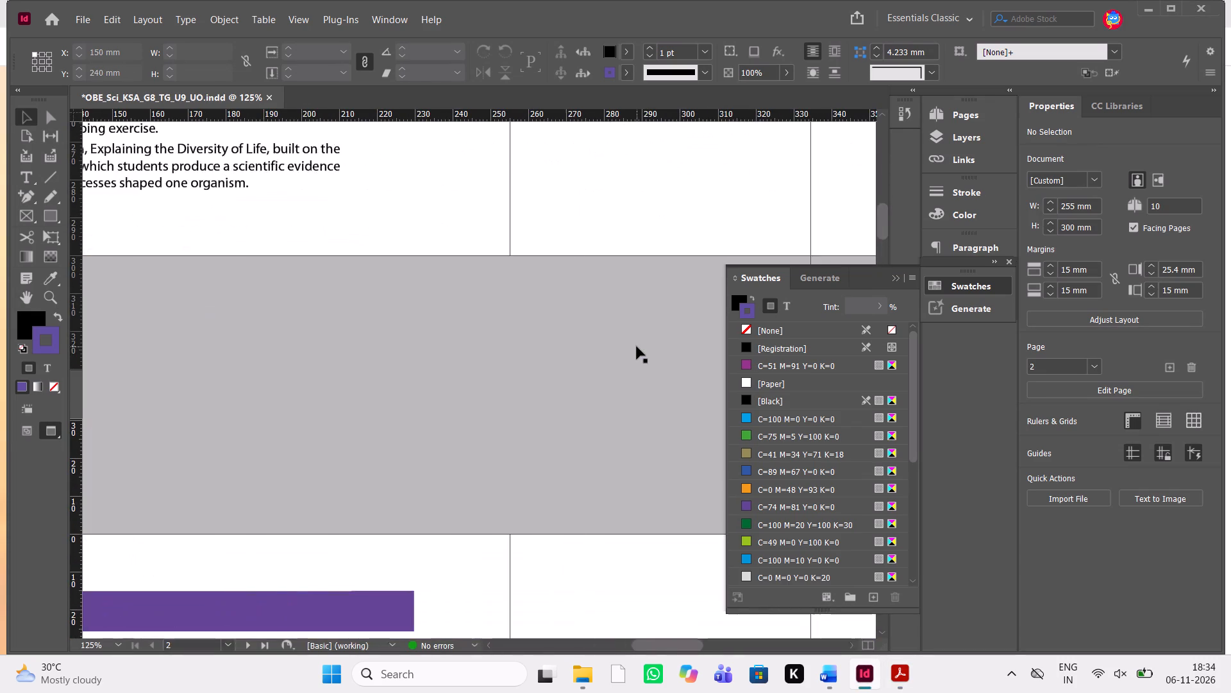
pyautogui.scroll(4, 637, 346)
pyautogui.hscroll(2, 637, 346)
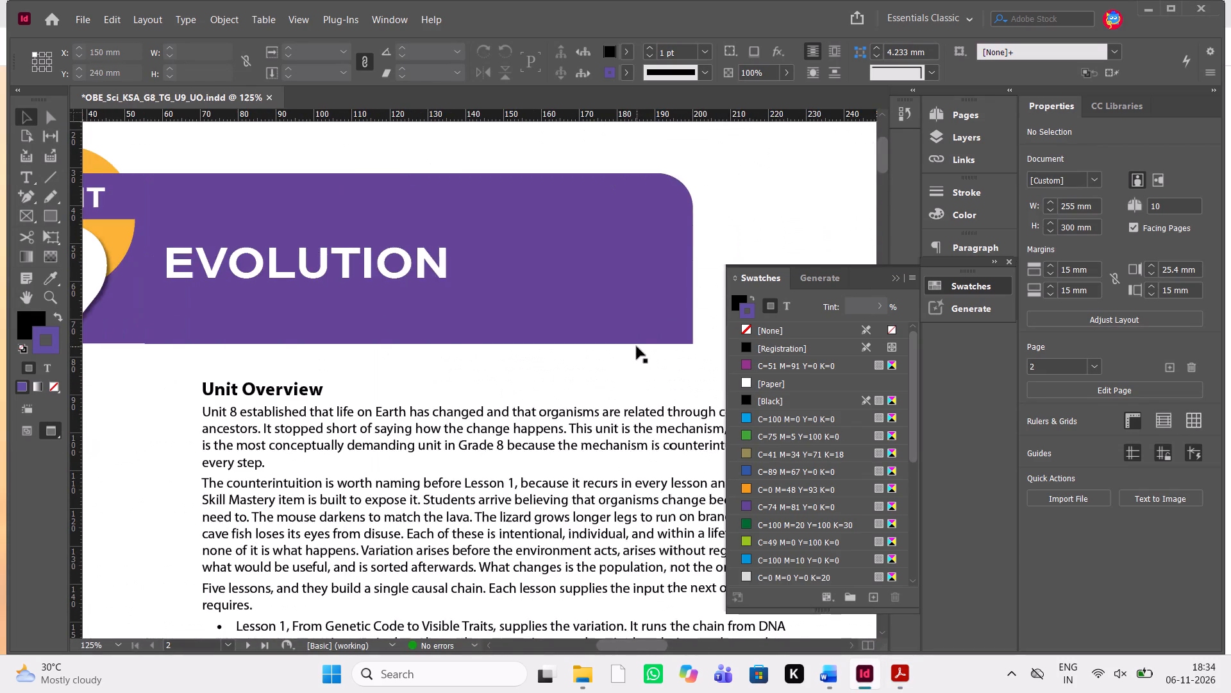
pyautogui.scroll(1, 637, 346)
pyautogui.scroll(-5, 637, 346)
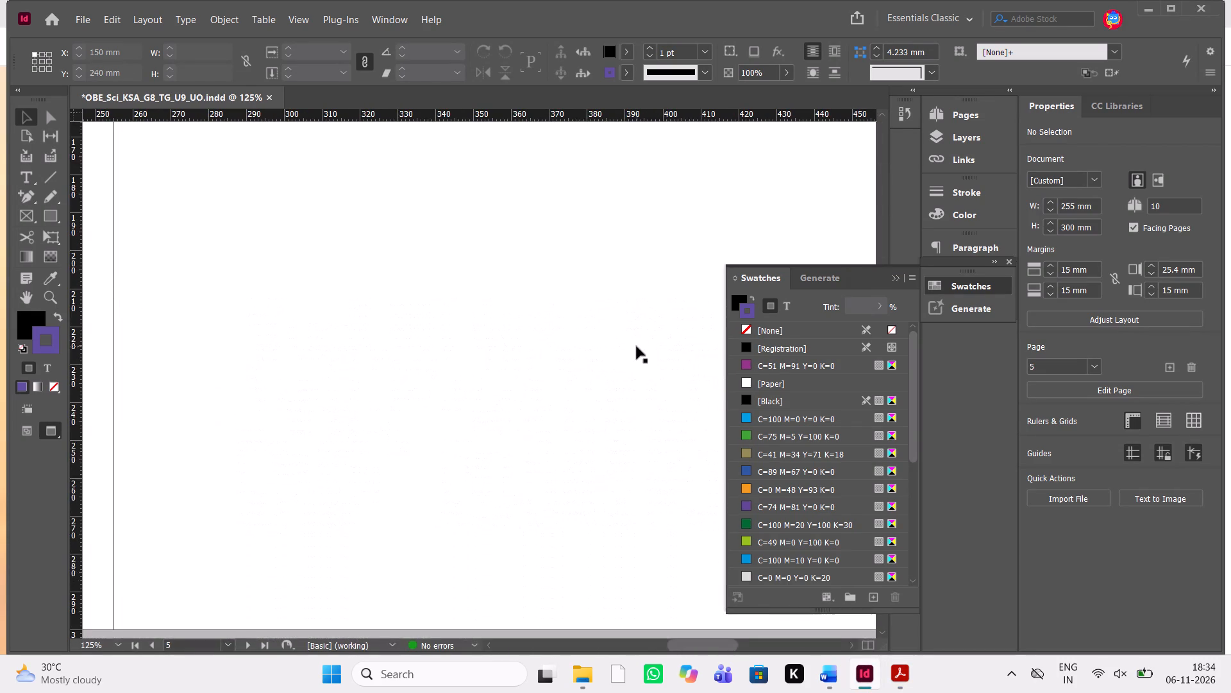
pyautogui.scroll(-12, 637, 346)
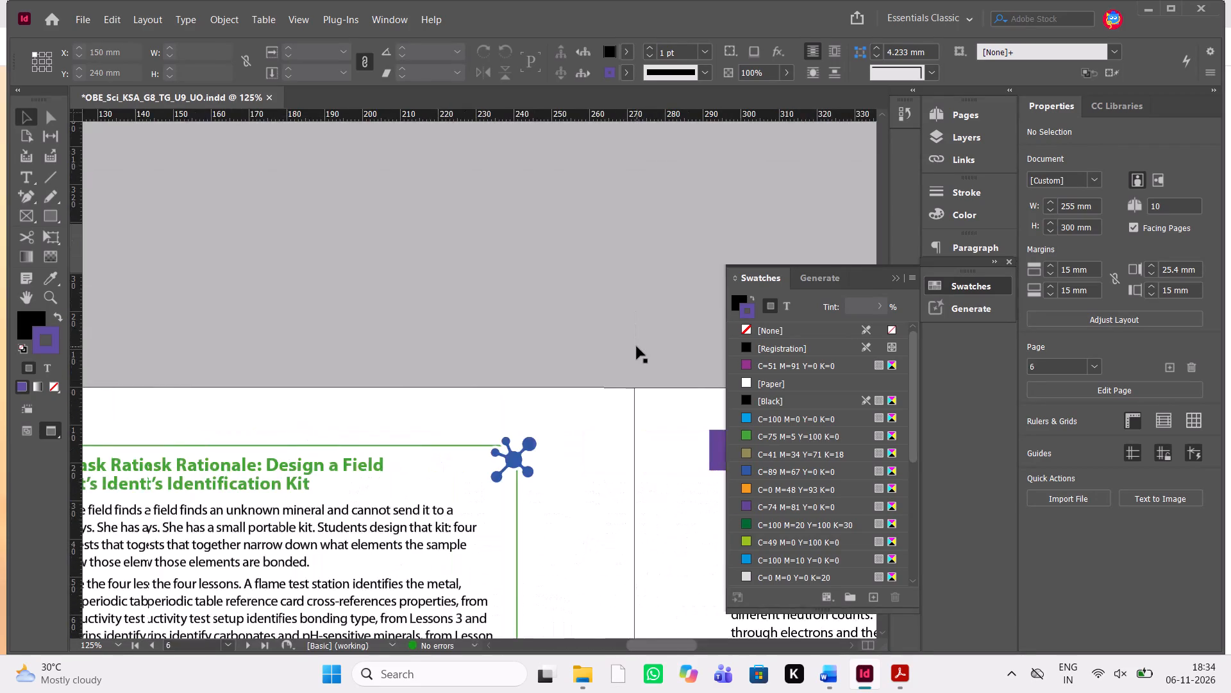
pyautogui.scroll(-12, 637, 346)
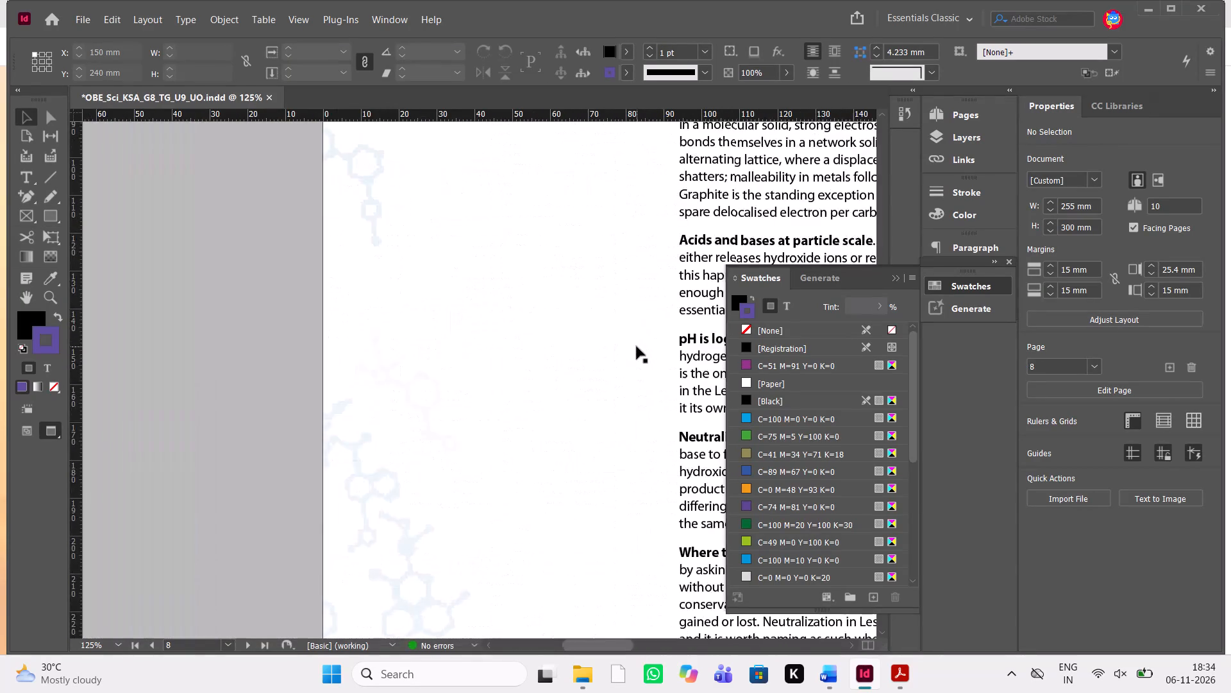
pyautogui.scroll(-3, 637, 346)
pyautogui.hscroll(-3, 637, 346)
pyautogui.scroll(-3, 637, 346)
pyautogui.scroll(5, 637, 346)
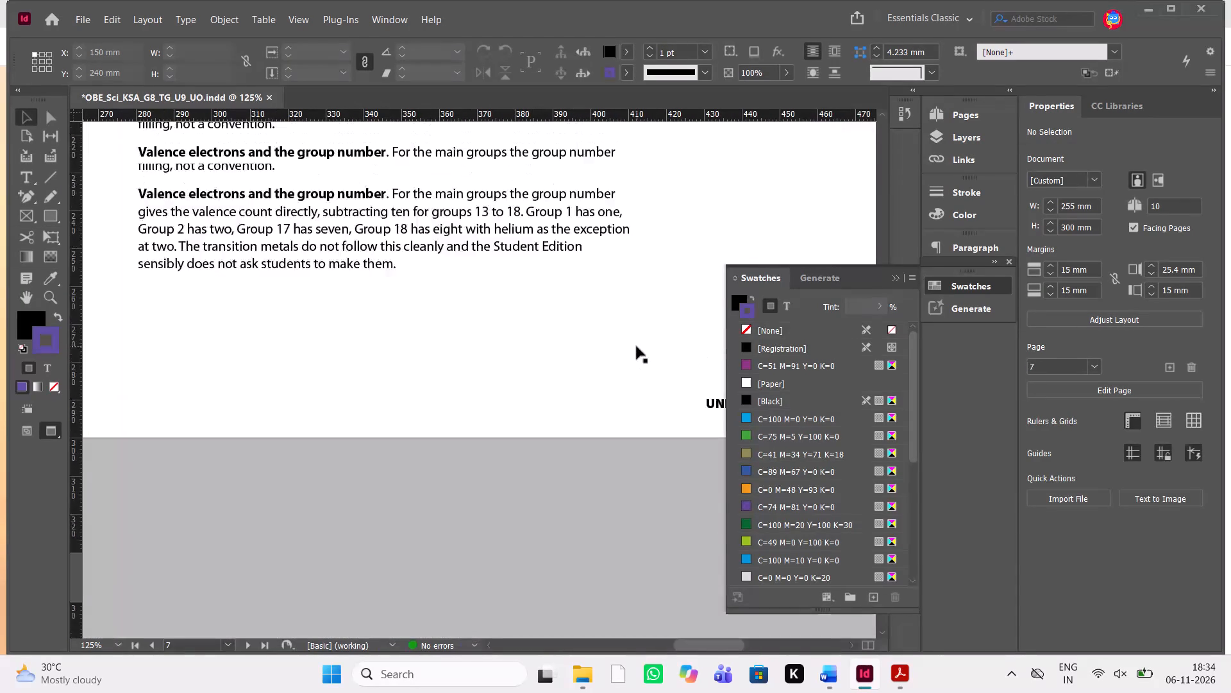
pyautogui.scroll(8, 637, 346)
pyautogui.hscroll(3, 637, 346)
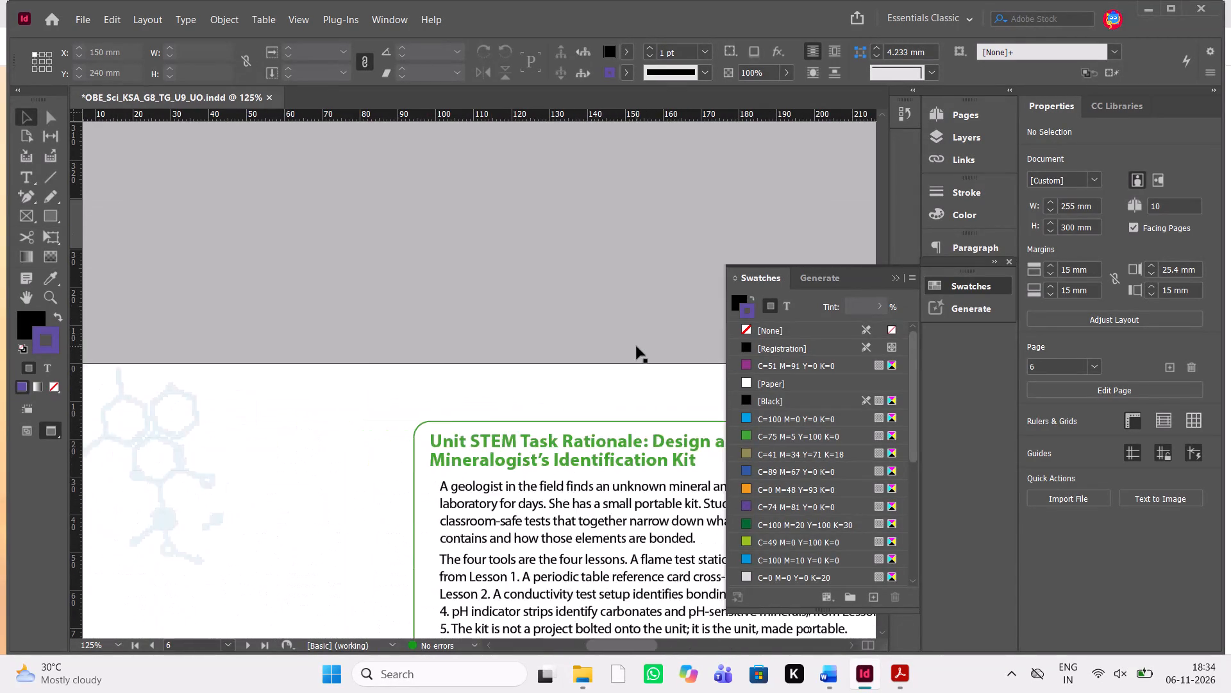
pyautogui.scroll(8, 637, 346)
pyautogui.scroll(-6, 637, 346)
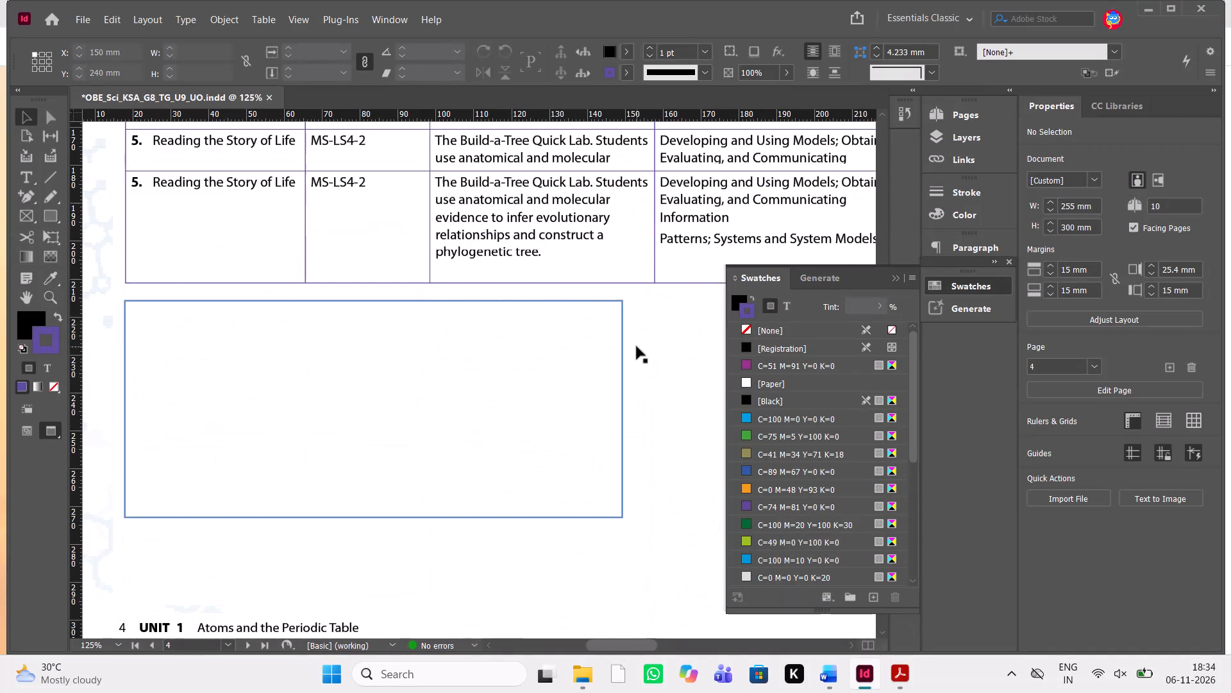
pyautogui.scroll(1, 637, 346)
pyautogui.click(607, 425)
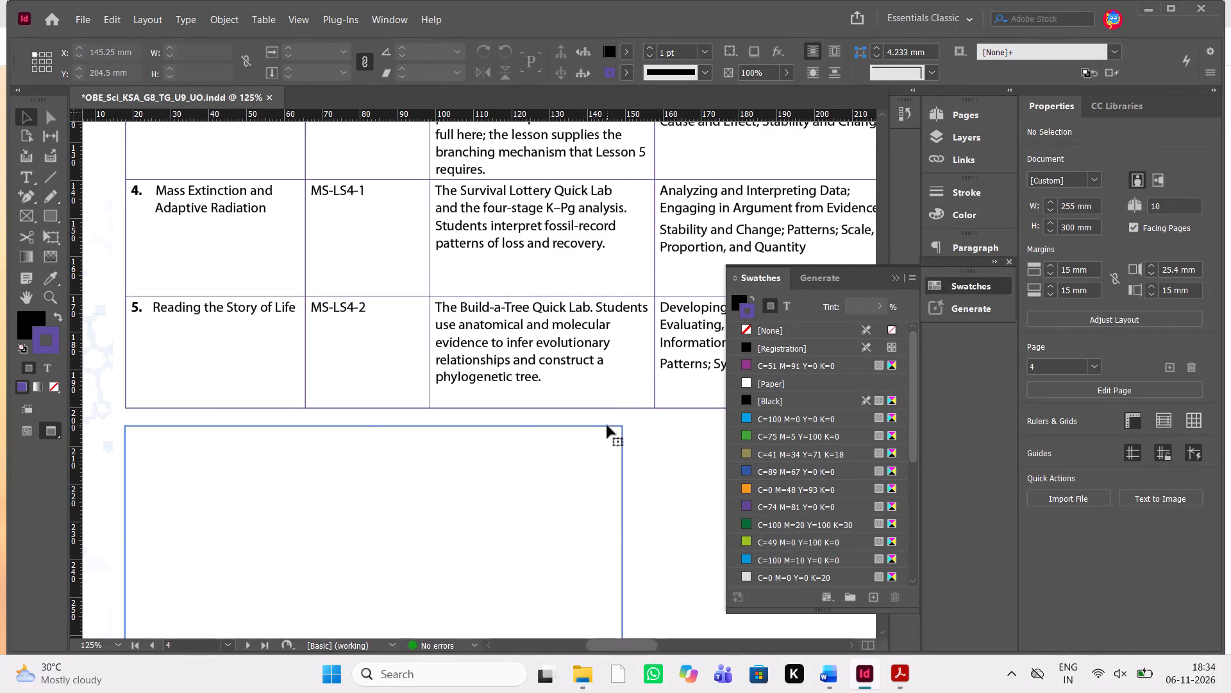
pyautogui.scroll(-6, 775, 505)
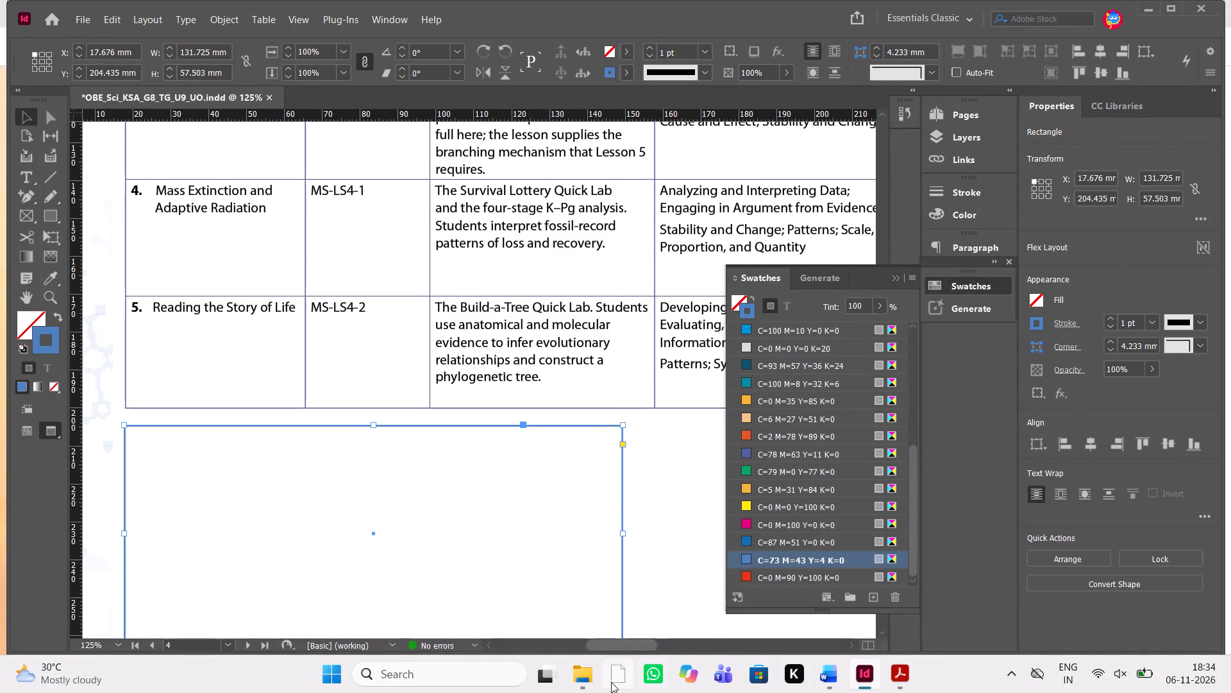
# Switch to File Explorer and browse to the GRADE-6 folder inside Documents > SCIENCE FILES.
pyautogui.click(592, 680)
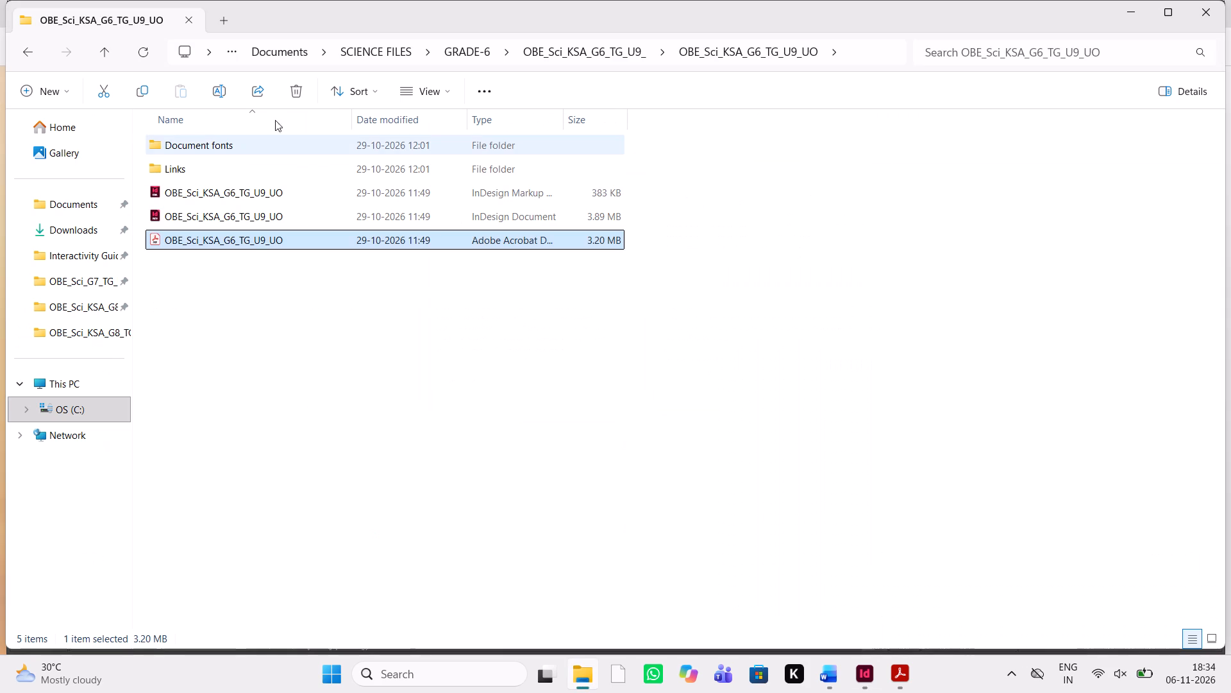
pyautogui.click(573, 54)
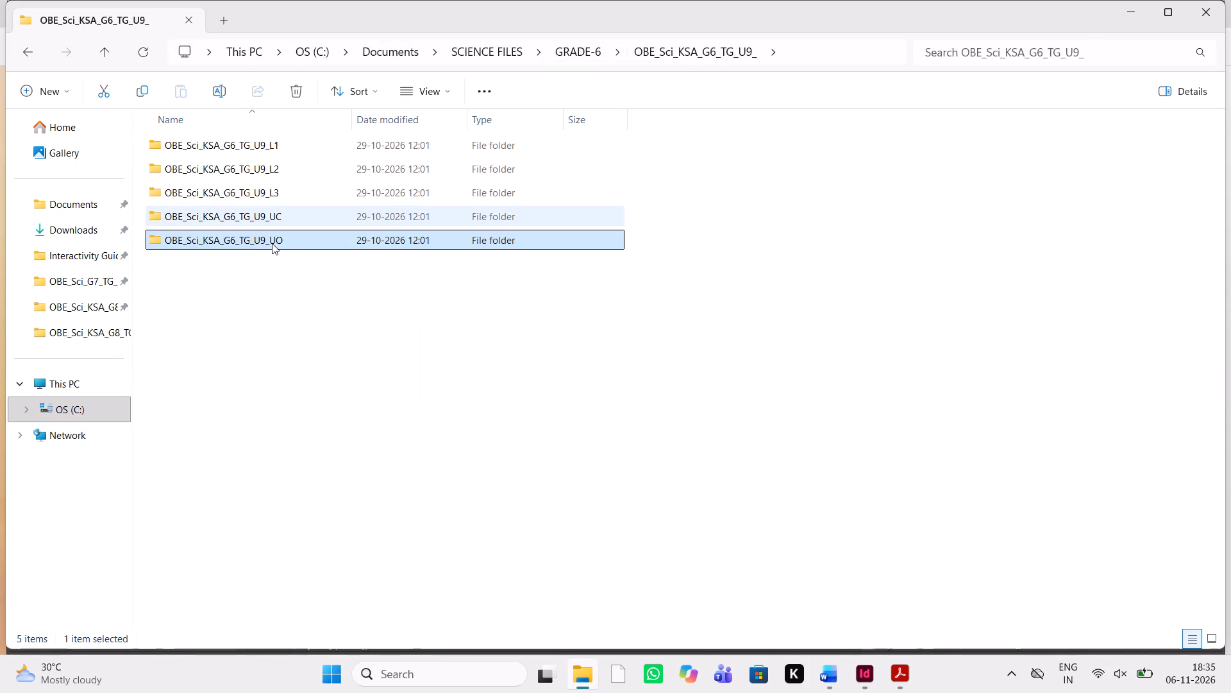
pyautogui.doubleClick(272, 243)
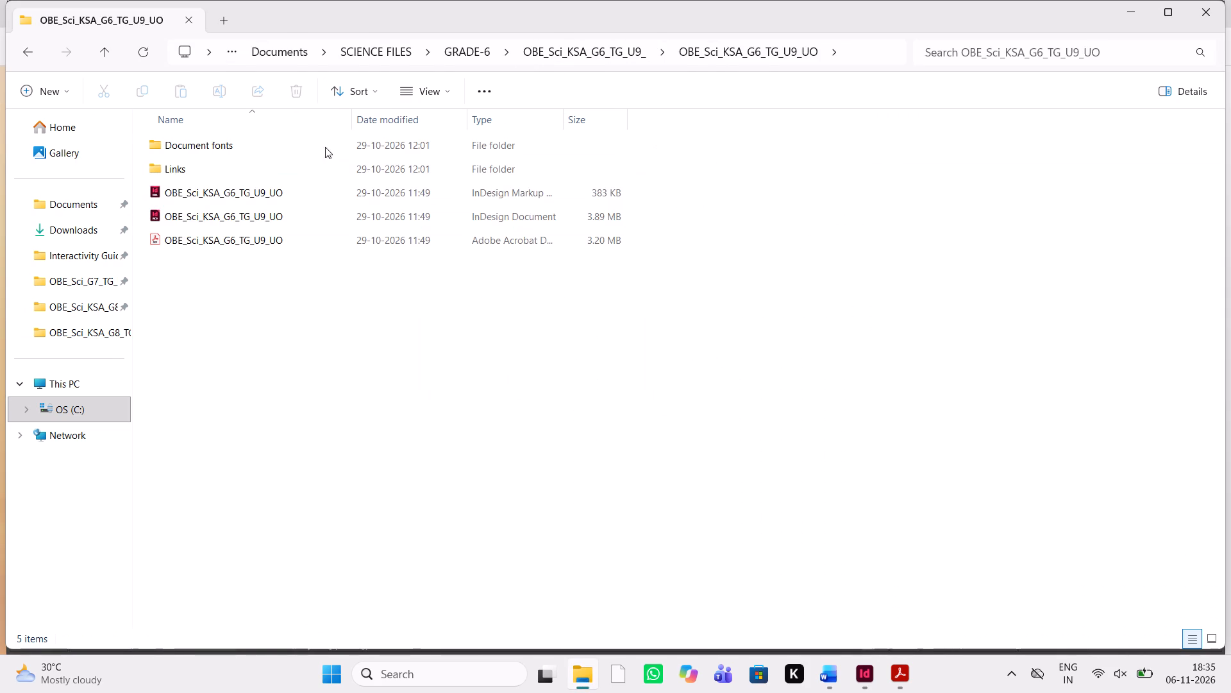
pyautogui.click(577, 55)
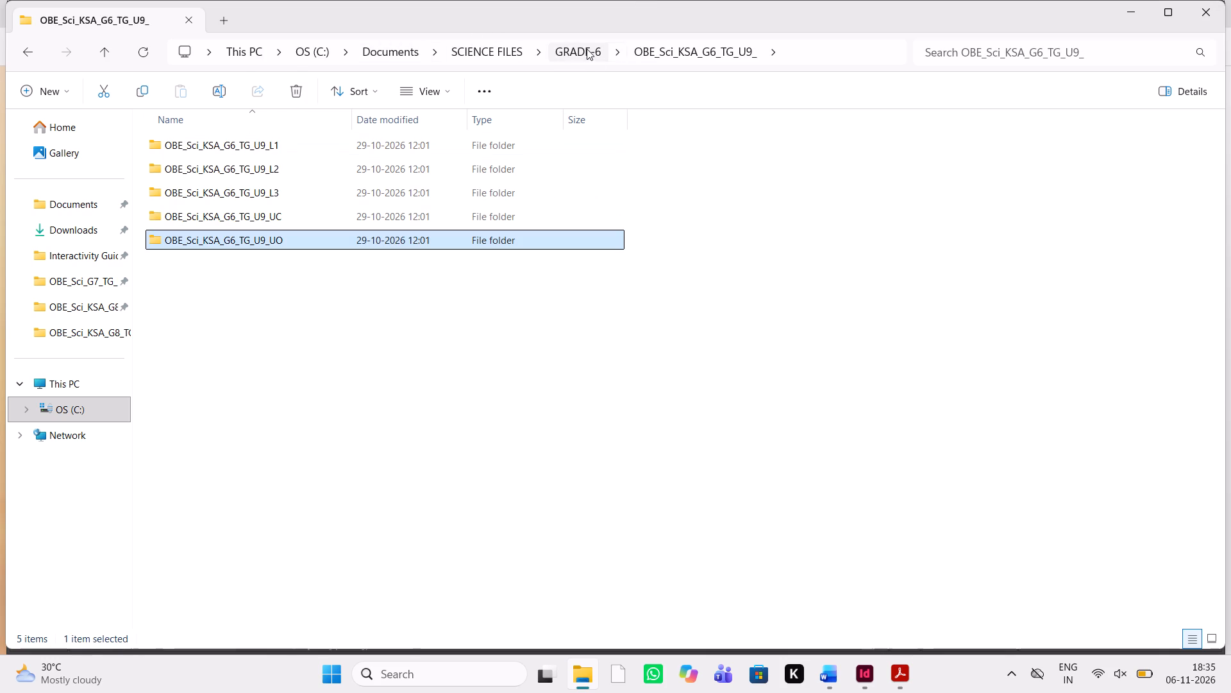
pyautogui.click(587, 50)
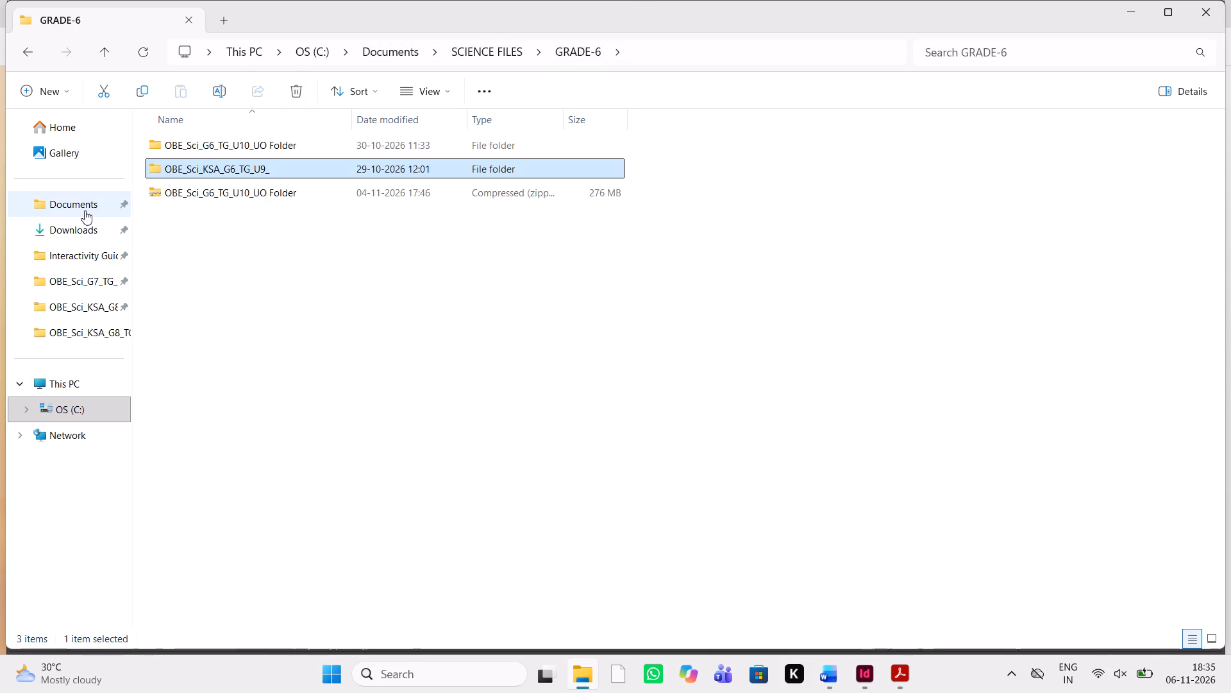
pyautogui.click(85, 210)
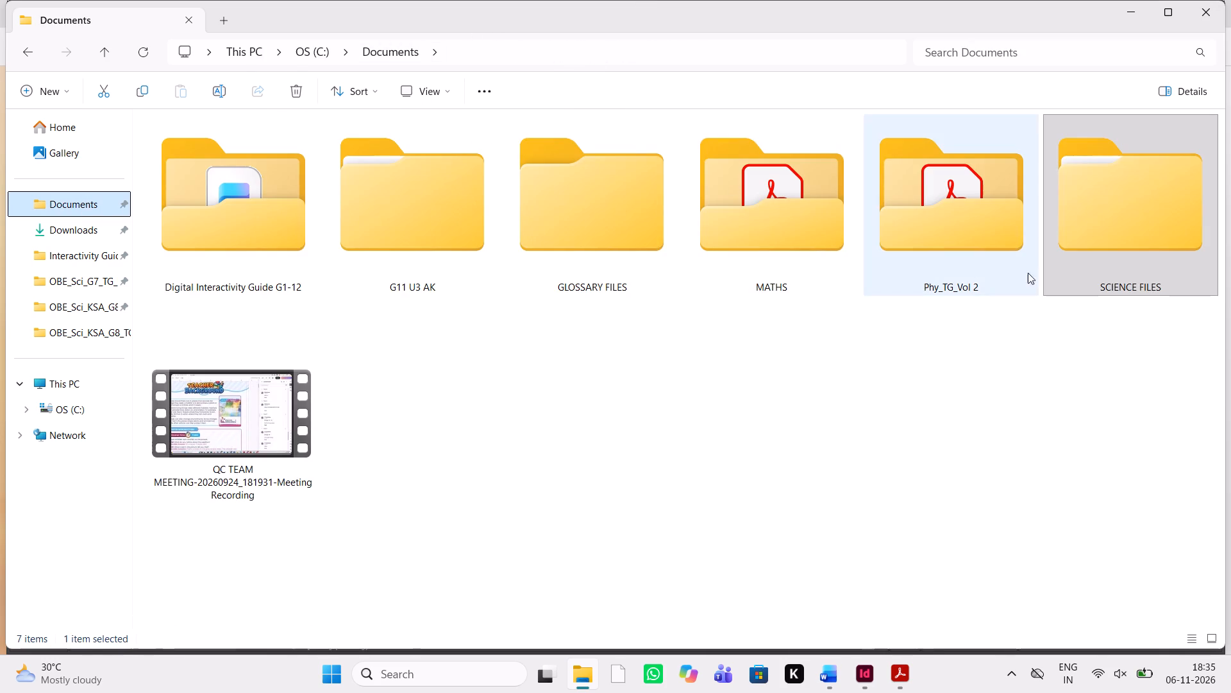
pyautogui.doubleClick(1045, 278)
pyautogui.doubleClick(572, 259)
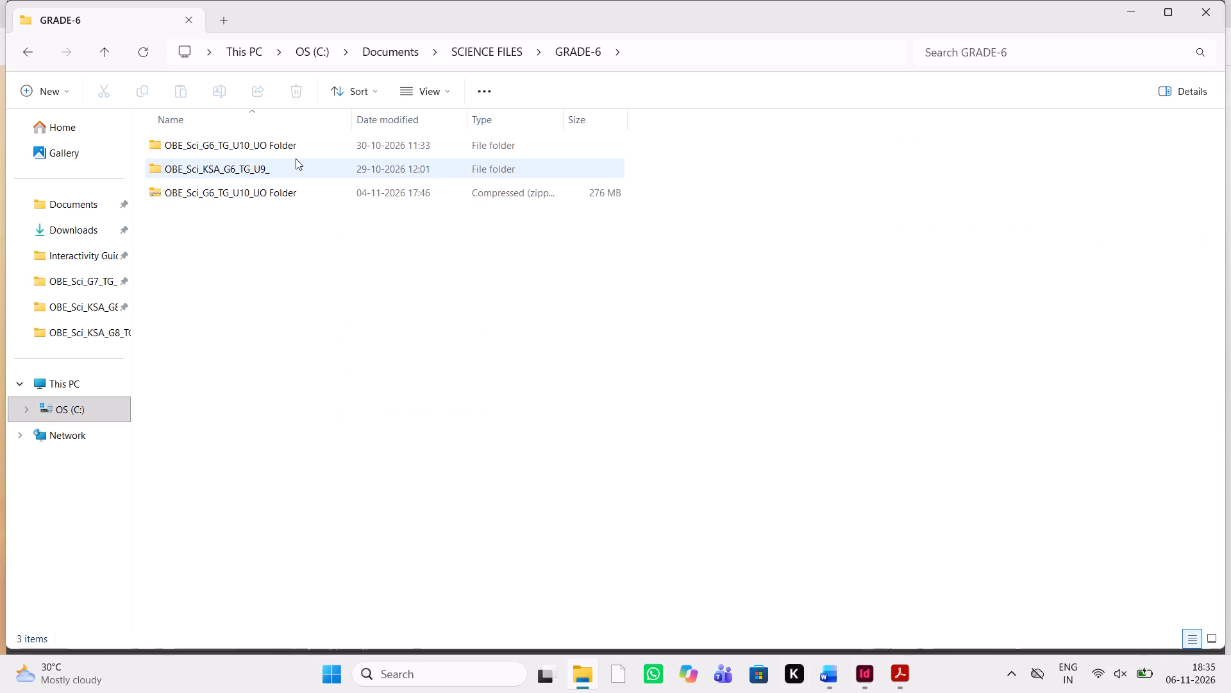
# Switch to Acrobat, look over the Grade 6 Unit 9 PDF's opening pages, and close the PDF.
pyautogui.click(905, 676)
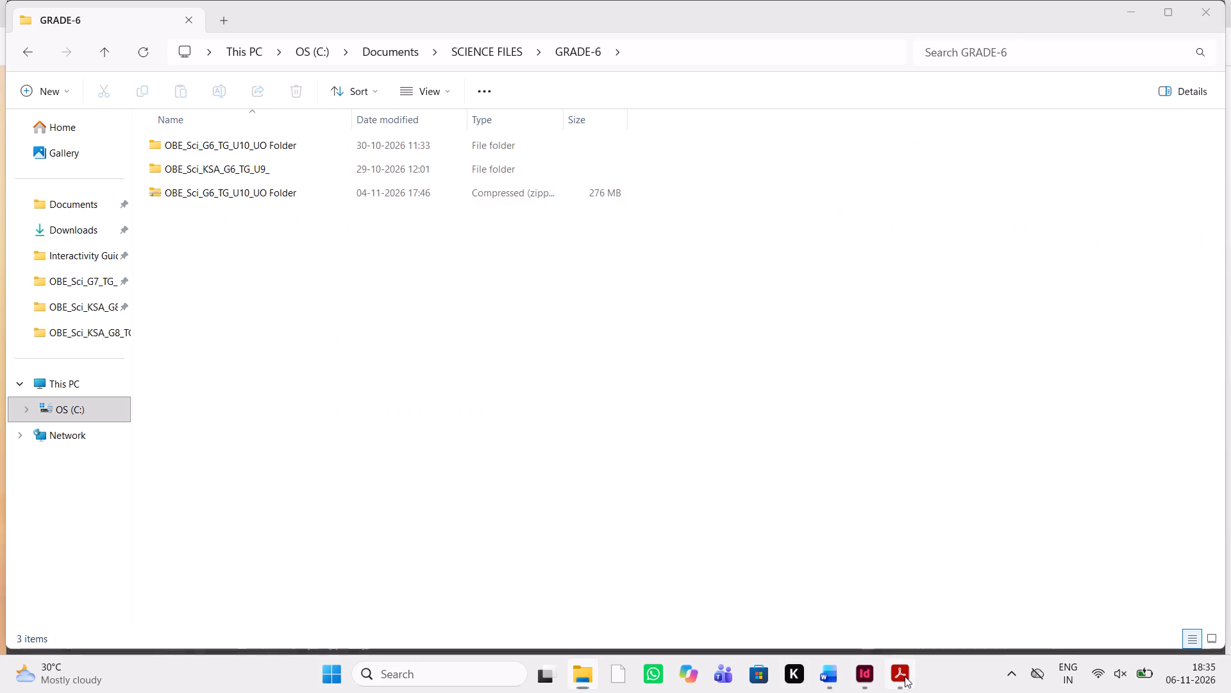
pyautogui.scroll(17, 775, 250)
pyautogui.scroll(-1, 775, 250)
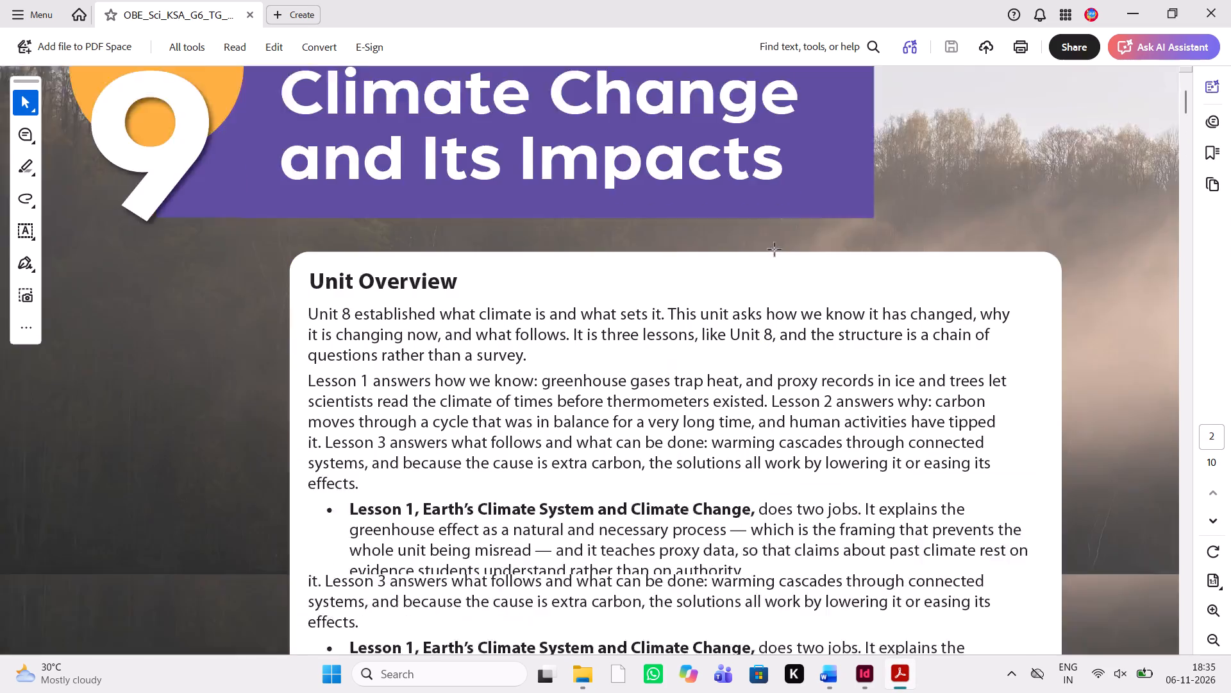
pyautogui.scroll(-1, 775, 250)
pyautogui.click(1230, 1)
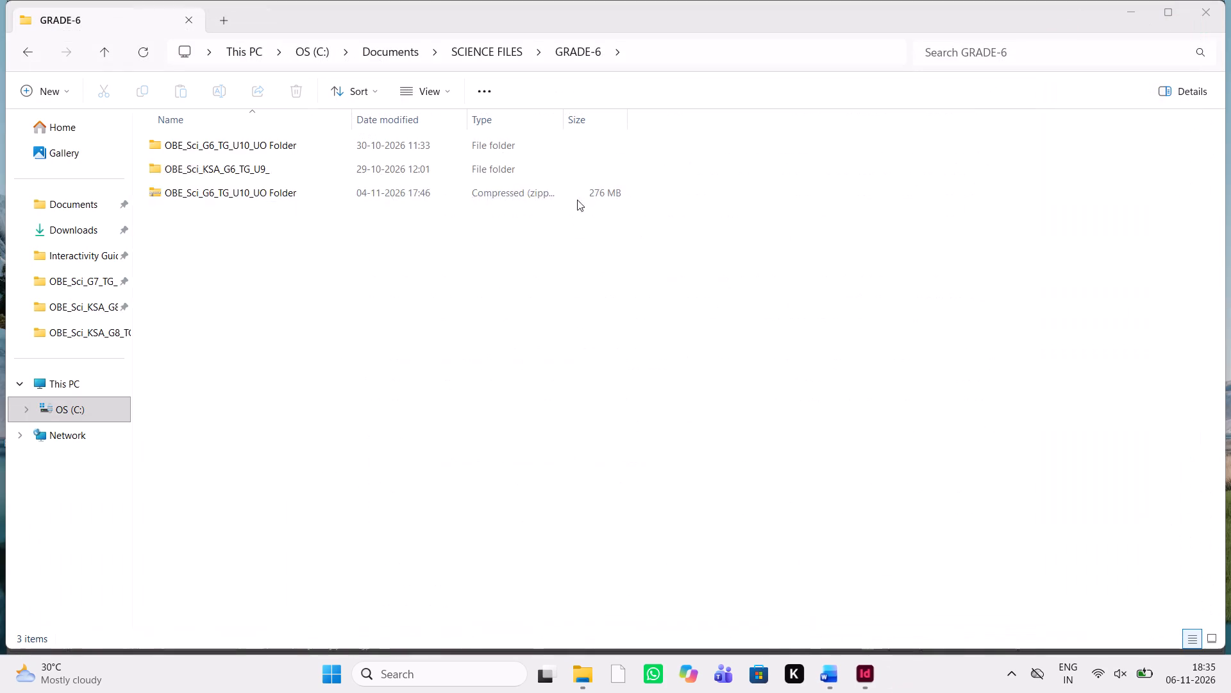
# Open the OBE_Sci_KSA_G6_TG_U9_UO InDesign document from the OBE_Sci_KSA_G6_TG_U9_UO folder.
pyautogui.click(286, 173)
pyautogui.doubleClick(286, 173)
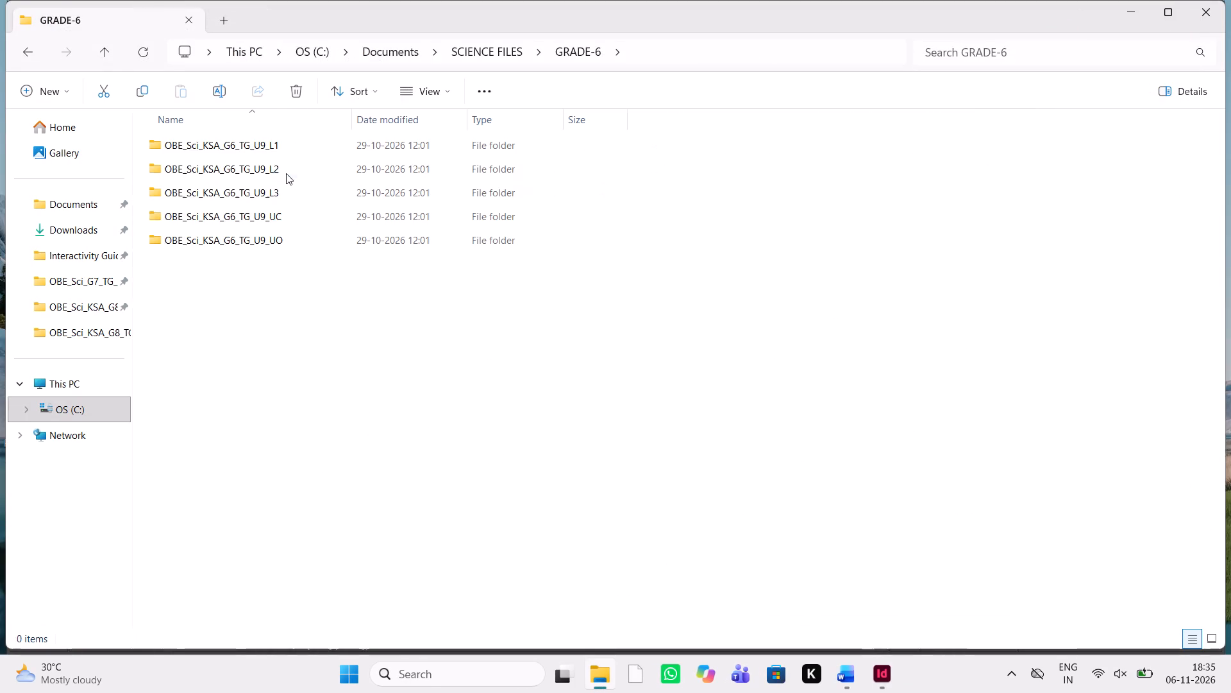
pyautogui.doubleClick(287, 240)
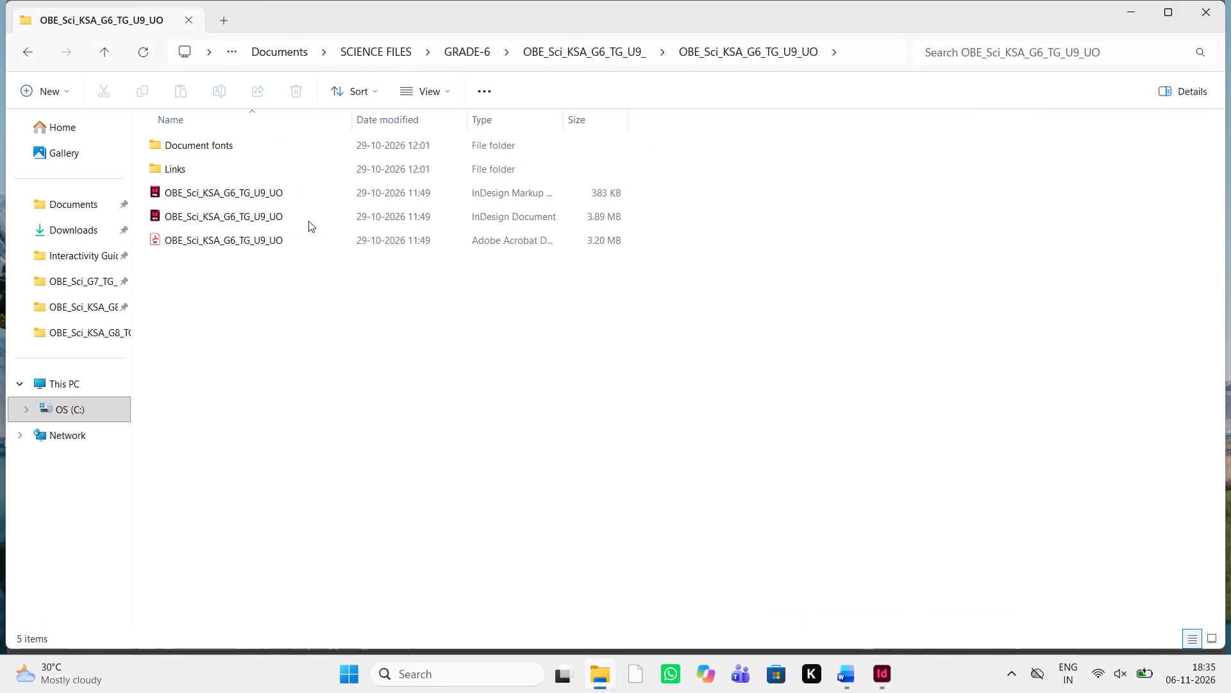
pyautogui.click(281, 212)
pyautogui.press('Return')
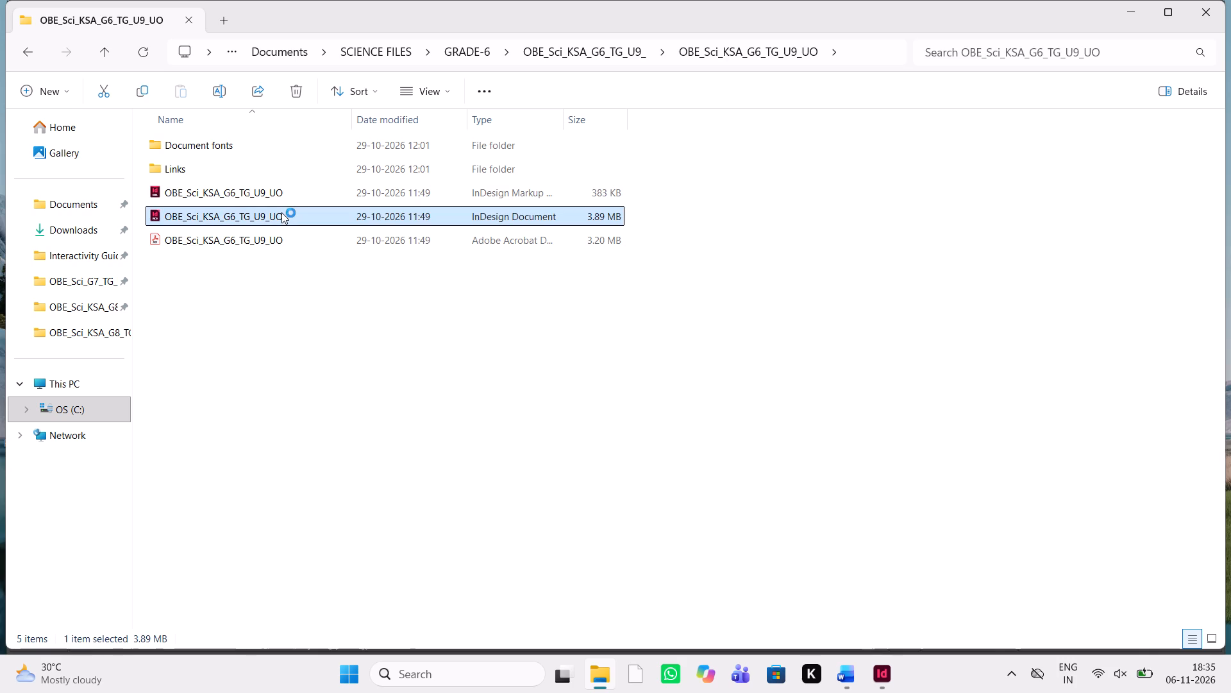
# Switch to Word and look through the Unit 9 manuscript pages following the Teacher Note.
pyautogui.click(850, 680)
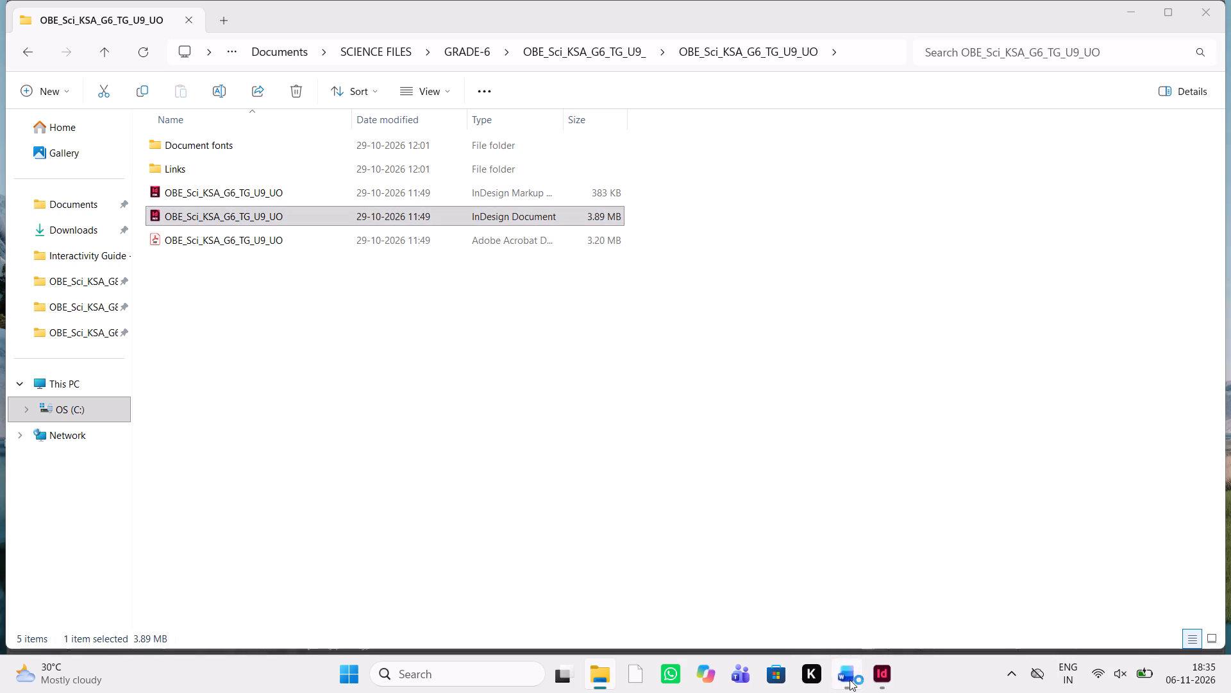
pyautogui.scroll(-2, 939, 307)
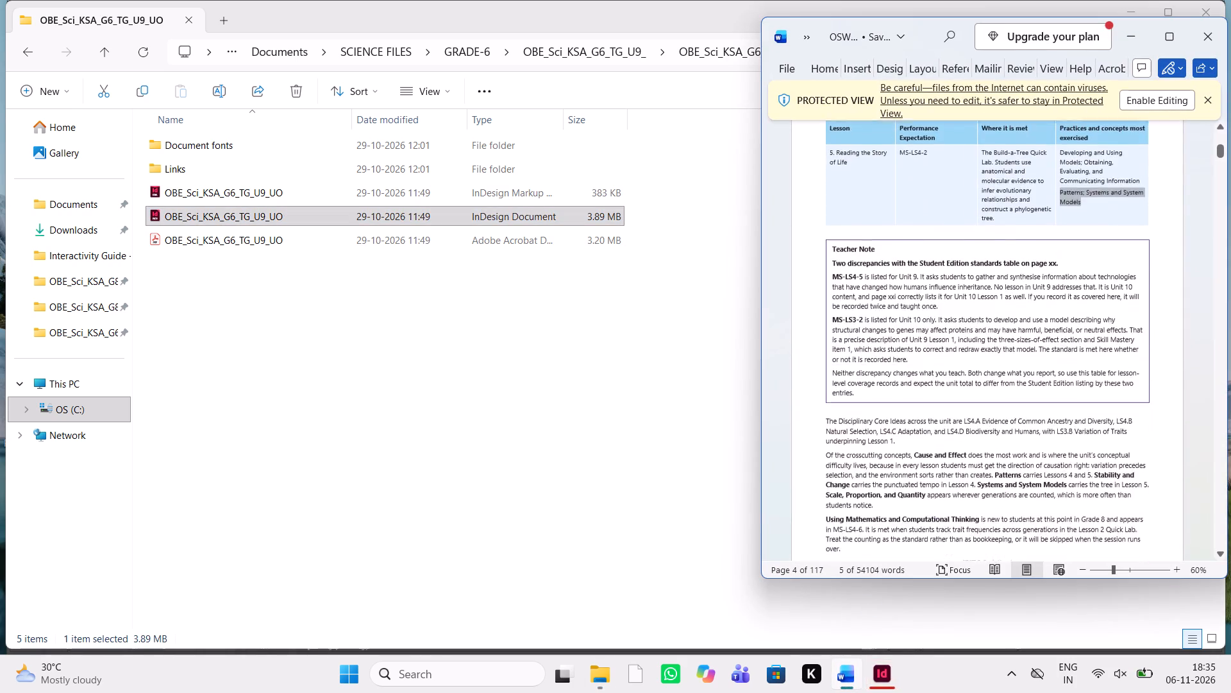
pyautogui.scroll(-5, 939, 307)
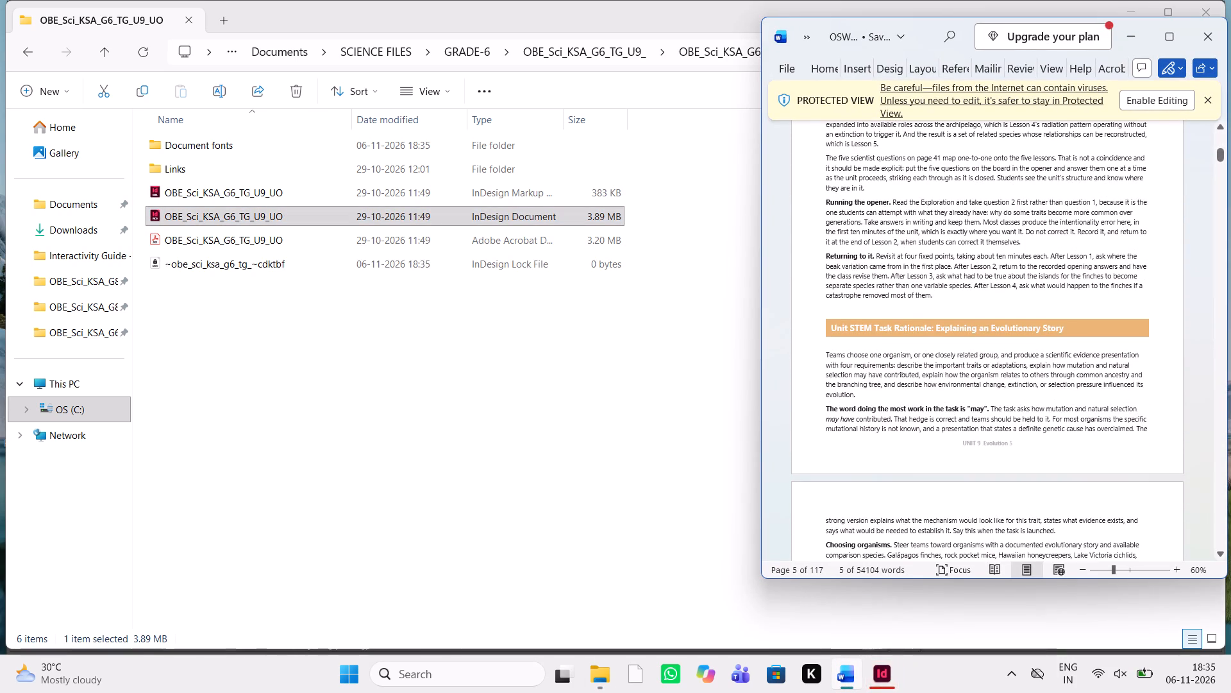
pyautogui.scroll(-5, 939, 307)
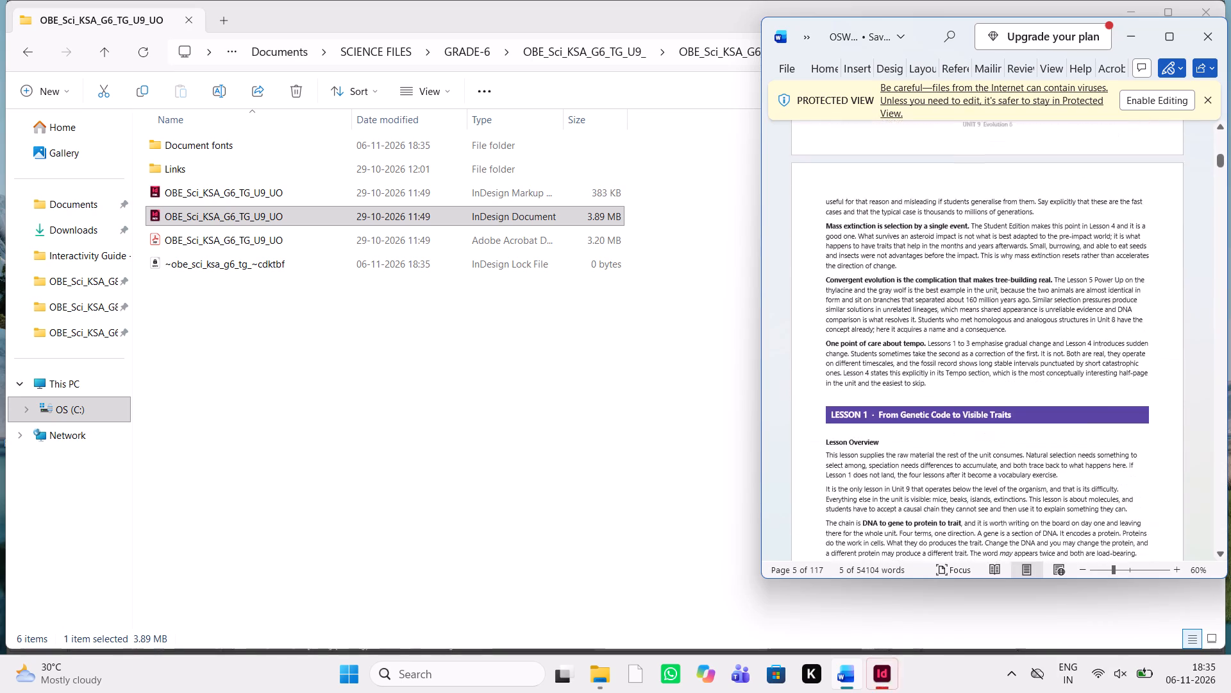
pyautogui.scroll(-2, 939, 307)
pyautogui.scroll(5, 939, 307)
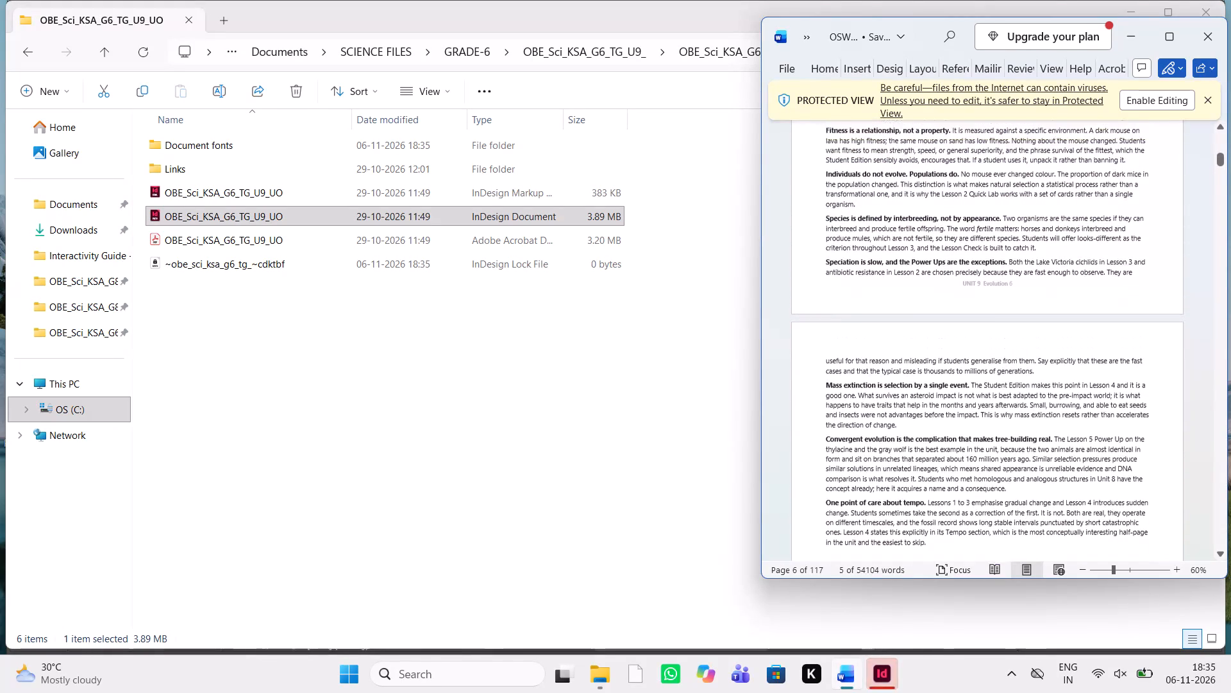
pyautogui.scroll(3, 939, 307)
# Return to InDesign, collapse the floating Swatches panel, and find the Teacher Note box on the Grade 6 document's page 3.
pyautogui.click(891, 683)
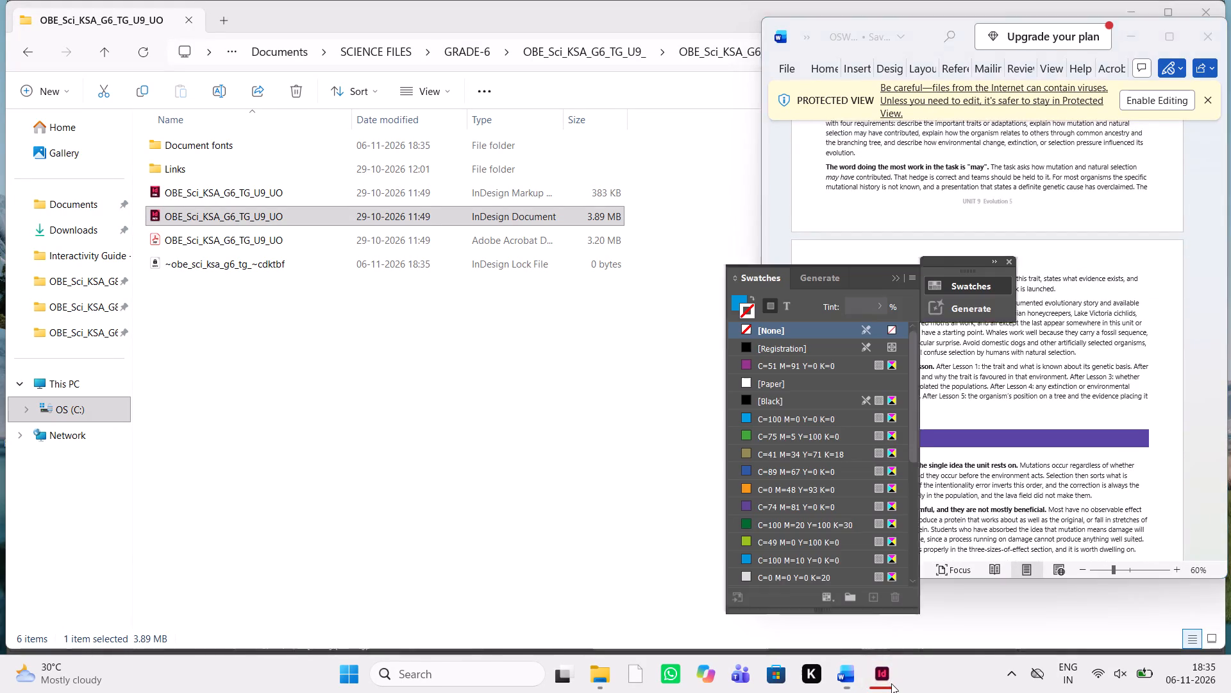
pyautogui.click(898, 279)
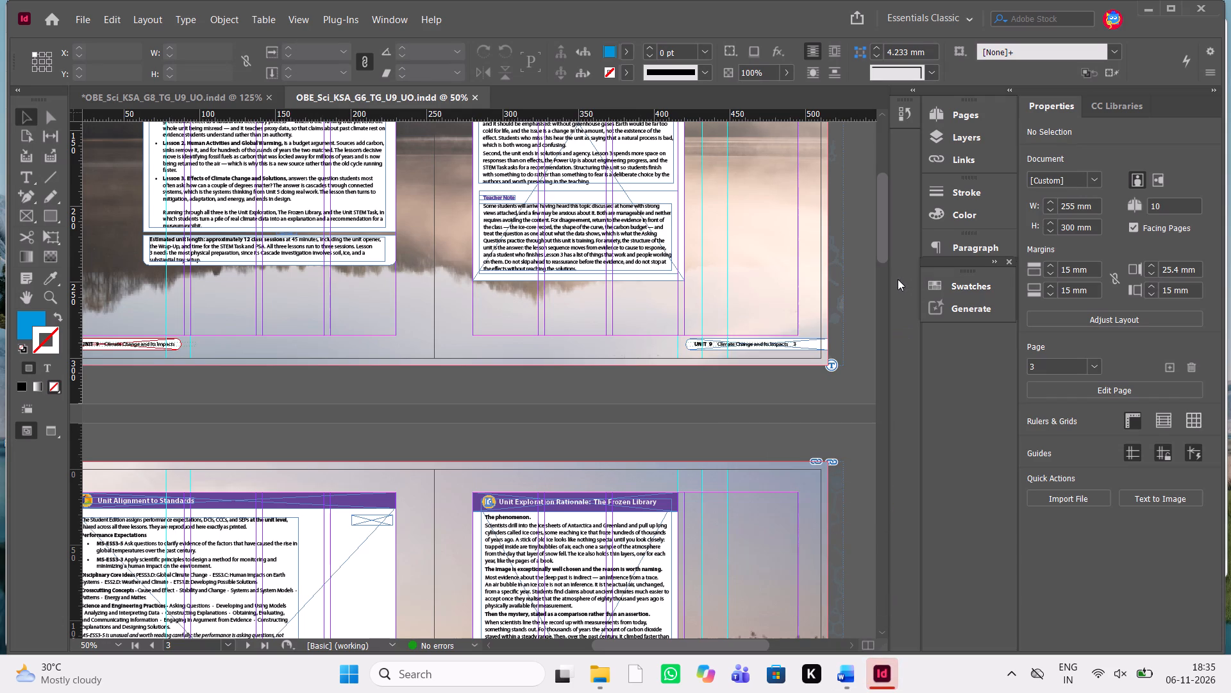
pyautogui.scroll(-2, 506, 294)
pyautogui.scroll(2, 506, 294)
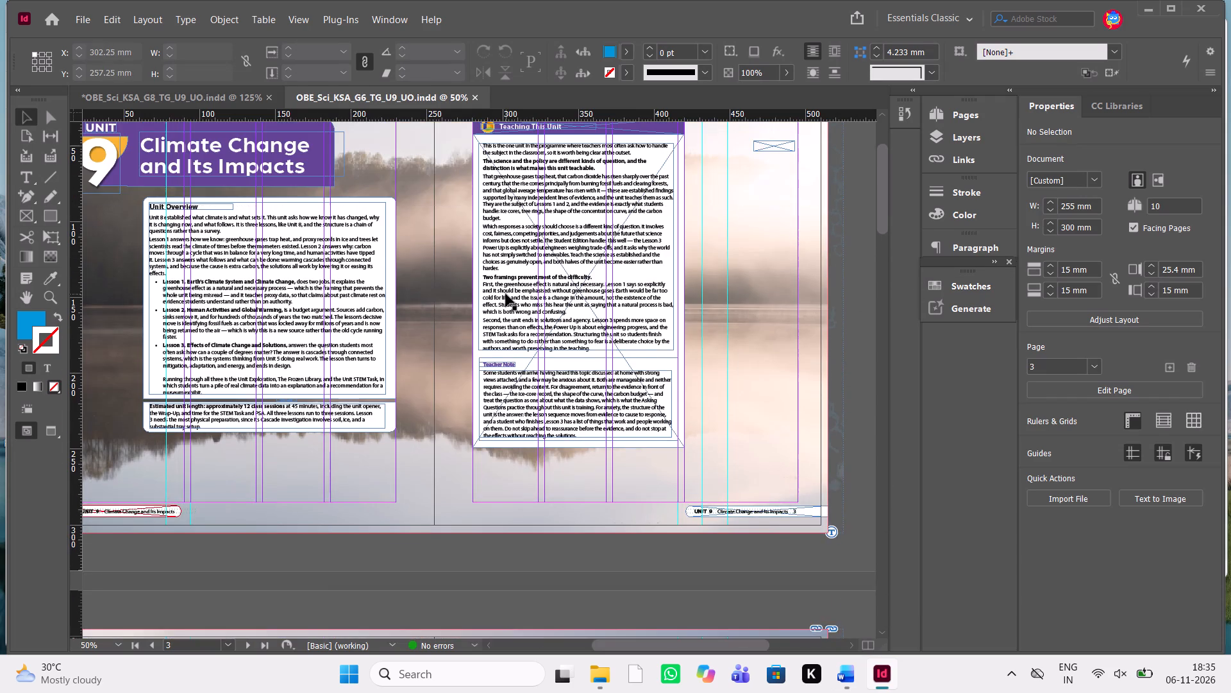
pyautogui.hotkey('ctrl', '=')
pyautogui.hotkey('ctrl', '=')
pyautogui.hotkey('ctrl', '=')
pyautogui.hotkey('ctrl', '=')
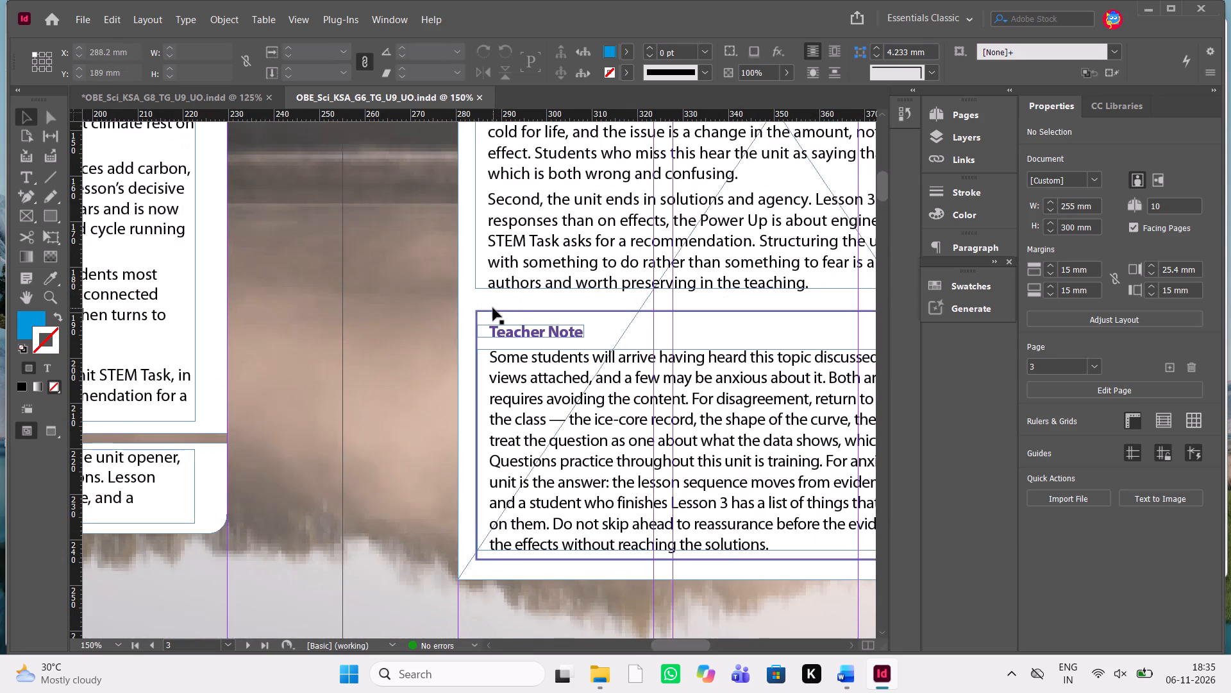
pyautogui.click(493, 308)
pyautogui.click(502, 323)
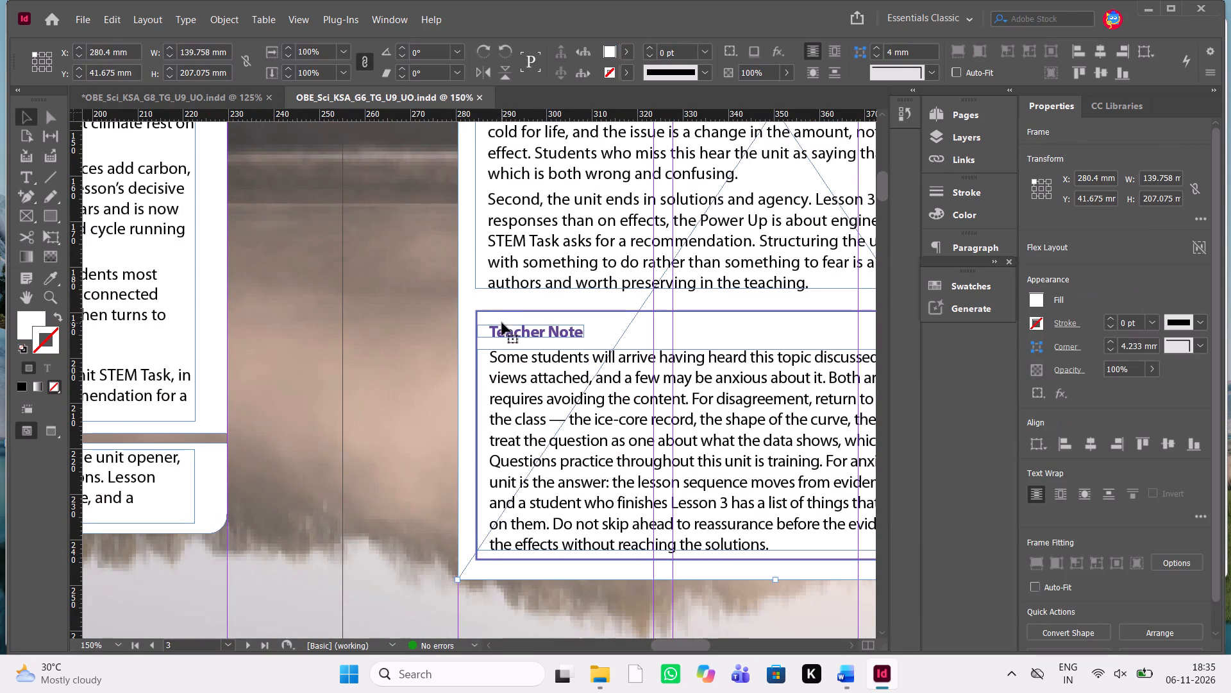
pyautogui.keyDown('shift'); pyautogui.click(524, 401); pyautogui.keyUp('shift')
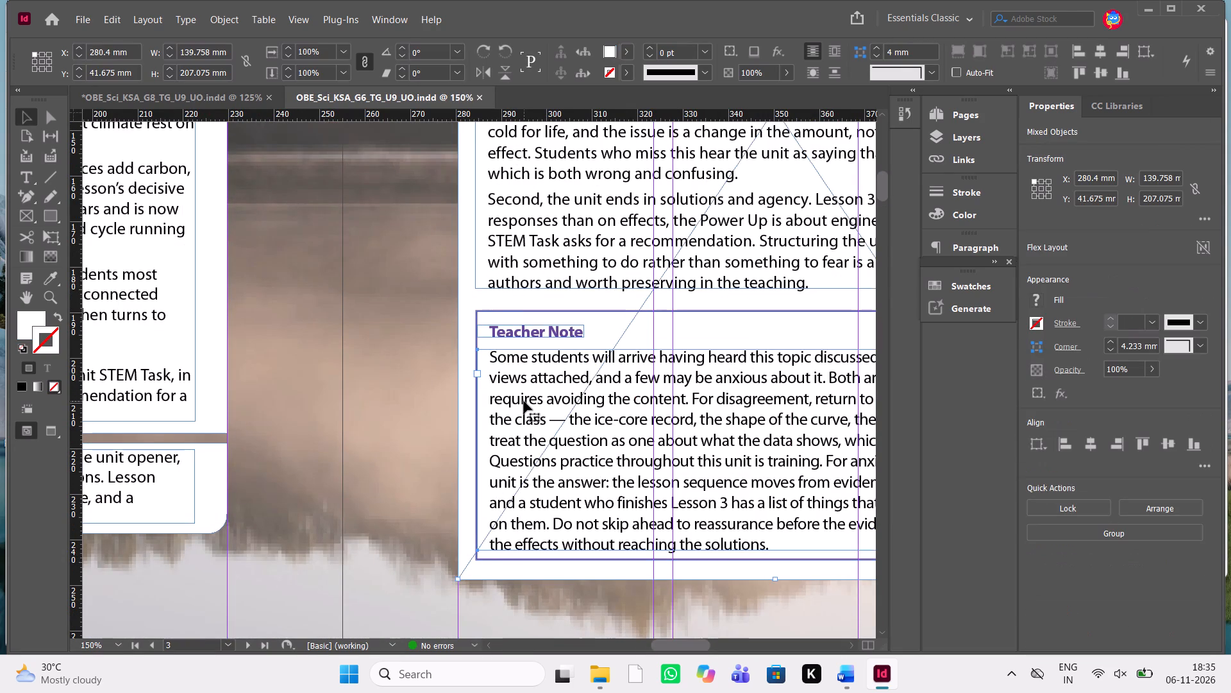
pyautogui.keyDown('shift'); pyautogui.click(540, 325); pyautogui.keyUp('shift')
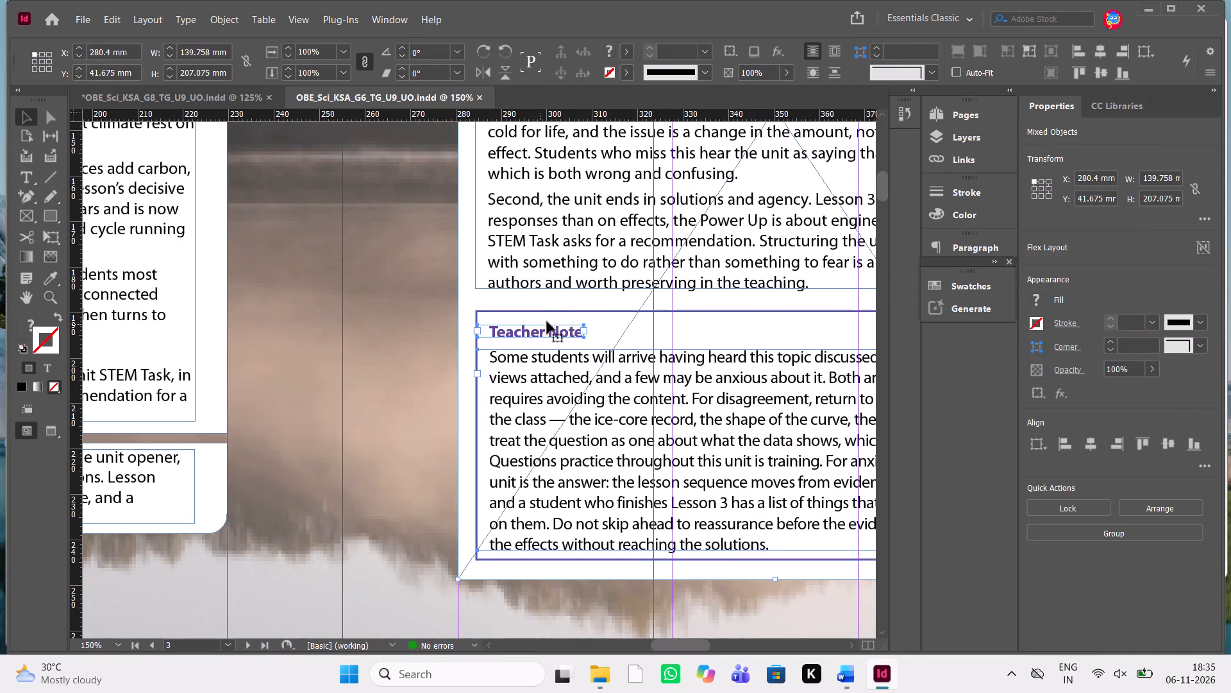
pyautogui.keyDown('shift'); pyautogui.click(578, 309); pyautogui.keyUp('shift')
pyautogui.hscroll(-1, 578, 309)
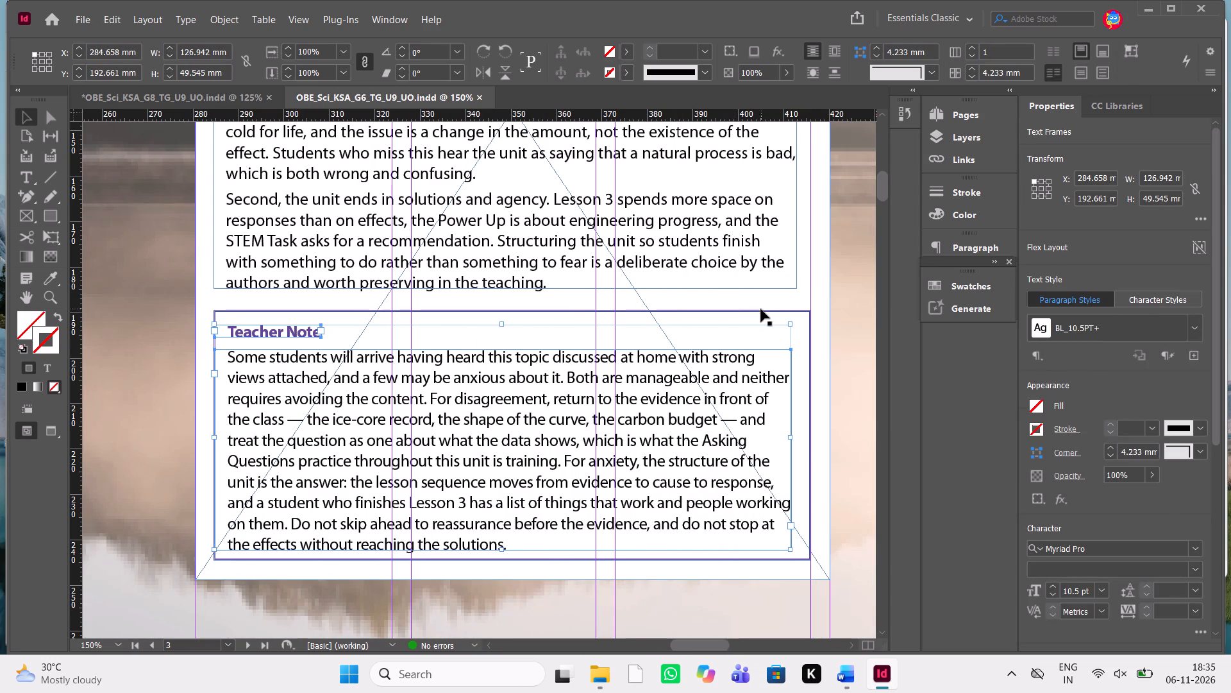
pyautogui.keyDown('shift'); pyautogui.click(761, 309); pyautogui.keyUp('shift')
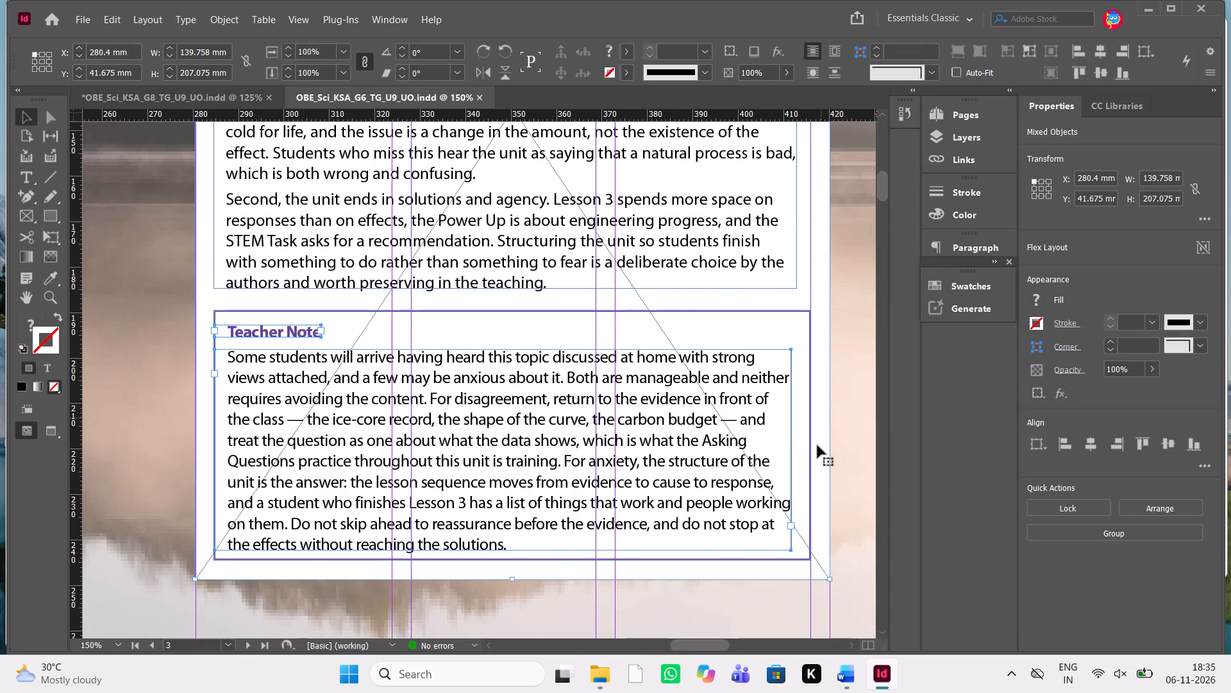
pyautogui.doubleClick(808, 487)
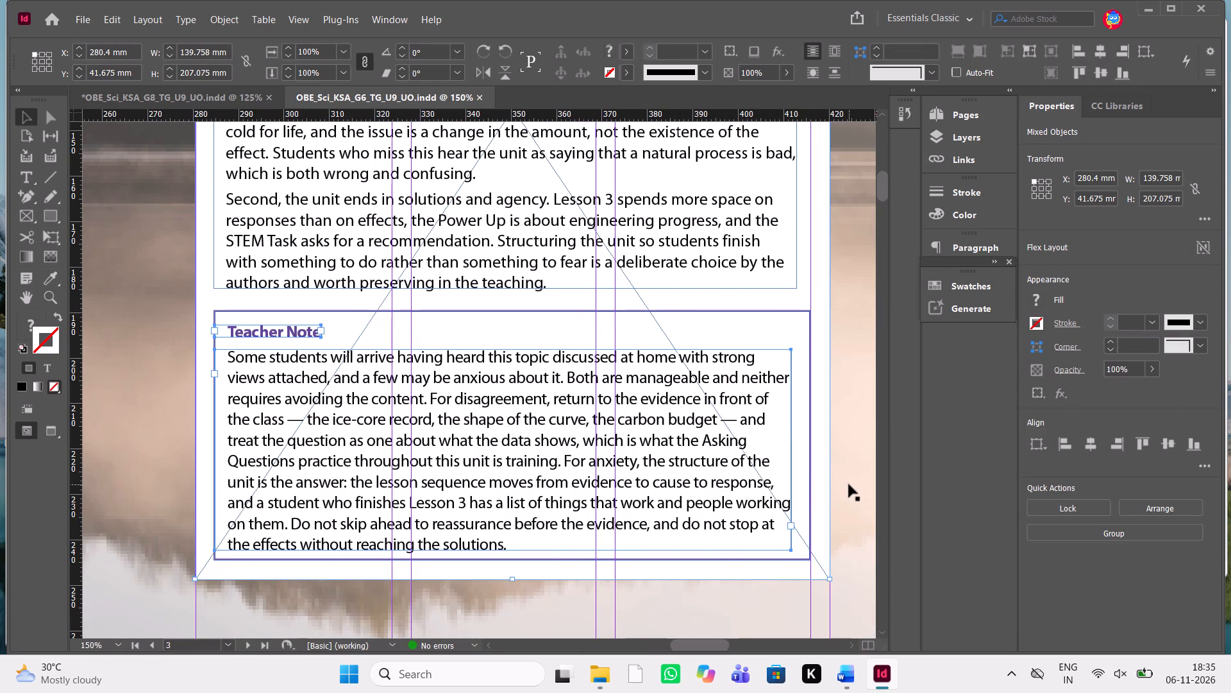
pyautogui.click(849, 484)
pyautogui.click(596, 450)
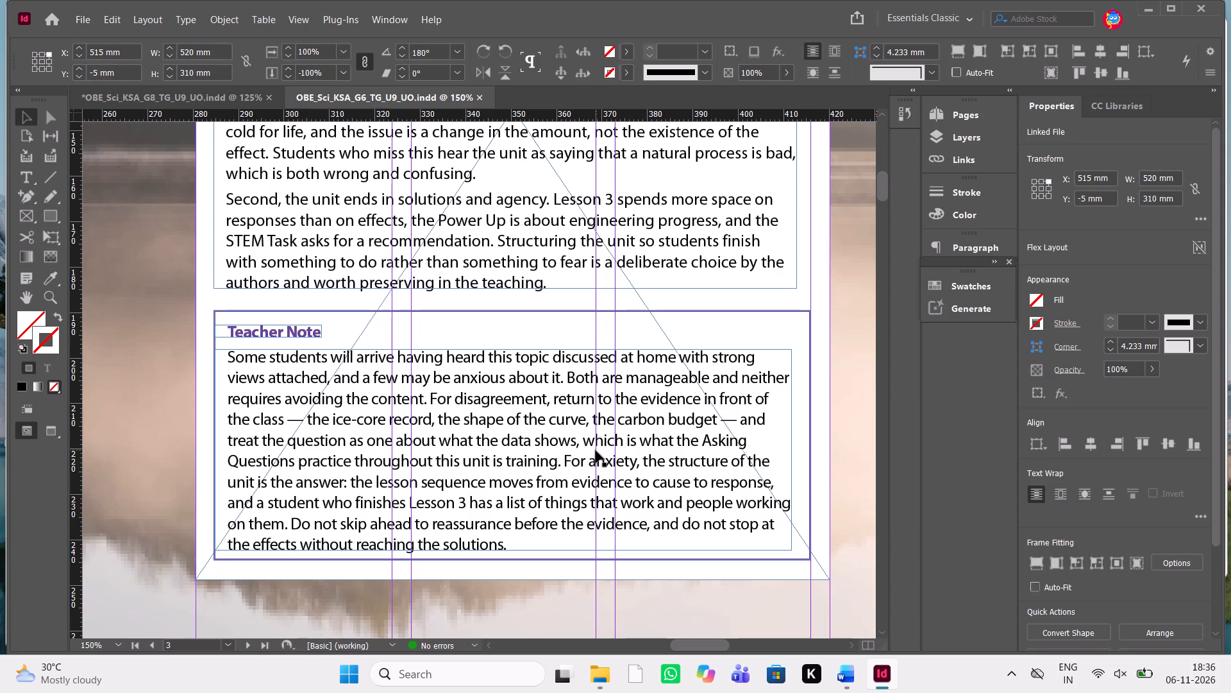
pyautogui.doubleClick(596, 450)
# Copy the Grade 6 Teacher Note box, including its body text frame, heading frame and purple border rectangle.
pyautogui.click(467, 481)
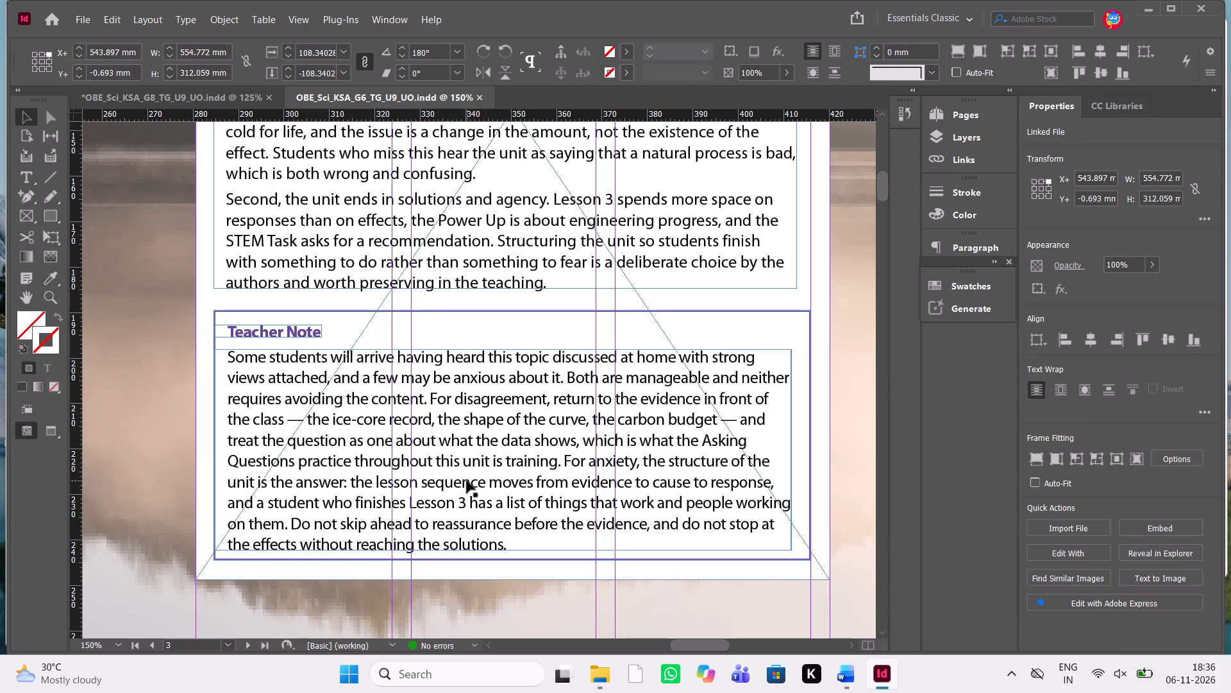
pyautogui.keyDown('shift'); pyautogui.click(314, 331); pyautogui.keyUp('shift')
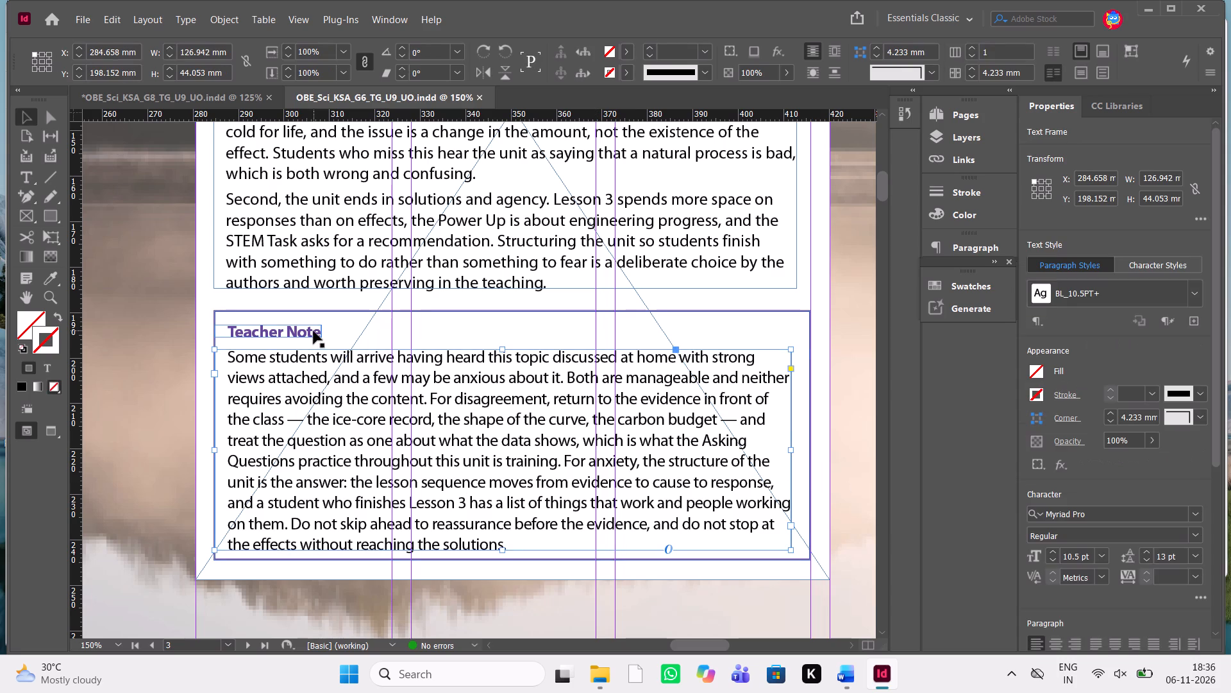
pyautogui.keyDown('shift'); pyautogui.click(351, 311); pyautogui.keyUp('shift')
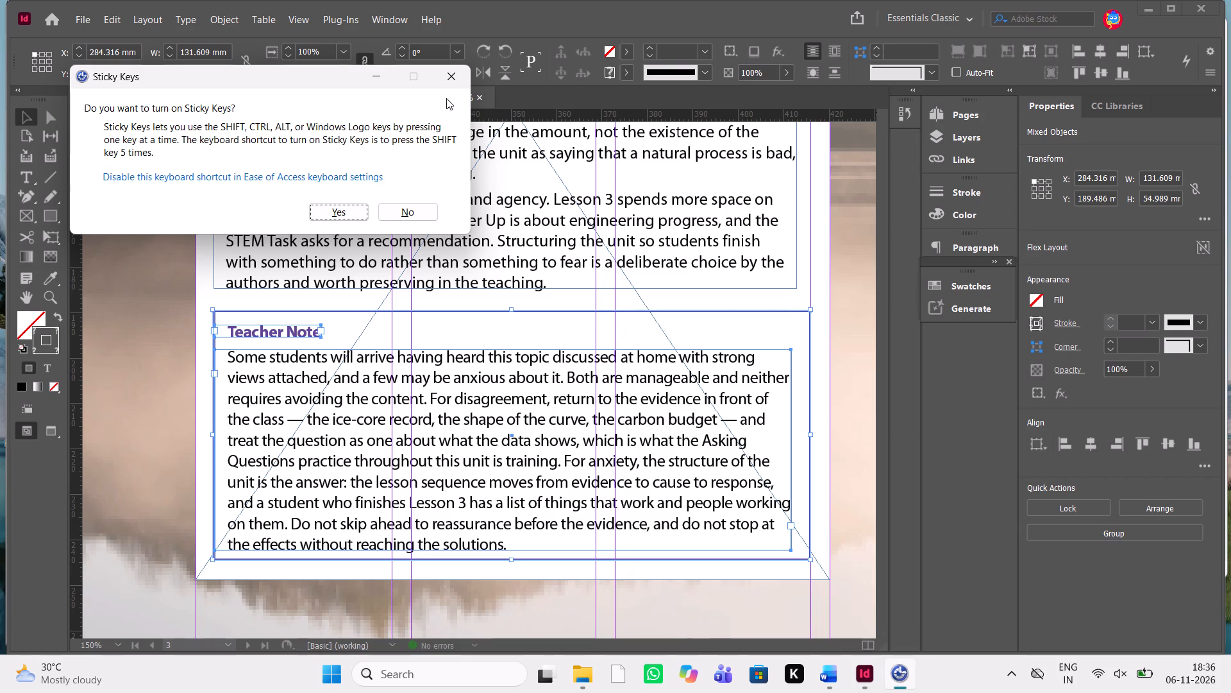
pyautogui.hotkey('ctrl', 'c')
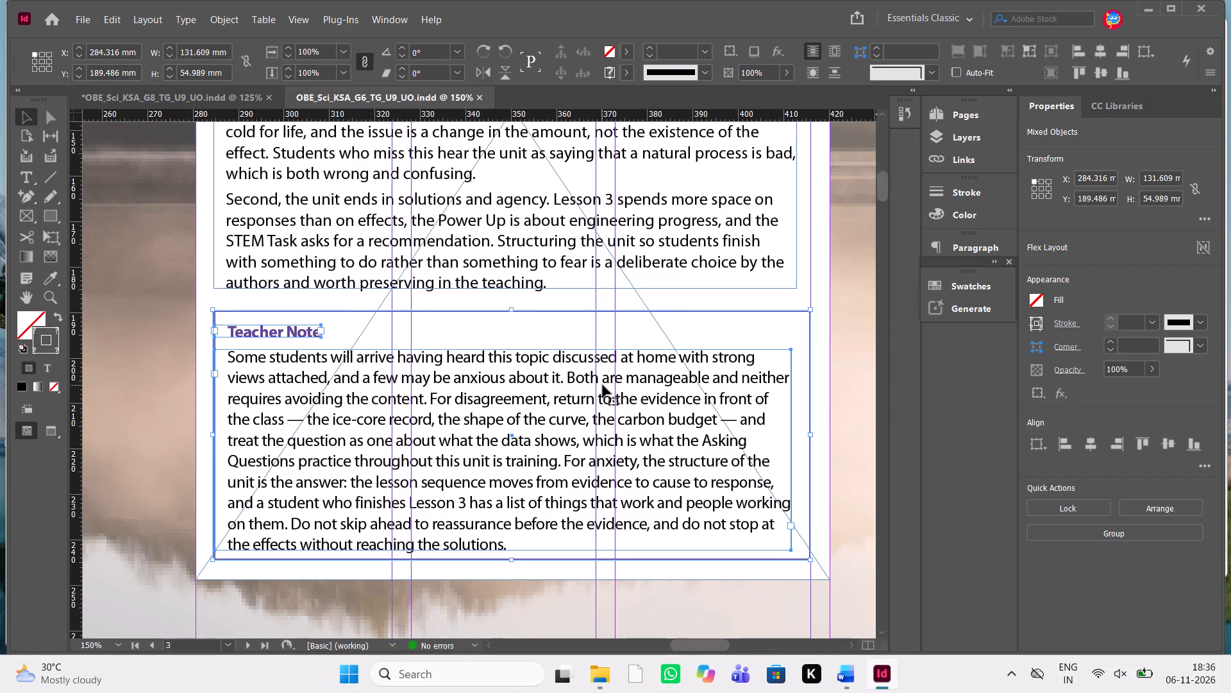
pyautogui.hotkey('ctrl', 'c')
pyautogui.hotkey('ctrl', 'c')
# In the Grade 8 document, replace the rectangle below page 4's table with the copied Teacher Note box, at about X 19 mm, Y 205 mm.
pyautogui.doubleClick(201, 88)
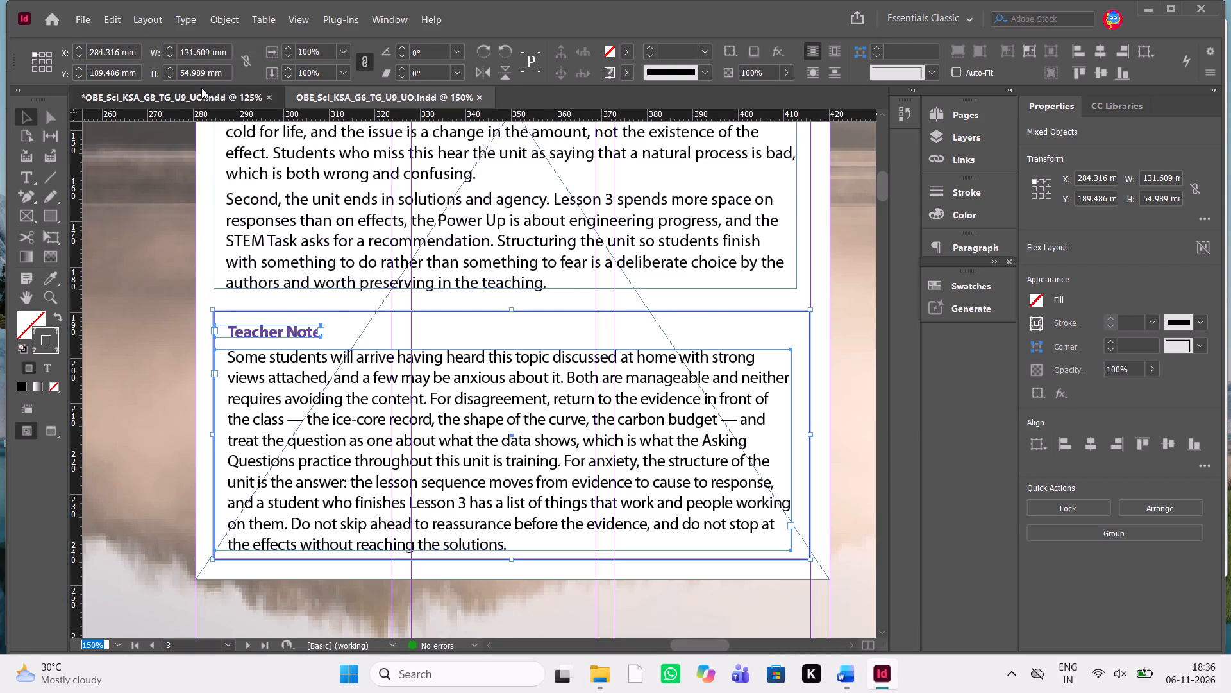
pyautogui.scroll(-1, 417, 371)
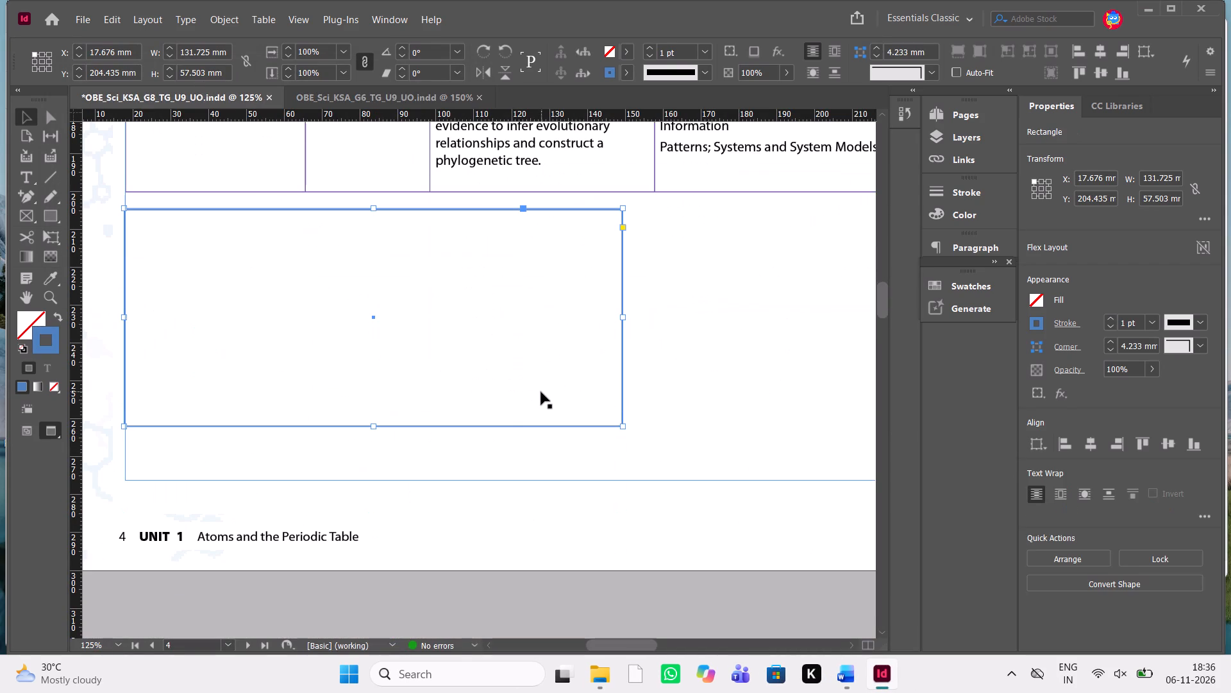
pyautogui.press('Delete')
pyautogui.hotkey('ctrl', 'v')
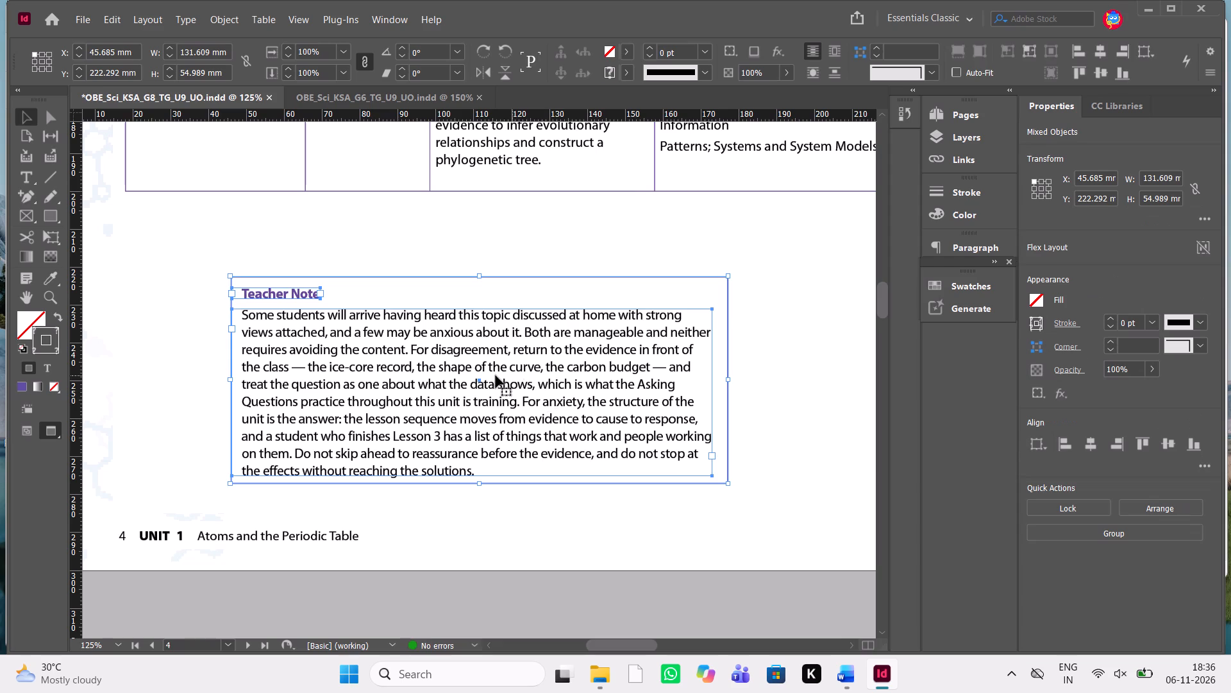
pyautogui.moveTo(492, 375); pyautogui.dragTo(390, 310)
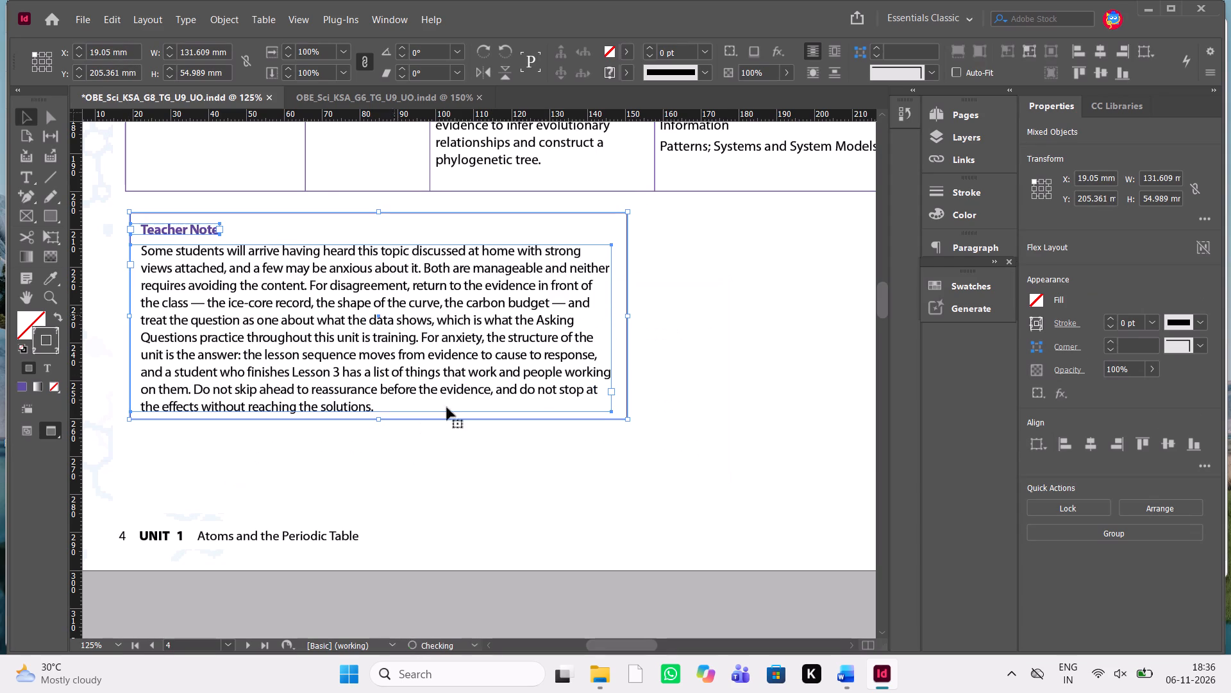
pyautogui.click(446, 606)
pyautogui.press('w')
pyautogui.hscroll(1, 446, 606)
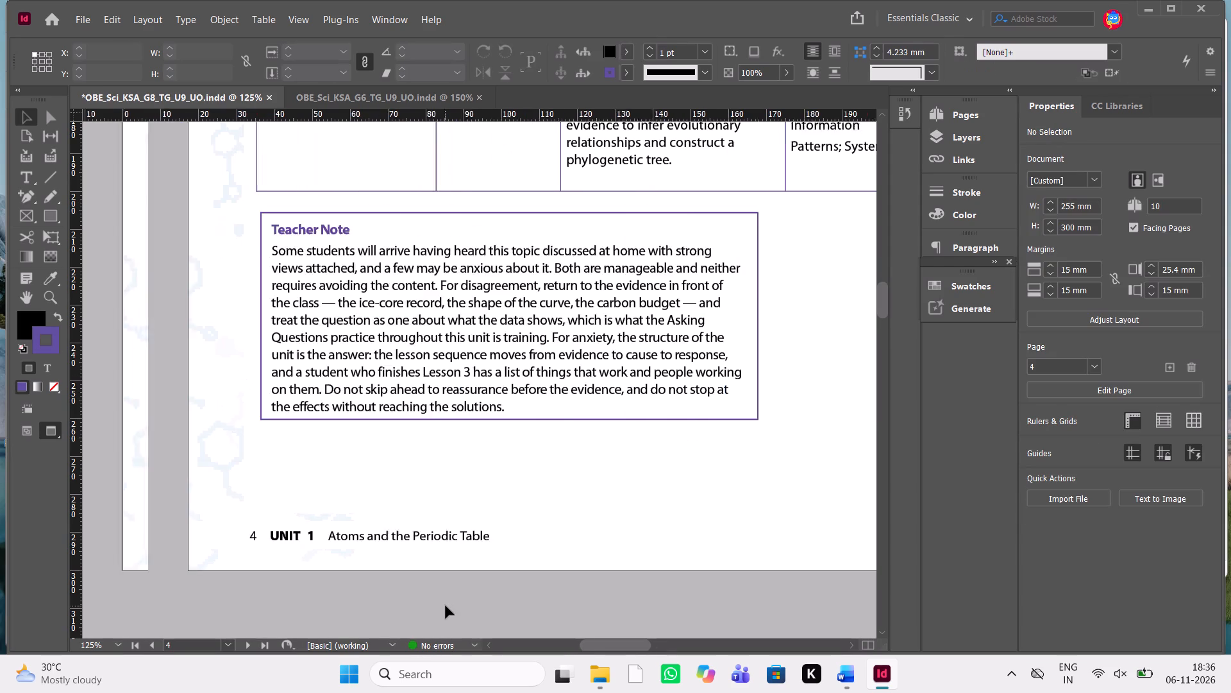
pyautogui.hscroll(1, 446, 606)
pyautogui.hscroll(-1, 446, 606)
pyautogui.press('w')
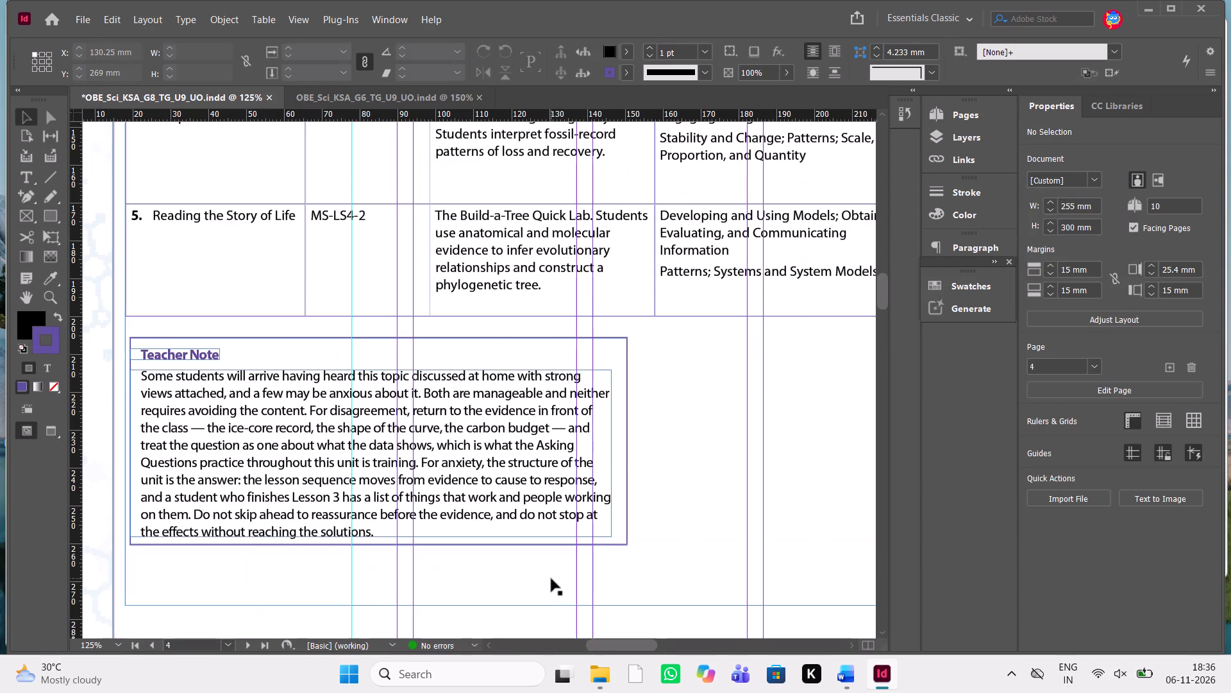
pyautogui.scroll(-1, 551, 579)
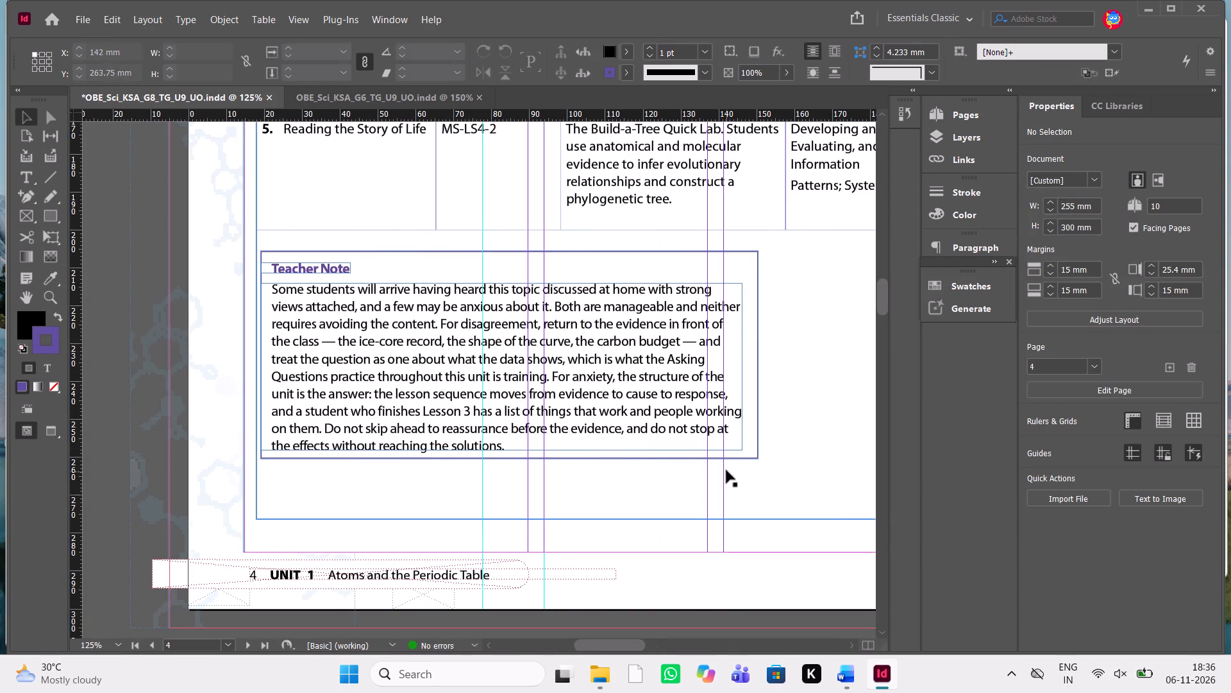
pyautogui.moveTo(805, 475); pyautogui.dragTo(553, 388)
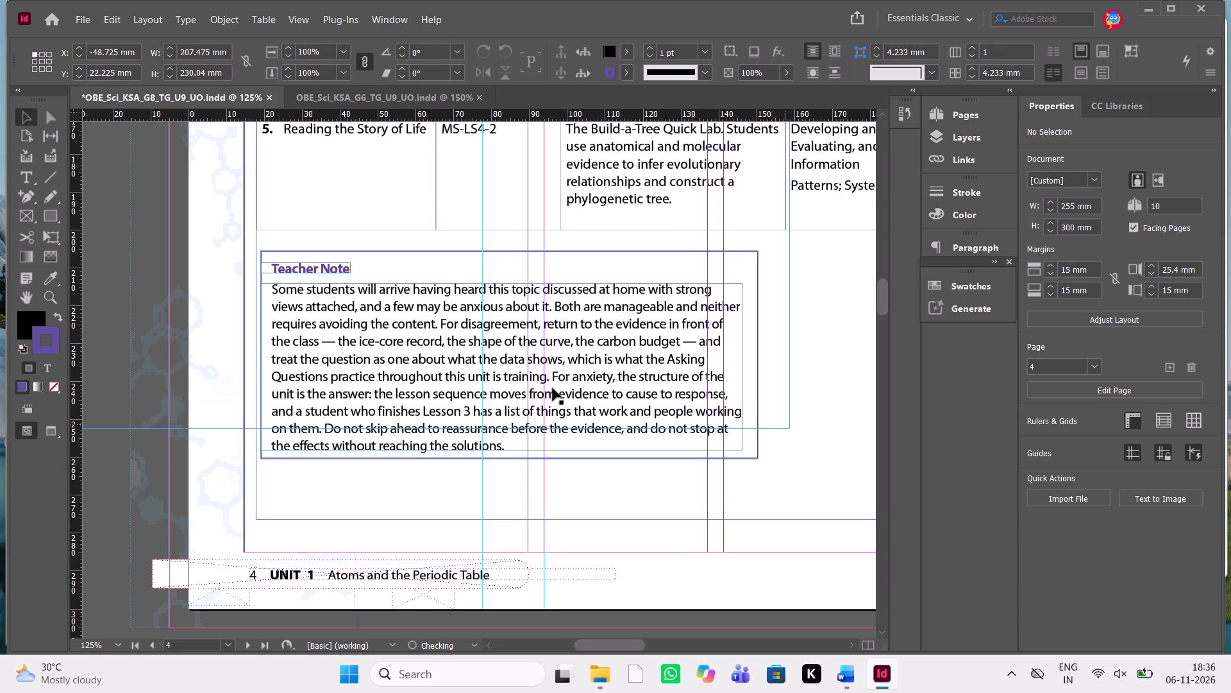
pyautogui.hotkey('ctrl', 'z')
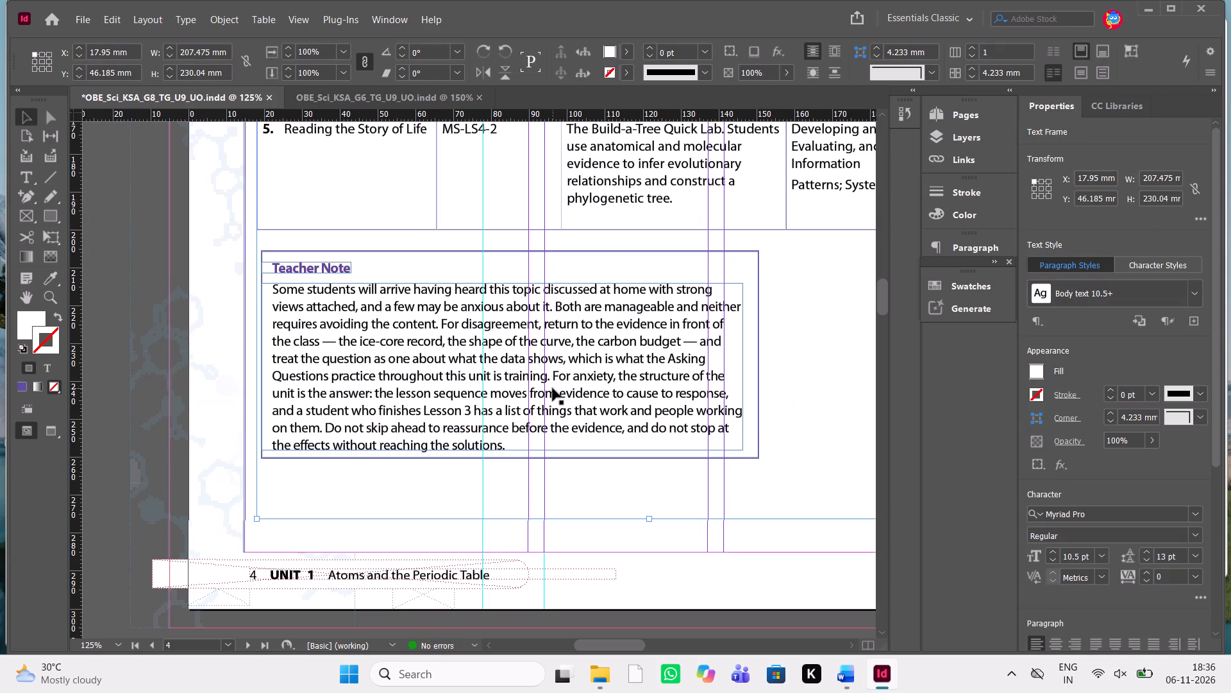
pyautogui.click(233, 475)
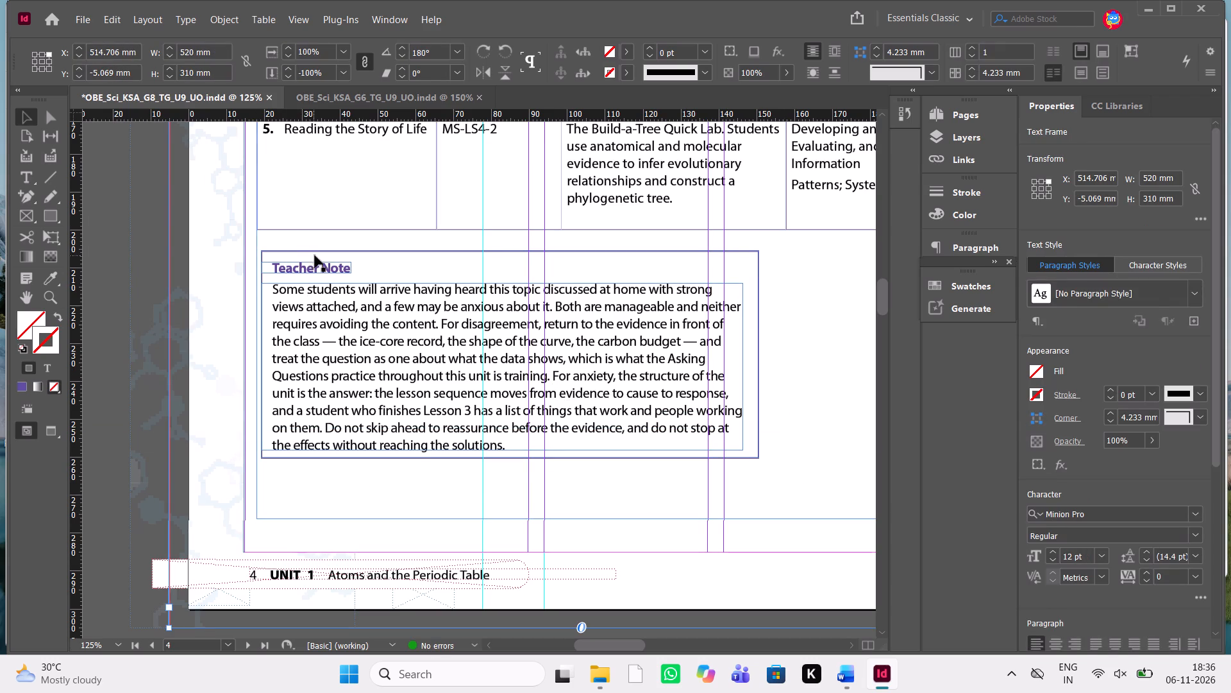
# Nudge the Teacher Note heading, body text and border together to about X 18 mm, in line with the table's left edge.
pyautogui.click(318, 262)
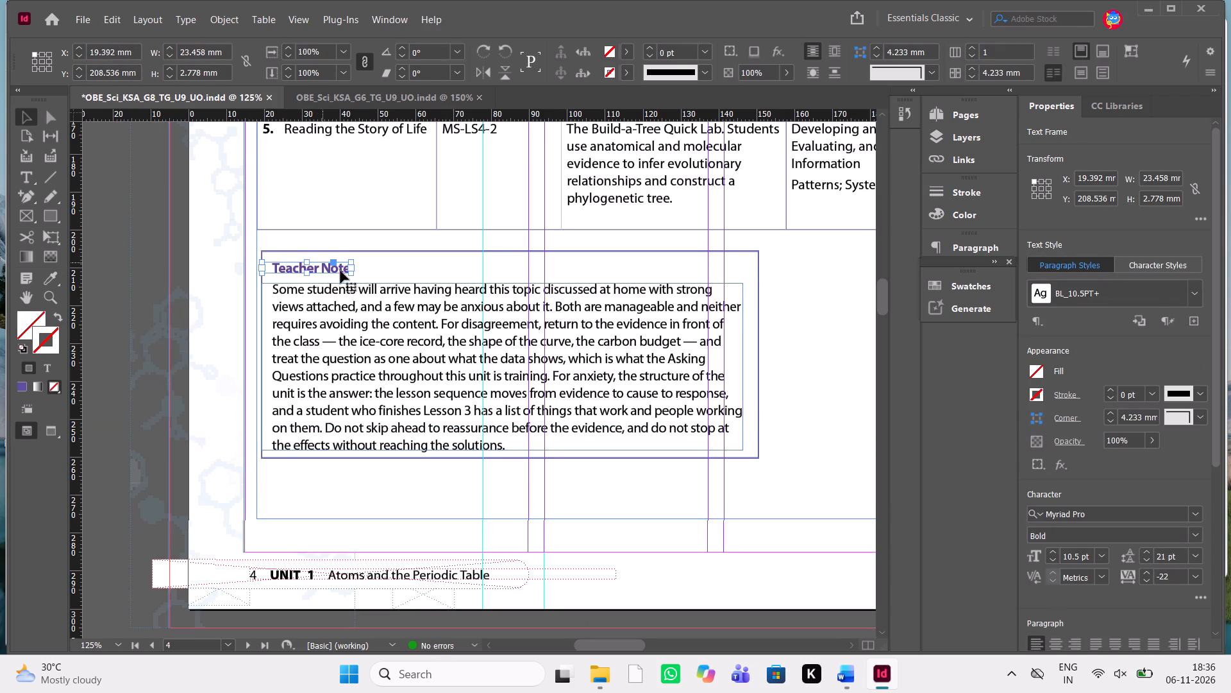
pyautogui.keyDown('shift'); pyautogui.click(401, 353); pyautogui.keyUp('shift')
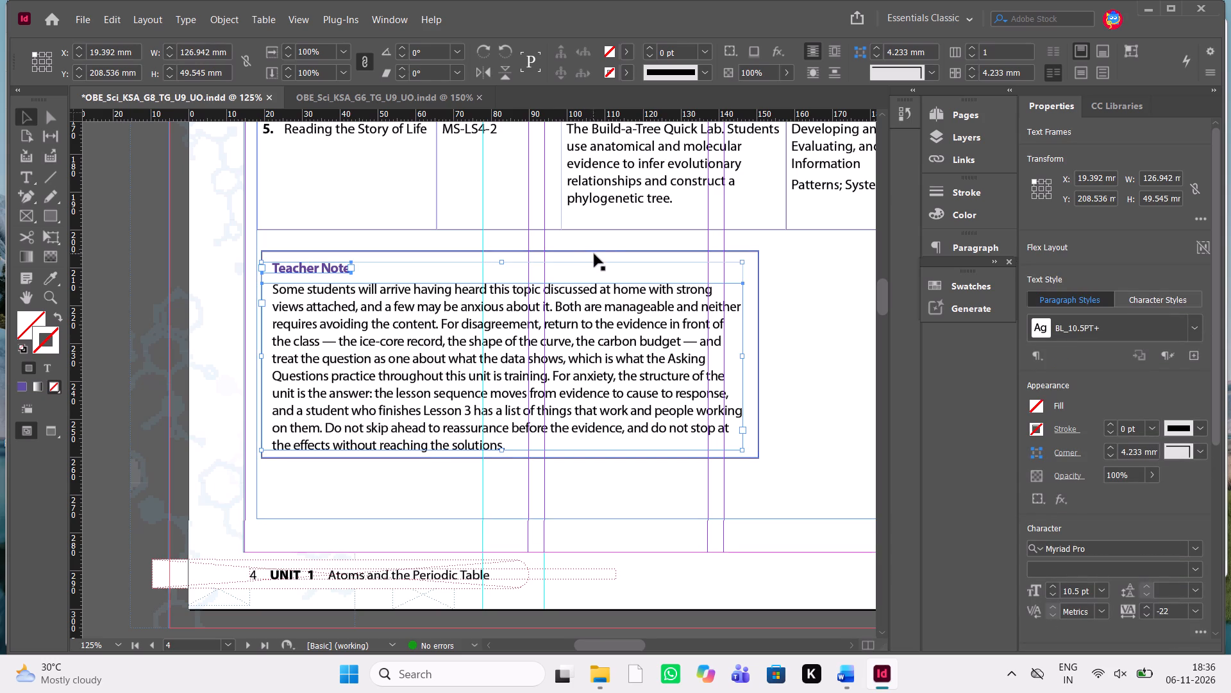
pyautogui.keyDown('shift'); pyautogui.click(599, 250); pyautogui.keyUp('shift')
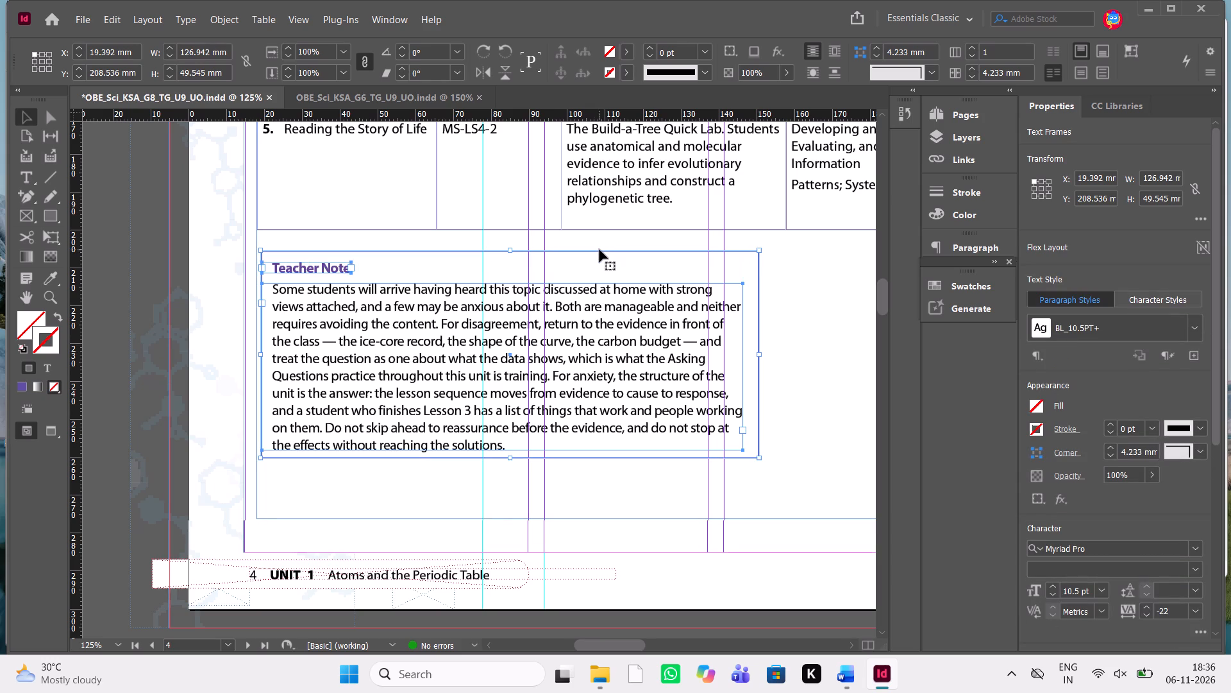
pyautogui.press('Left')
pyautogui.press('Left')
pyautogui.press('Left')
pyautogui.press('Left')
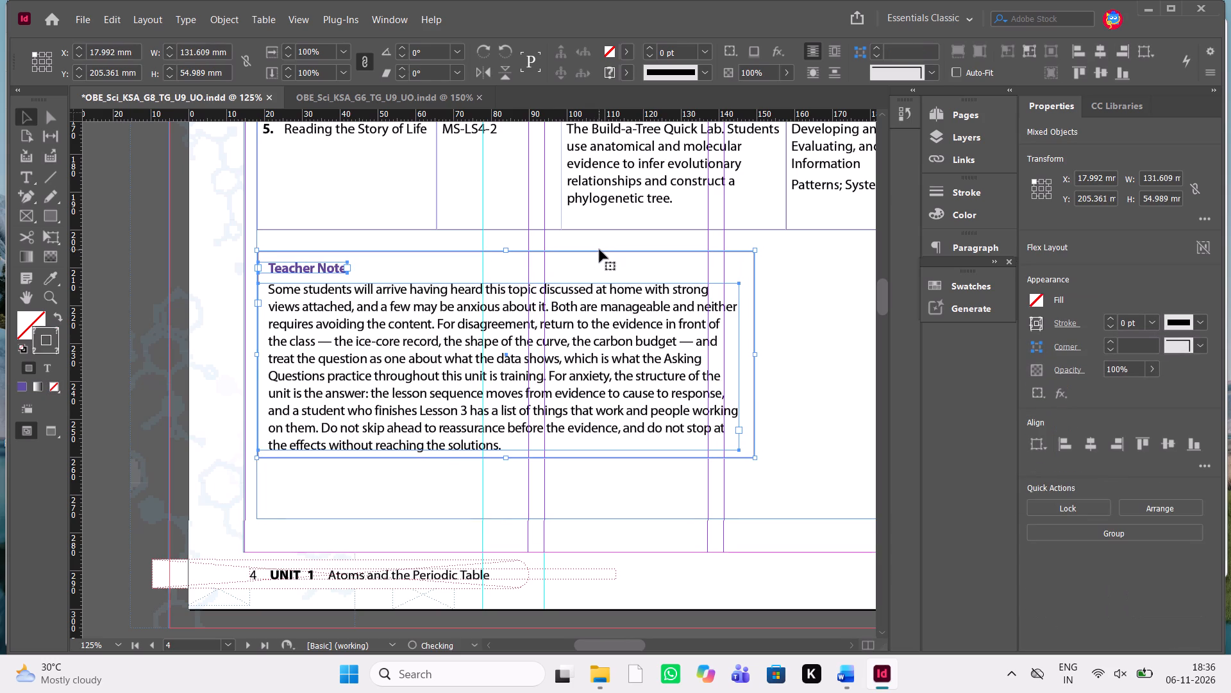
# Nudge the selected Teacher Note heading, body text and border up together to about Y 203 mm, closer to the table.
pyautogui.press('Up')
pyautogui.press('Up')
pyautogui.press('Up')
pyautogui.press('Up')
pyautogui.press('Up')
pyautogui.press('Up')
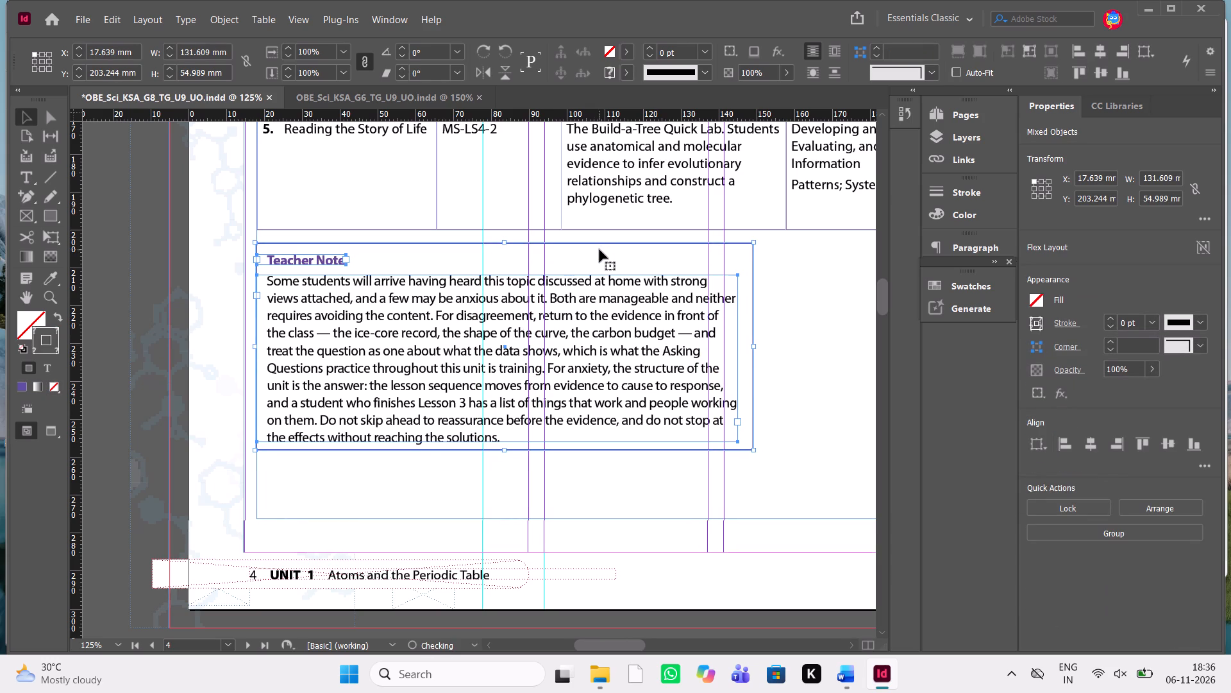
# In the Word manuscript, copy the Teacher Note body from "Two discrepancies with the Student Edition standards table" to "by these two entries.".
pyautogui.hotkey('alt', 'Tab')
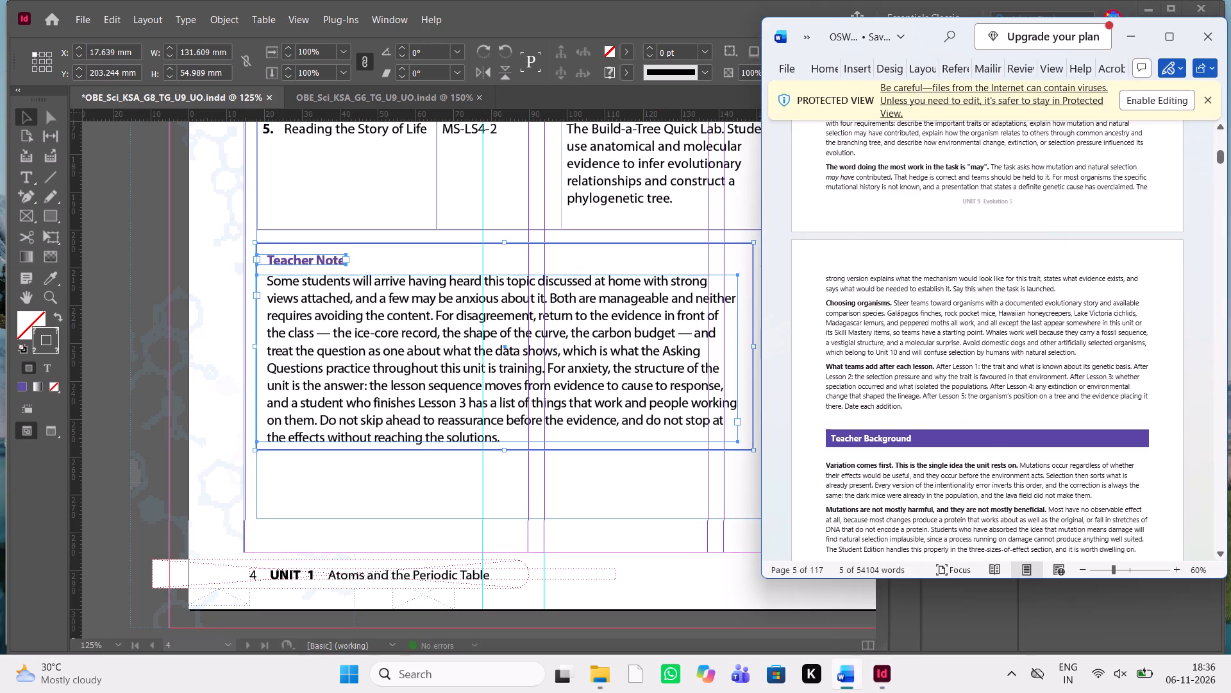
pyautogui.scroll(4, 928, 315)
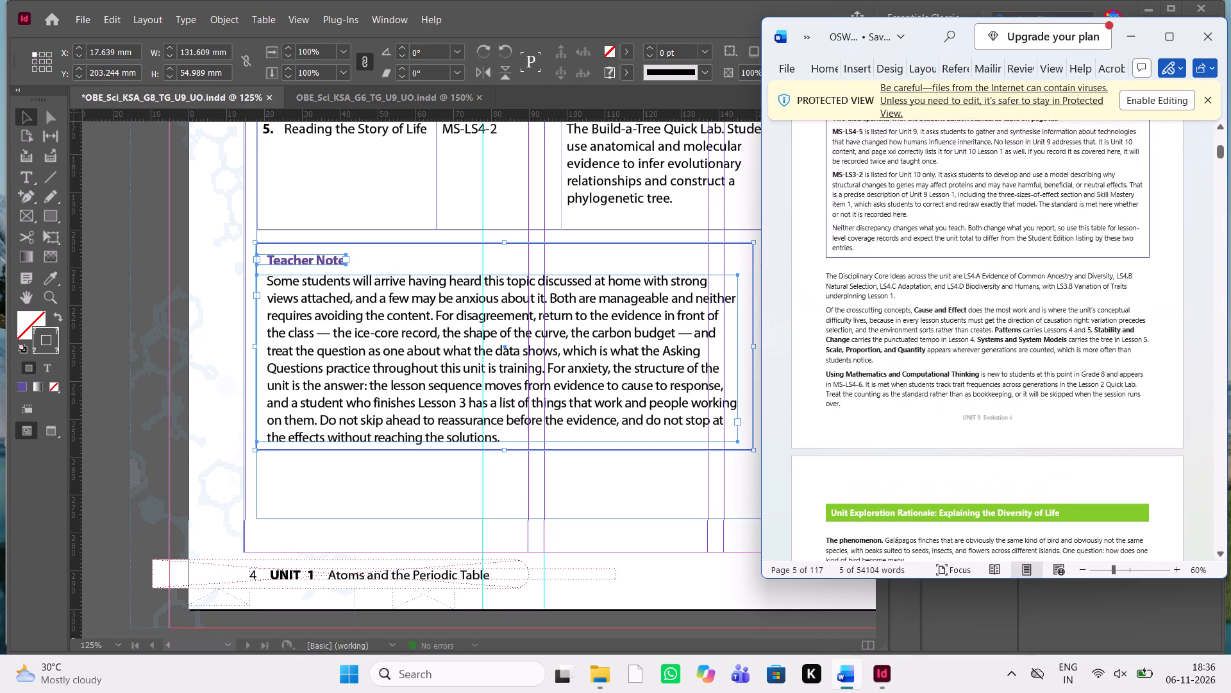
pyautogui.scroll(1, 928, 315)
pyautogui.moveTo(868, 406); pyautogui.dragTo(820, 282)
pyautogui.hotkey('ctrl', 'c')
pyautogui.hotkey('ctrl', 'c')
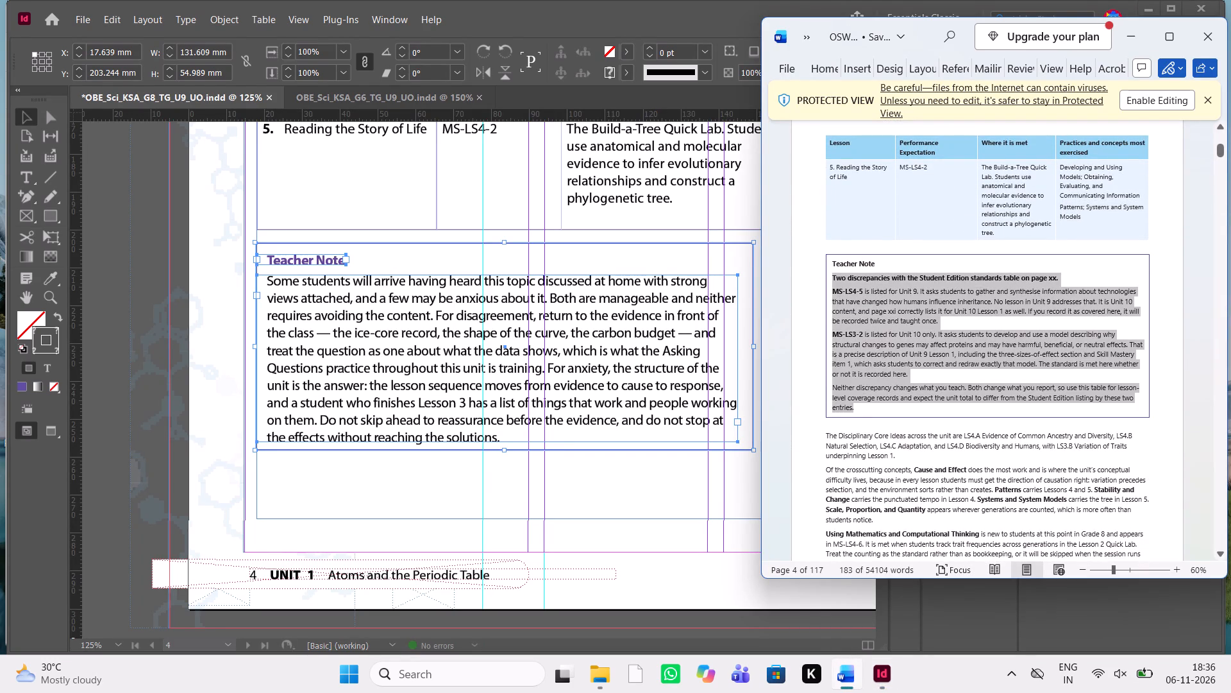
pyautogui.hotkey('ctrl', 'c')
# Back in InDesign, replace all the old body text in page 4's Teacher Note frame with the copied text.
pyautogui.doubleClick(489, 436)
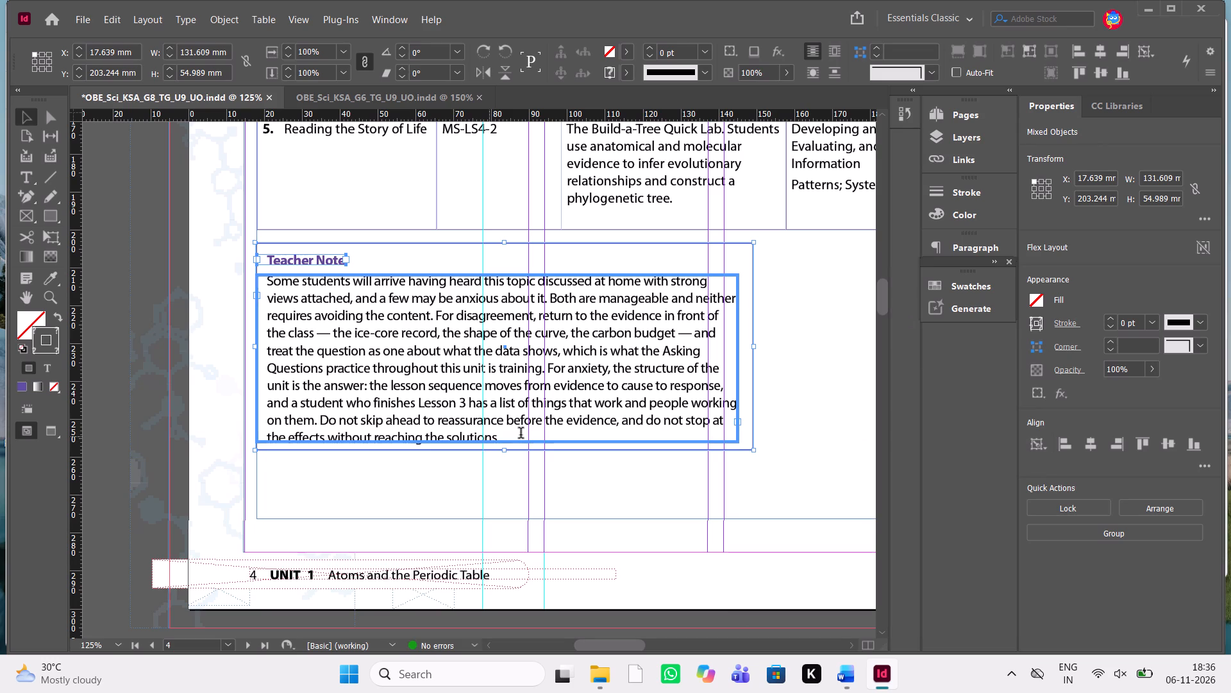
pyautogui.tripleClick(521, 434)
pyautogui.click(540, 436)
pyautogui.moveTo(540, 436); pyautogui.dragTo(411, 411)
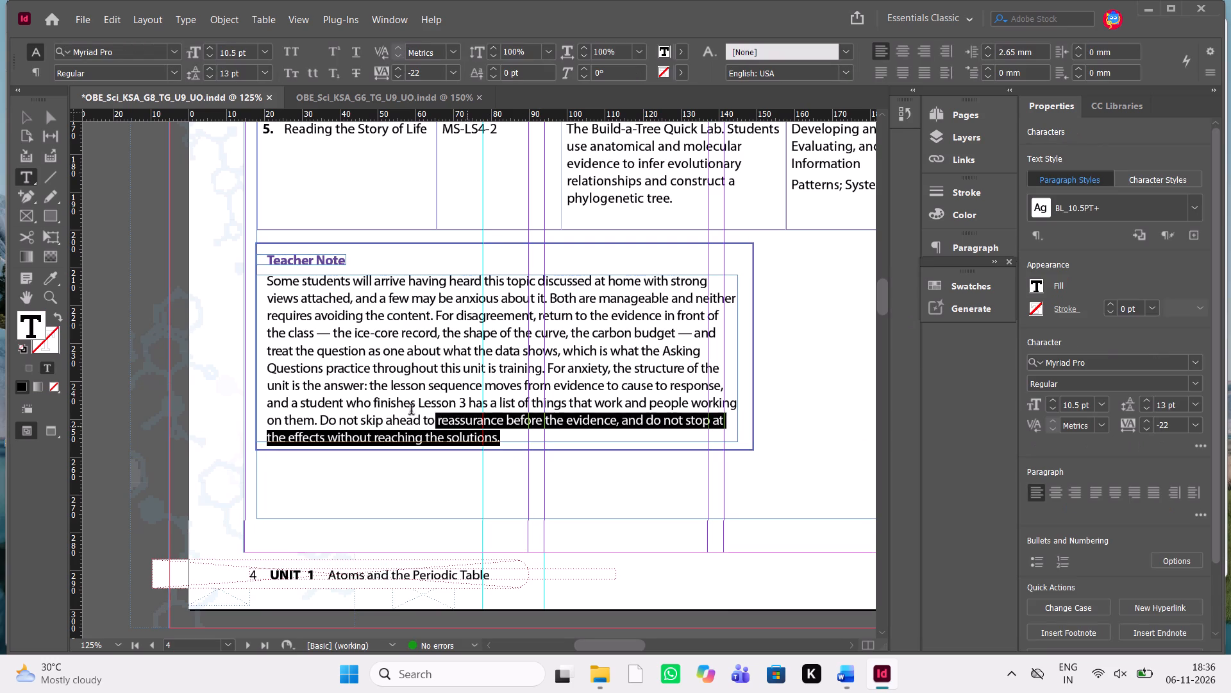
pyautogui.moveTo(411, 411); pyautogui.dragTo(272, 286)
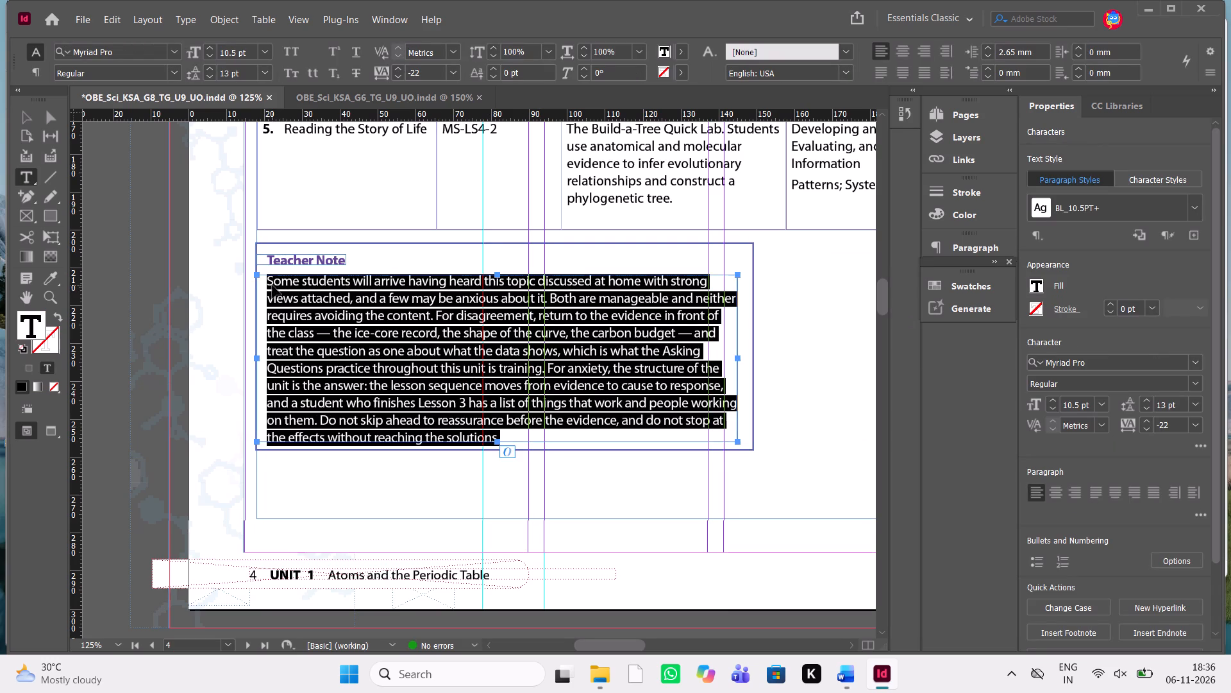
pyautogui.hotkey('ctrl', 'v')
pyautogui.click(400, 389)
# Look over the layout and text of pages 2 to 4 in the Grade 8 document.
pyautogui.scroll(2, 400, 389)
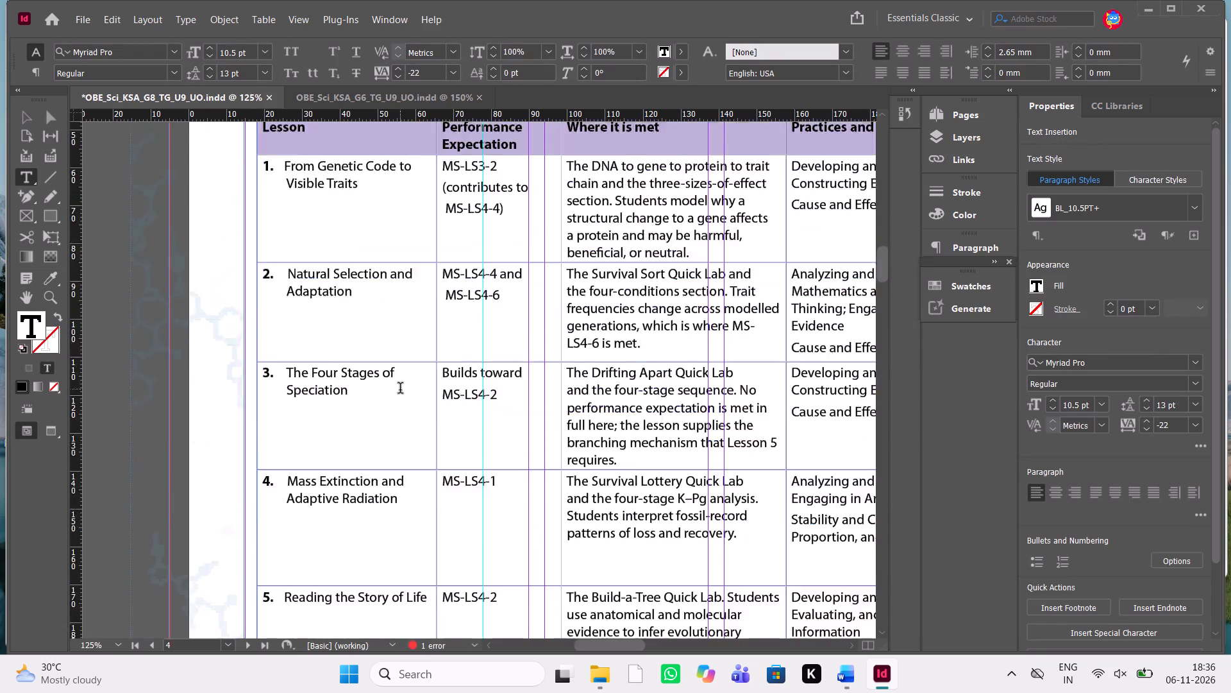
pyautogui.scroll(6, 400, 389)
pyautogui.scroll(-1, 400, 389)
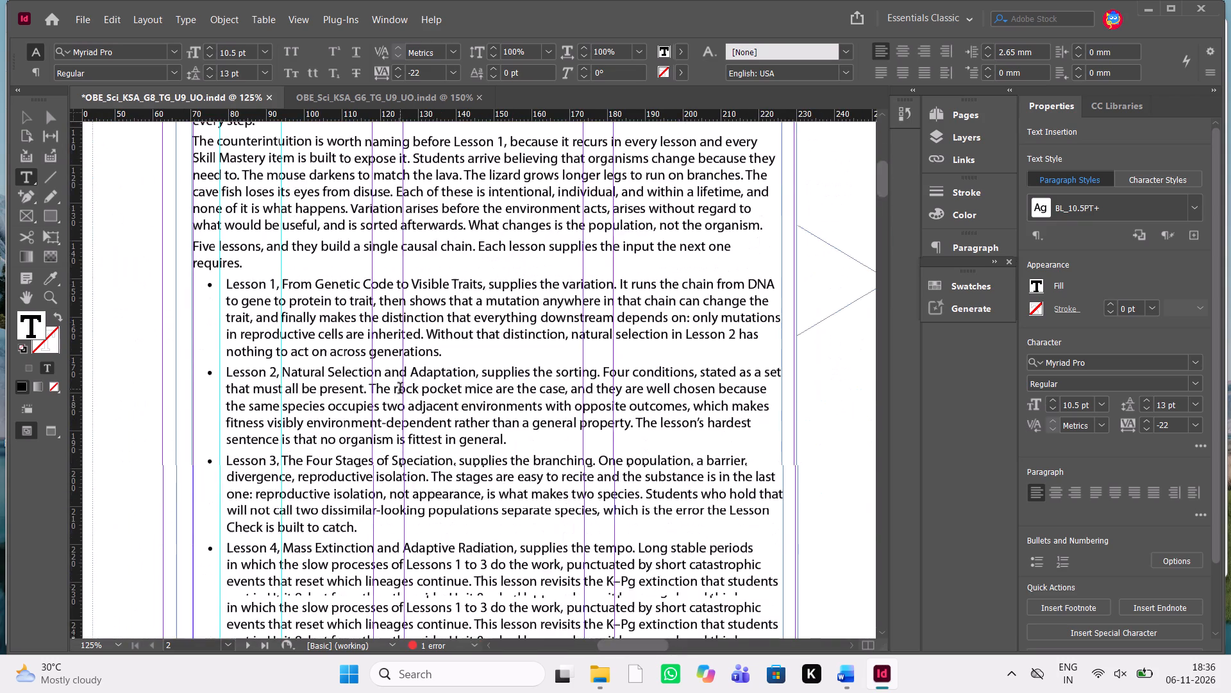
pyautogui.scroll(-1, 400, 389)
pyautogui.scroll(2, 400, 389)
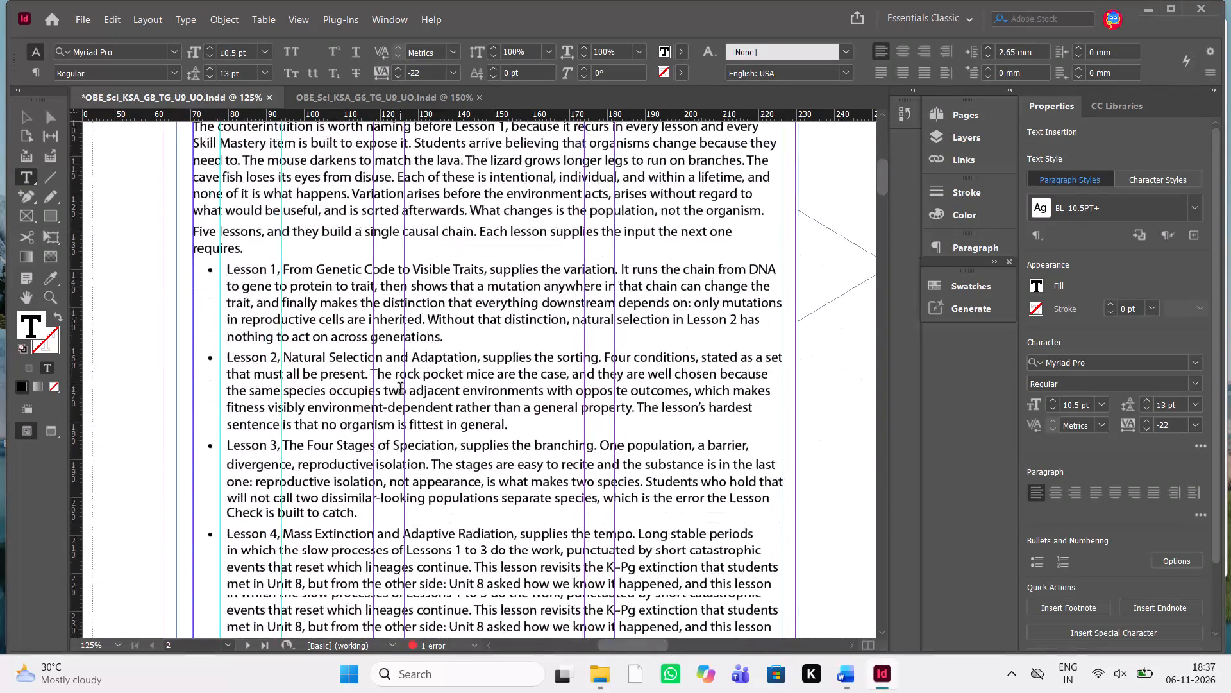
pyautogui.scroll(1, 400, 389)
pyautogui.scroll(-6, 400, 389)
pyautogui.scroll(1, 400, 389)
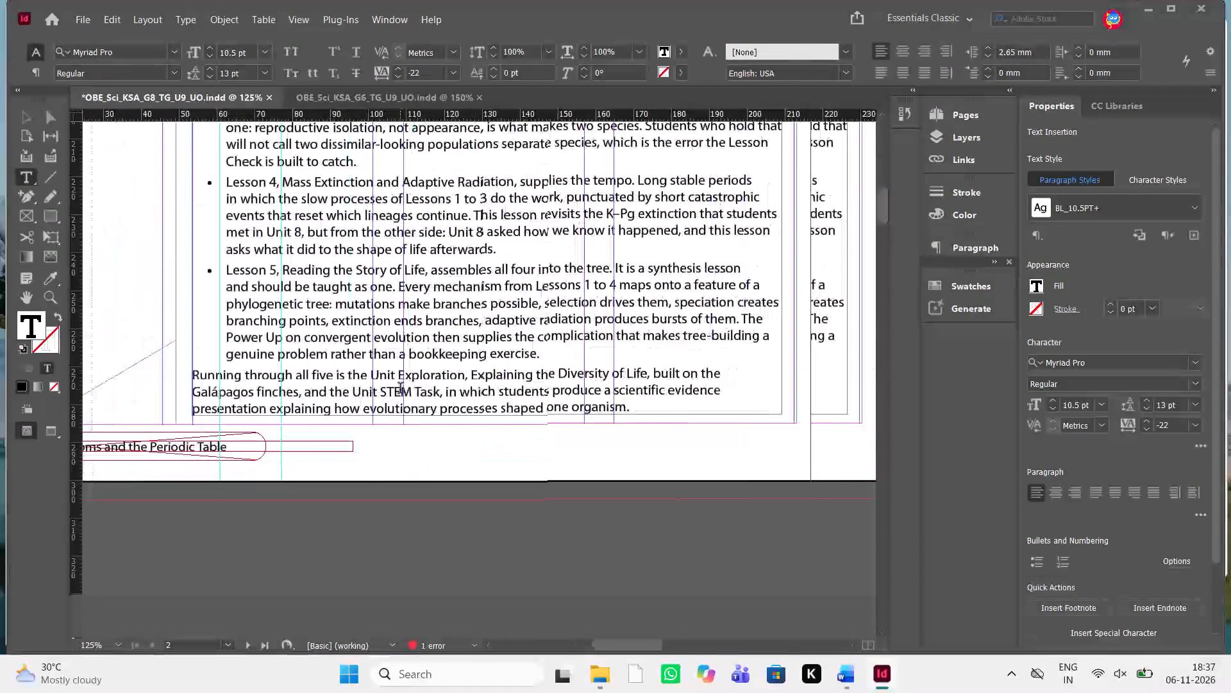
pyautogui.scroll(3, 400, 389)
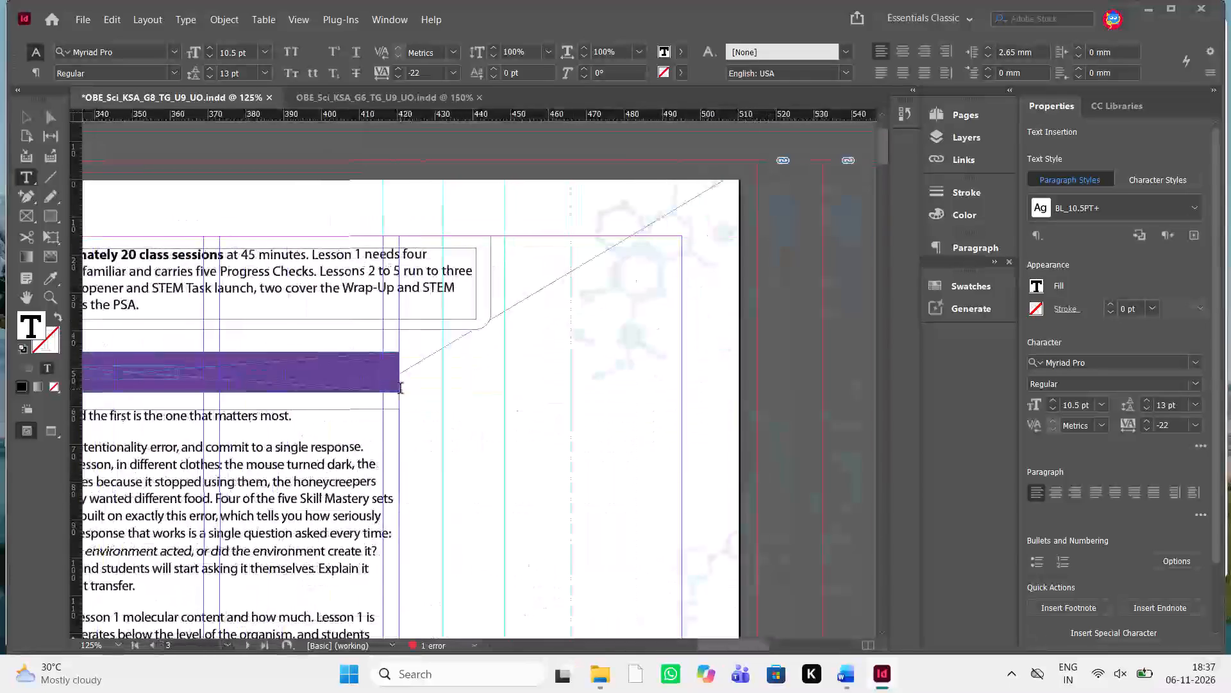
pyautogui.scroll(-4, 400, 389)
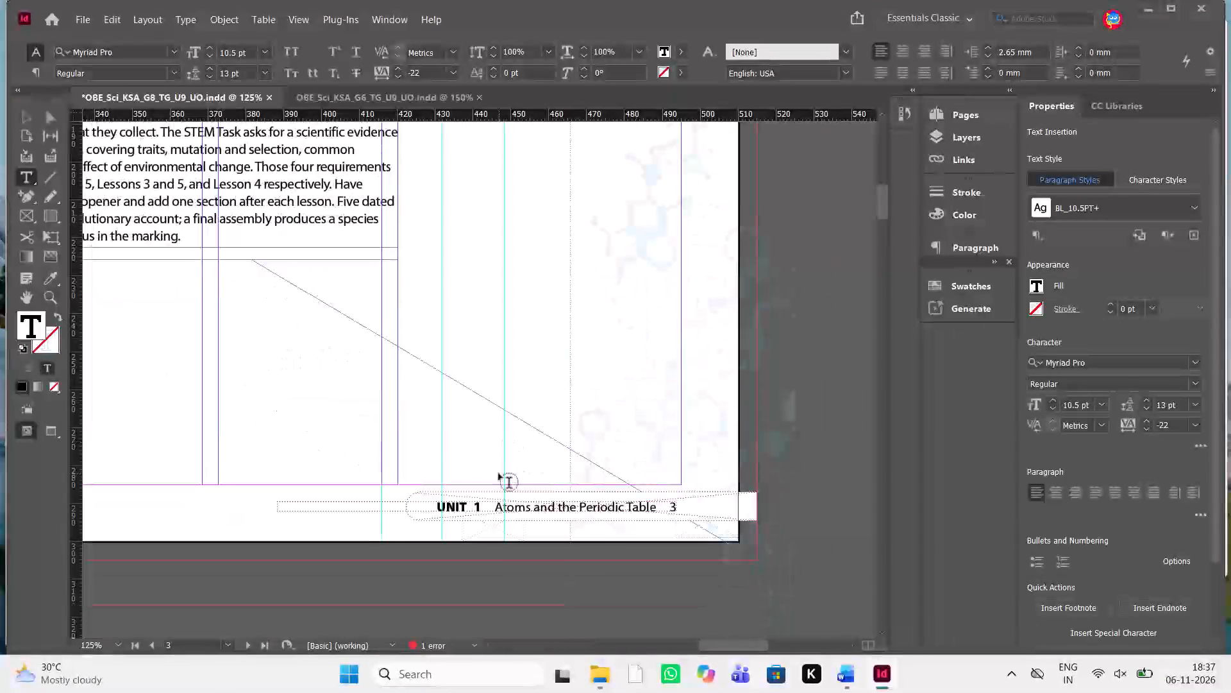
pyautogui.scroll(-1, 499, 474)
pyautogui.scroll(1, 499, 474)
pyautogui.hscroll(1, 499, 474)
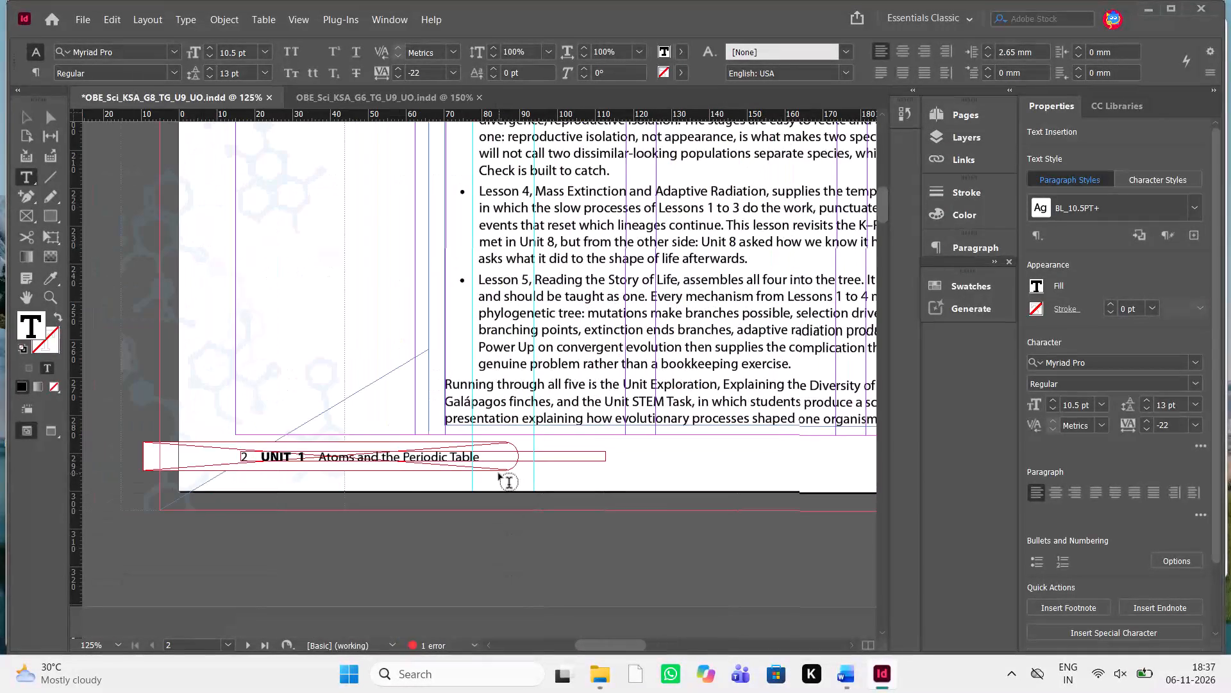
pyautogui.scroll(1, 644, 377)
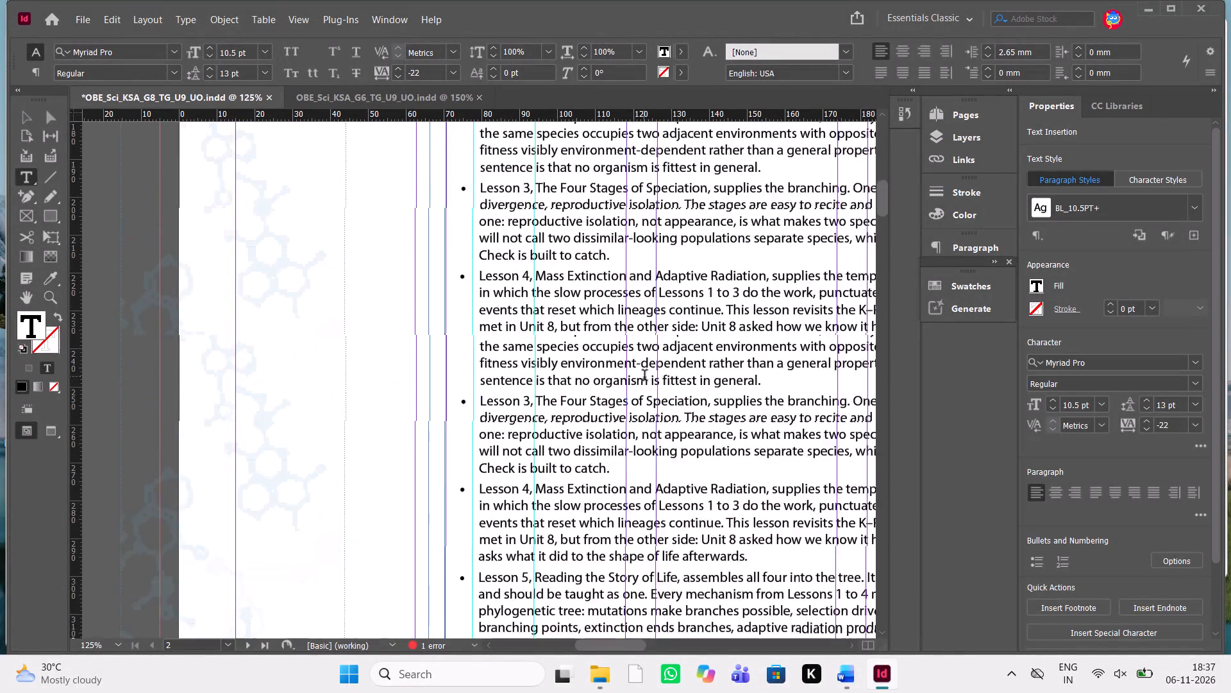
pyautogui.scroll(3, 644, 377)
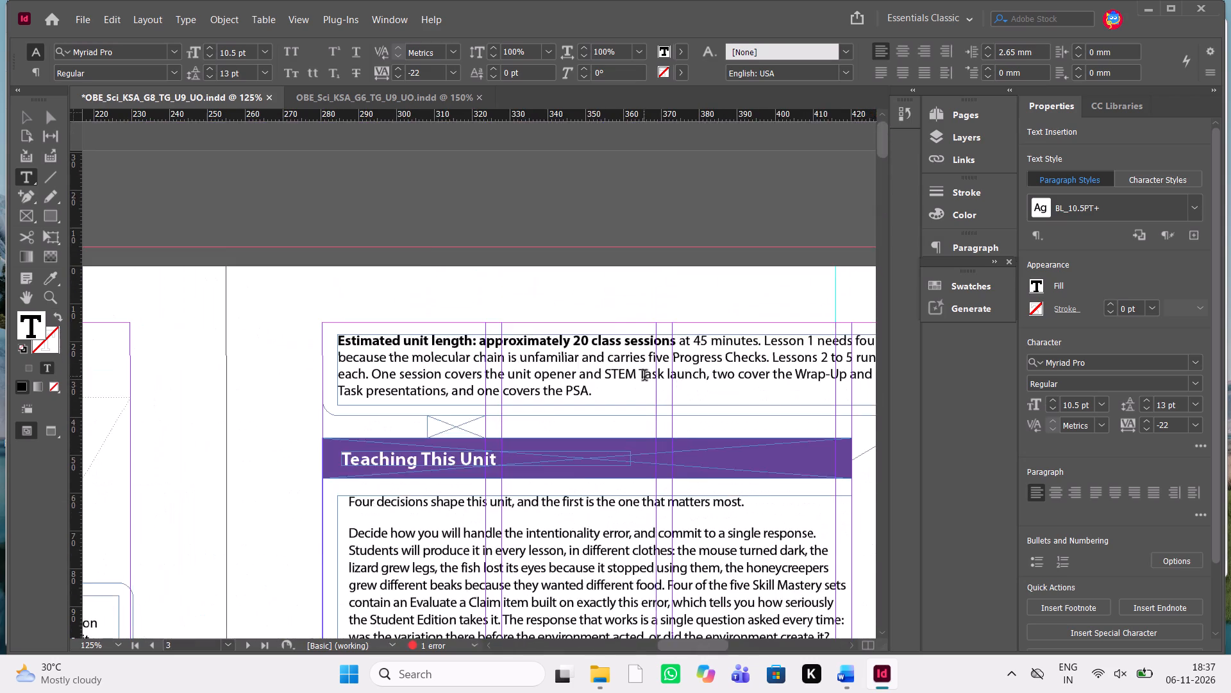
pyautogui.scroll(1, 644, 377)
# Extend the bottom of the text frame holding page 4's table to a height of about 236 mm.
pyautogui.scroll(-7, 644, 377)
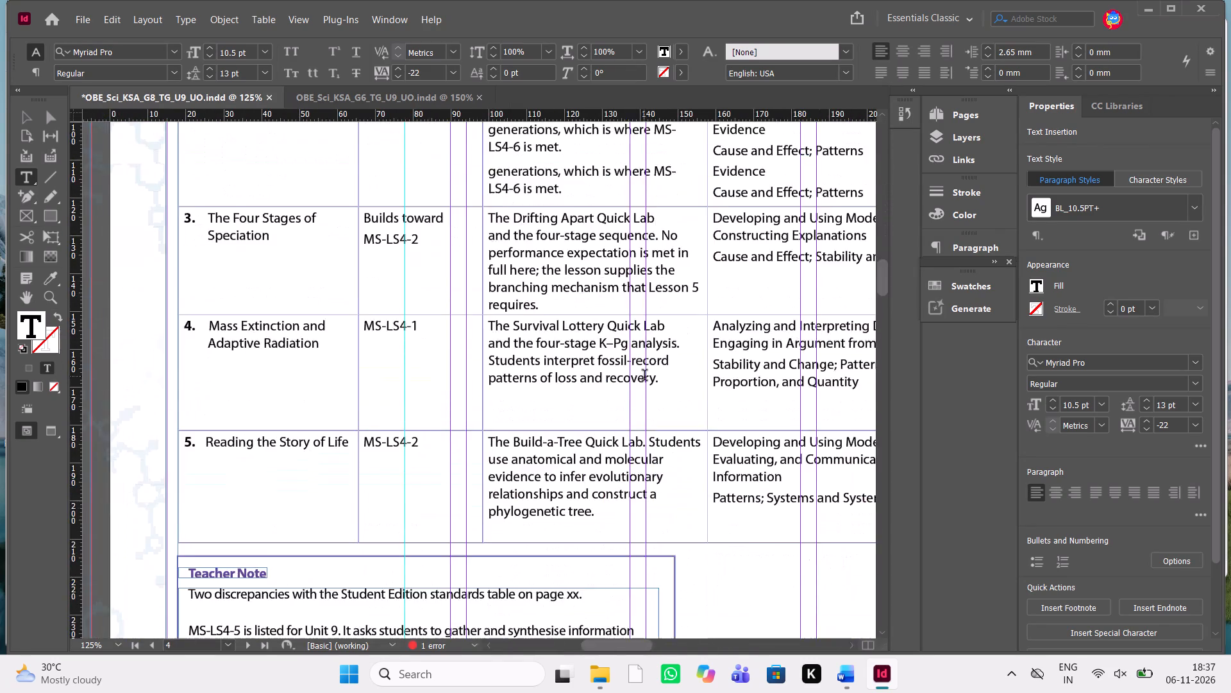
pyautogui.scroll(-2, 644, 377)
pyautogui.press('Escape')
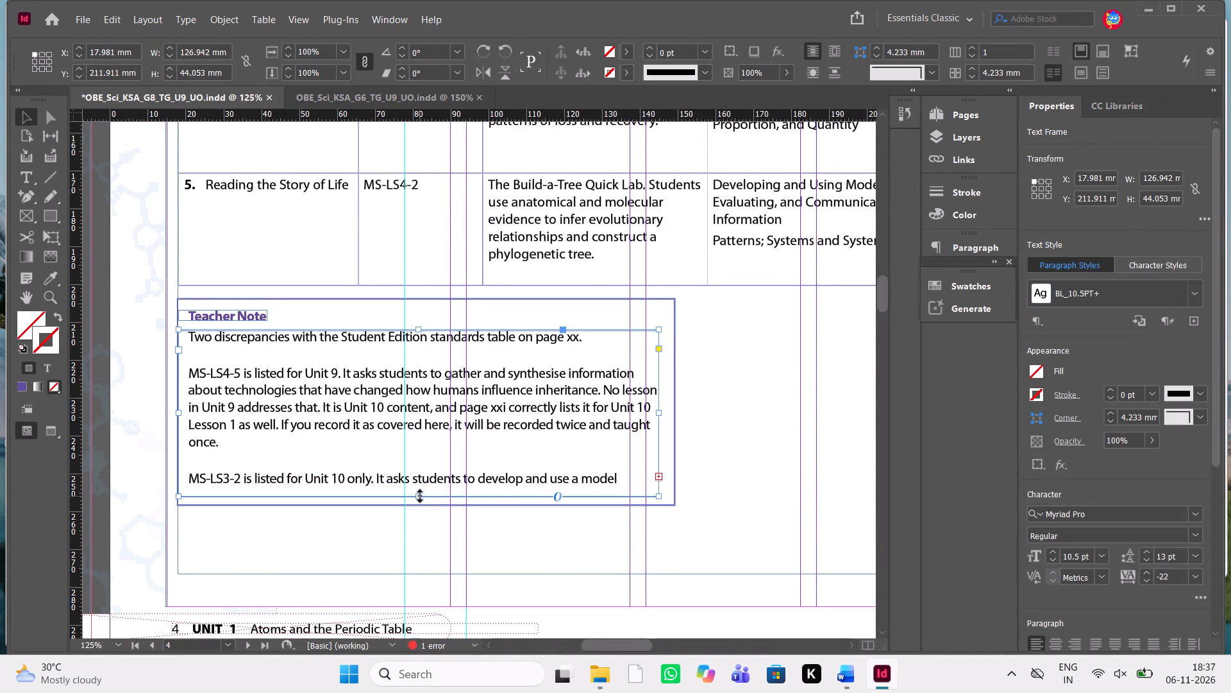
pyautogui.click(730, 535)
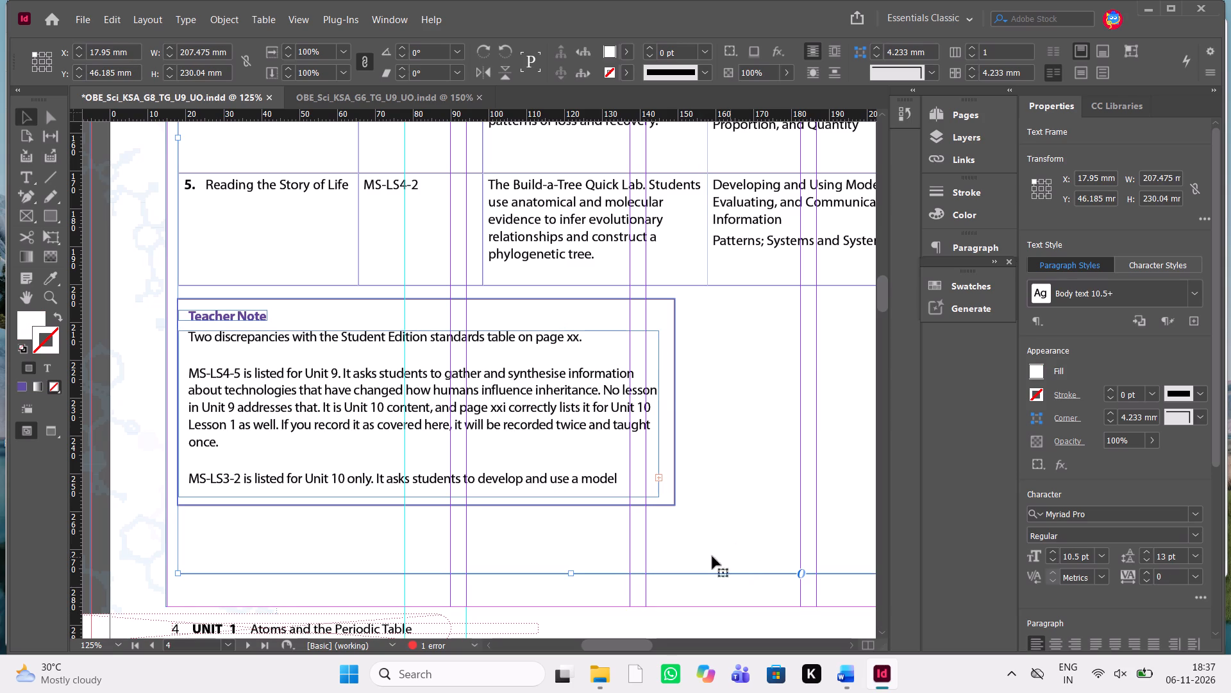
pyautogui.moveTo(574, 576); pyautogui.dragTo(572, 597)
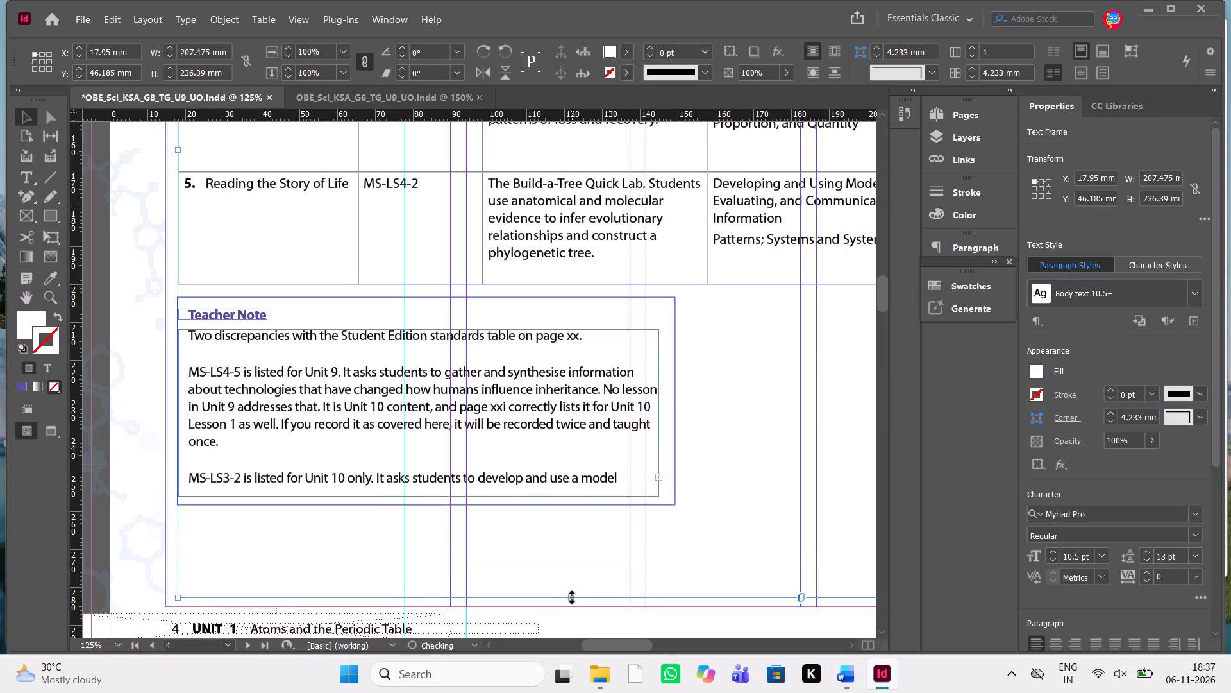
# Extend the Teacher Note body frame downward to about 67 mm high and its purple border to about 77 mm high.
pyautogui.click(558, 471)
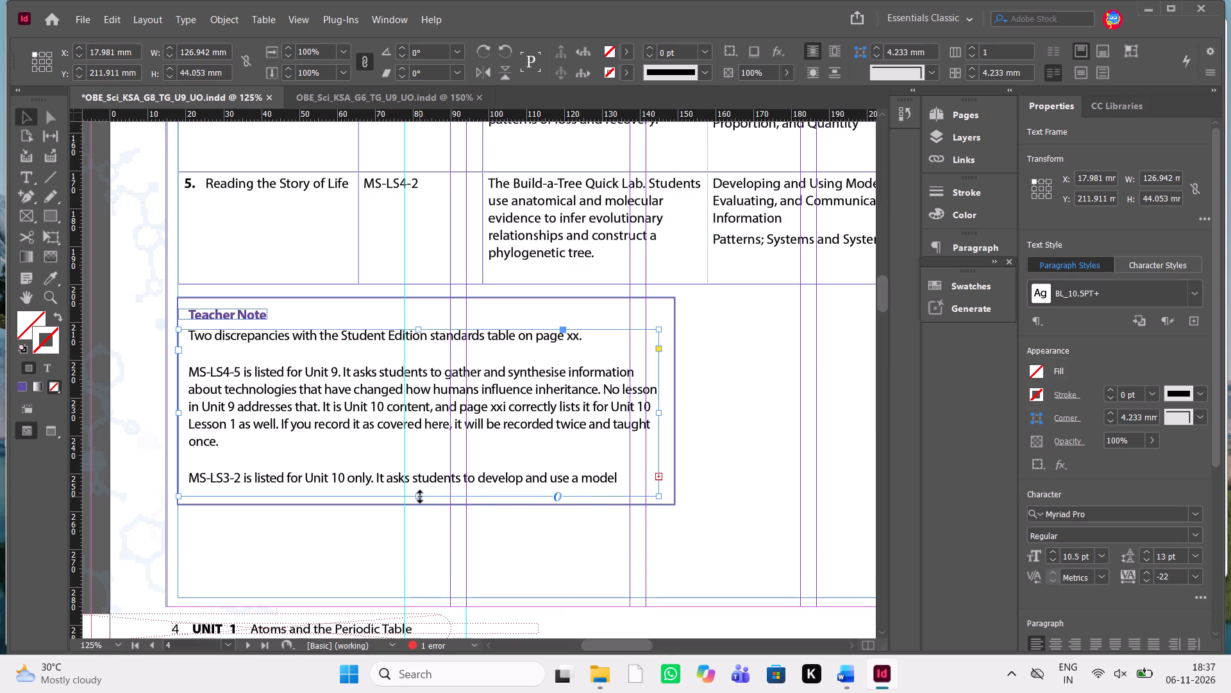
pyautogui.moveTo(420, 497); pyautogui.dragTo(421, 586)
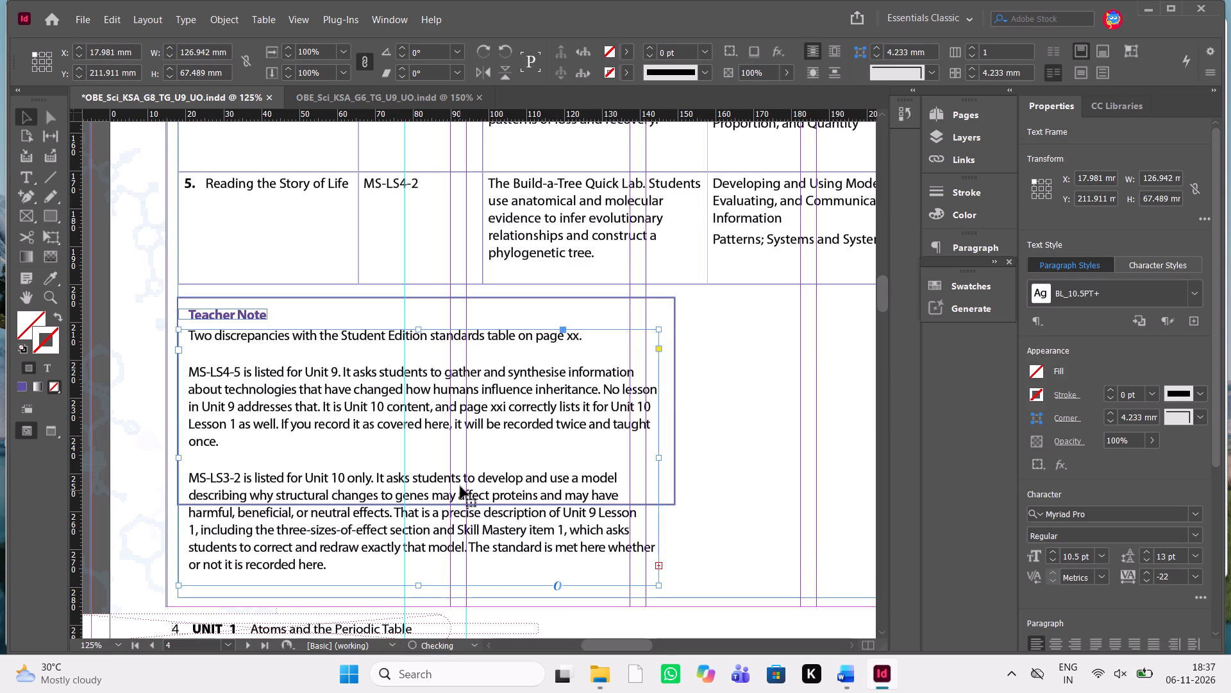
pyautogui.click(671, 488)
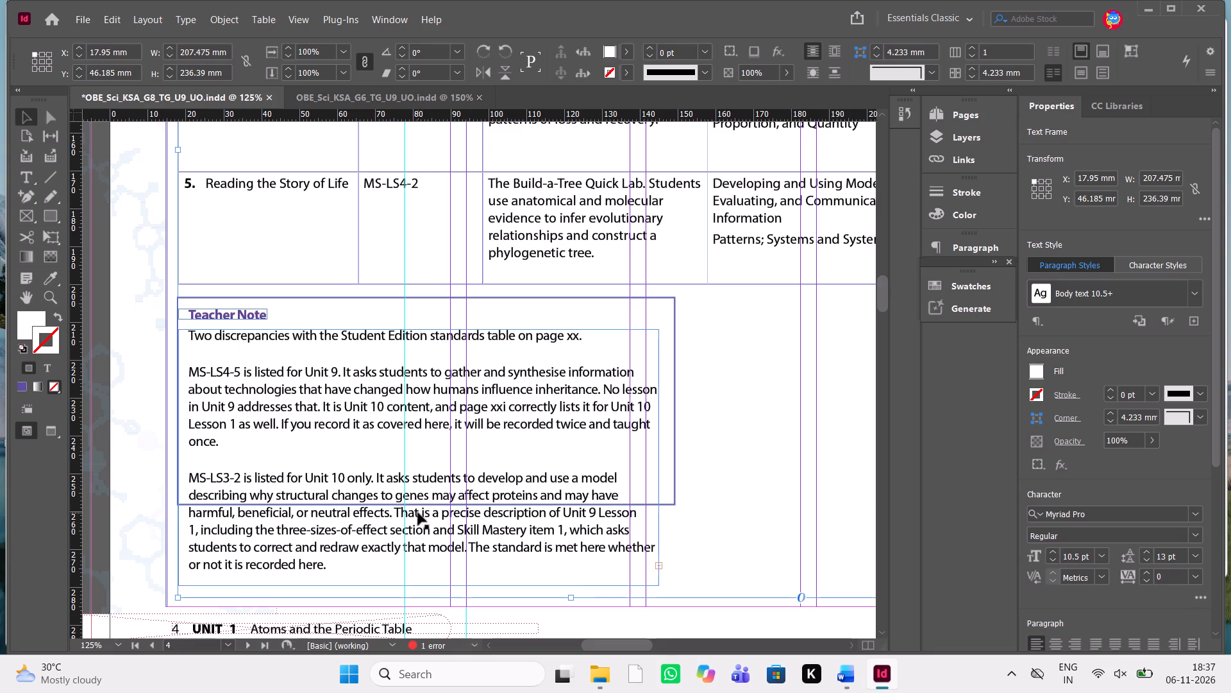
pyautogui.click(676, 493)
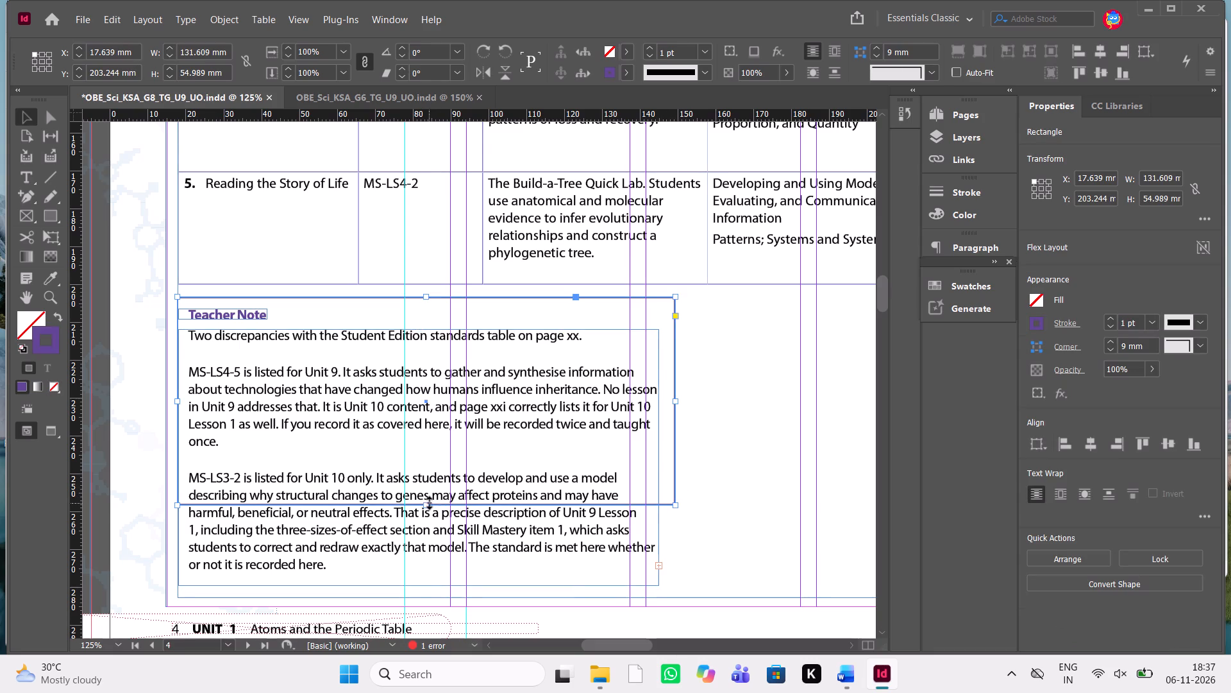
pyautogui.moveTo(426, 503); pyautogui.dragTo(419, 589)
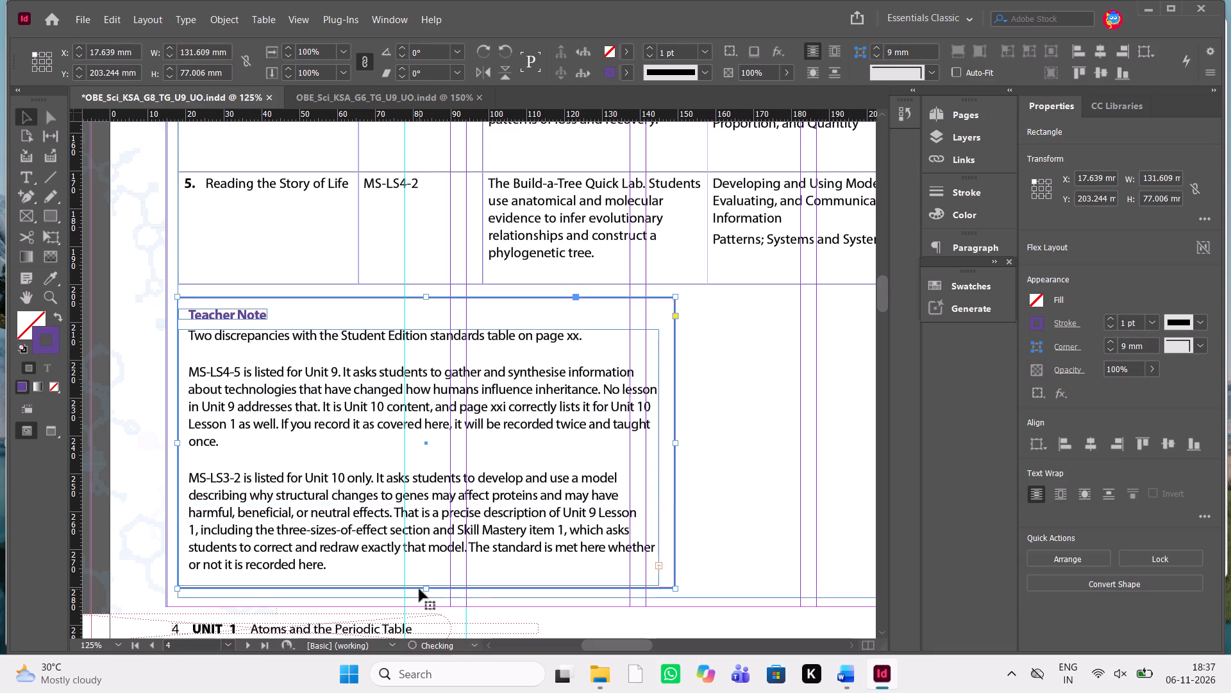
# Check the Teacher Note text against the Word manuscript and preview page 4 in InDesign without guides and frame edges.
pyautogui.click(482, 525)
pyautogui.hotkey('alt', 'Tab')
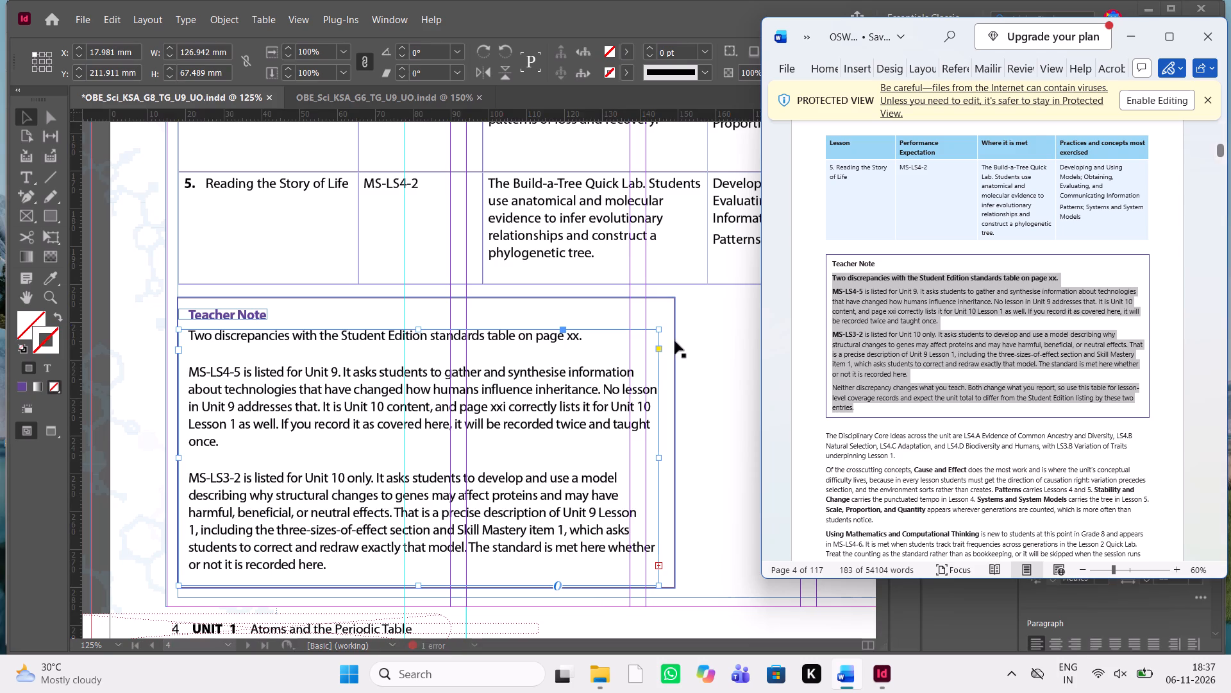
pyautogui.click(699, 378)
pyautogui.press('w')
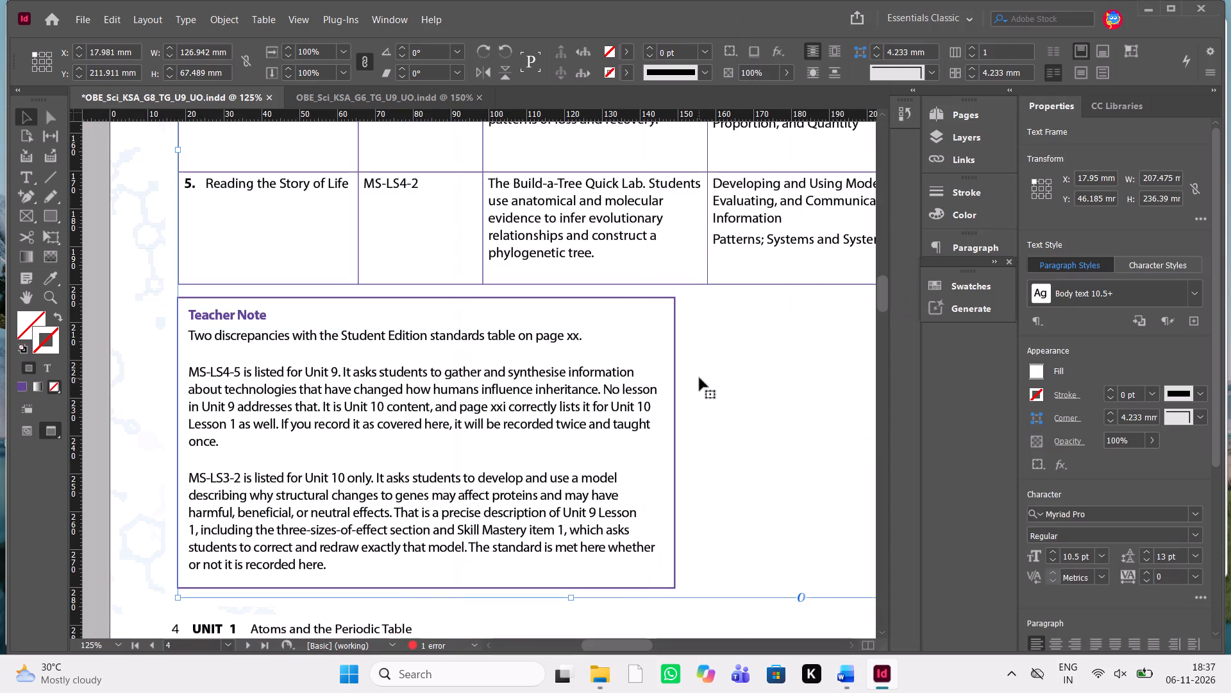
pyautogui.press('w')
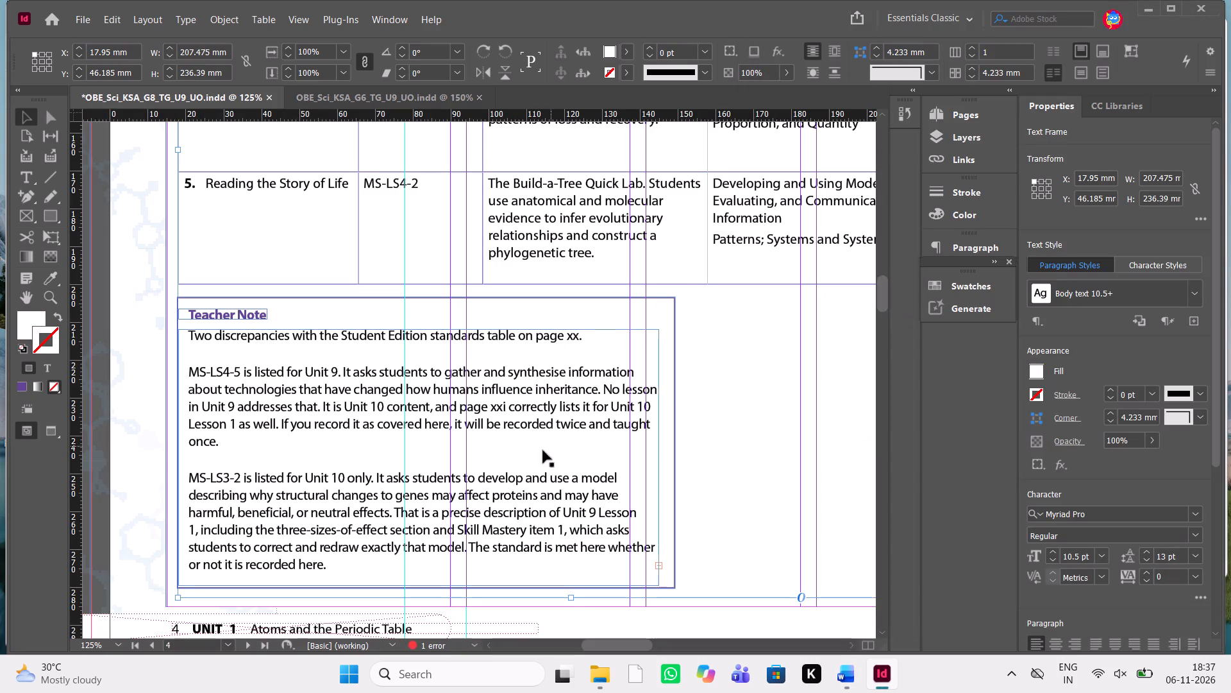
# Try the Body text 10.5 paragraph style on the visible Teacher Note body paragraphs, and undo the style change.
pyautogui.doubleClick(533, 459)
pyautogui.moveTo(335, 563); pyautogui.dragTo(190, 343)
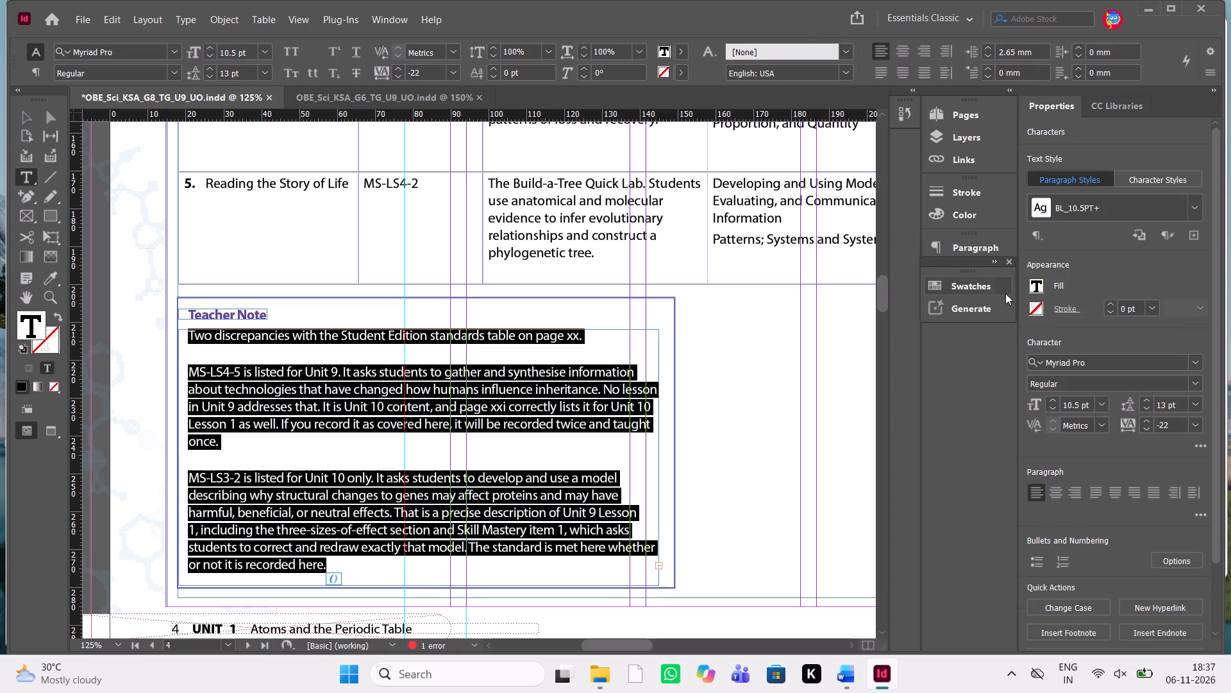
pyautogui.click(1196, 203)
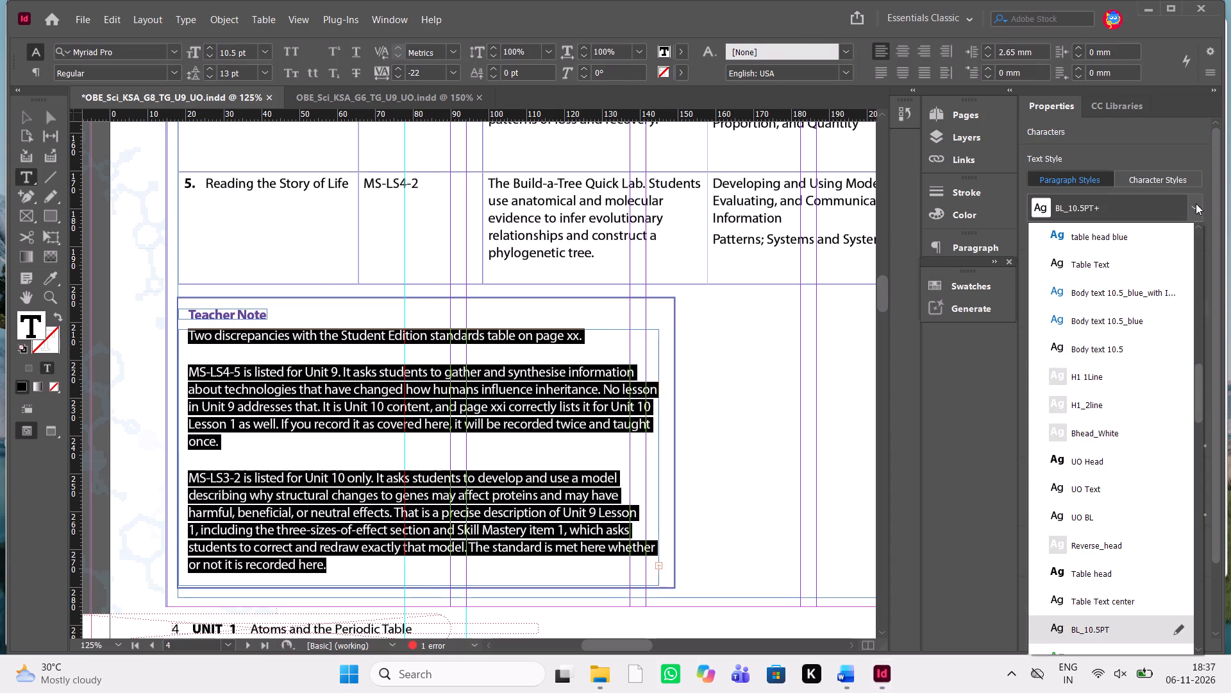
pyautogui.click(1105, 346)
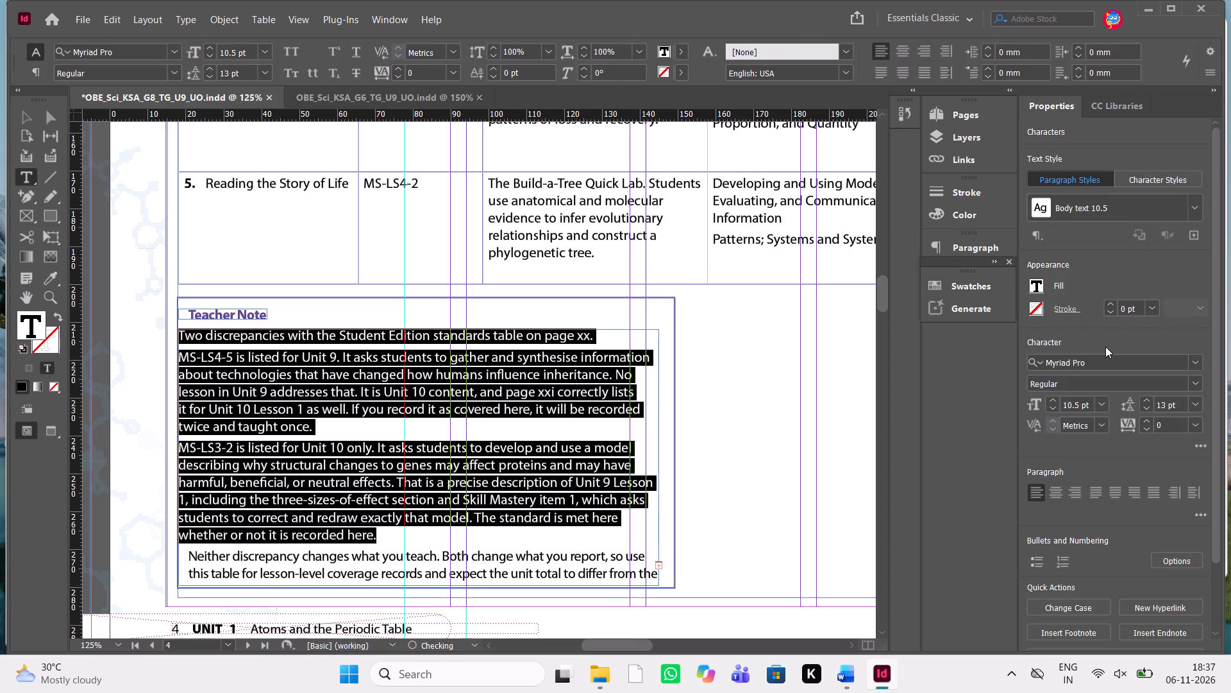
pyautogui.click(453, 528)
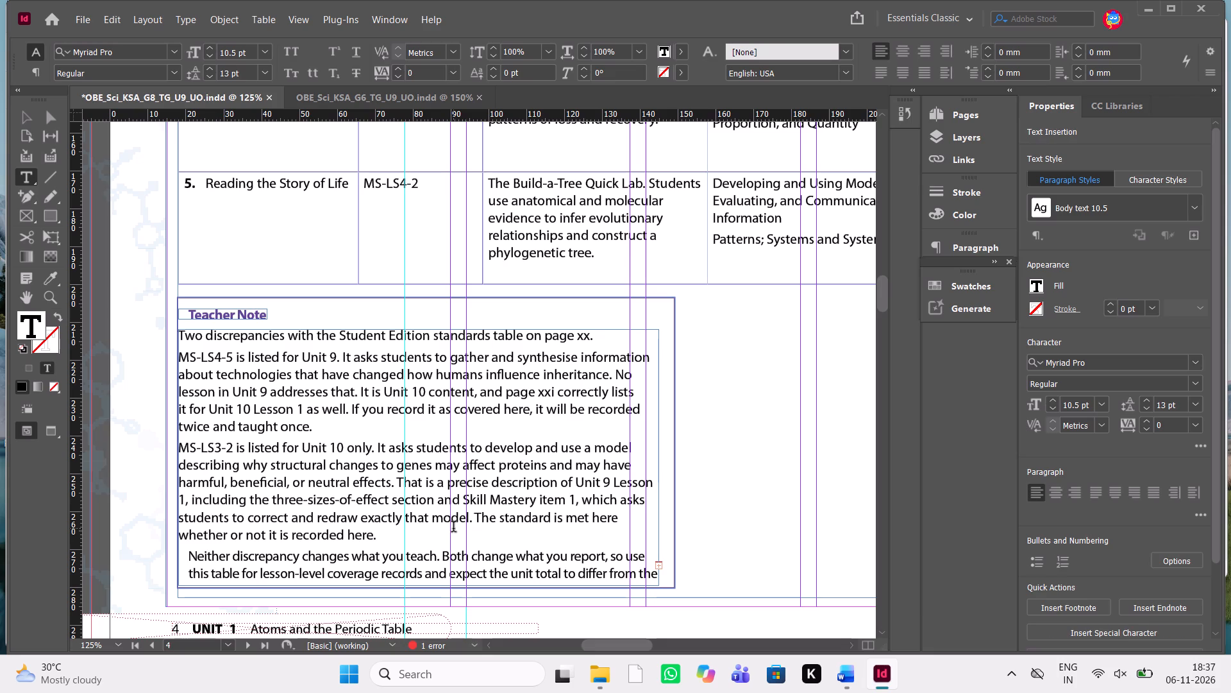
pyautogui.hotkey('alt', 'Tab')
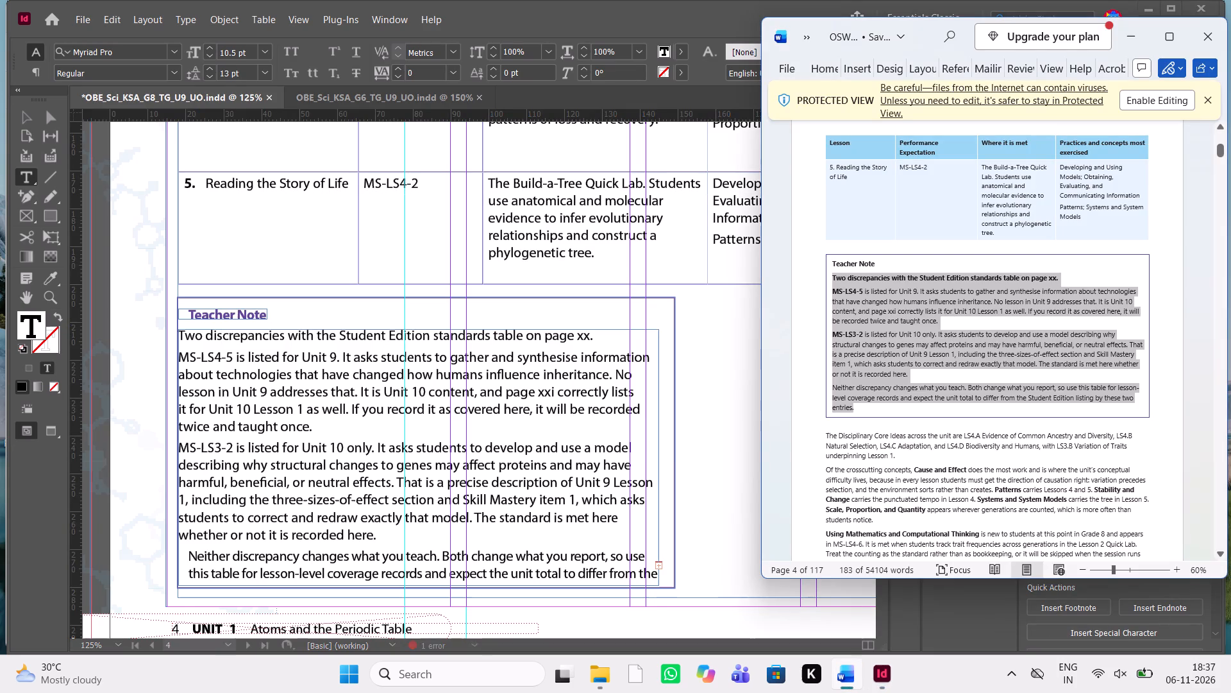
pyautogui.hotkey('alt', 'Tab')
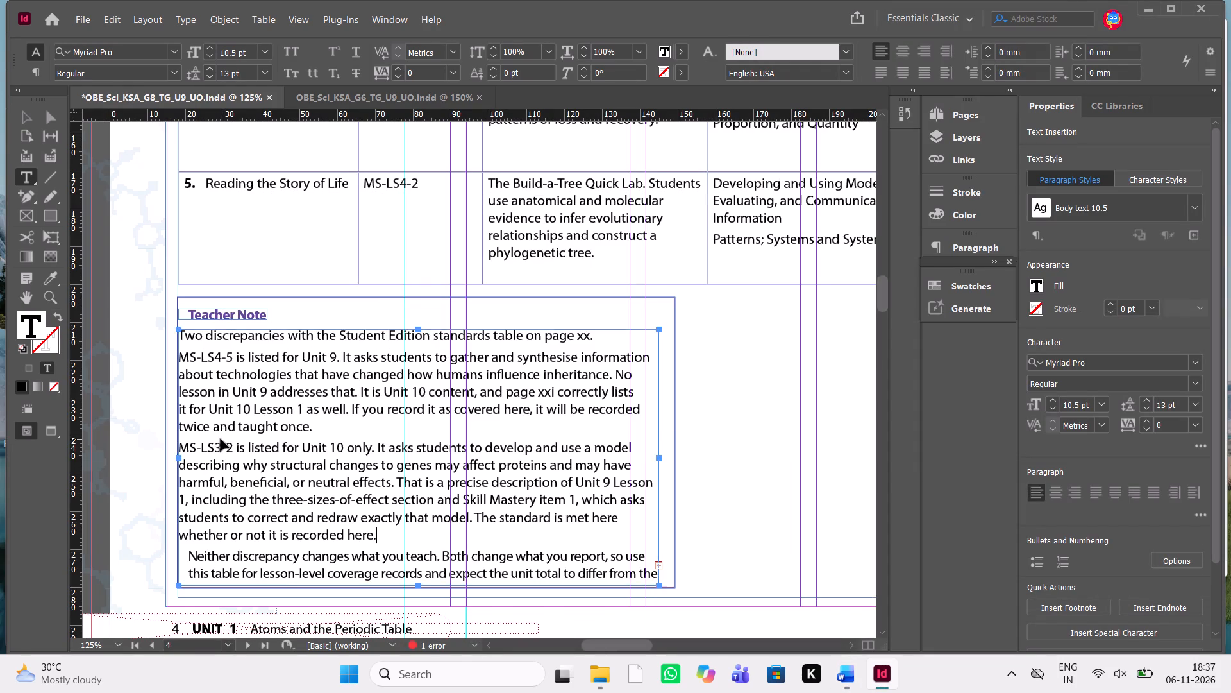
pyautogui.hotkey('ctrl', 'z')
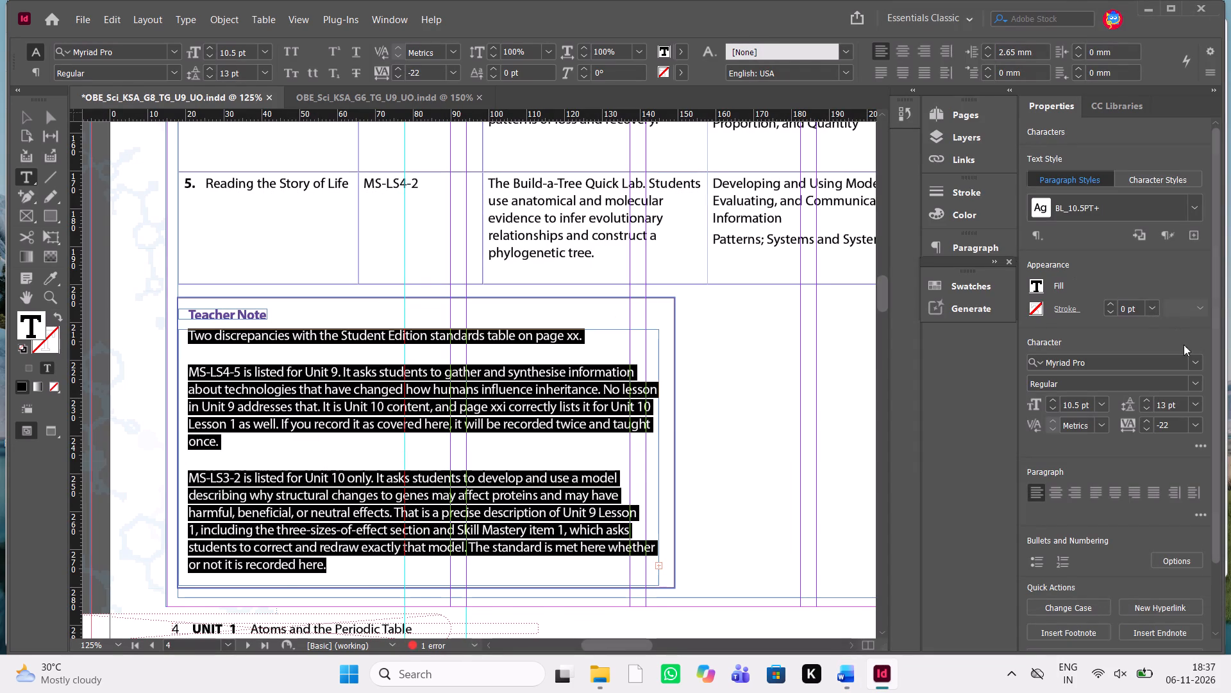
# Try -5 tracking on the selected Teacher Note body text and settle on a tracking of 0.
pyautogui.click(1195, 423)
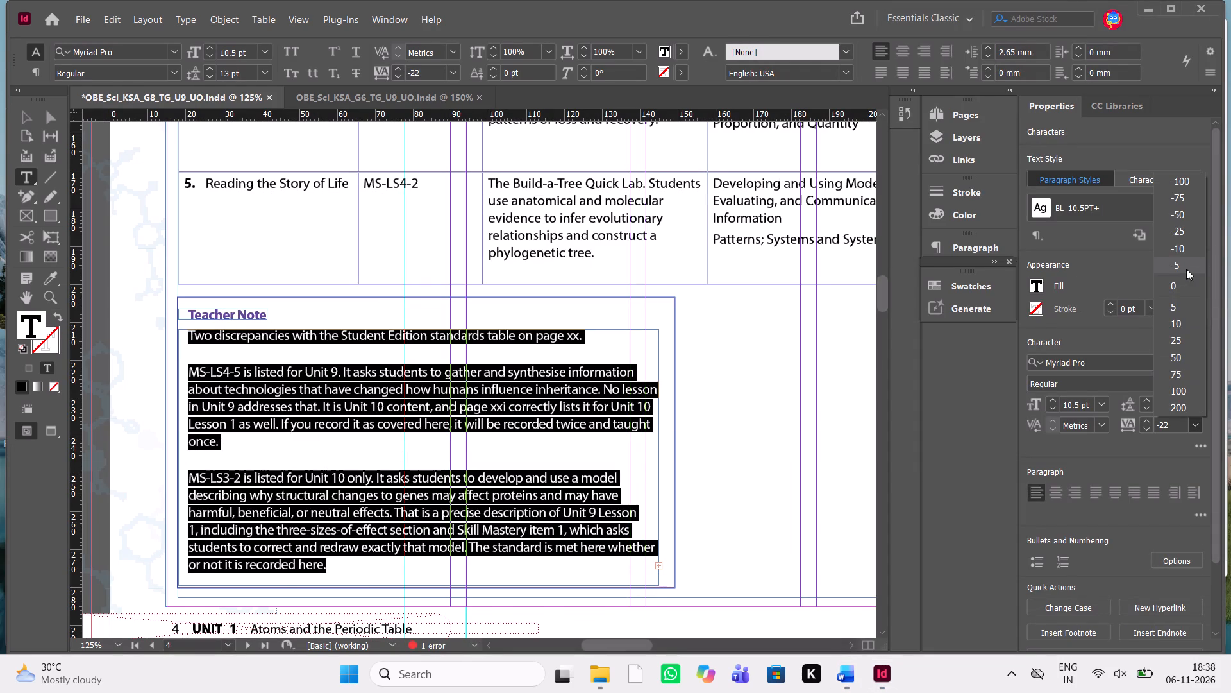
pyautogui.click(1185, 269)
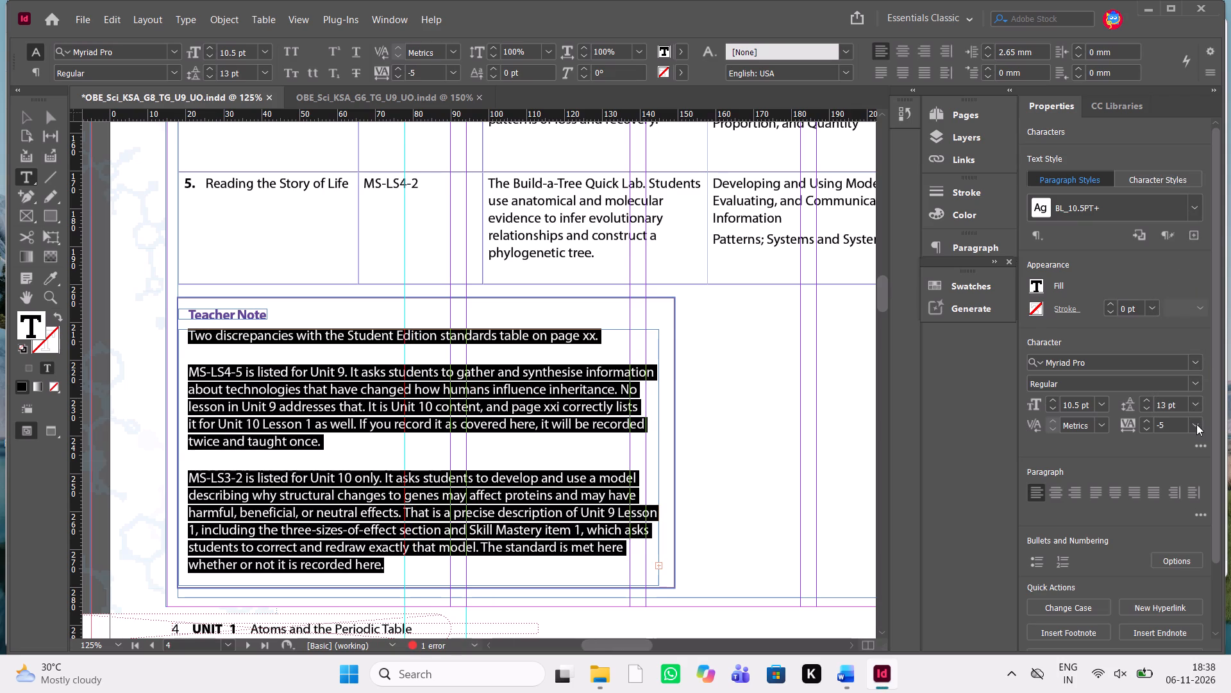
pyautogui.click(1196, 424)
pyautogui.click(1178, 287)
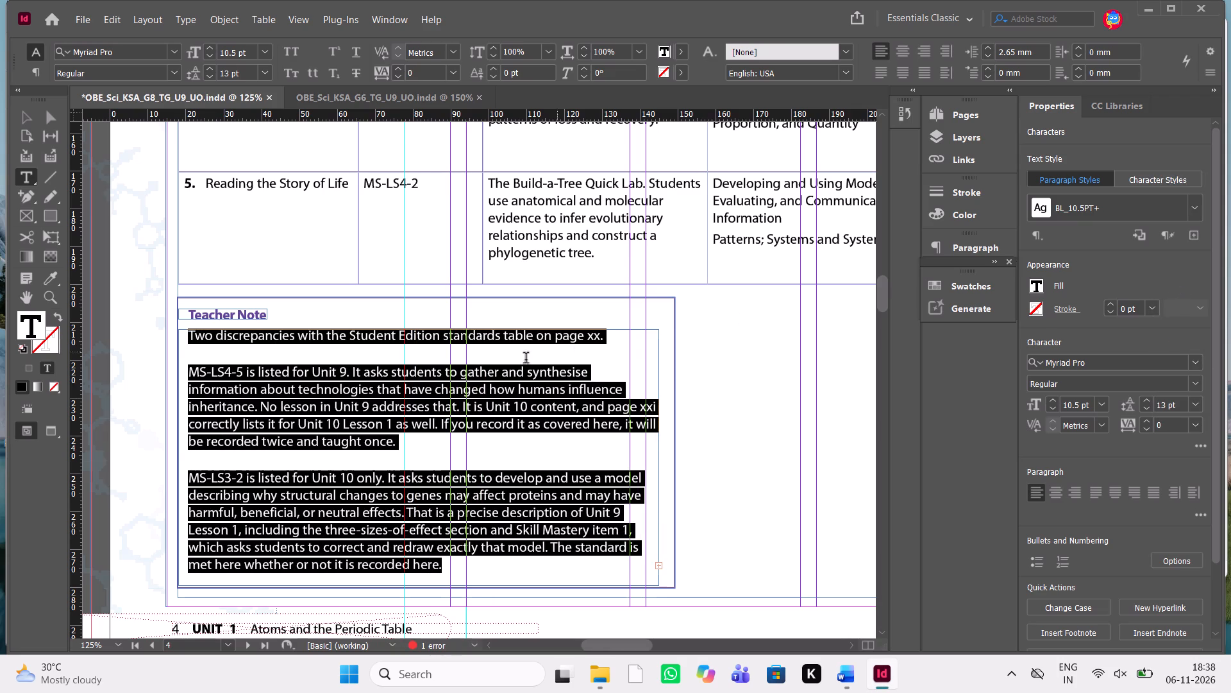
pyautogui.click(501, 373)
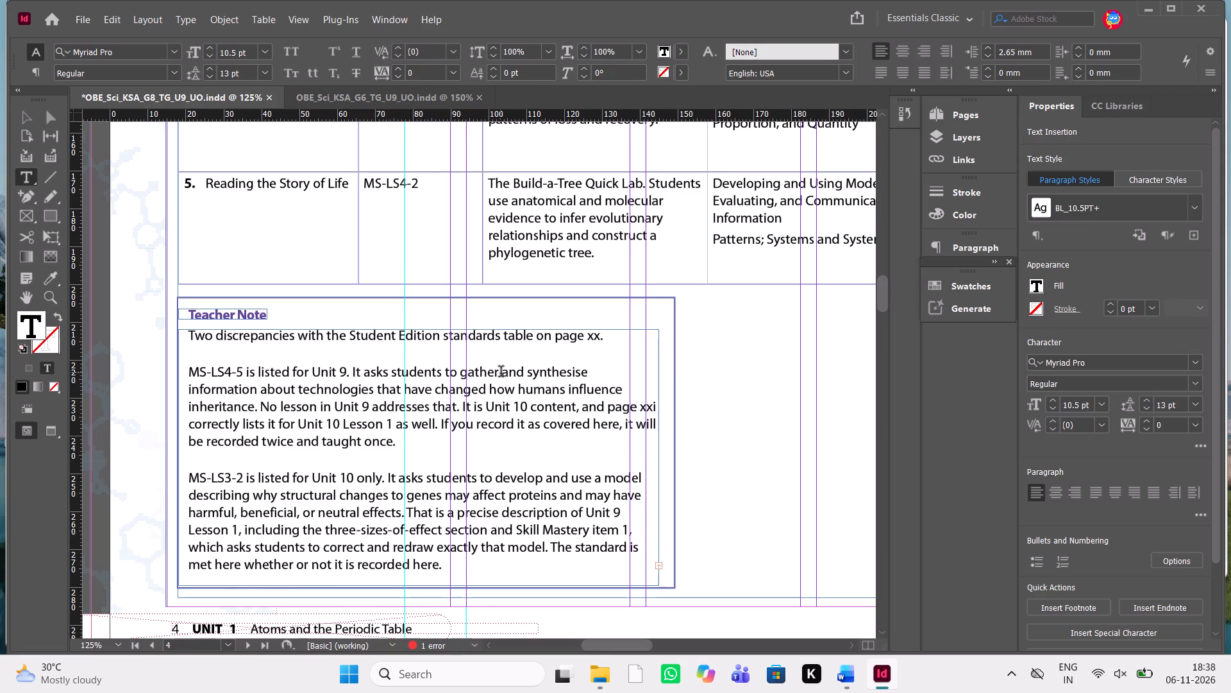
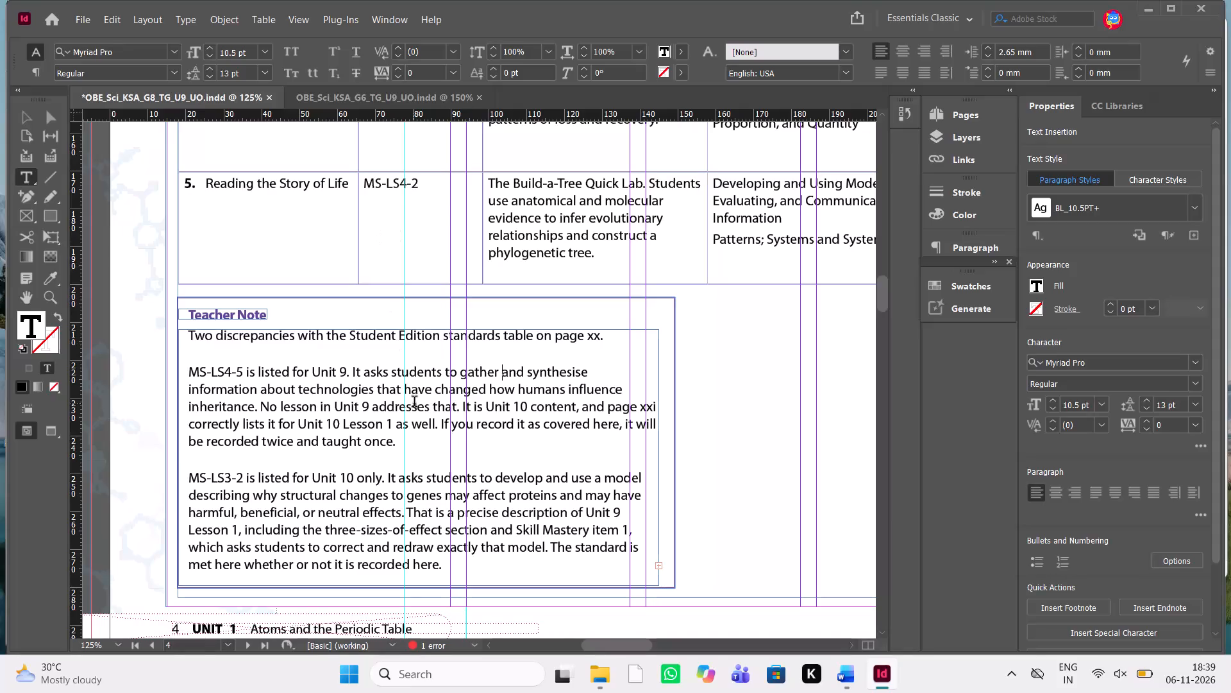
# Preview the Teacher Note box on page 4 without guides and frame edges.
pyautogui.click(35, 118)
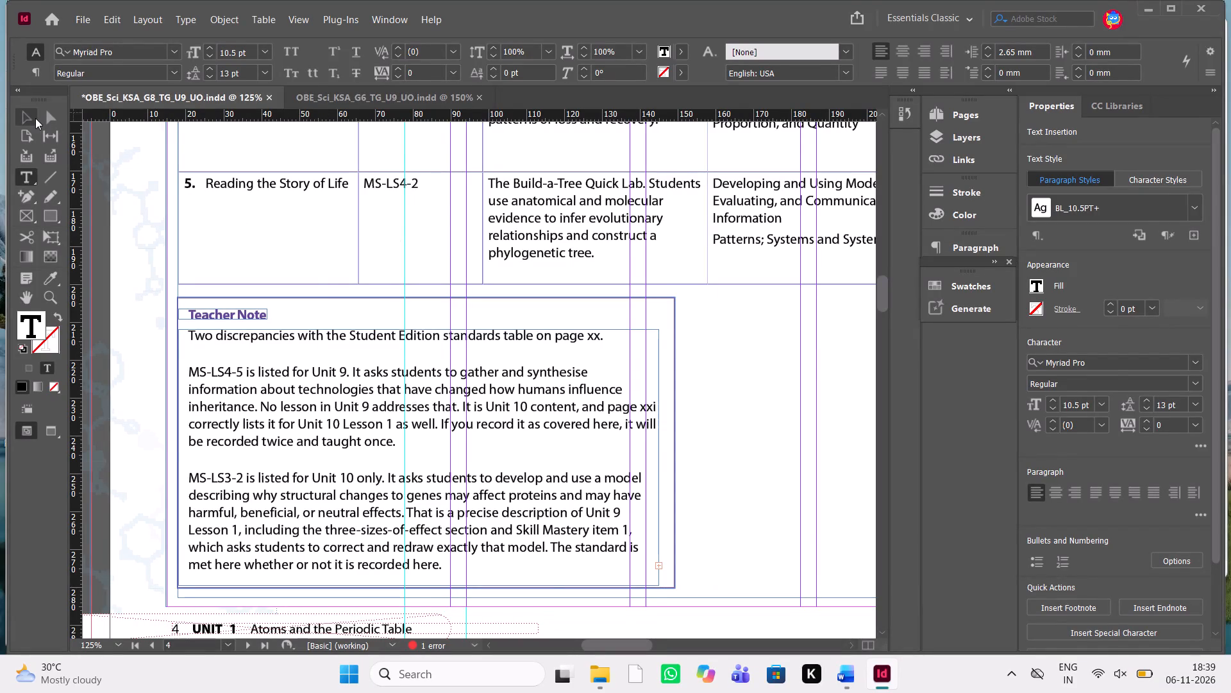
pyautogui.click(139, 268)
pyautogui.press('w')
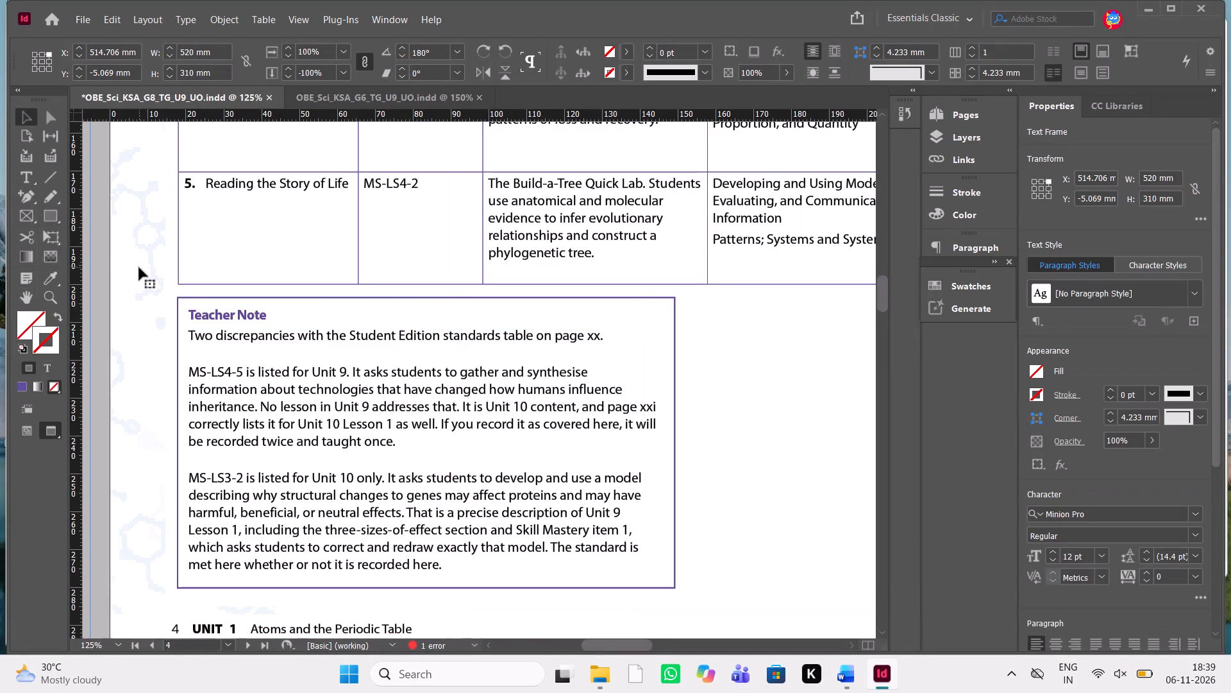
pyautogui.write('www')
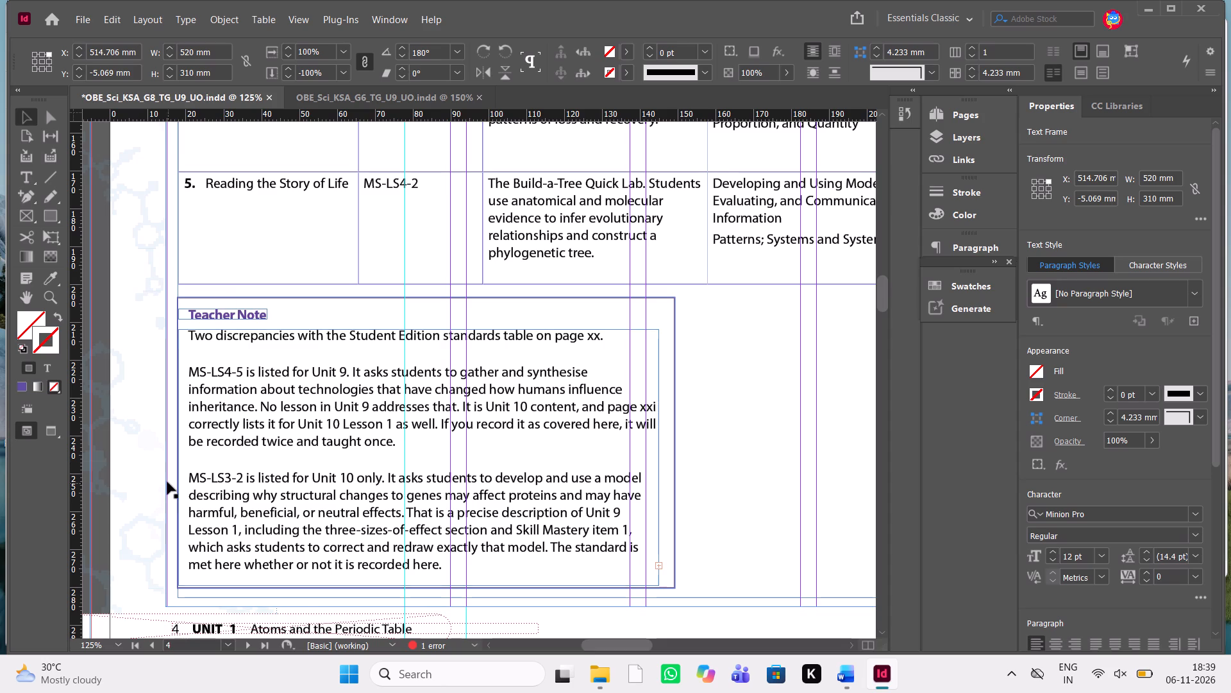
pyautogui.click(137, 477)
pyautogui.press('w')
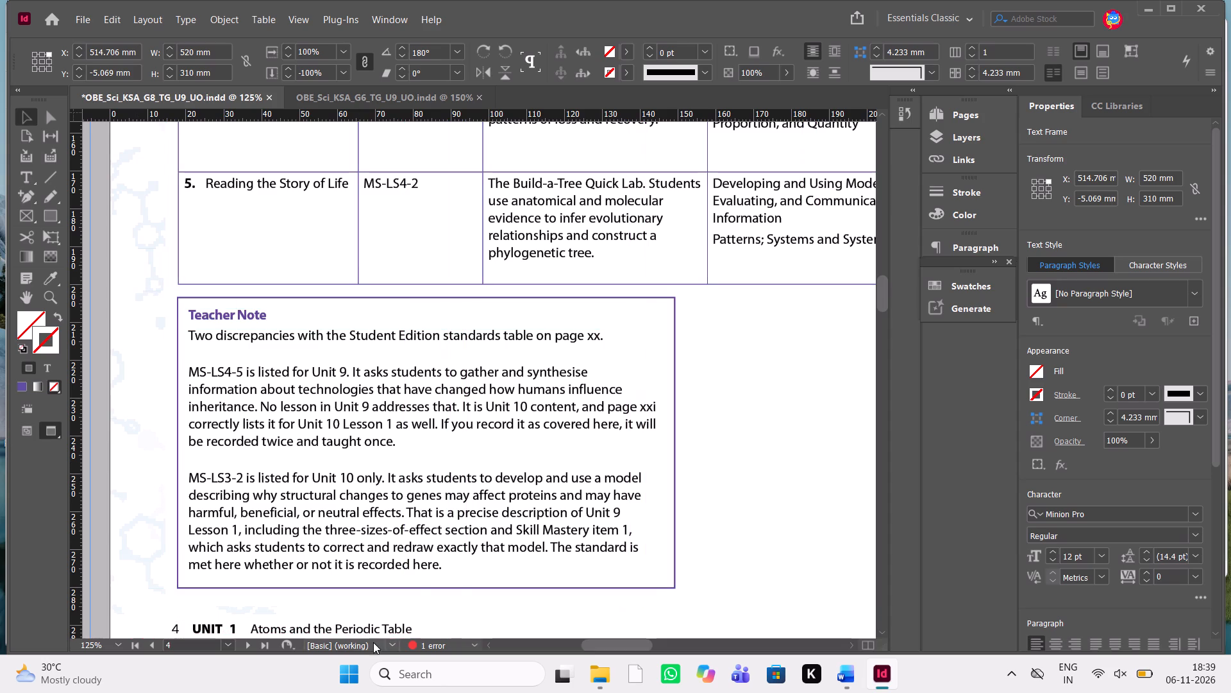
# Set the space after to 1.08 mm for all visible Teacher Note body paragraphs below the heading.
pyautogui.doubleClick(462, 570)
pyautogui.tripleClick(455, 558)
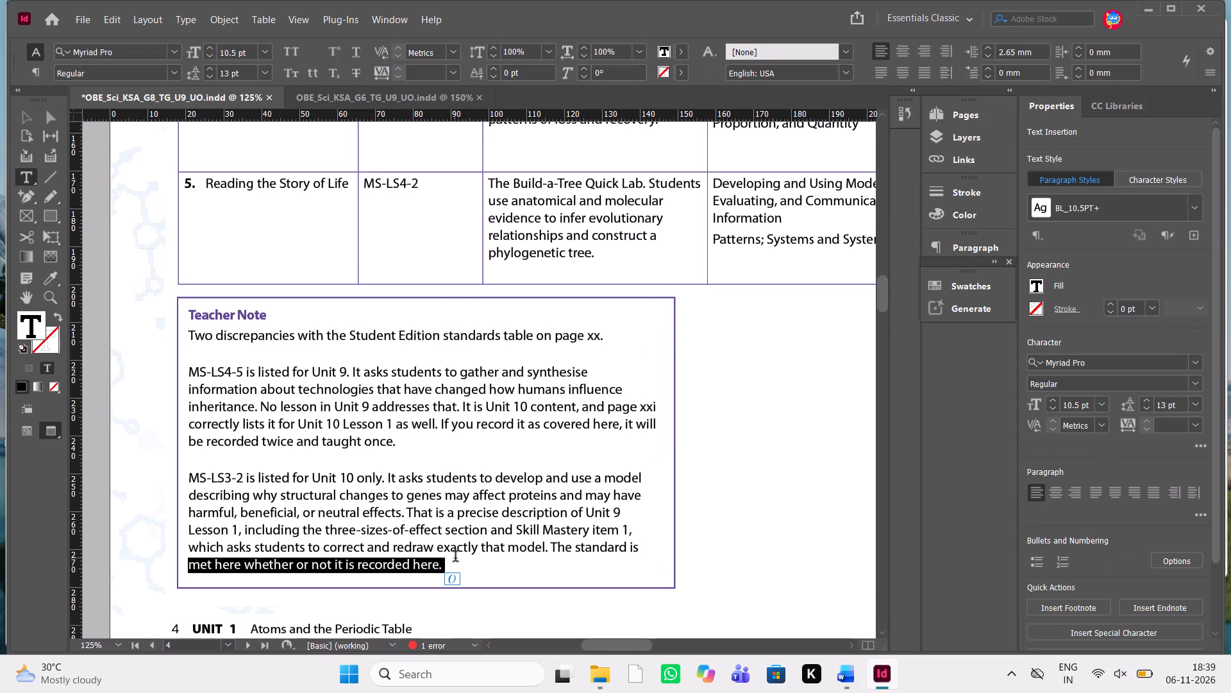
pyautogui.hotkey('shift', 'Up')
pyautogui.hotkey('shift', 'Down')
pyautogui.hotkey('shift', 'Down')
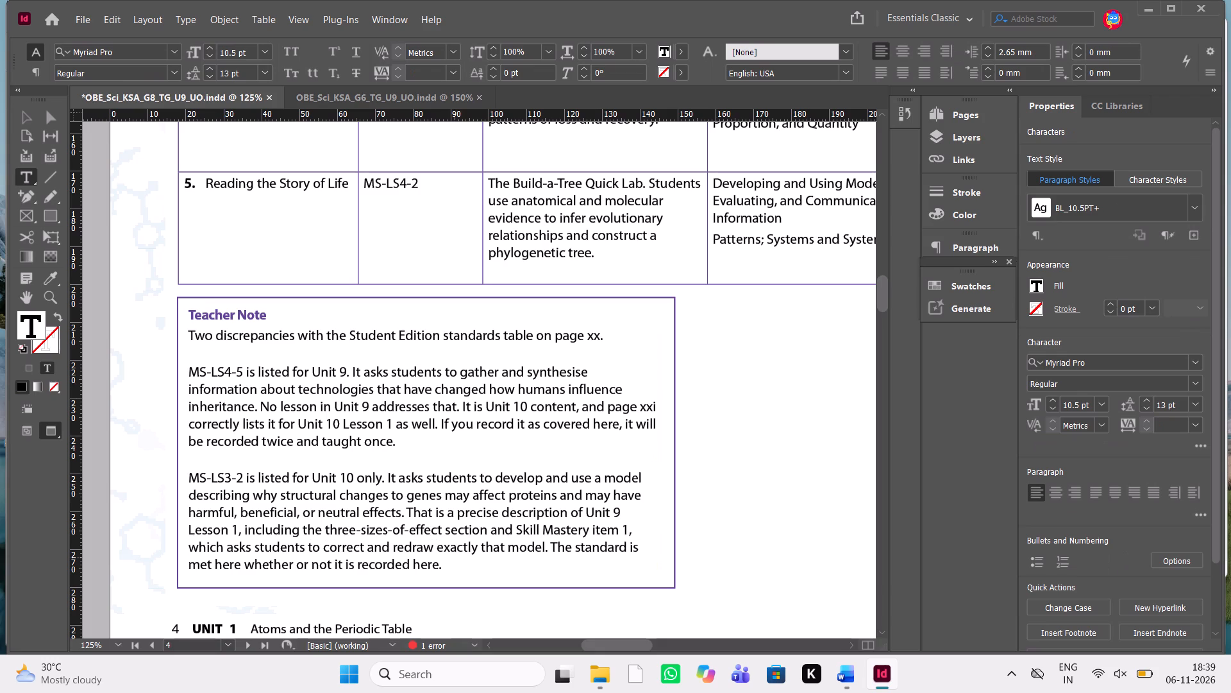
pyautogui.hotkey('shift', 'Up')
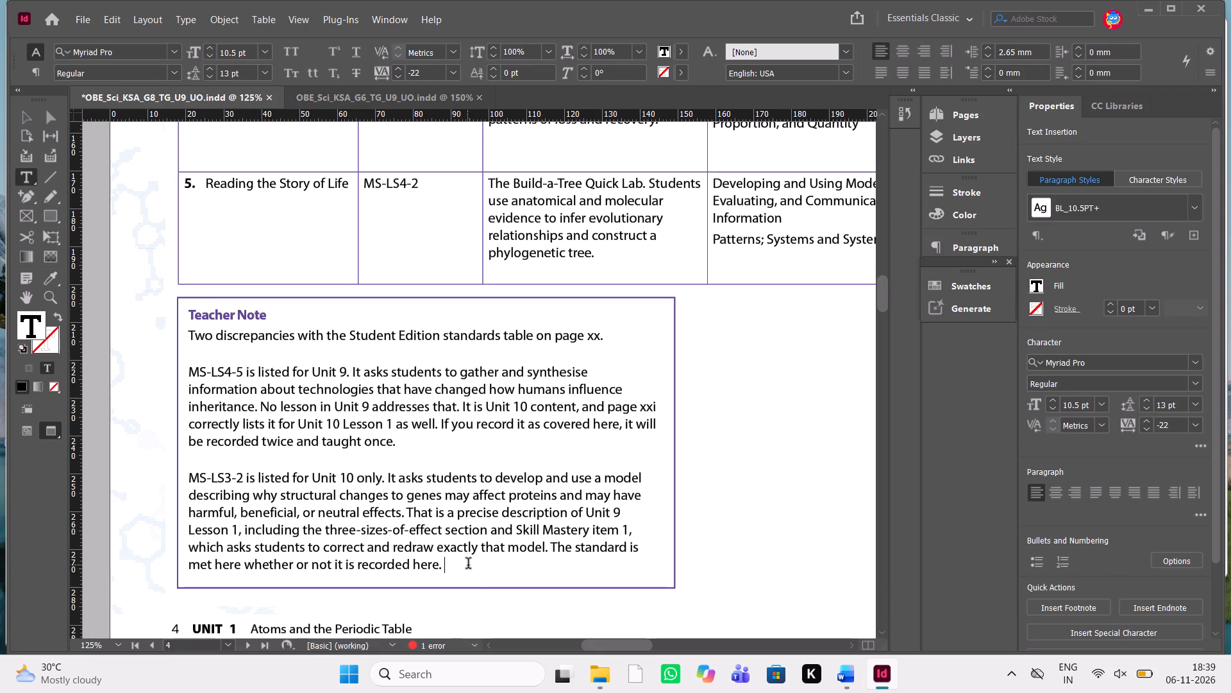
pyautogui.moveTo(468, 565); pyautogui.dragTo(187, 325)
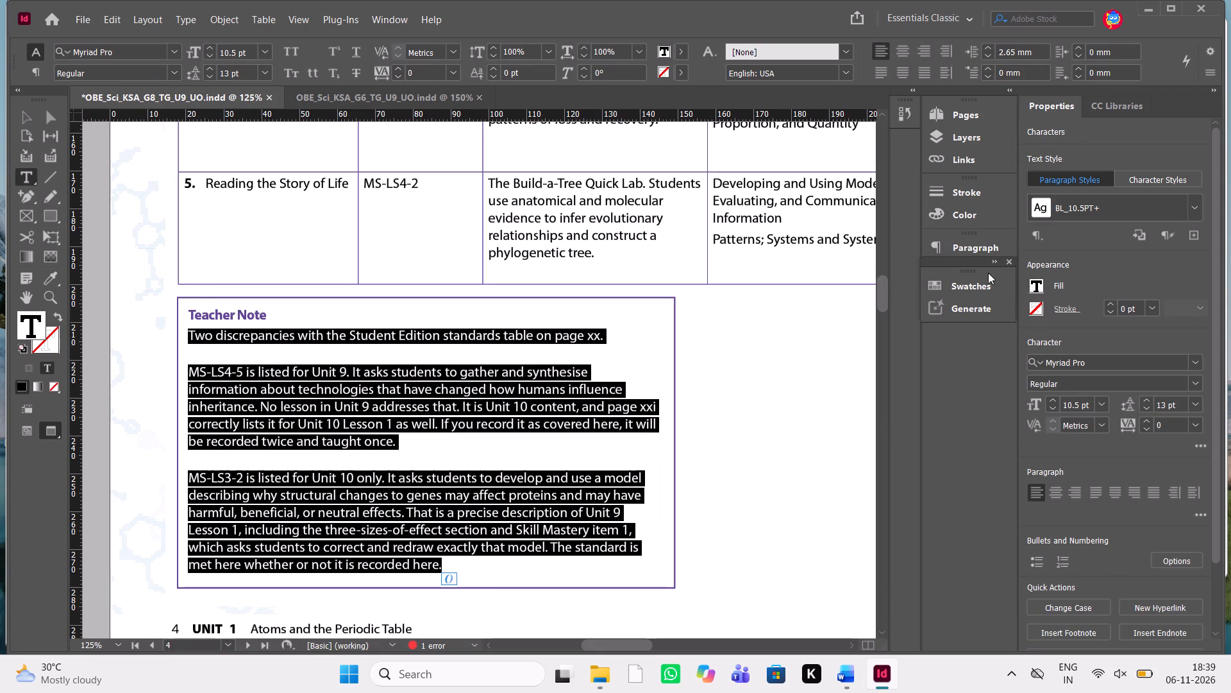
pyautogui.click(992, 252)
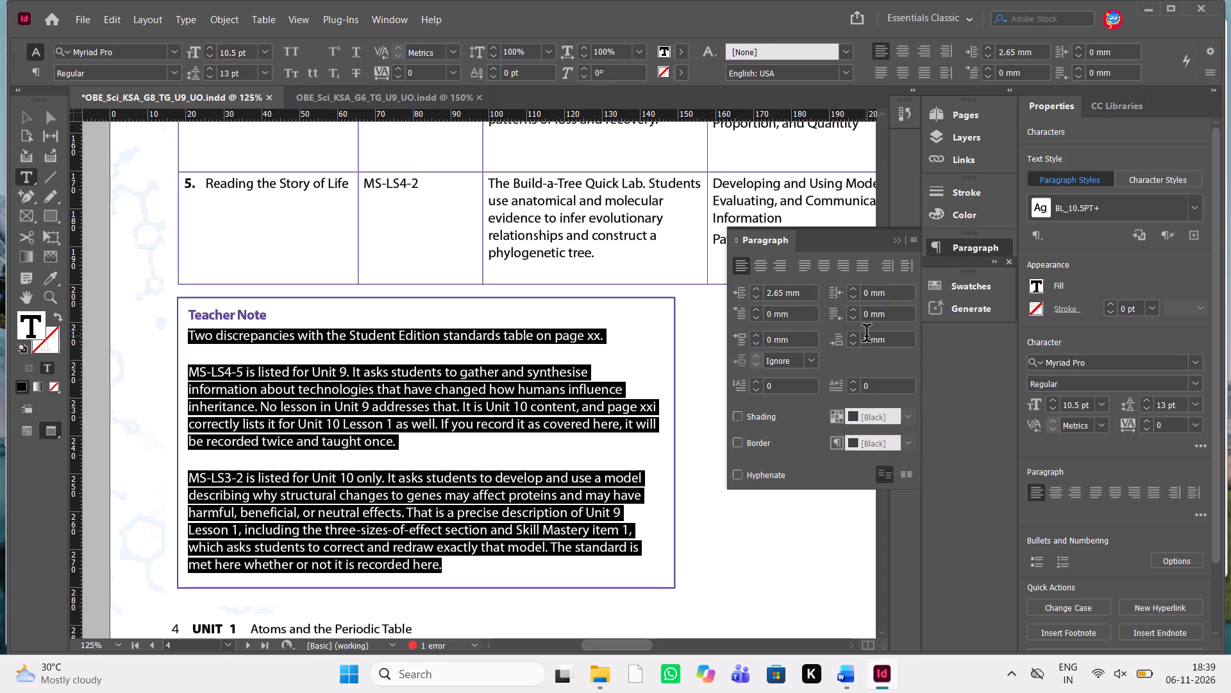
pyautogui.doubleClick(866, 336)
pyautogui.press('BackSpace')
pyautogui.write('1.08')
pyautogui.press('Return')
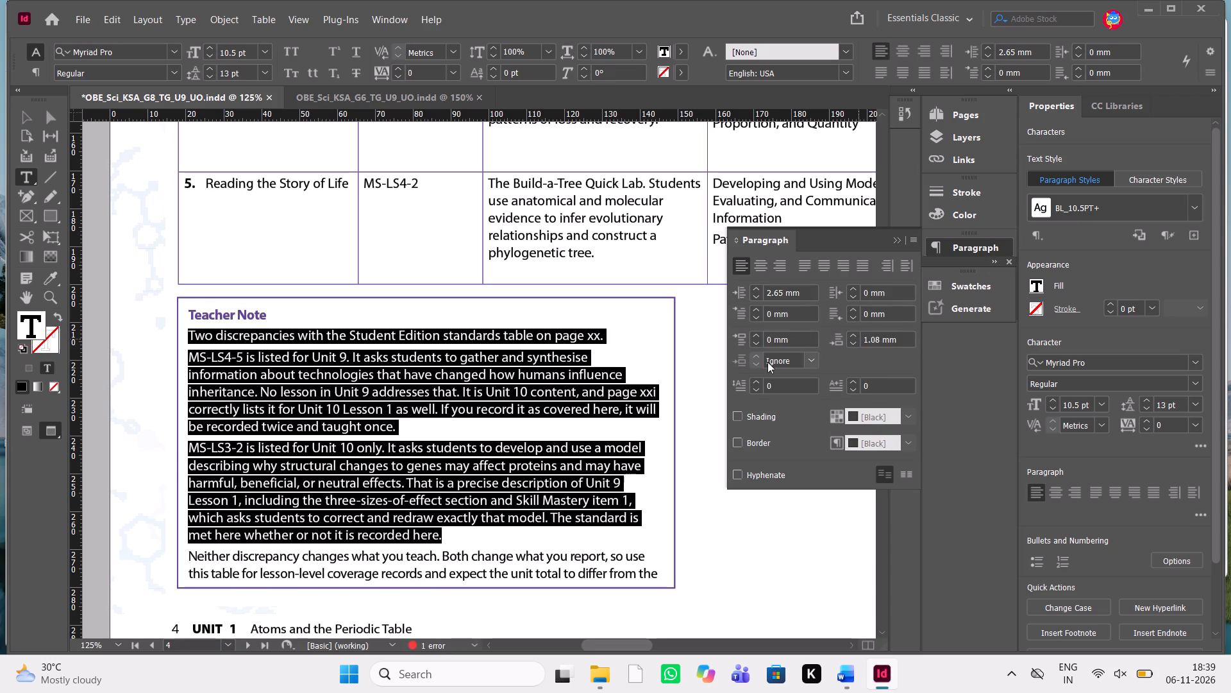
pyautogui.click(381, 466)
# Check the Teacher Note text against the Word manuscript and examine the space available on pages 4 and 5 in InDesign.
pyautogui.scroll(-1, 491, 517)
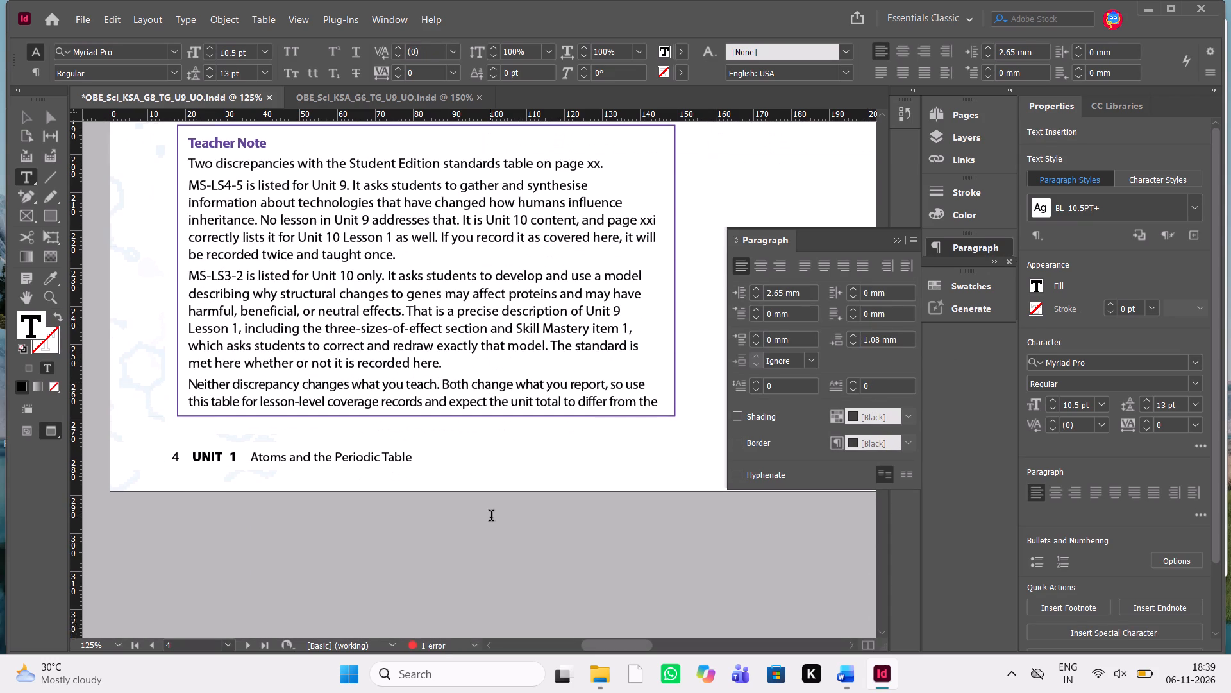
pyautogui.scroll(-1, 491, 517)
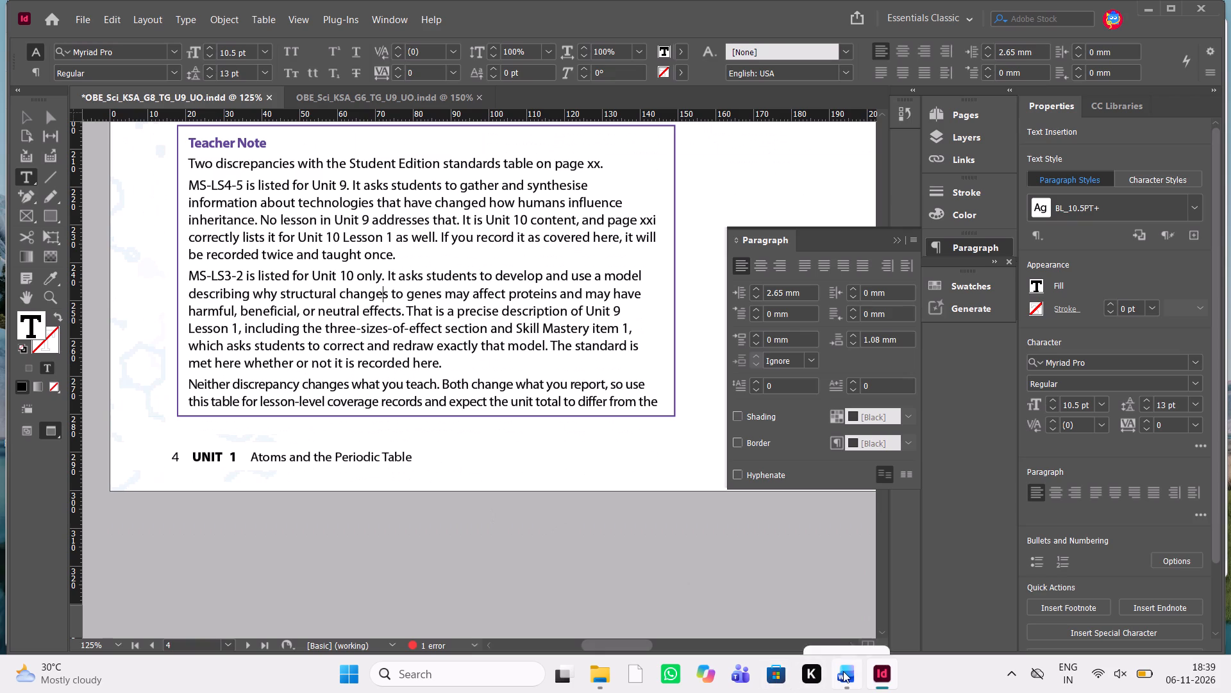
pyautogui.click(843, 671)
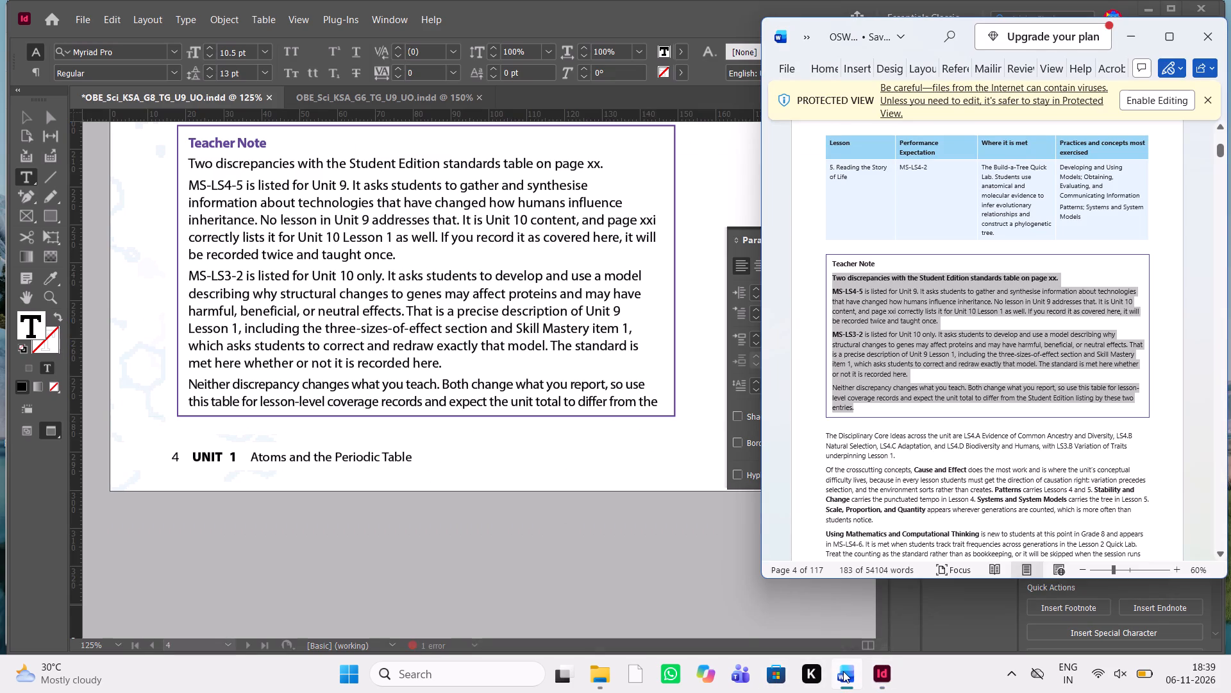
pyautogui.click(843, 671)
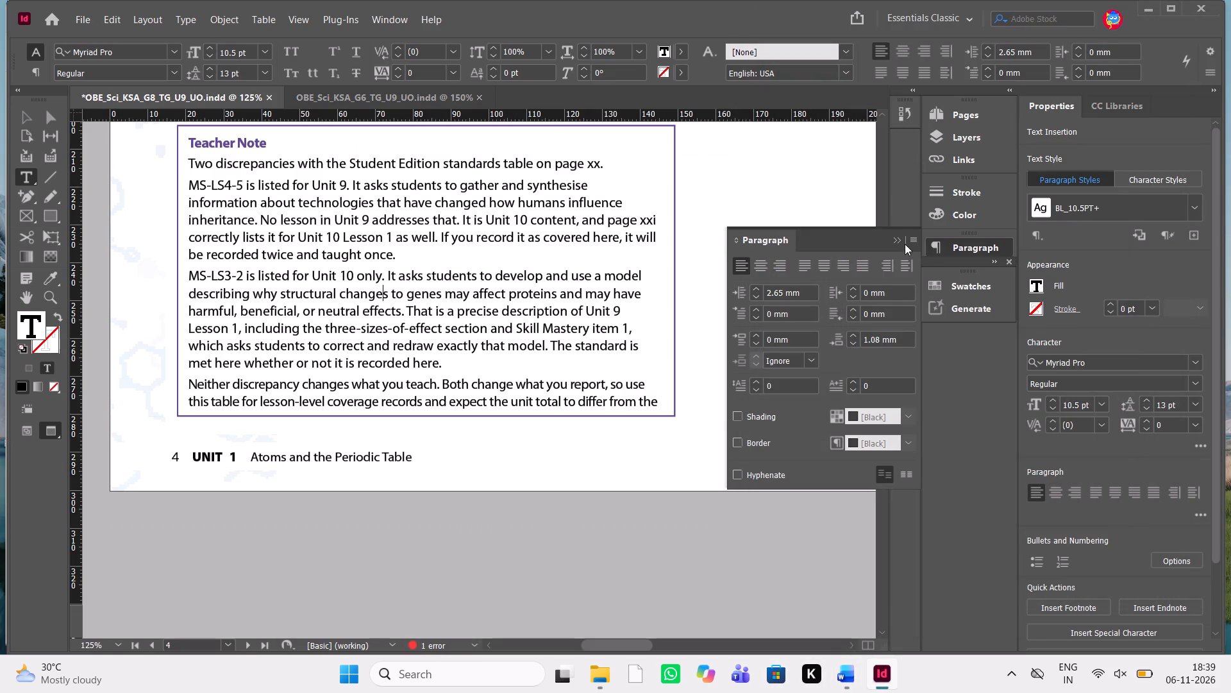
pyautogui.click(894, 239)
pyautogui.press('Escape')
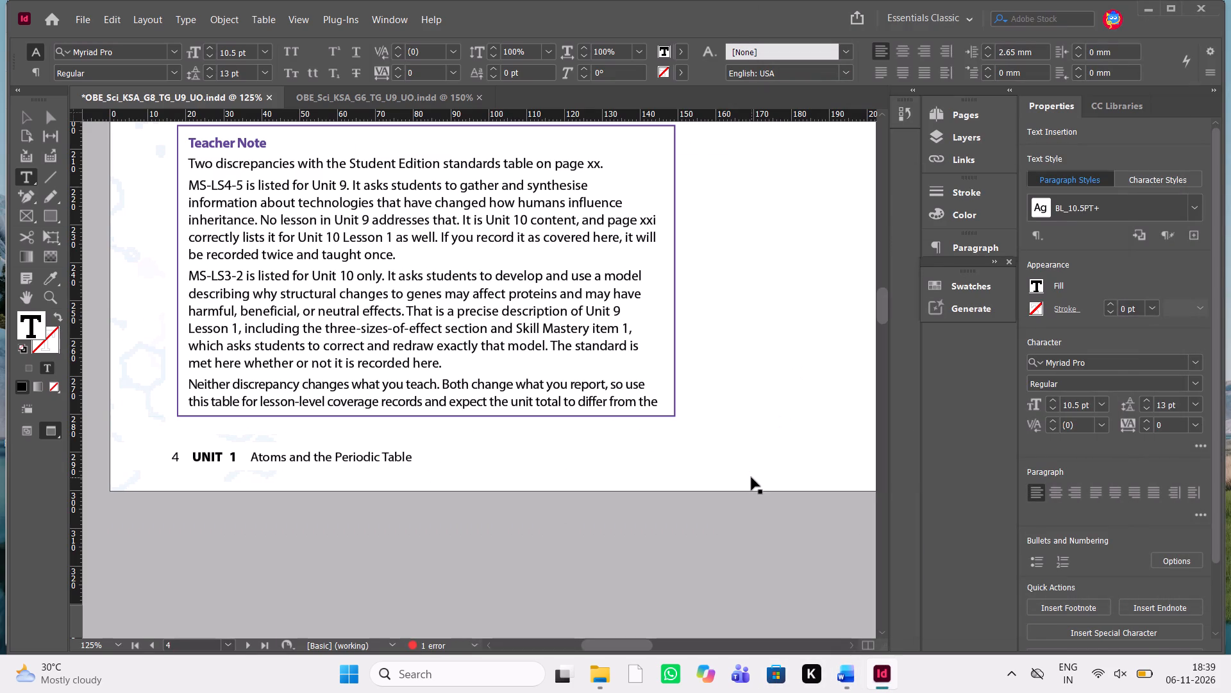
pyautogui.click(751, 477)
pyautogui.click(695, 558)
pyautogui.press('w')
pyautogui.scroll(1, 695, 558)
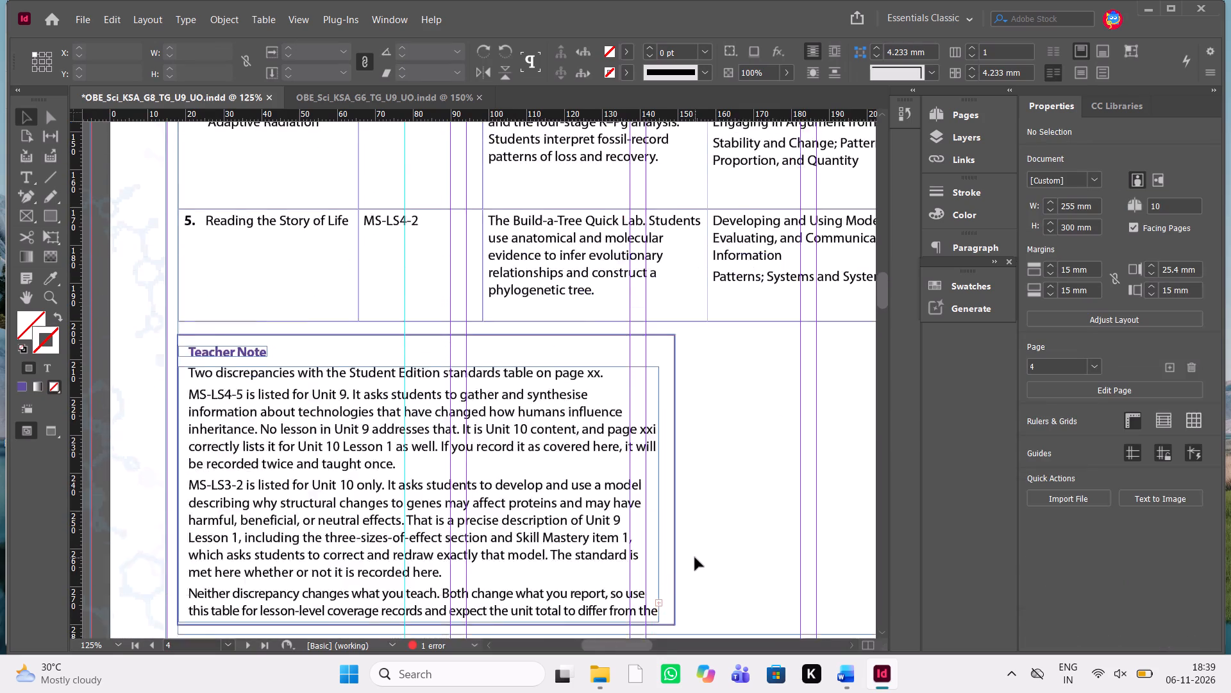
pyautogui.scroll(3, 695, 558)
pyautogui.scroll(-1, 695, 558)
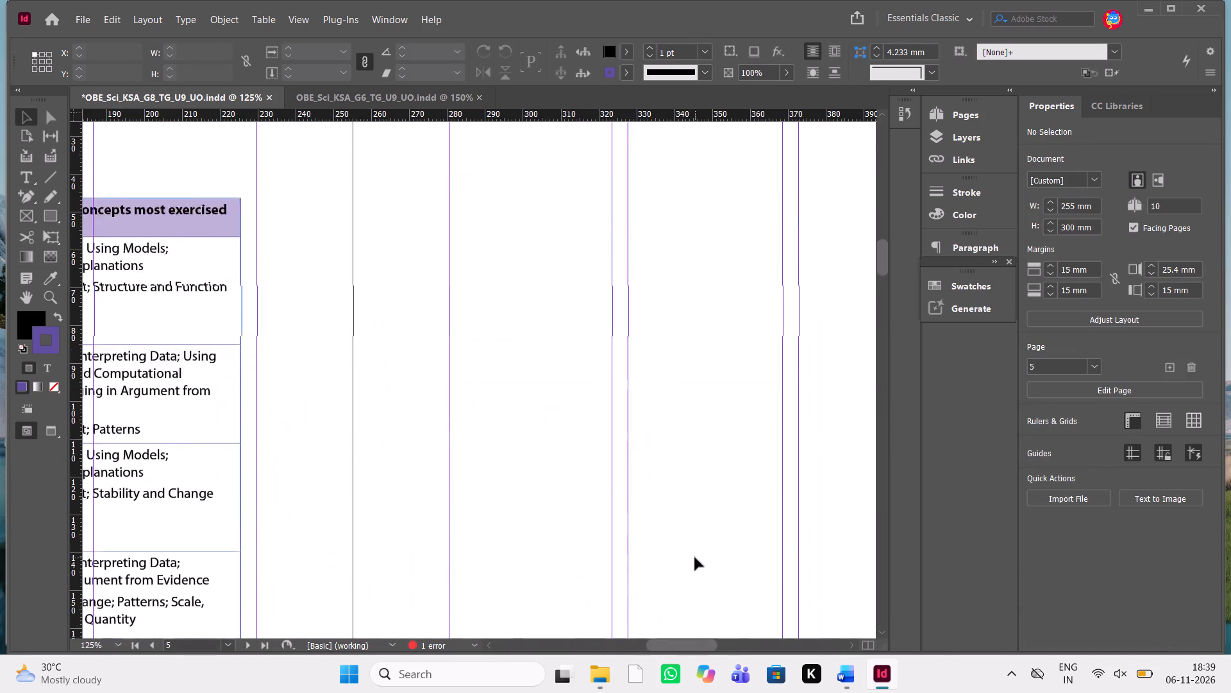
pyautogui.scroll(-2, 695, 558)
pyautogui.hscroll(-1, 695, 558)
pyautogui.scroll(-1, 695, 558)
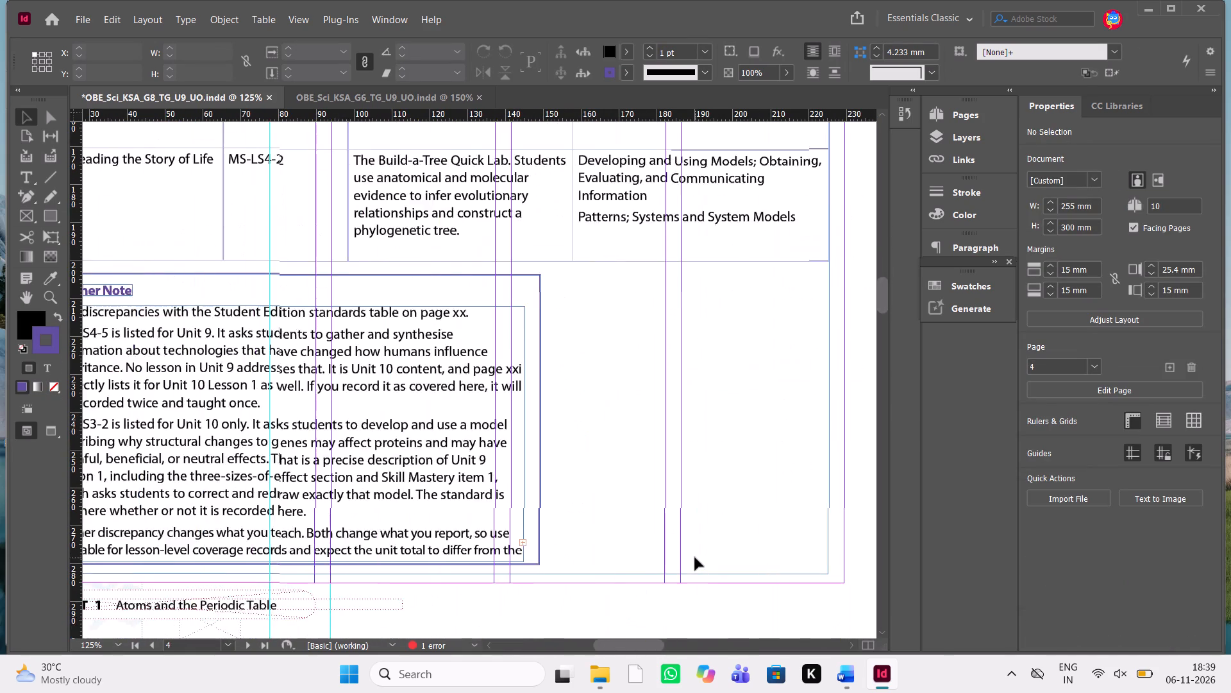
pyautogui.scroll(2, 695, 558)
pyautogui.scroll(-2, 695, 558)
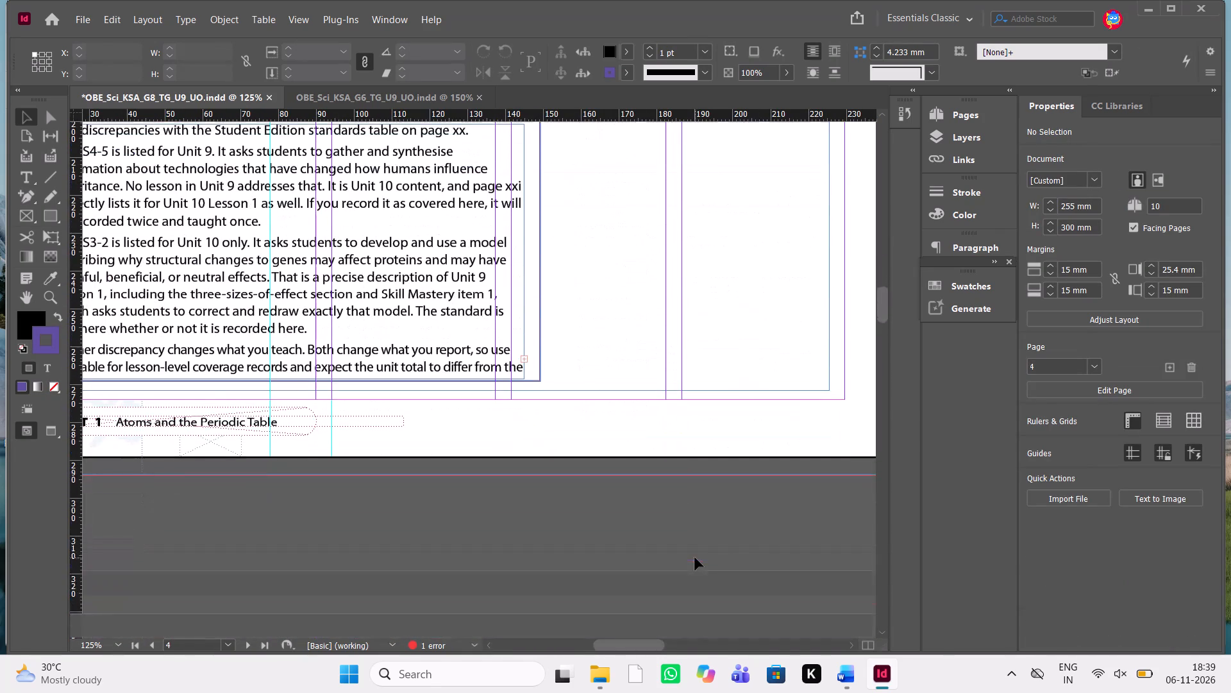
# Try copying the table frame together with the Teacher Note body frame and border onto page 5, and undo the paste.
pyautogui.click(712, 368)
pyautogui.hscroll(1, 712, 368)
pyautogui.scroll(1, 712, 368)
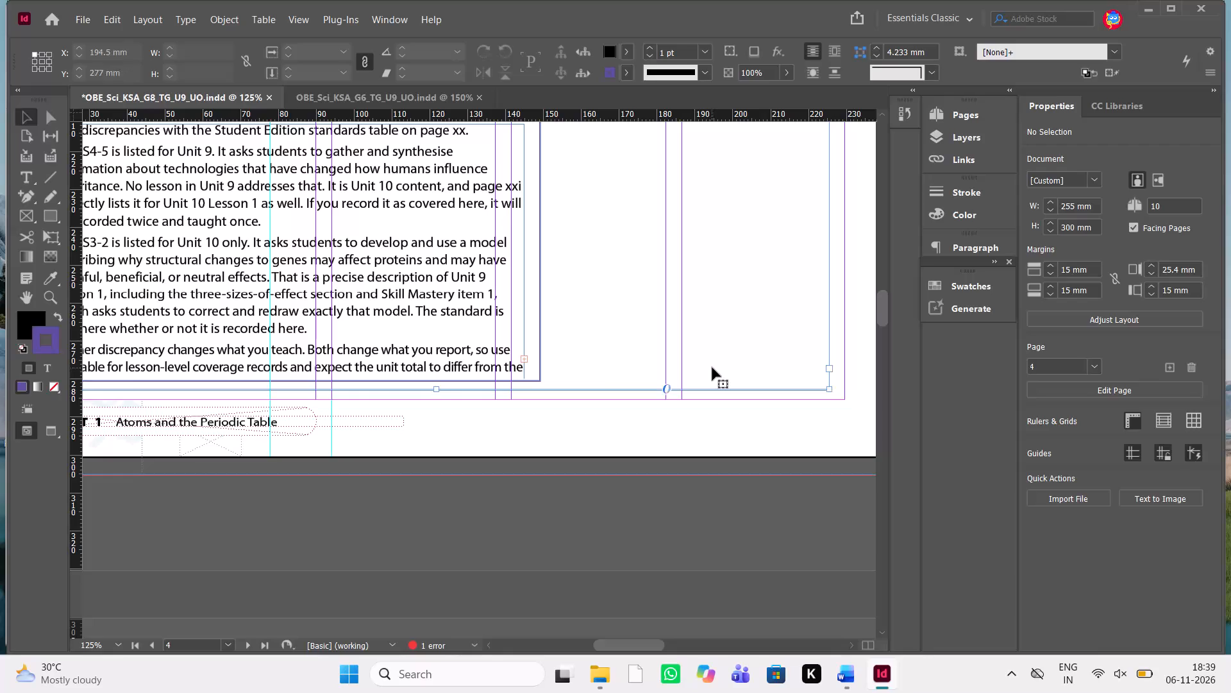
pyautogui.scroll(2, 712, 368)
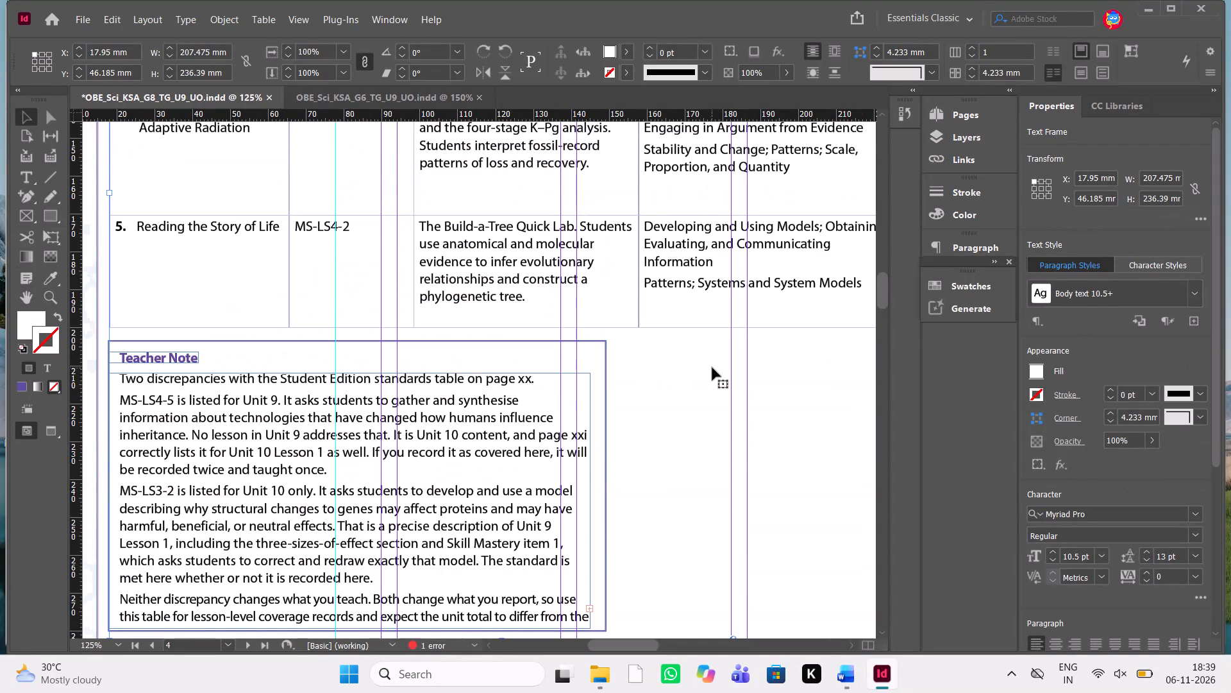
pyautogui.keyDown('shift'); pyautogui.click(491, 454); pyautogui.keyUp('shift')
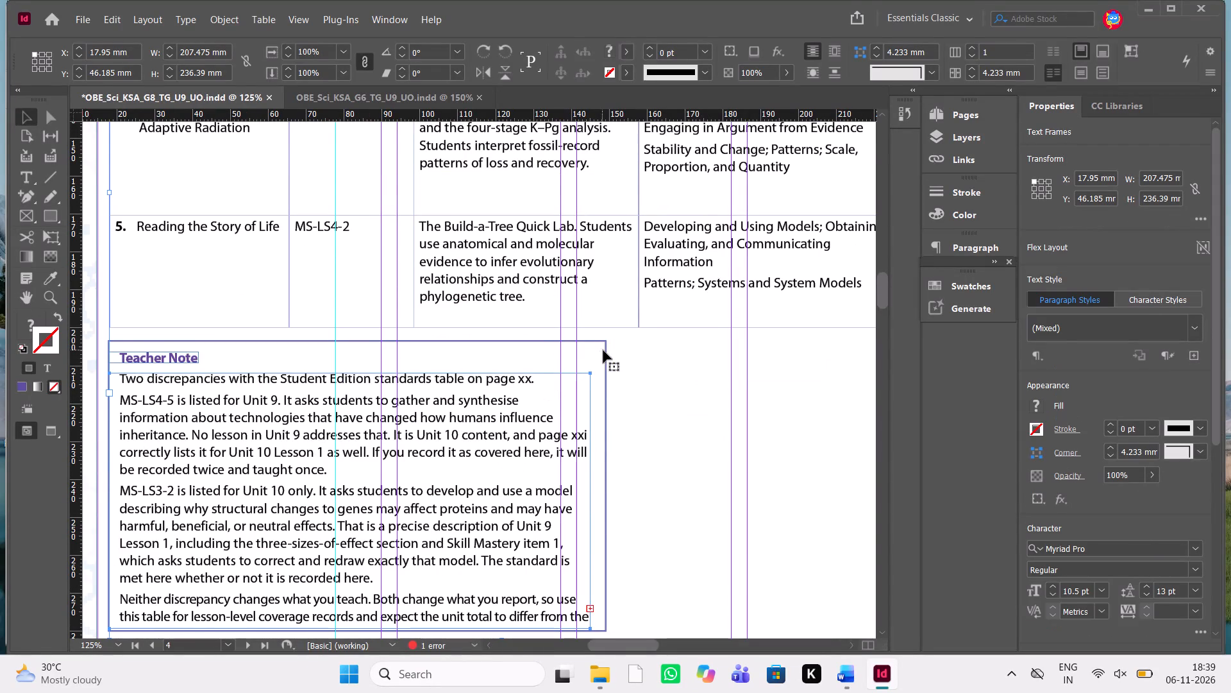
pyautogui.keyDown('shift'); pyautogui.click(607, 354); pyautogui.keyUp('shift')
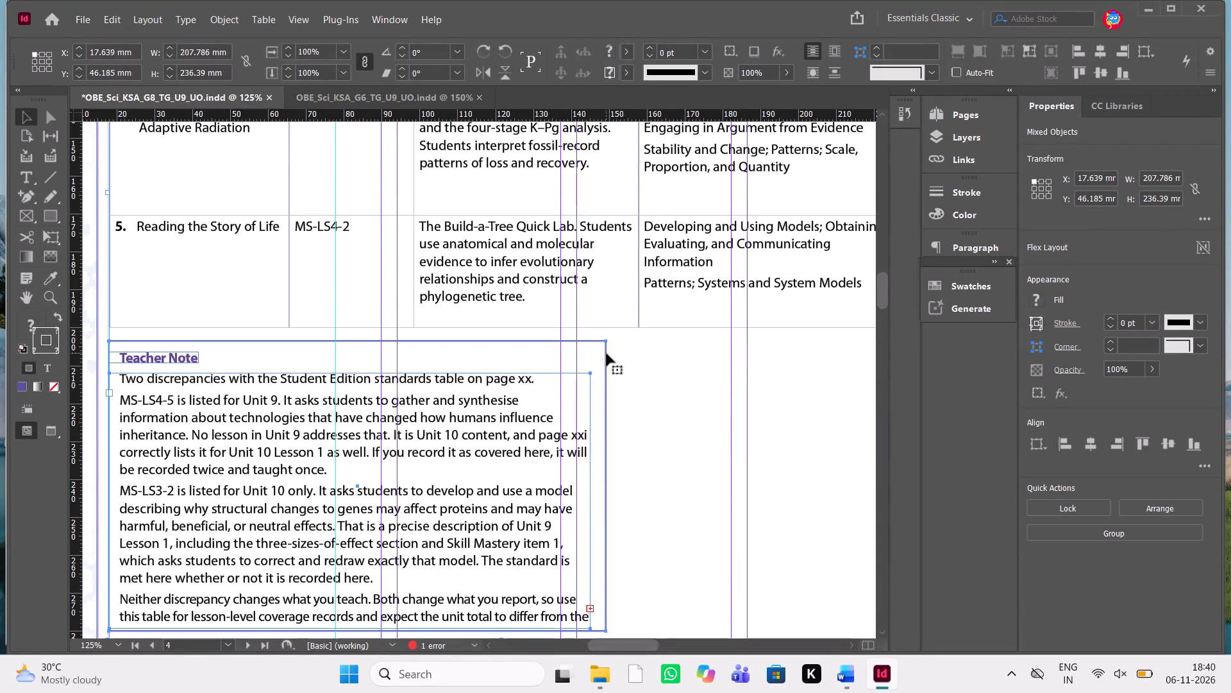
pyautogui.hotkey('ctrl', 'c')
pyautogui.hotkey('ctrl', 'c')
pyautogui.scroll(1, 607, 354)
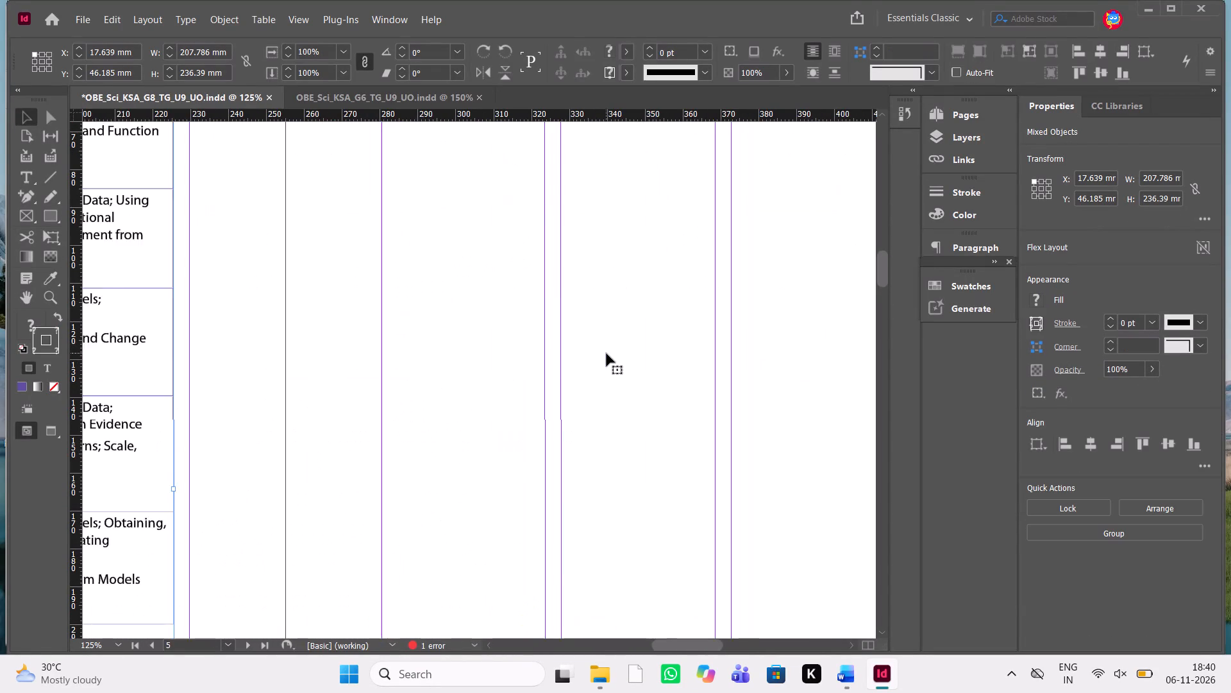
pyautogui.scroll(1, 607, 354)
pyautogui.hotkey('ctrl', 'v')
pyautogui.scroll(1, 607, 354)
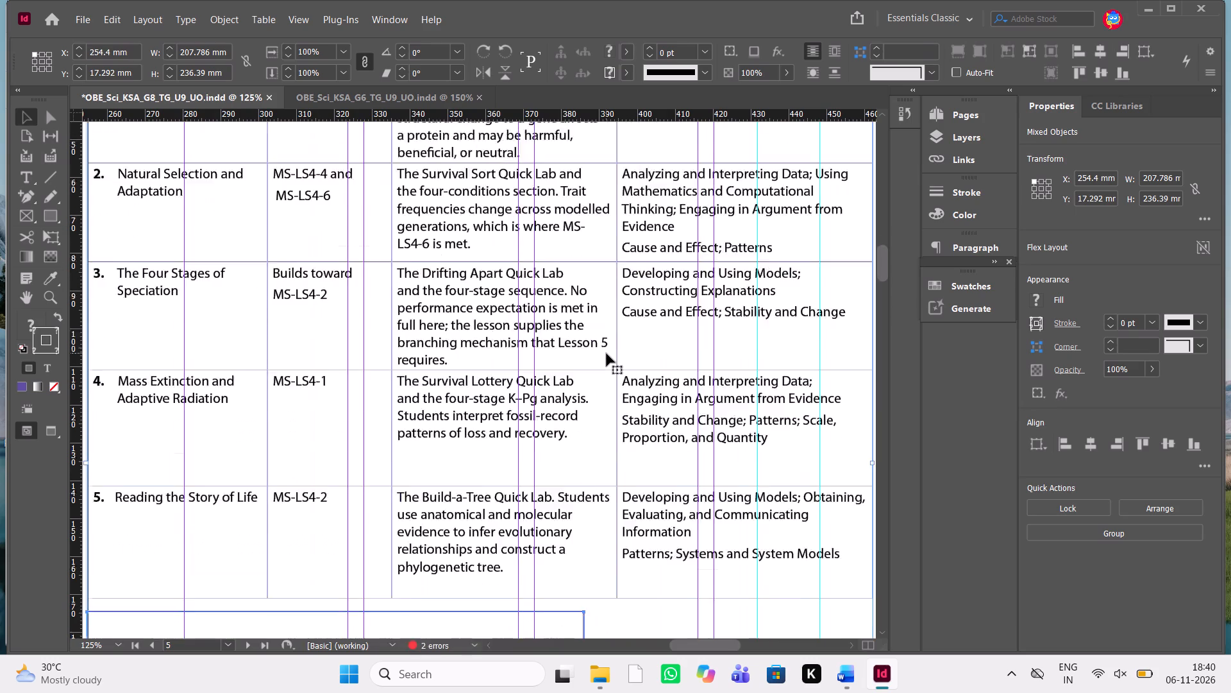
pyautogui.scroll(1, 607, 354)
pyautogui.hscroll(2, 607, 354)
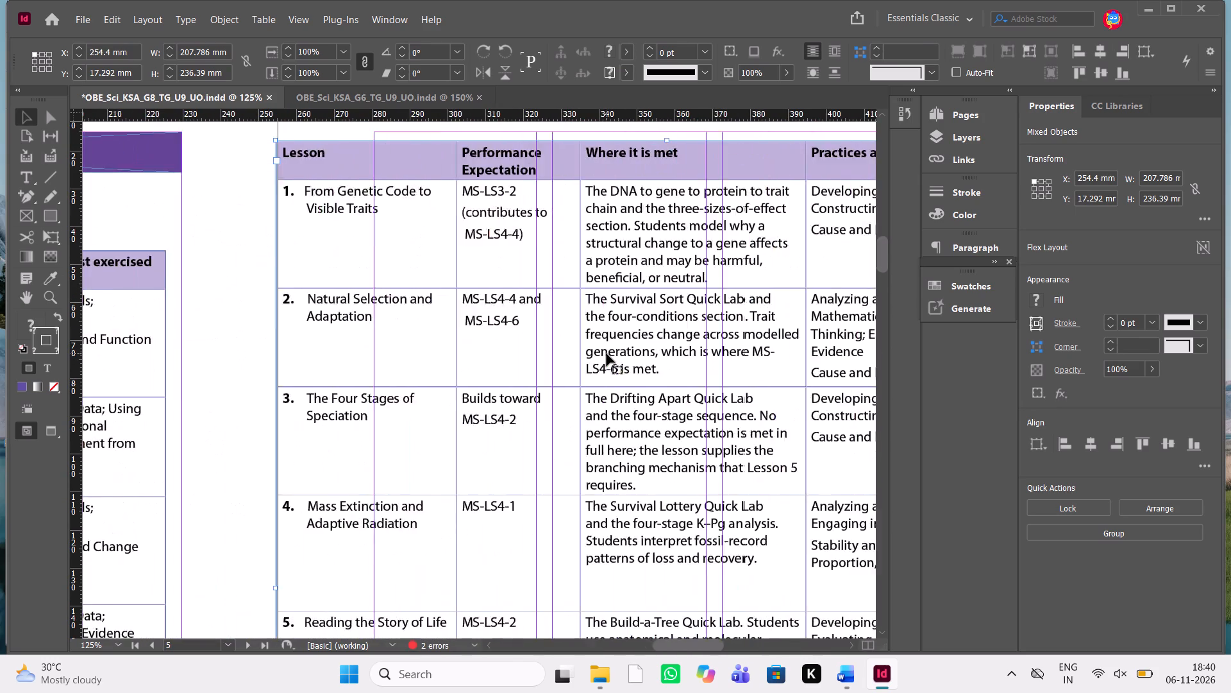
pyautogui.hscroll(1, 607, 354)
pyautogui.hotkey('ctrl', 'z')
# Shorten page 4's table text frame to about 155 mm high so its bottom edge sits just below the table.
pyautogui.scroll(-1, 607, 354)
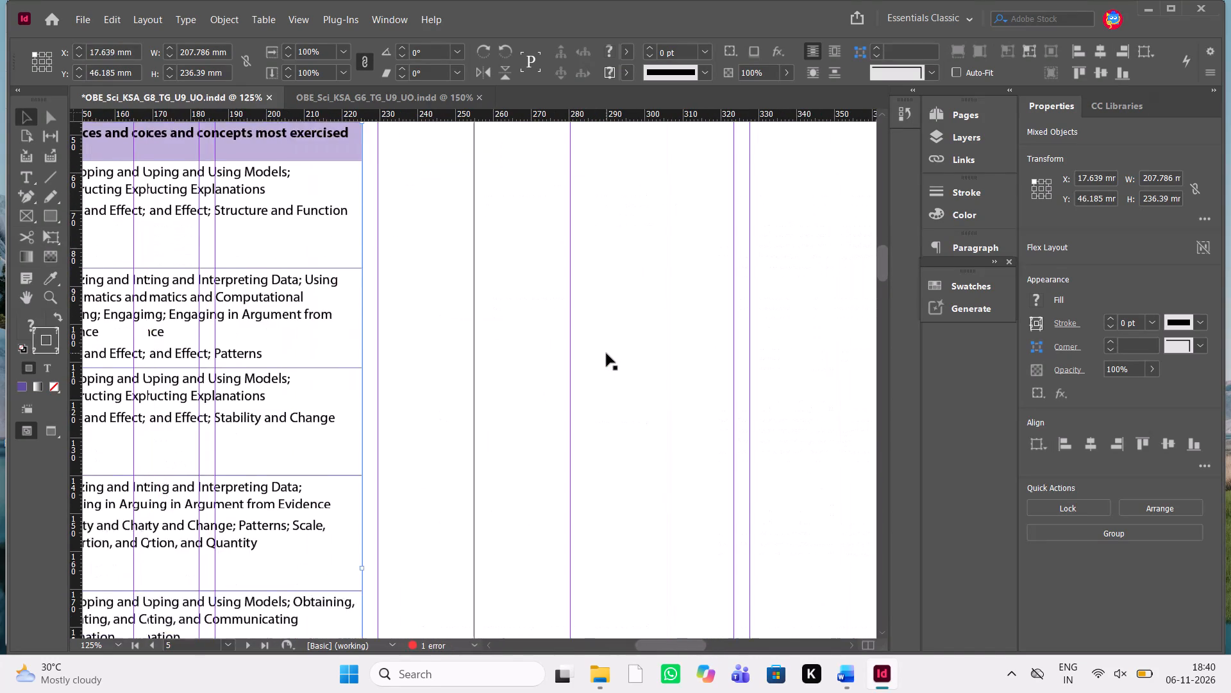
pyautogui.scroll(-2, 607, 354)
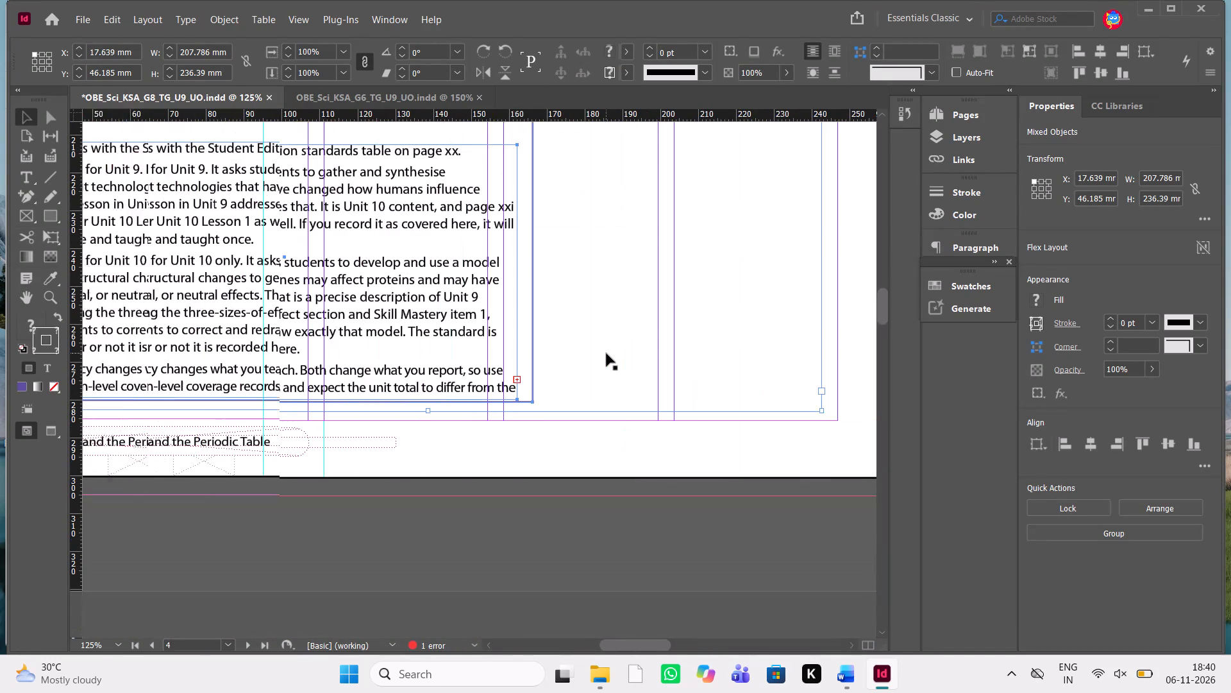
pyautogui.scroll(-1, 607, 354)
pyautogui.click(414, 453)
pyautogui.scroll(2, 414, 453)
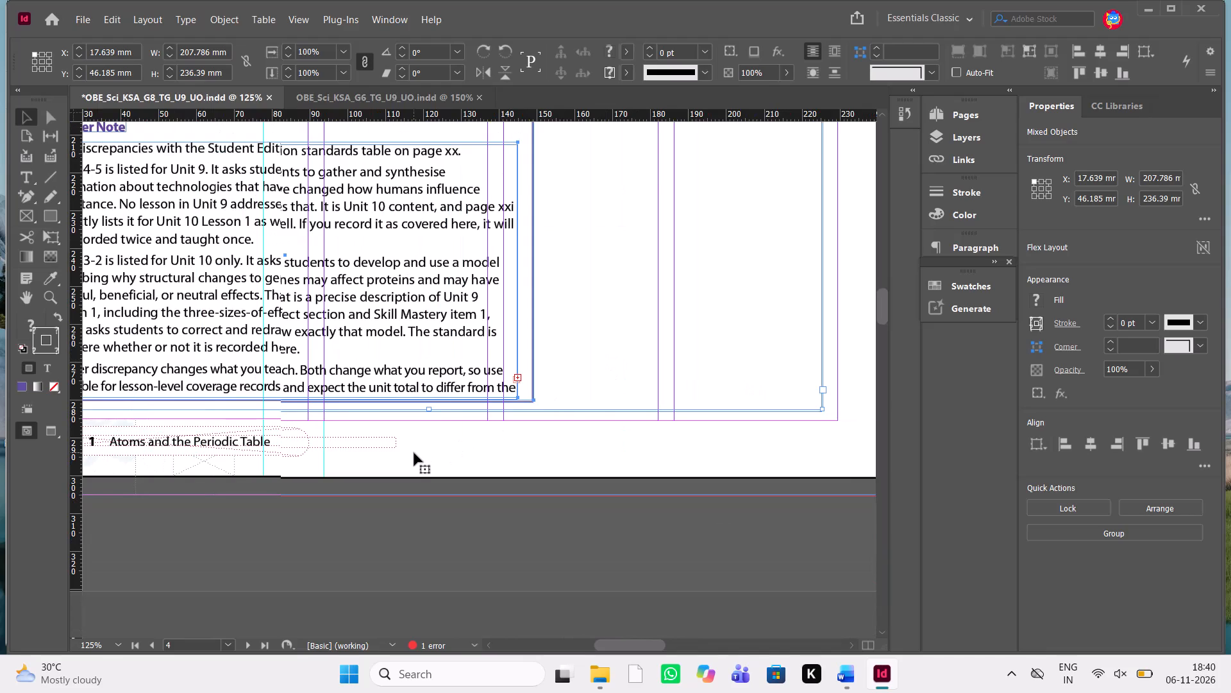
pyautogui.scroll(2, 602, 413)
pyautogui.scroll(-1, 602, 413)
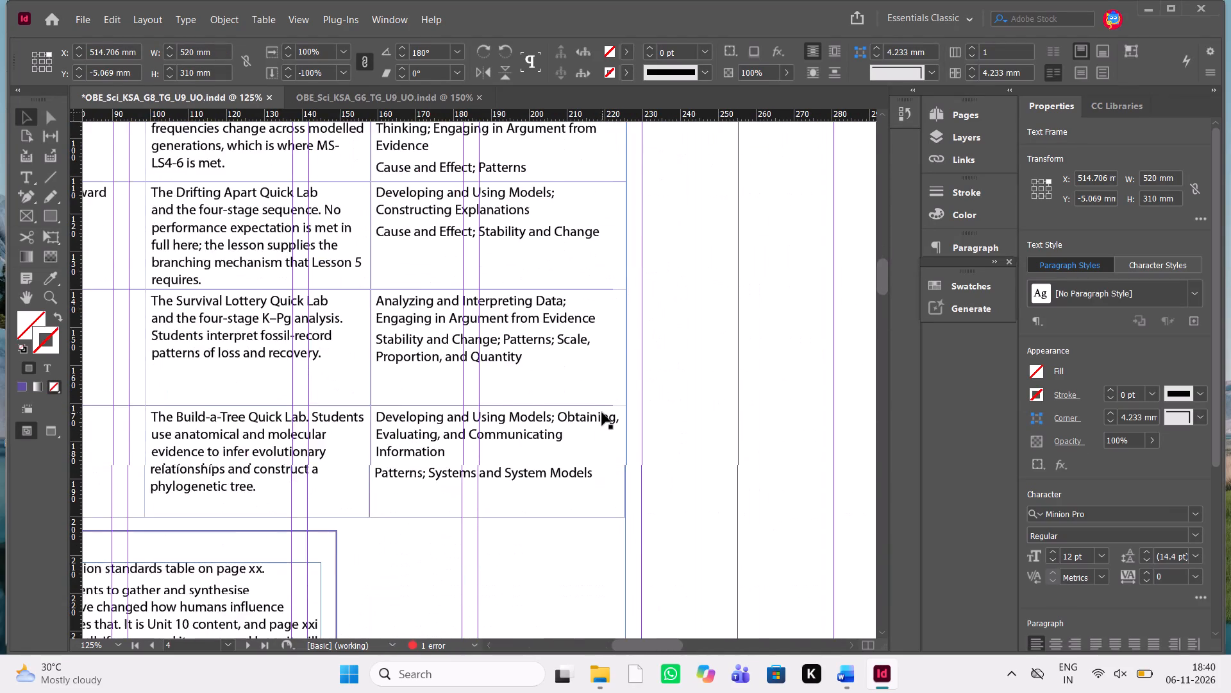
pyautogui.scroll(-1, 602, 413)
pyautogui.click(726, 522)
pyautogui.scroll(-1, 726, 522)
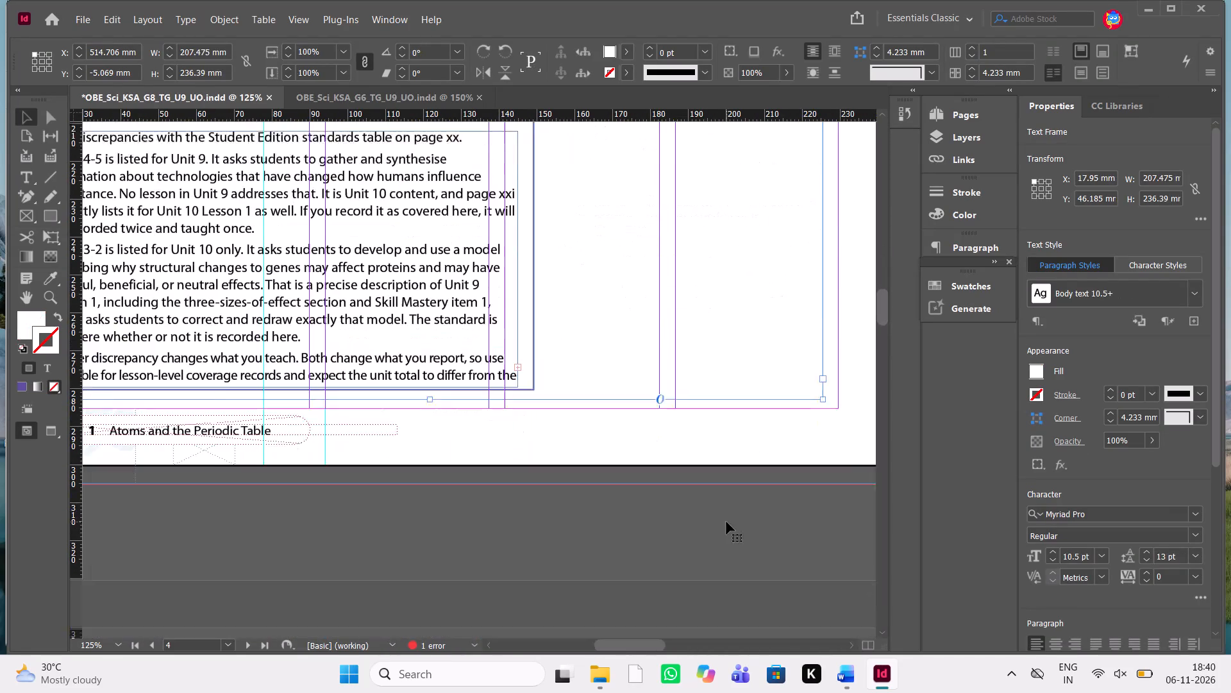
pyautogui.scroll(-1, 726, 522)
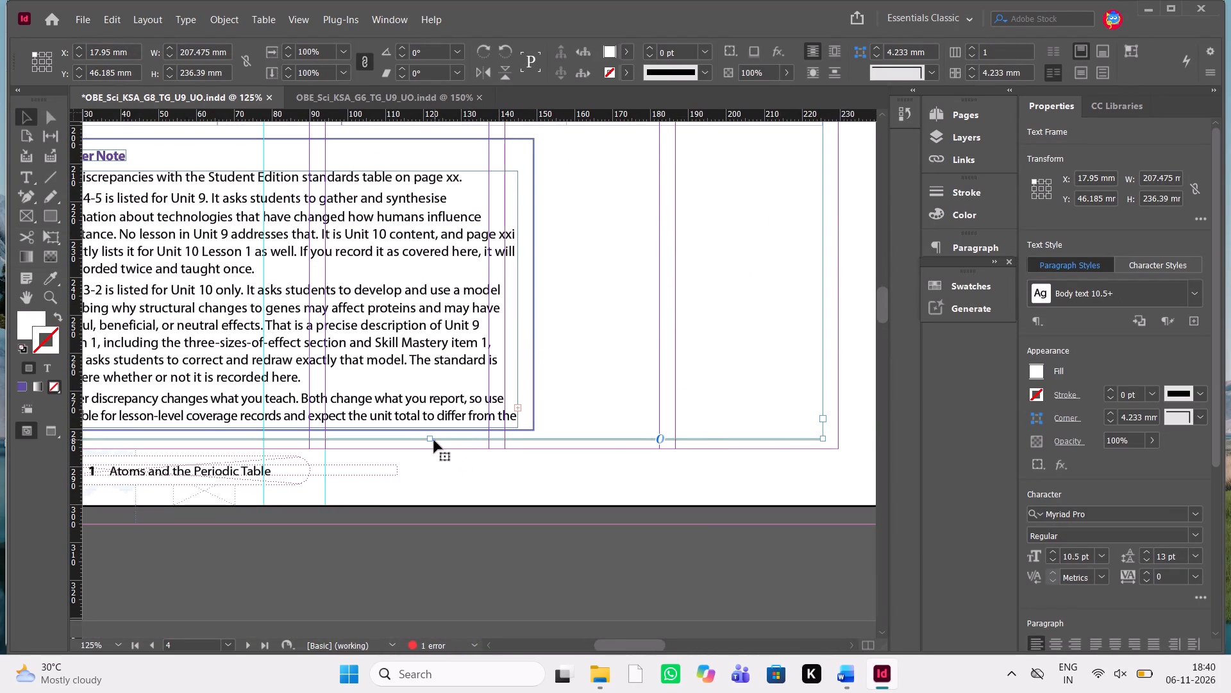
pyautogui.moveTo(429, 437); pyautogui.dragTo(422, 85)
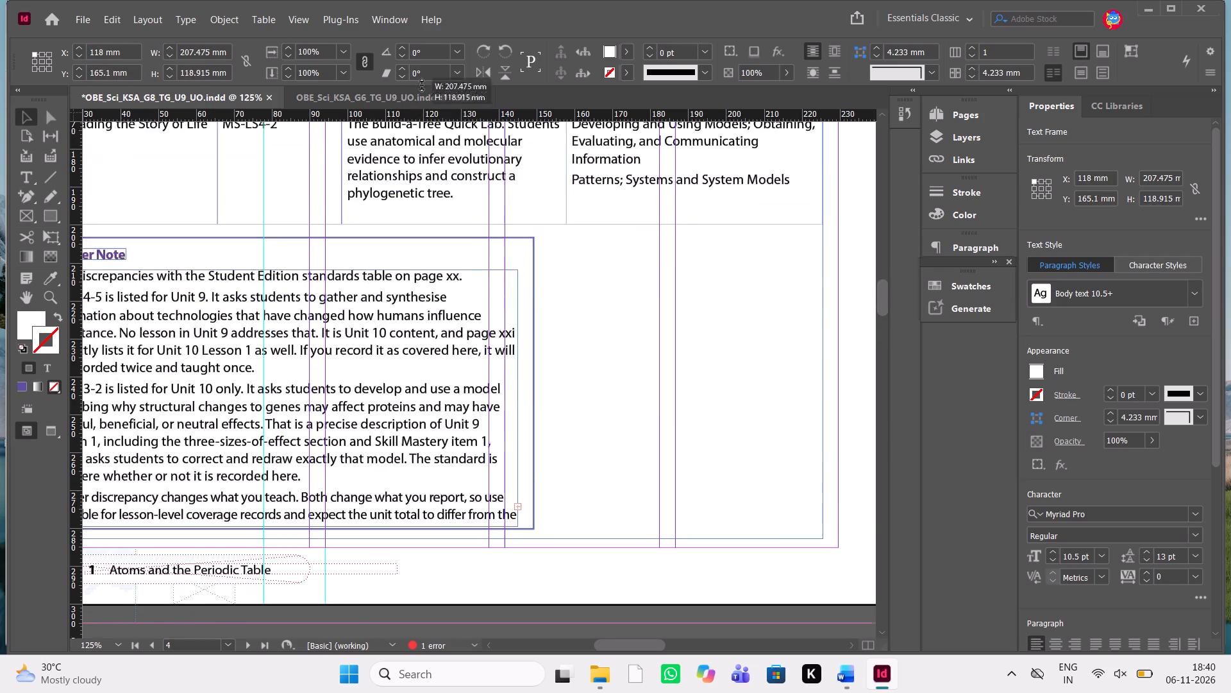
pyautogui.moveTo(422, 85); pyautogui.dragTo(462, 259)
pyautogui.moveTo(429, 264); pyautogui.dragTo(438, 293)
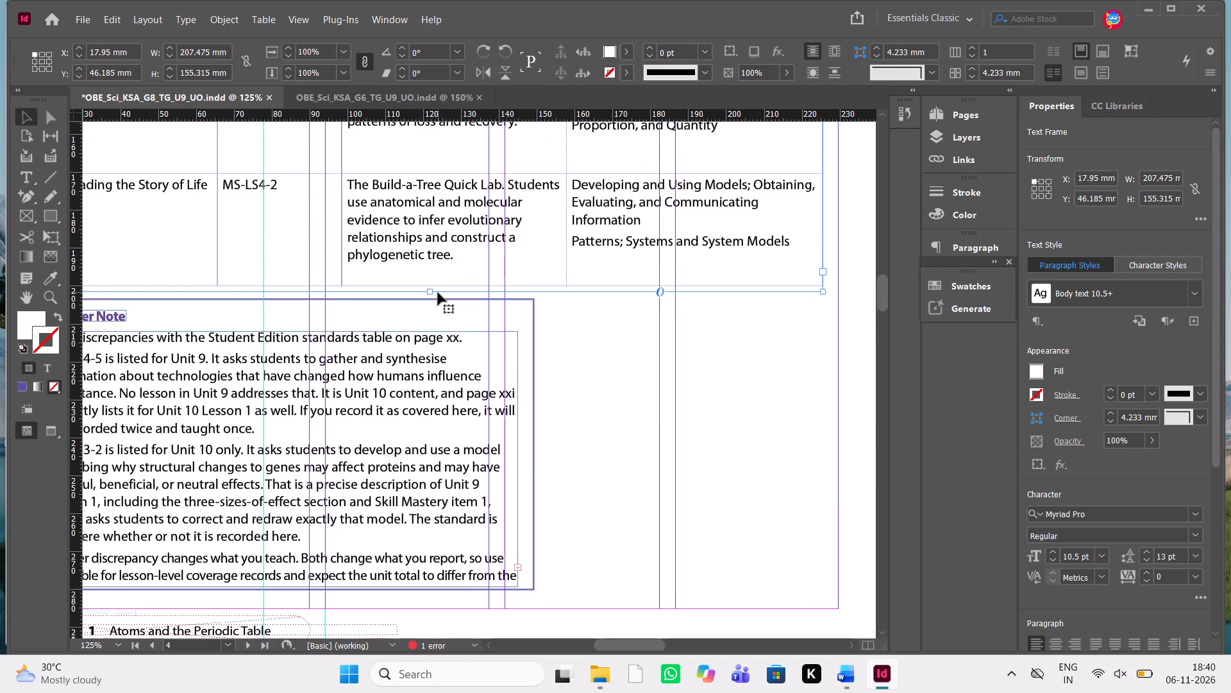
pyautogui.scroll(-1, 743, 354)
pyautogui.scroll(1, 743, 354)
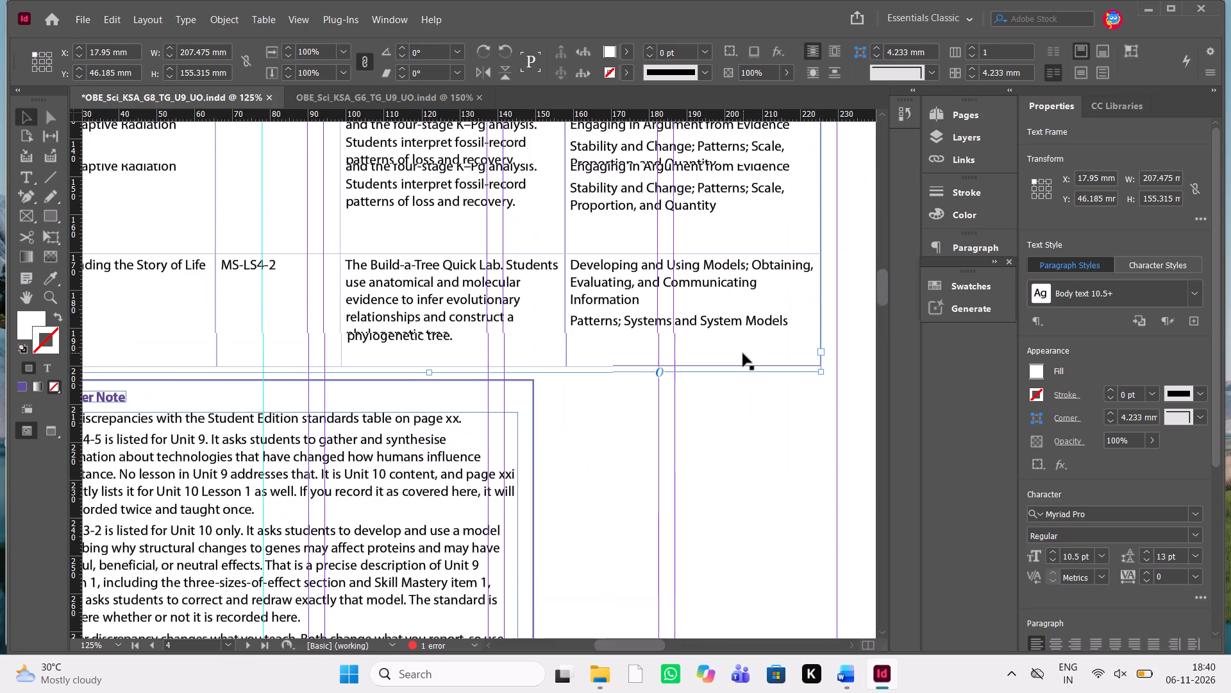
# Review page 4's Unit Alignment to Standards table and the Teacher Note box beneath it.
pyautogui.scroll(1, 743, 354)
pyautogui.click(589, 471)
pyautogui.scroll(-1, 589, 471)
pyautogui.scroll(1, 589, 471)
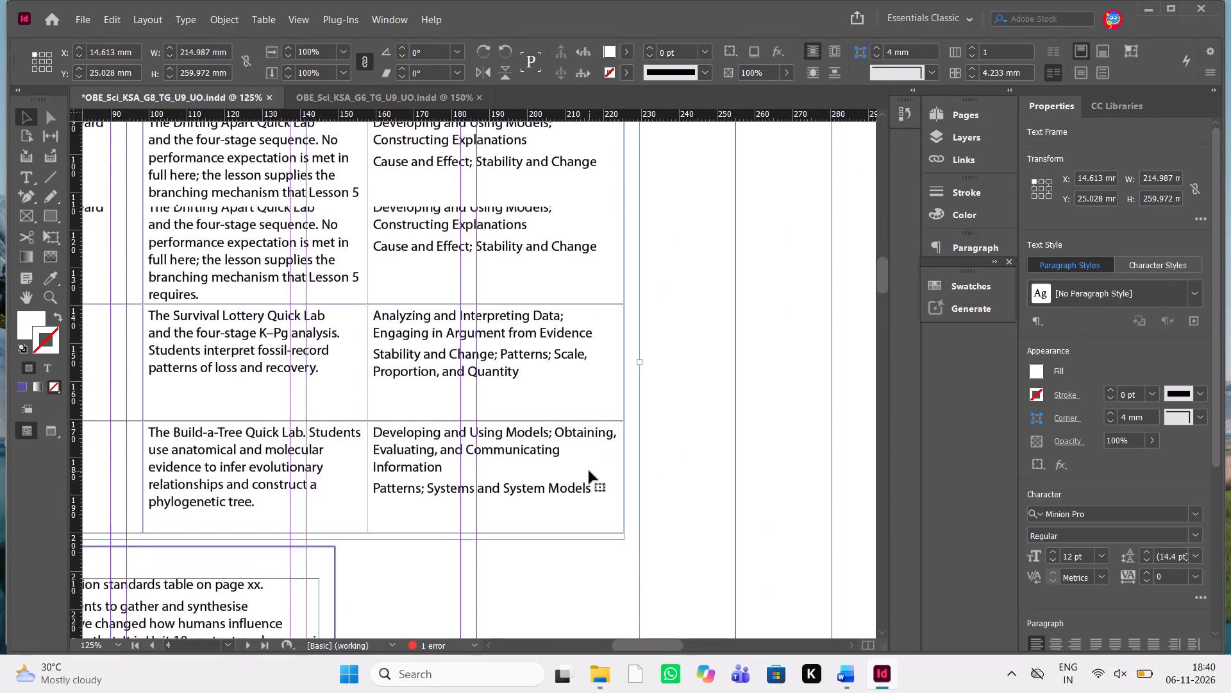
pyautogui.scroll(2, 589, 471)
pyautogui.scroll(-1, 589, 471)
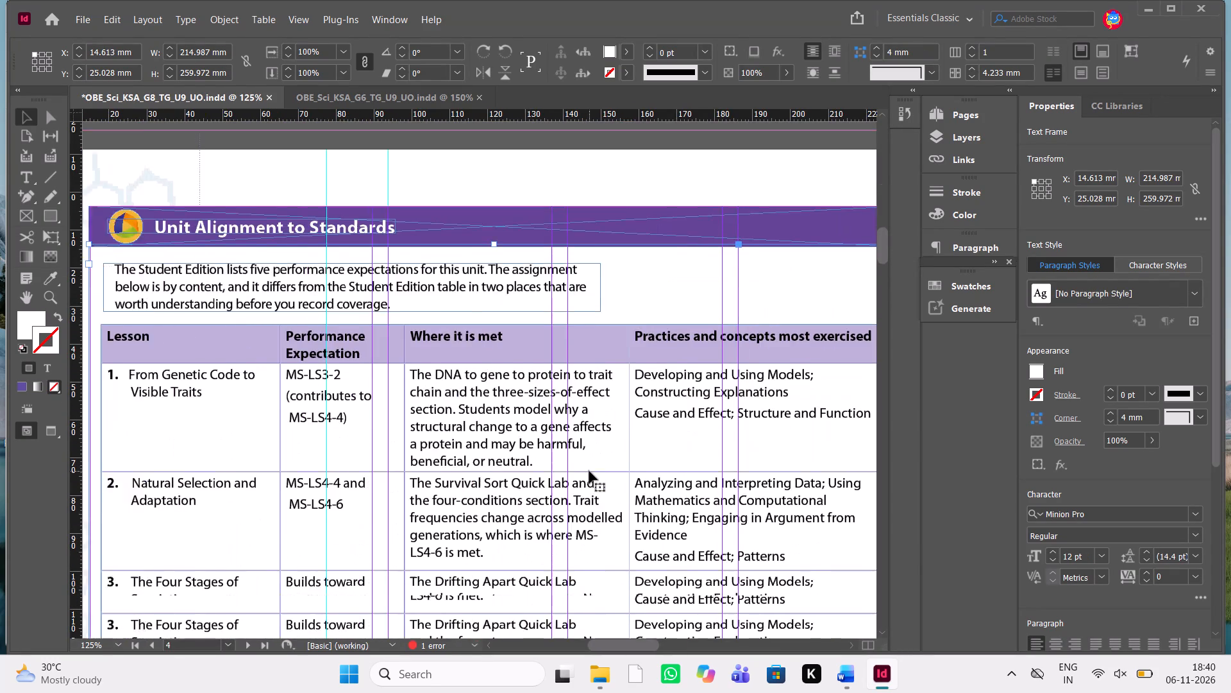
pyautogui.scroll(-1, 589, 471)
pyautogui.scroll(1, 589, 471)
pyautogui.scroll(-1, 589, 471)
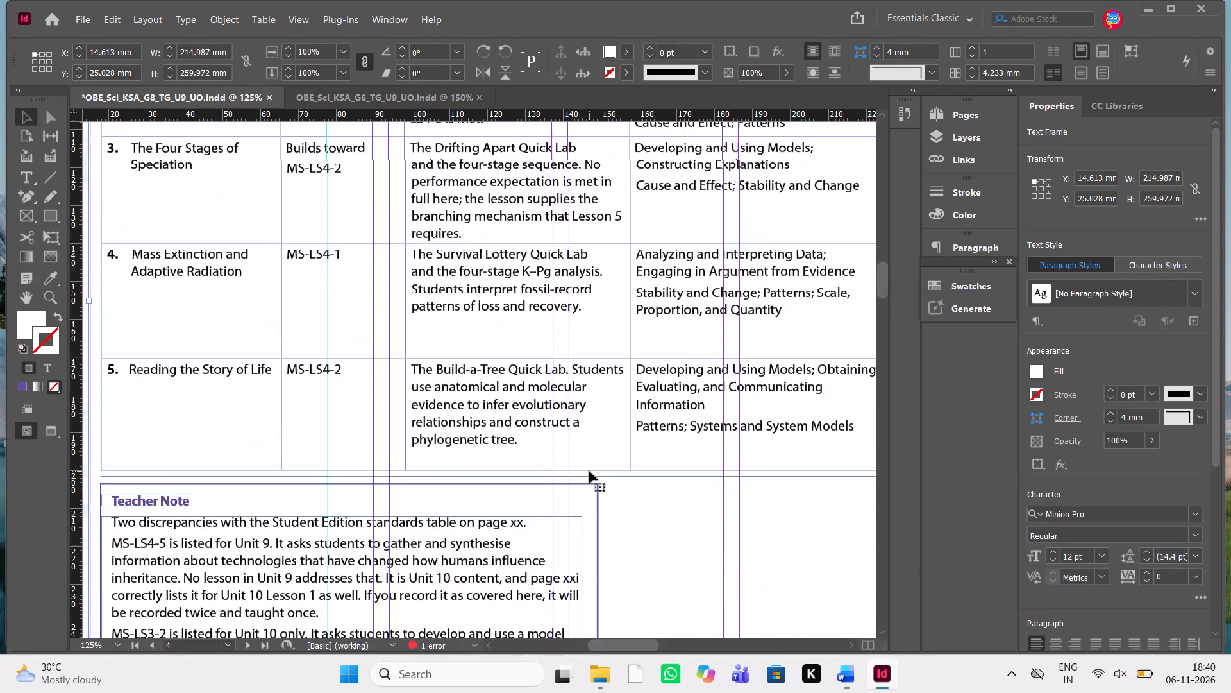
pyautogui.scroll(-2, 589, 471)
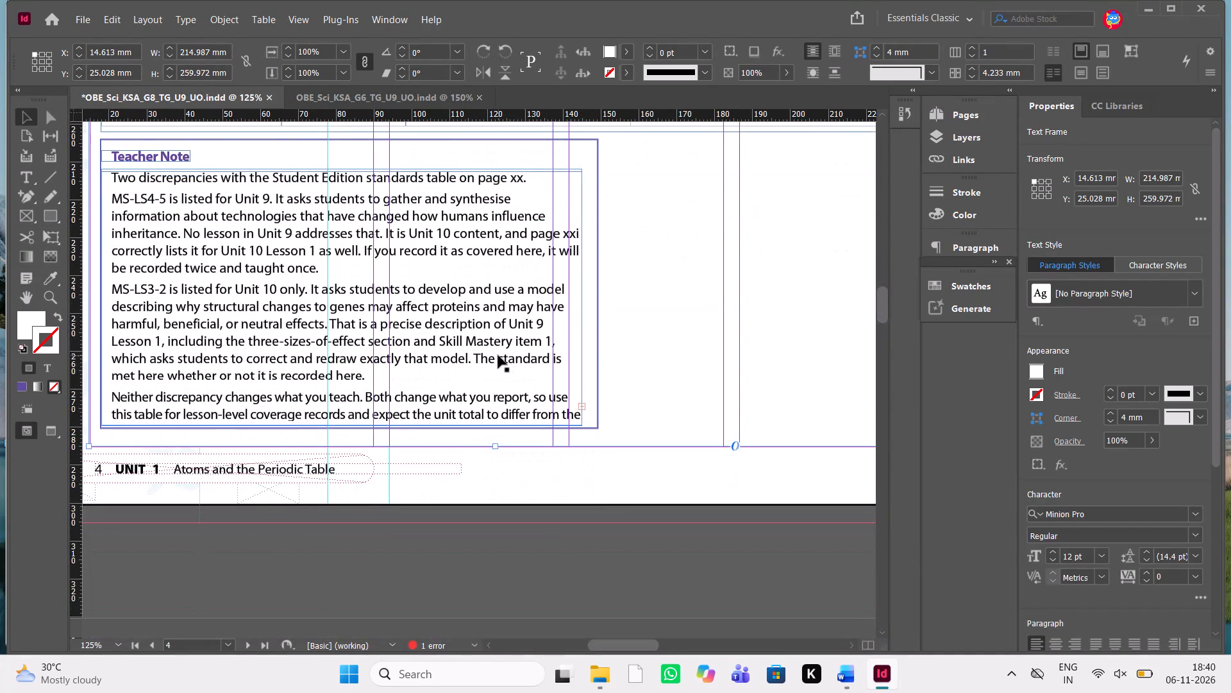
# Copy page 4's large white background text frame together with the Teacher Note border and paste them onto page 5.
pyautogui.keyDown('shift'); pyautogui.click(498, 355); pyautogui.keyUp('shift')
pyautogui.click(673, 354)
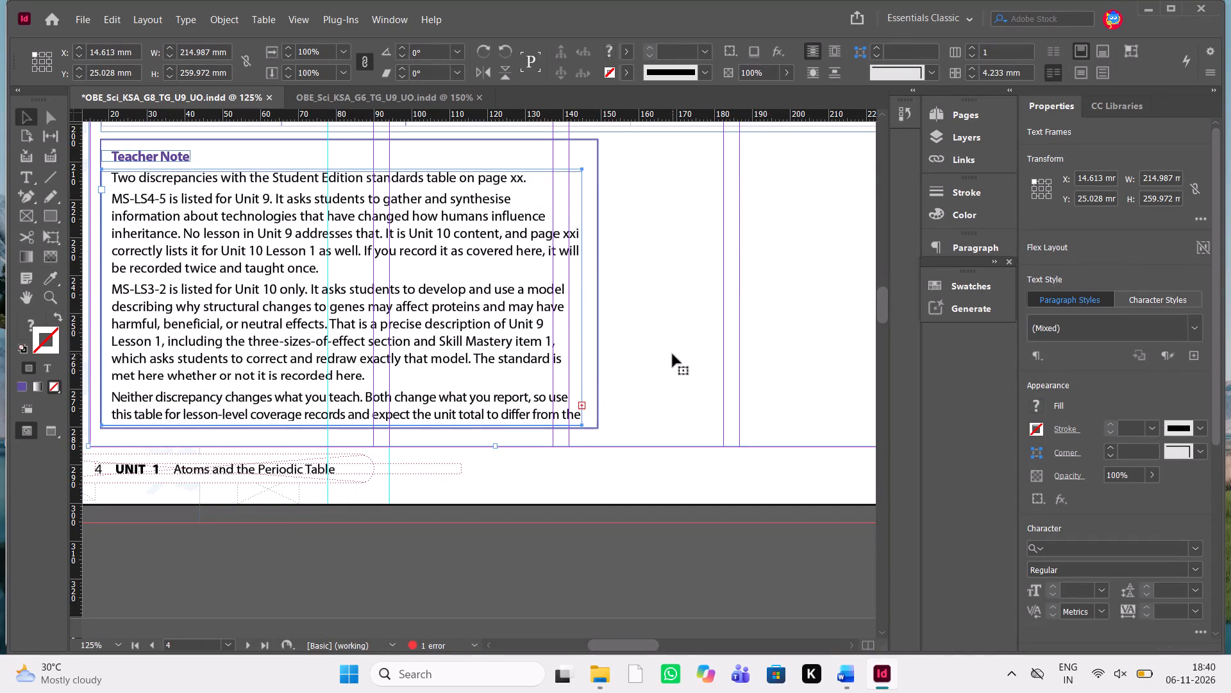
pyautogui.click(665, 490)
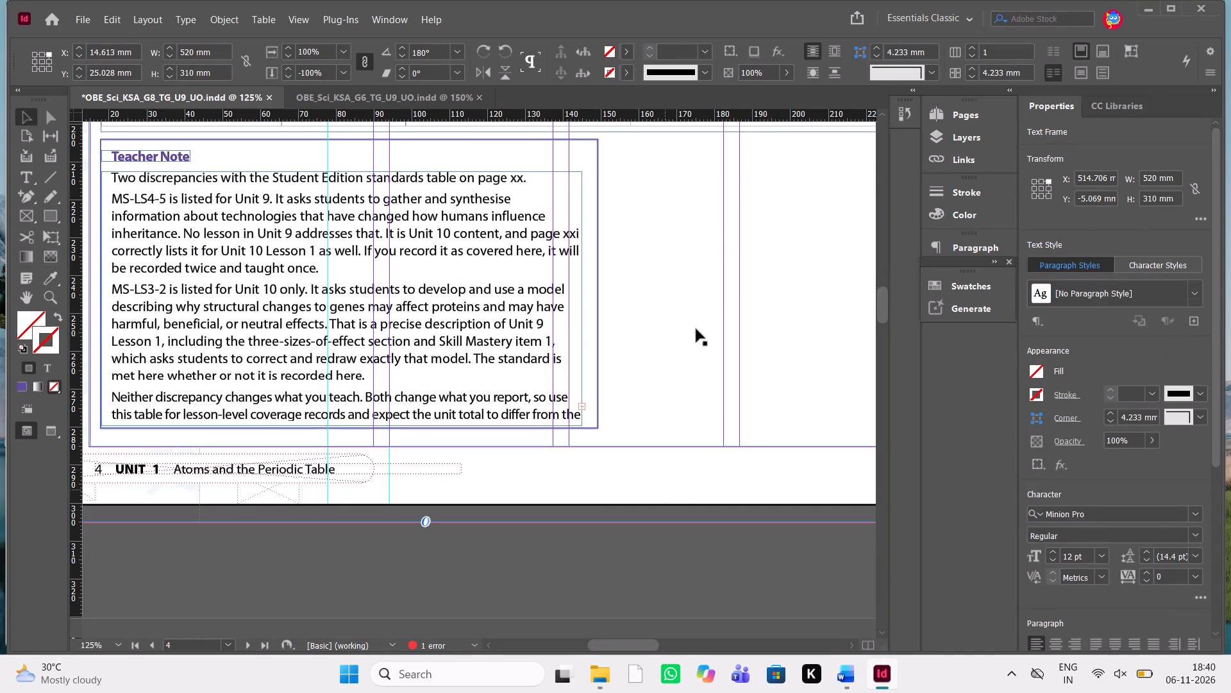
pyautogui.click(696, 329)
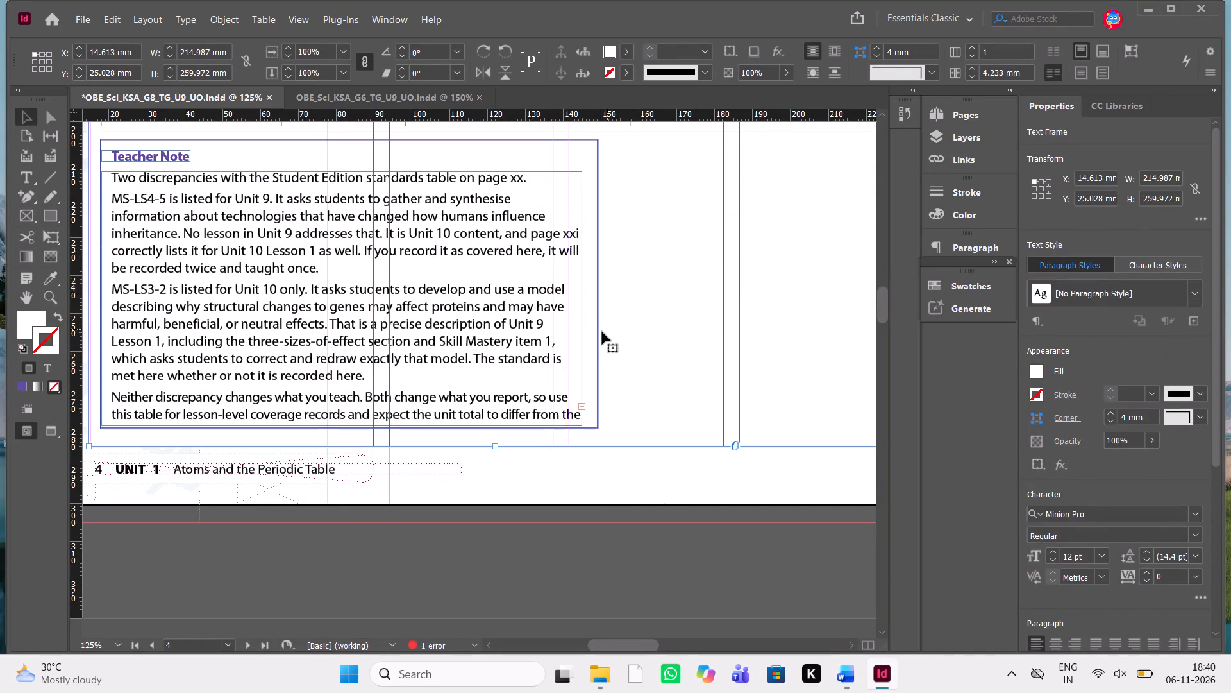
pyautogui.keyDown('shift'); pyautogui.click(599, 337); pyautogui.keyUp('shift')
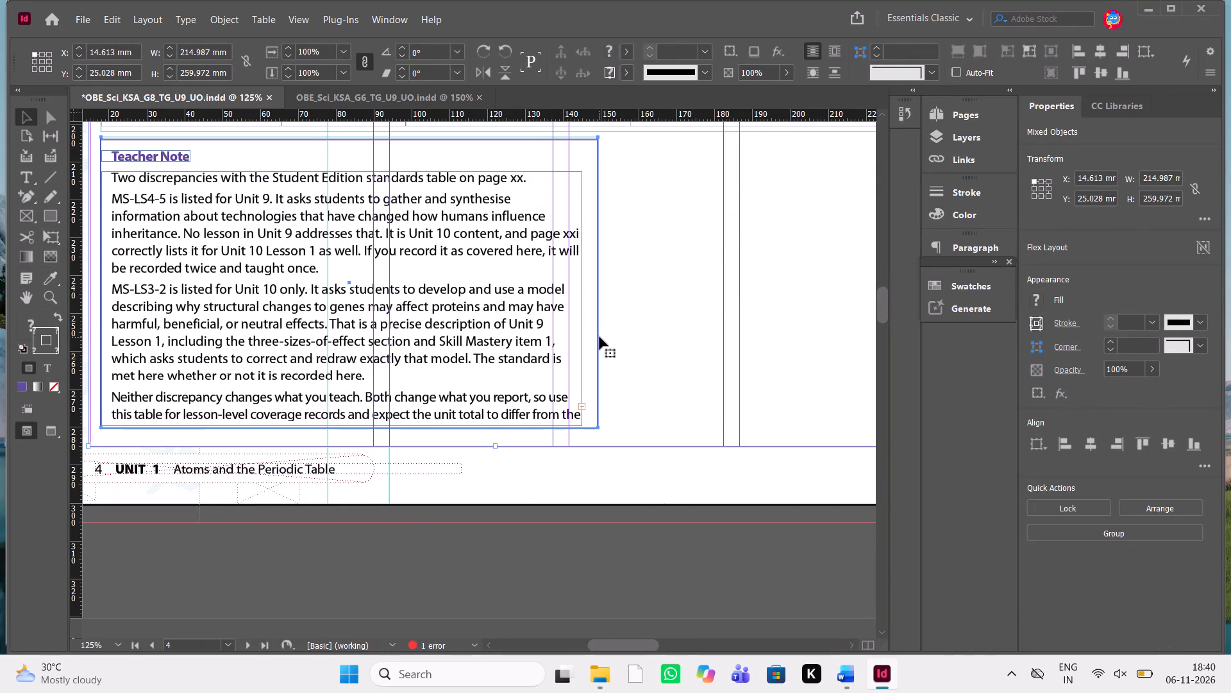
pyautogui.hotkey('ctrl', 'c')
pyautogui.hotkey('ctrl', 'c')
pyautogui.scroll(1, 599, 337)
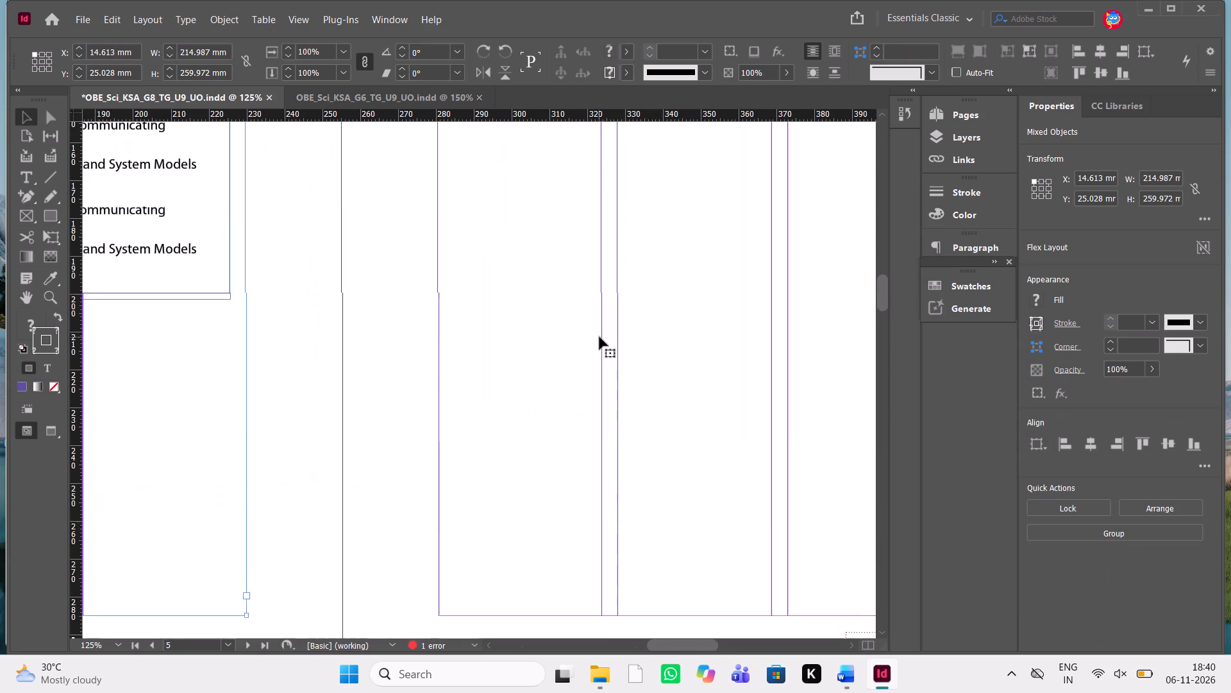
pyautogui.scroll(1, 599, 337)
pyautogui.hotkey('ctrl', 'v')
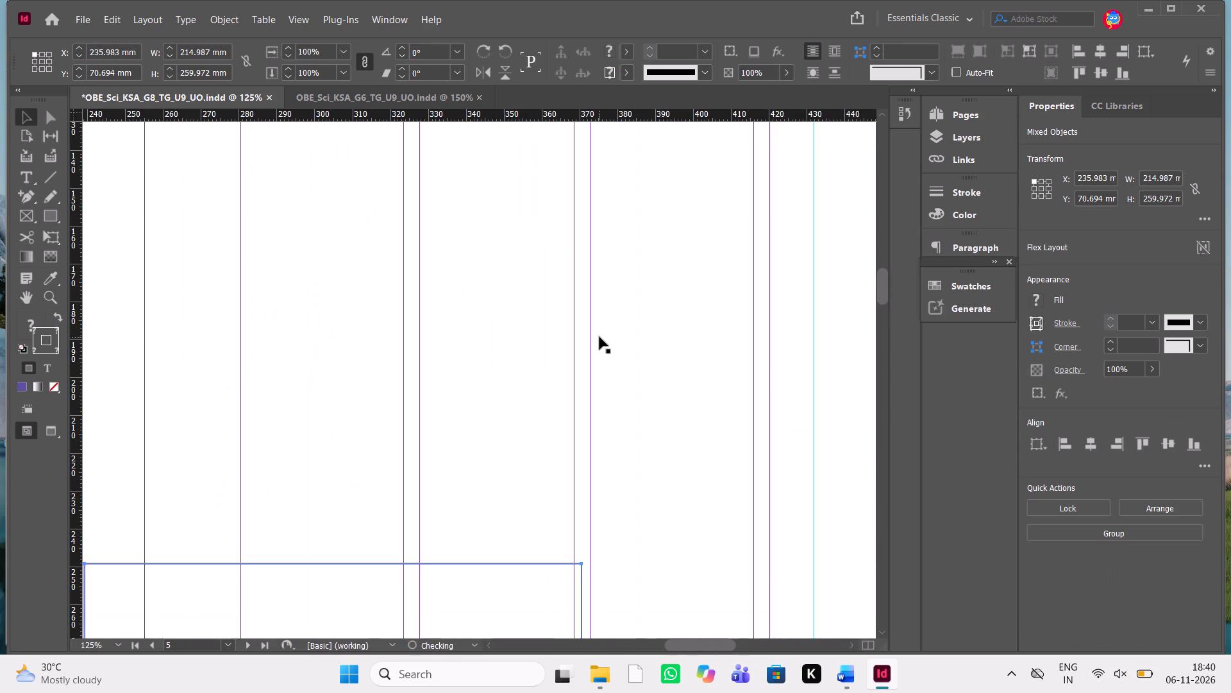
# Move the pasted background frame and border horizontally so the frame starts at page 5's inner margin, at X 280.433 mm.
pyautogui.scroll(-1, 599, 337)
pyautogui.scroll(2, 599, 337)
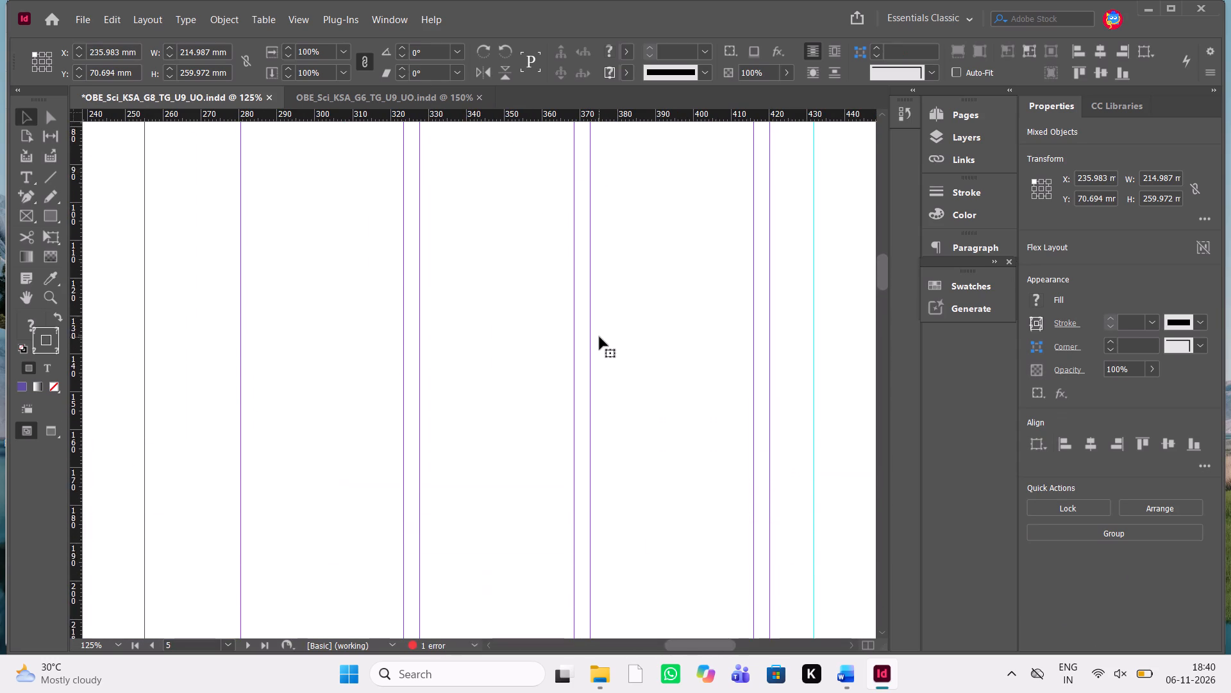
pyautogui.scroll(1, 599, 337)
pyautogui.hotkey('shift', 'Right')
pyautogui.hotkey('shift', 'Right')
pyautogui.hotkey('shift', 'Right')
pyautogui.hotkey('shift', 'Right')
pyautogui.hotkey('shift', 'Right')
pyautogui.hotkey('shift', 'Right')
pyautogui.hotkey('shift', 'Right')
pyautogui.hotkey('shift', 'Right')
pyautogui.hotkey('shift', 'Right')
pyautogui.hotkey('shift', 'Right')
pyautogui.hotkey('shift', 'Right')
pyautogui.hotkey('shift', 'Right')
pyautogui.hotkey('shift', 'Right')
pyautogui.hotkey('shift', 'Right')
pyautogui.hotkey('shift', 'Right')
pyautogui.hotkey('shift', 'Right')
pyautogui.hotkey('shift', 'Right')
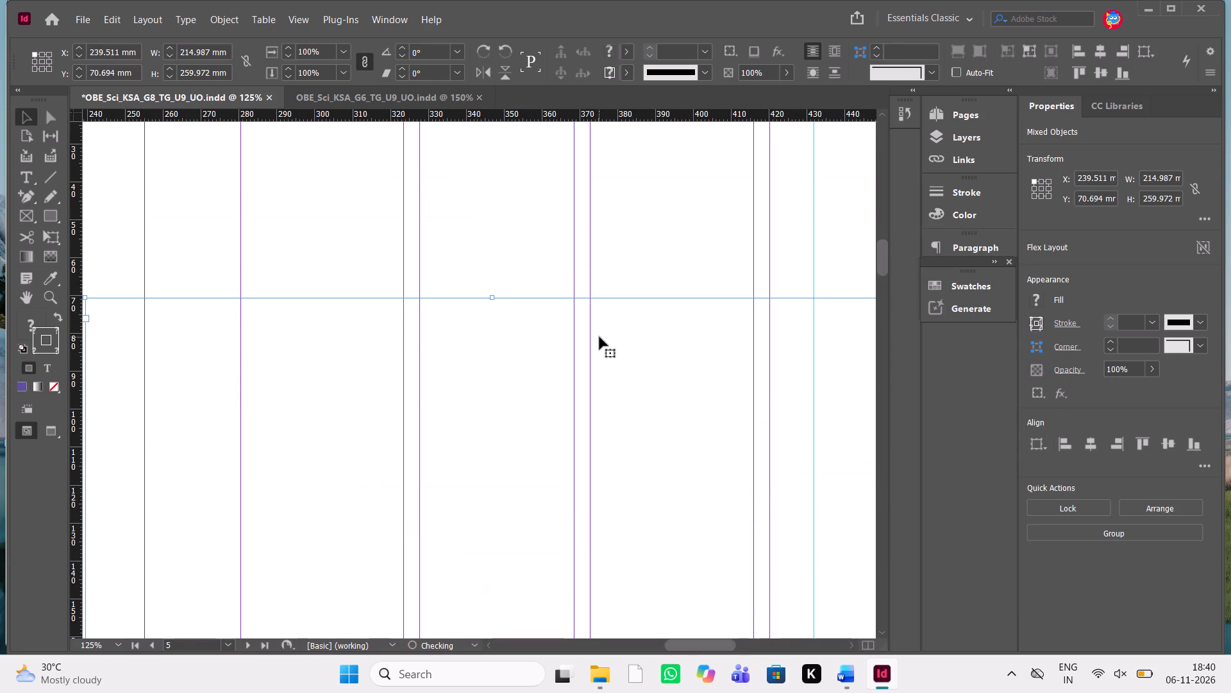
pyautogui.hotkey('shift', 'Left')
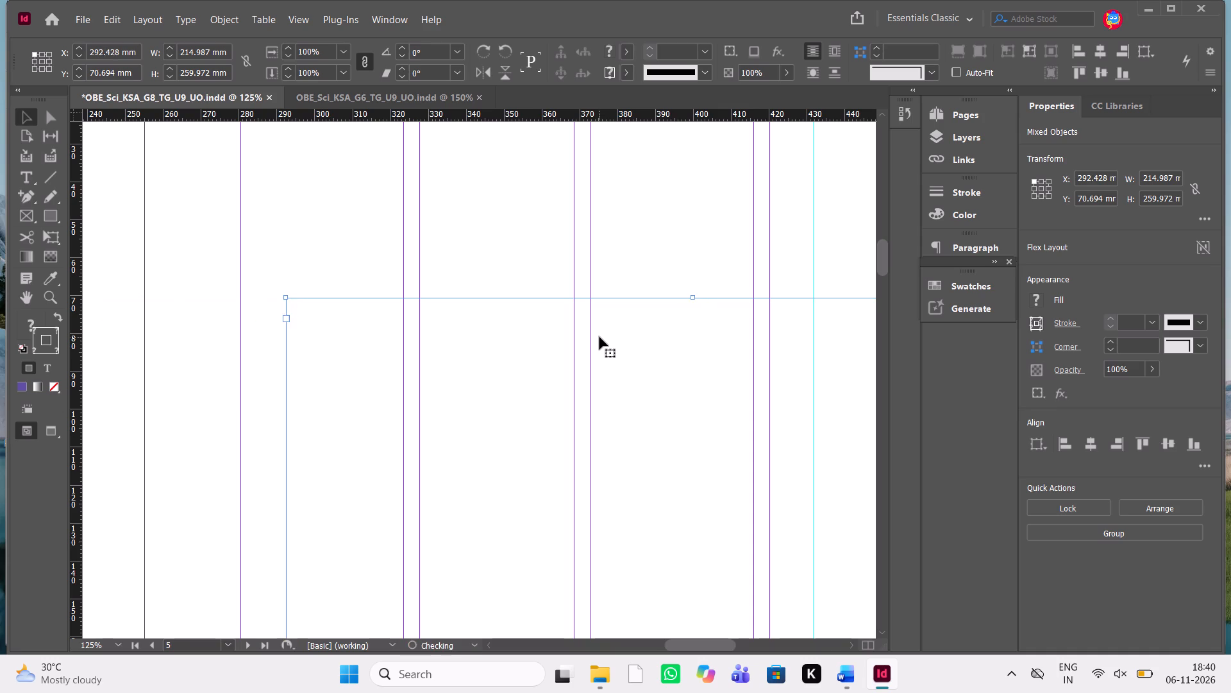
pyautogui.hotkey('shift', 'Left')
pyautogui.hotkey('shift', 'Left')
pyautogui.hotkey('shift', 'Left')
pyautogui.hotkey('shift', 'Left')
pyautogui.press('Right')
pyautogui.press('Right')
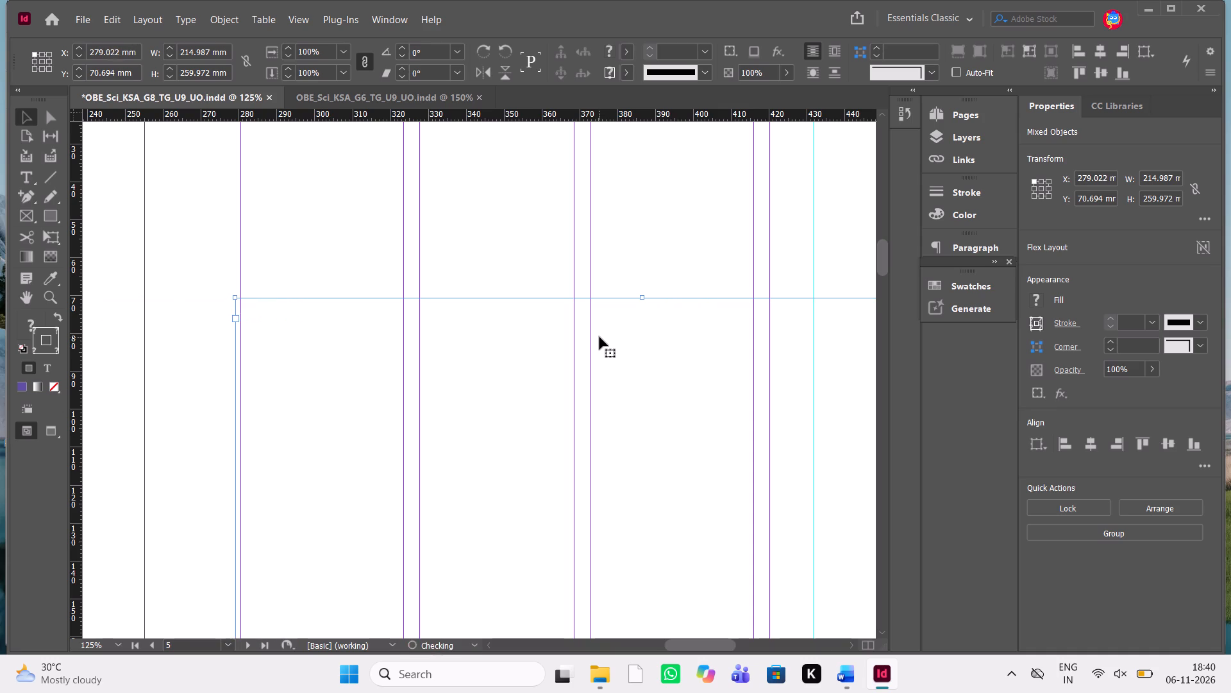
pyautogui.press('Right')
pyautogui.press('Right')
pyautogui.press('Right')
pyautogui.press('Right')
# Move the pasted background frame and border up to page 5's top margin, at Y 14.955 mm.
pyautogui.scroll(2, 599, 337)
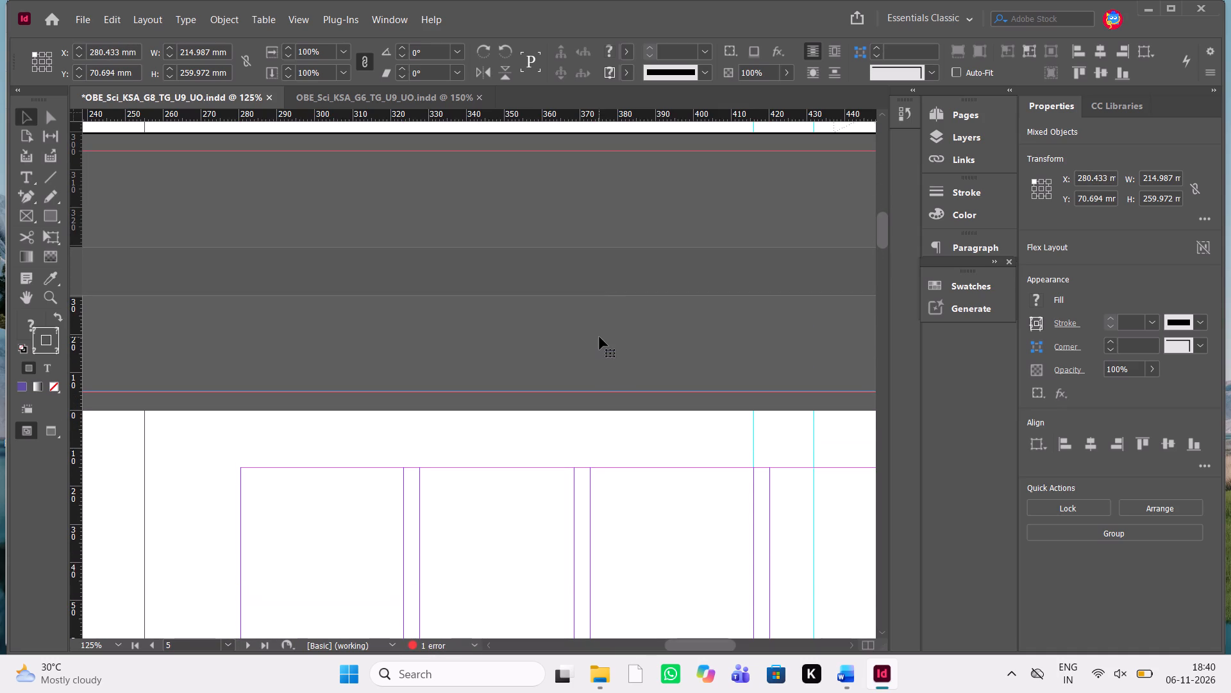
pyautogui.hotkey('shift', 'Up')
pyautogui.hotkey('shift', 'Up')
pyautogui.hotkey('shift', 'Up')
pyautogui.hotkey('shift', 'Up')
pyautogui.hotkey('shift', 'Up')
pyautogui.hotkey('shift', 'Up')
pyautogui.hotkey('shift', 'Up')
pyautogui.hotkey('shift', 'Up')
pyautogui.hotkey('shift', 'Up')
pyautogui.hotkey('shift', 'Up')
pyautogui.hotkey('shift', 'Up')
pyautogui.hotkey('shift', 'Up')
pyautogui.hotkey('shift', 'Up')
pyautogui.hotkey('shift', 'Up')
pyautogui.hotkey('shift', 'Up')
pyautogui.hotkey('shift', 'Up')
pyautogui.hotkey('shift', 'Up')
pyautogui.hotkey('shift', 'Up')
pyautogui.hotkey('shift', 'Up')
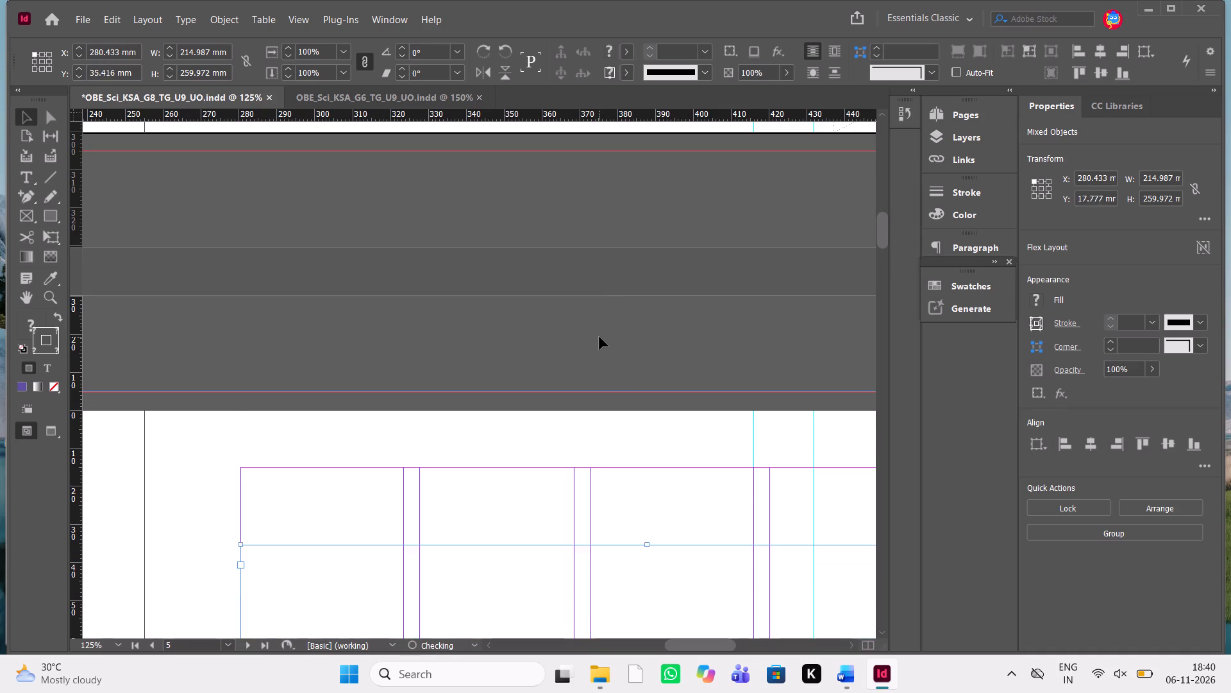
pyautogui.hotkey('shift', 'Up')
pyautogui.hotkey('shift', 'Down')
pyautogui.hotkey('shift', 'Down')
pyautogui.hotkey('shift', 'Down')
pyautogui.hotkey('shift', 'Down')
pyautogui.press('Down')
pyautogui.press('Down')
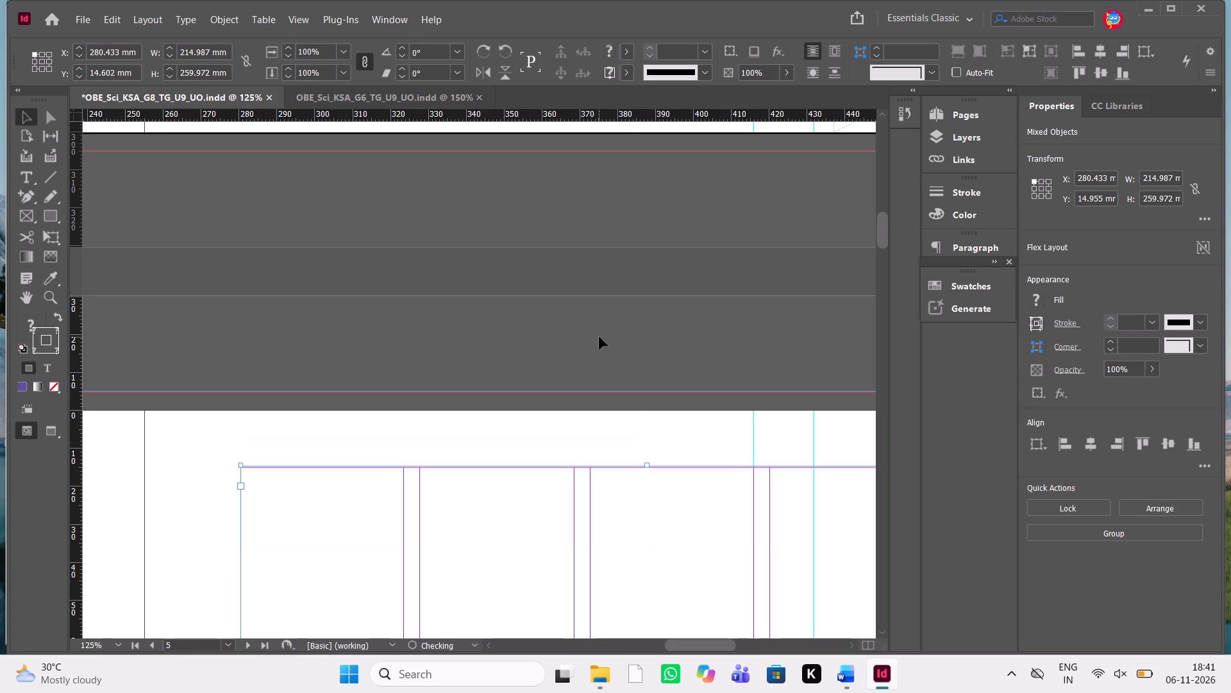
pyautogui.press('Down')
pyautogui.press('Up')
# Move only the pasted Teacher Note border rectangle up to page 5's top margin, at Y 15.019 mm.
pyautogui.scroll(-3, 599, 337)
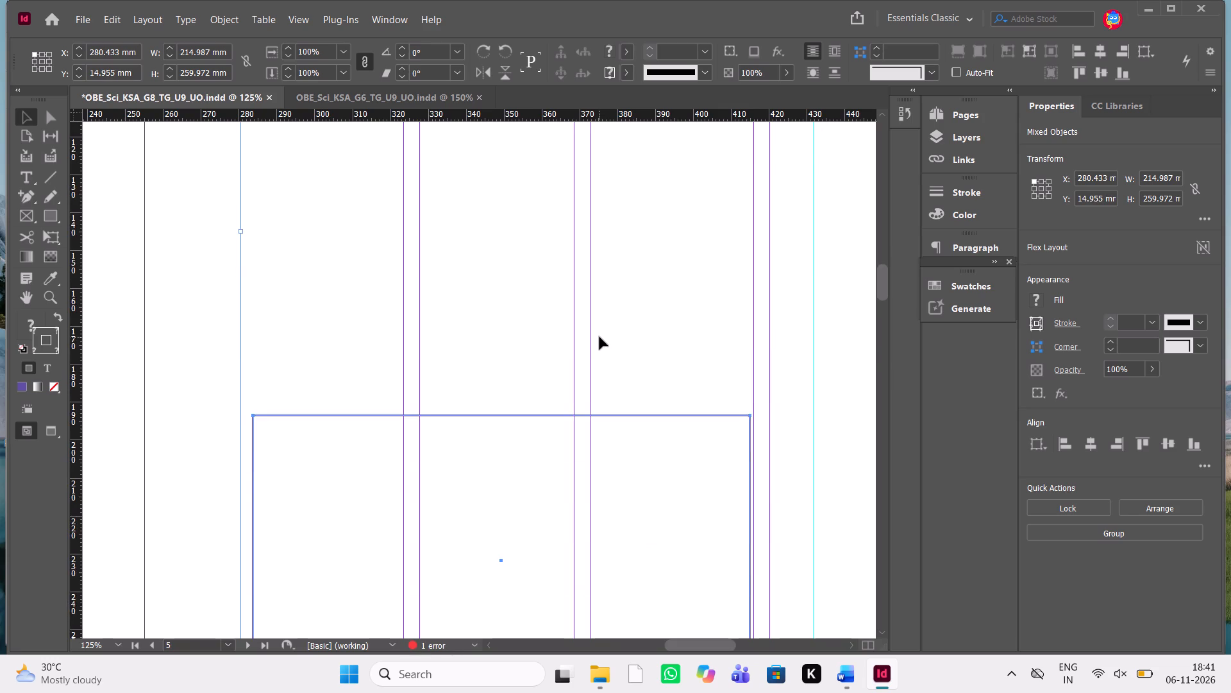
pyautogui.scroll(1, 599, 337)
pyautogui.click(153, 289)
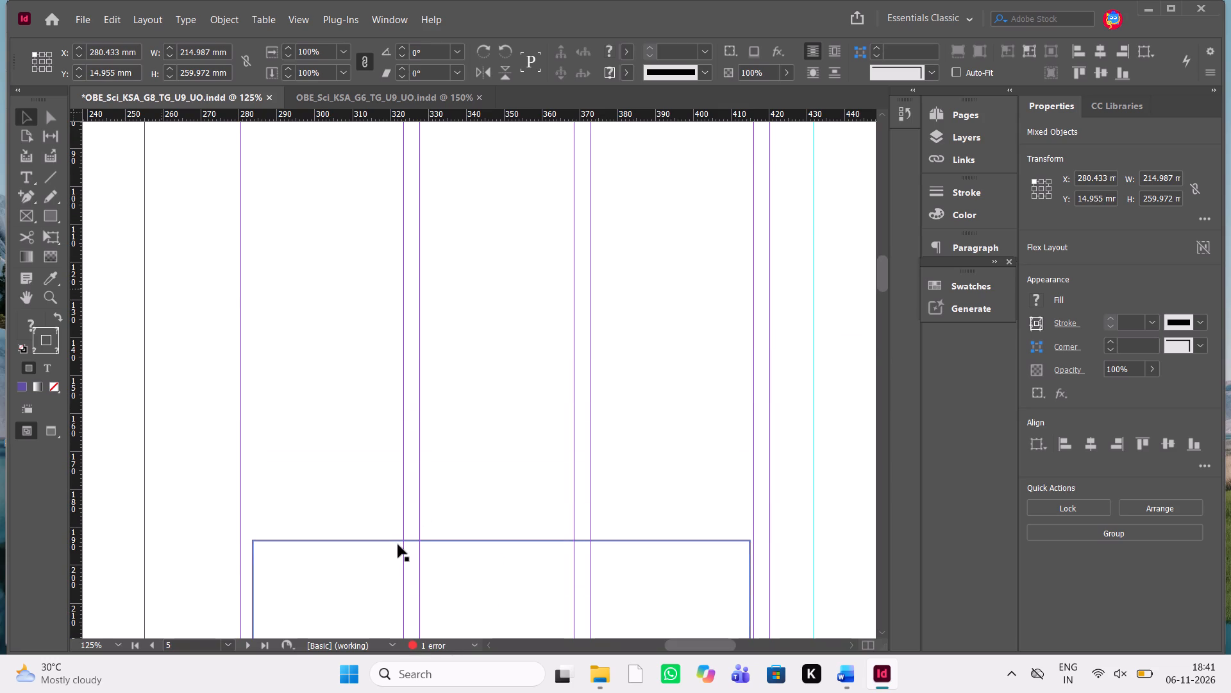
pyautogui.click(398, 545)
pyautogui.click(431, 574)
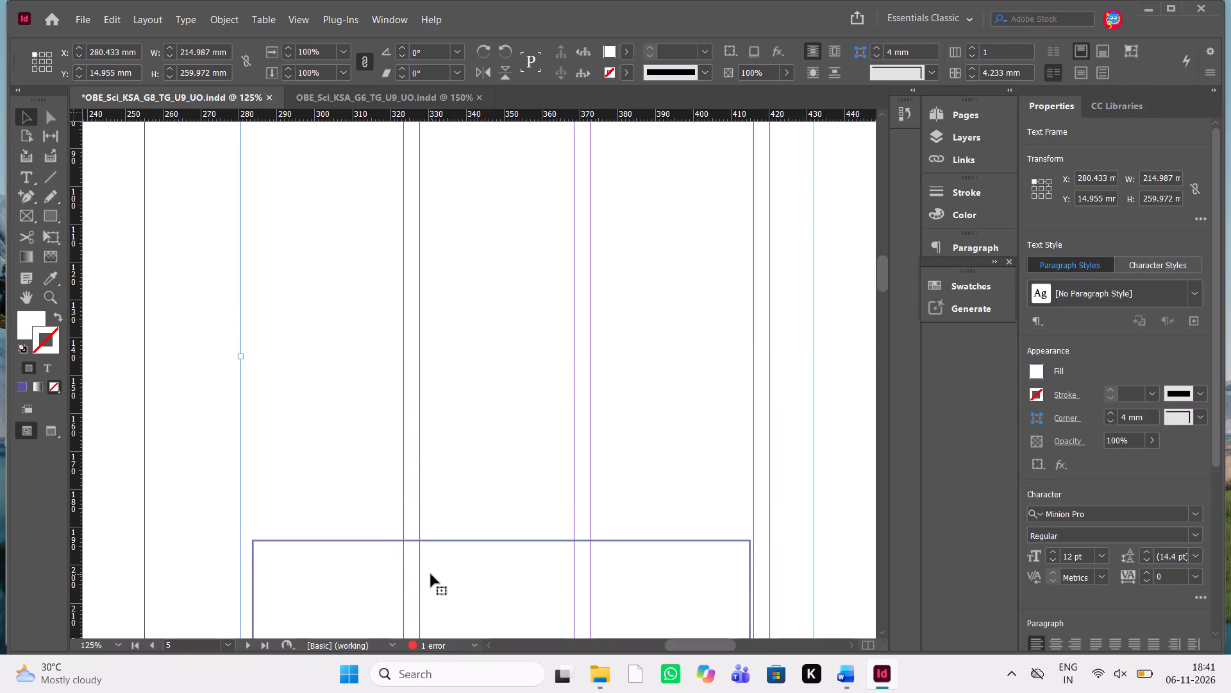
pyautogui.click(186, 481)
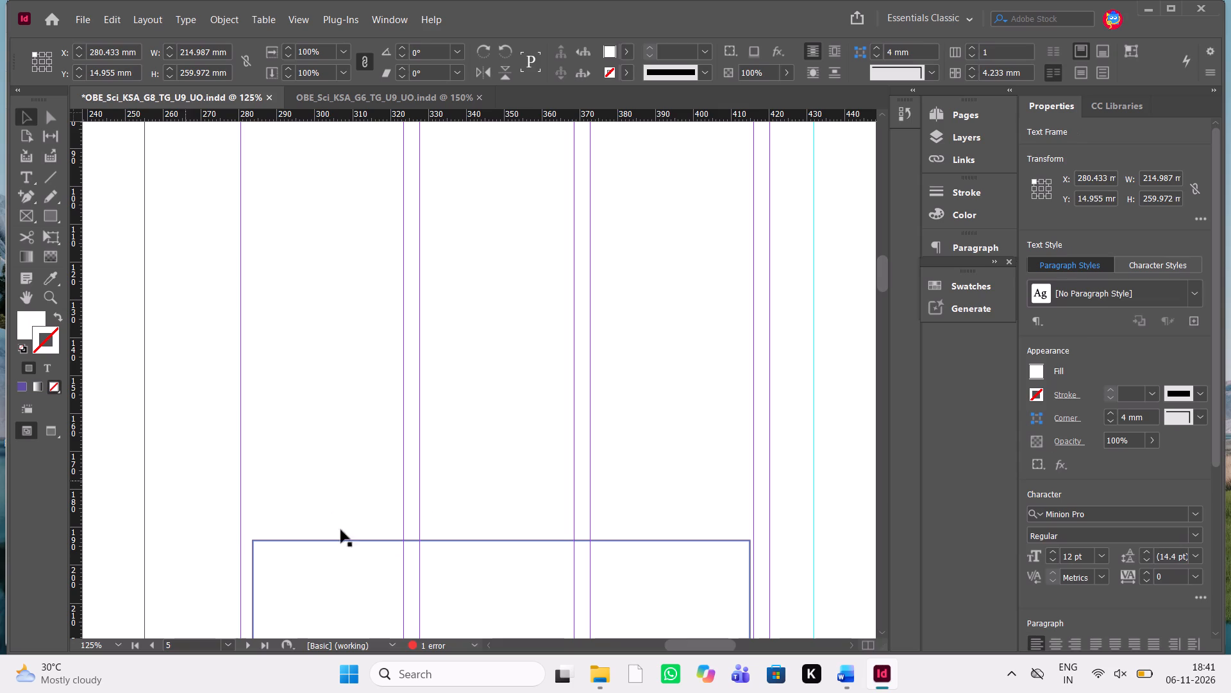
pyautogui.click(340, 543)
pyautogui.click(357, 538)
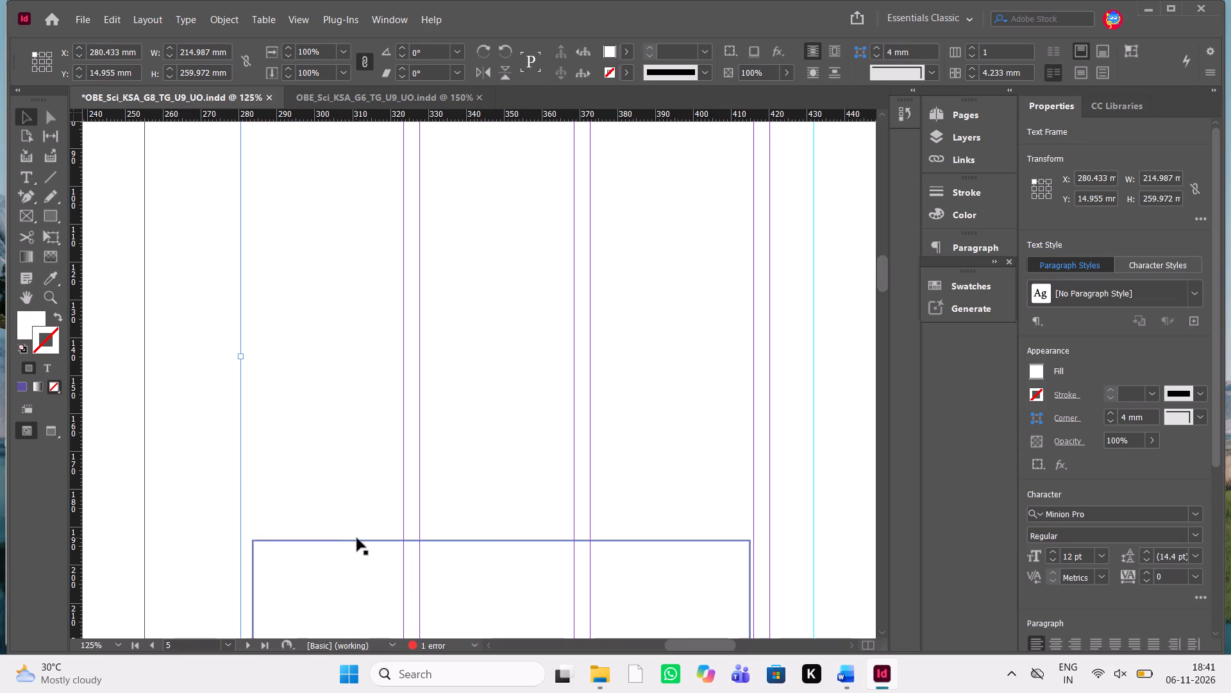
pyautogui.hotkey('shift', 'Up')
pyautogui.hotkey('shift', 'Up')
pyautogui.hotkey('shift', 'Up')
pyautogui.hotkey('shift', 'Up')
pyautogui.hotkey('shift', 'Up')
pyautogui.hotkey('shift', 'Up')
pyautogui.hotkey('shift', 'Up')
pyautogui.hotkey('shift', 'Up')
pyautogui.hotkey('shift', 'Up')
pyautogui.hotkey('shift', 'Up')
pyautogui.hotkey('shift', 'Up')
pyautogui.hotkey('shift', 'Up')
pyautogui.hotkey('shift', 'Up')
pyautogui.hotkey('shift', 'Up')
pyautogui.hotkey('shift', 'Up')
pyautogui.hotkey('shift', 'Up')
pyautogui.hotkey('shift', 'Up')
pyautogui.hotkey('shift', 'Up')
pyautogui.hotkey('shift', 'Up')
pyautogui.hotkey('shift', 'Up')
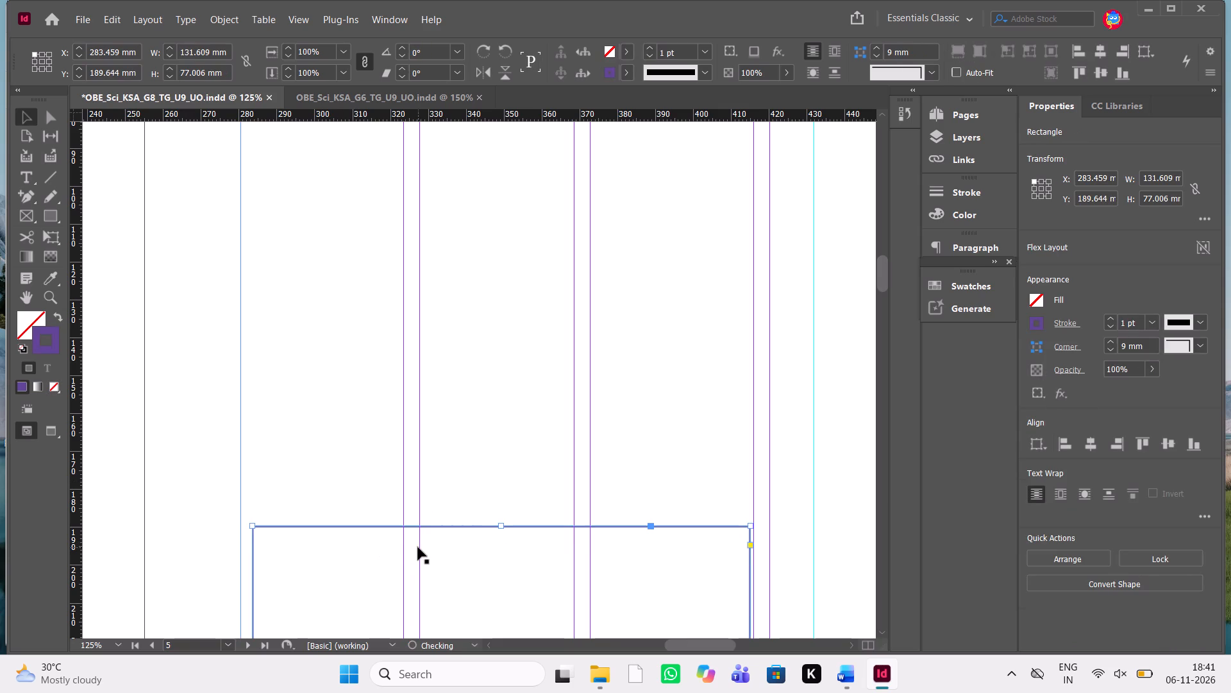
pyautogui.scroll(2, 418, 547)
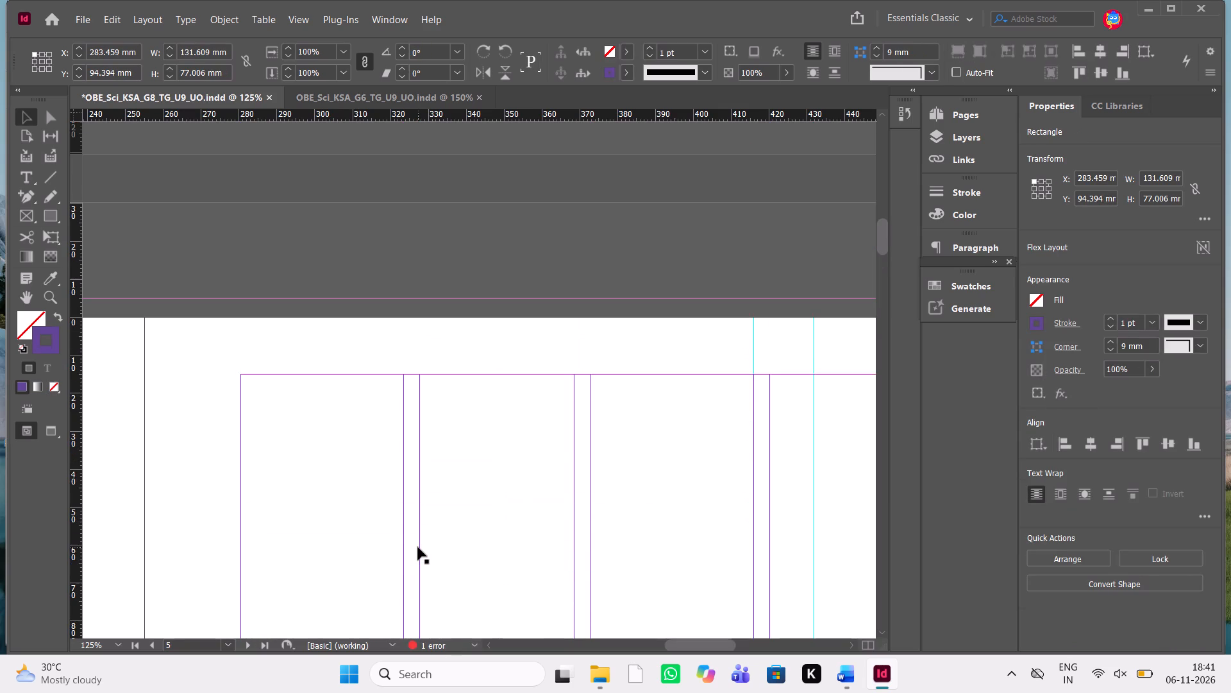
pyautogui.scroll(-1, 418, 547)
pyautogui.hotkey('shift', 'Up')
pyautogui.hotkey('shift', 'Up')
pyautogui.hotkey('shift', 'Up')
pyautogui.hotkey('shift', 'Up')
pyautogui.hotkey('shift', 'Up')
pyautogui.hotkey('shift', 'Up')
pyautogui.hotkey('shift', 'Up')
pyautogui.hotkey('shift', 'Up')
pyautogui.hotkey('shift', 'Up')
pyautogui.hotkey('shift', 'Up')
pyautogui.hotkey('shift', 'Up')
pyautogui.hotkey('shift', 'Up')
pyautogui.hotkey('shift', 'Up')
pyautogui.hotkey('shift', 'Up')
pyautogui.hotkey('shift', 'Up')
pyautogui.hotkey('shift', 'Up')
pyautogui.hotkey('shift', 'Up')
pyautogui.hotkey('shift', 'Up')
pyautogui.hotkey('shift', 'Up')
pyautogui.hotkey('shift', 'Up')
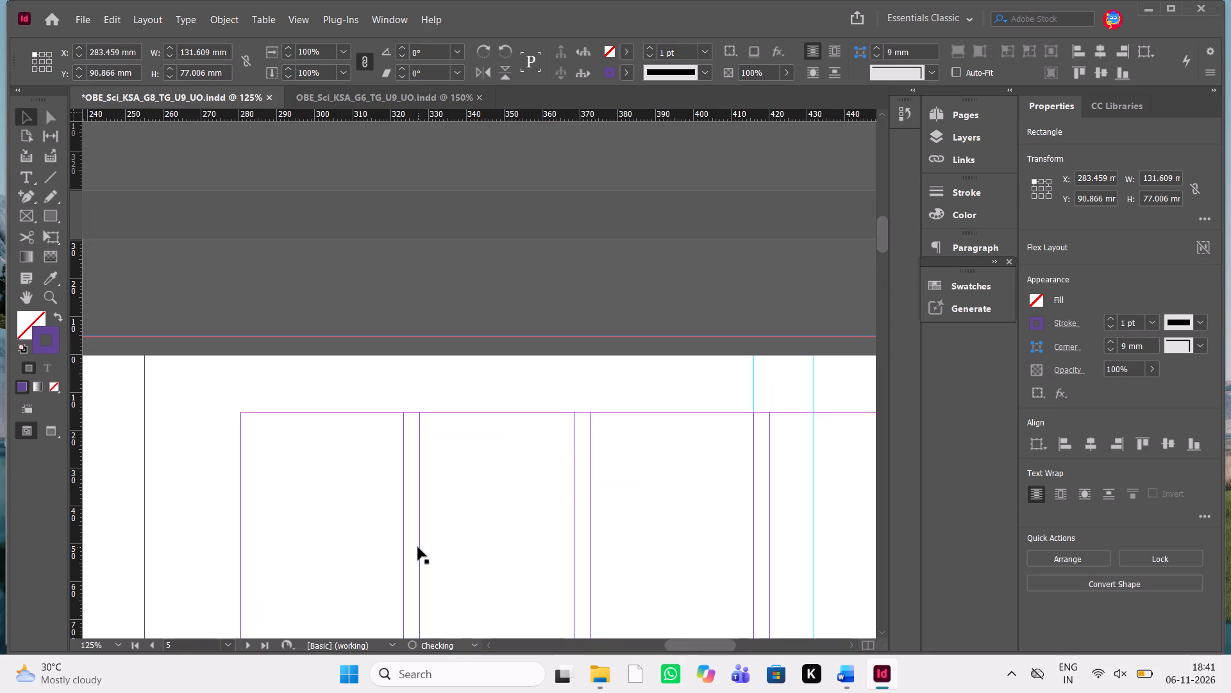
pyautogui.hotkey('shift', 'Up')
pyautogui.hotkey('shift', 'Down')
pyautogui.hotkey('shift', 'Down')
pyautogui.hotkey('shift', 'Down')
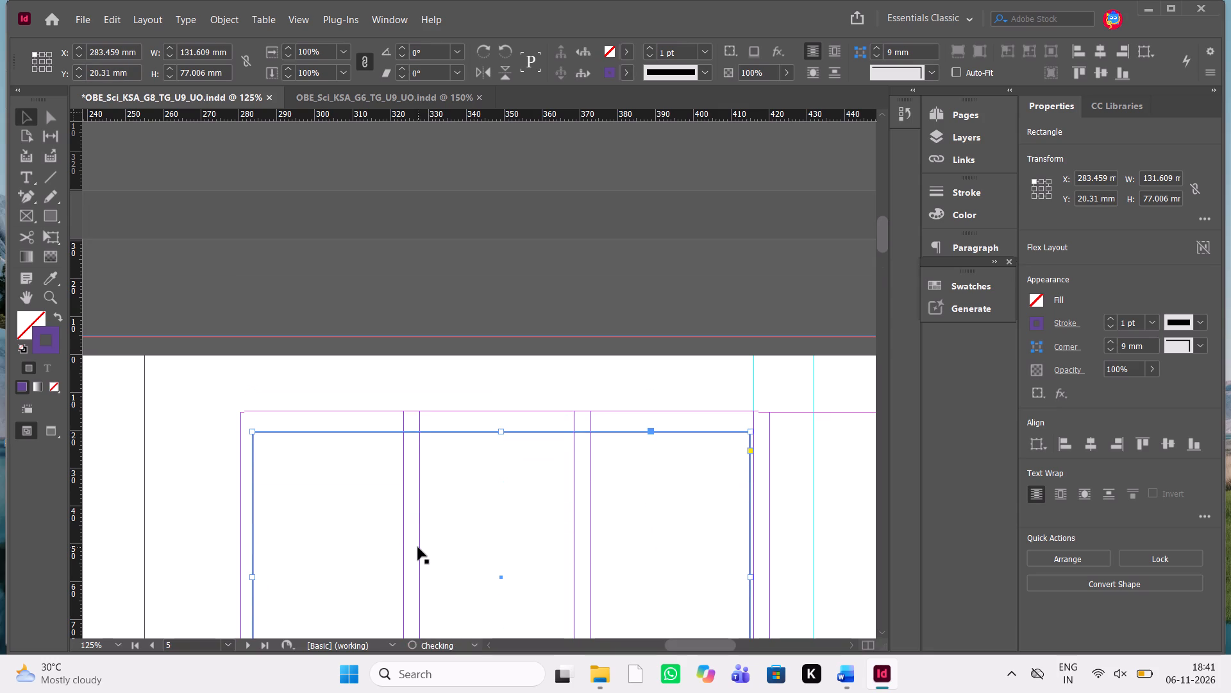
pyautogui.press('Up')
pyautogui.press('Up')
pyautogui.press('Up')
pyautogui.press('Up')
pyautogui.press('Up')
pyautogui.press('Up')
pyautogui.press('Up')
pyautogui.press('Up')
pyautogui.press('Up')
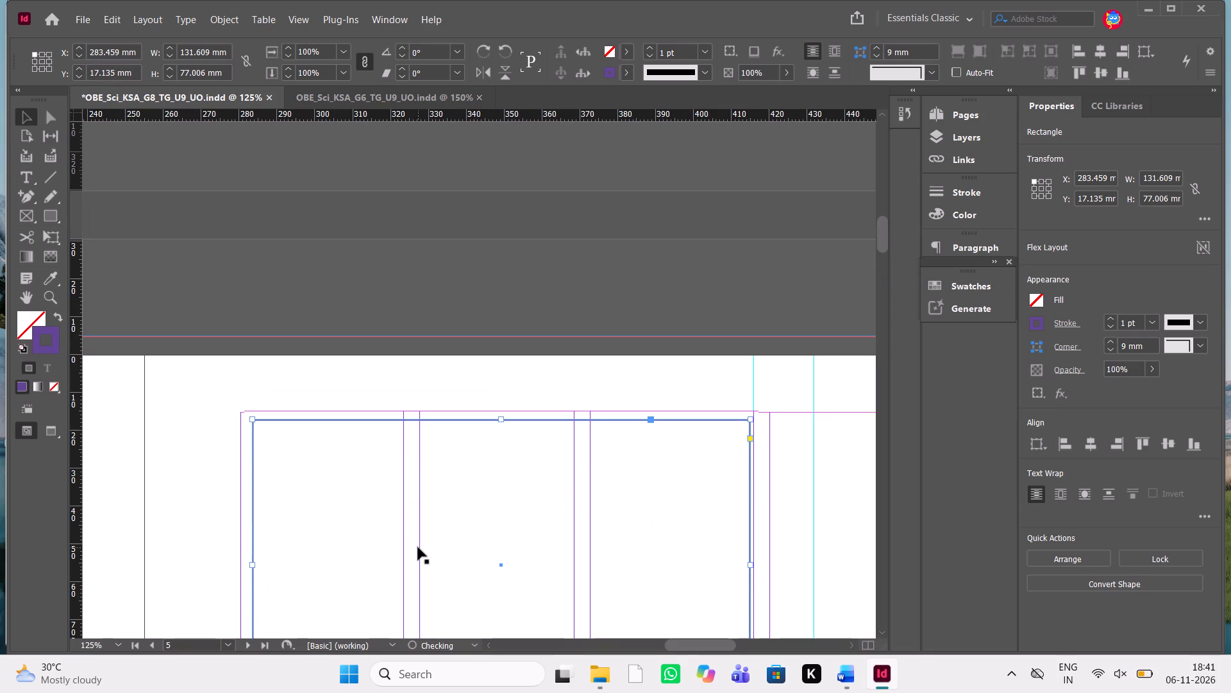
pyautogui.press('Up')
pyautogui.press('Up')
pyautogui.press('Up')
pyautogui.press('Up')
pyautogui.press('Up')
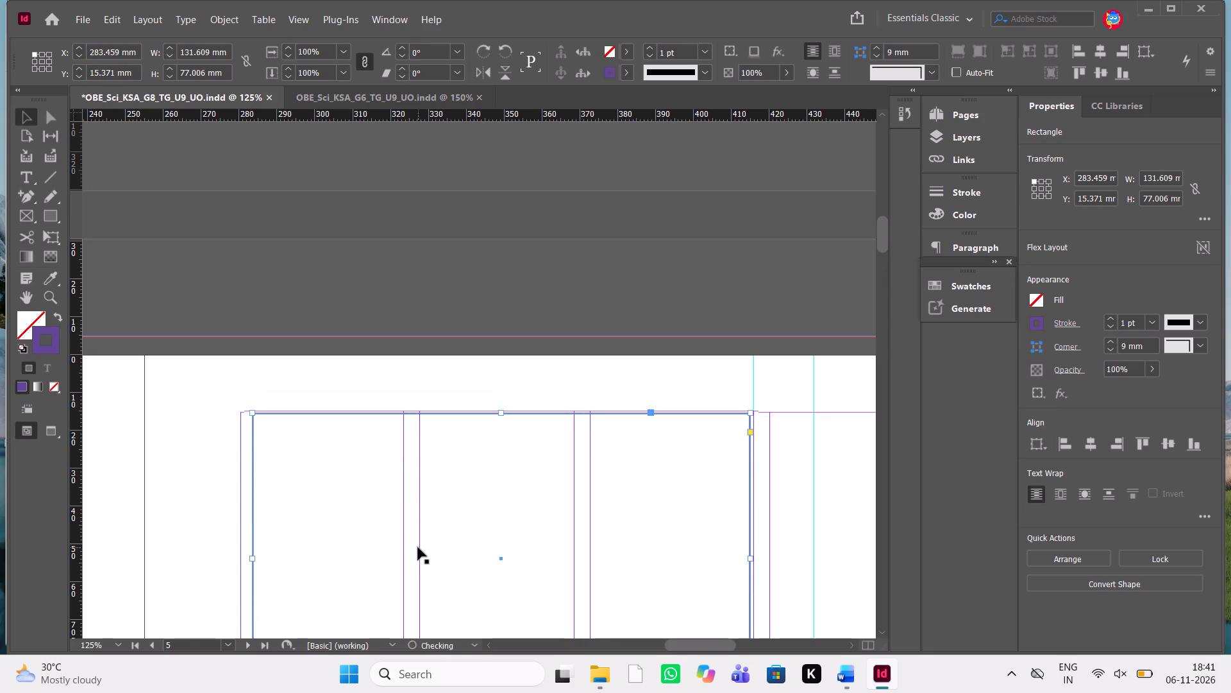
pyautogui.press('Up')
# Narrow page 5's white background text frame to about 139.7 mm wide, bringing its outer edge in to the column guide beyond the border.
pyautogui.hscroll(-1, 418, 547)
pyautogui.scroll(-1, 418, 547)
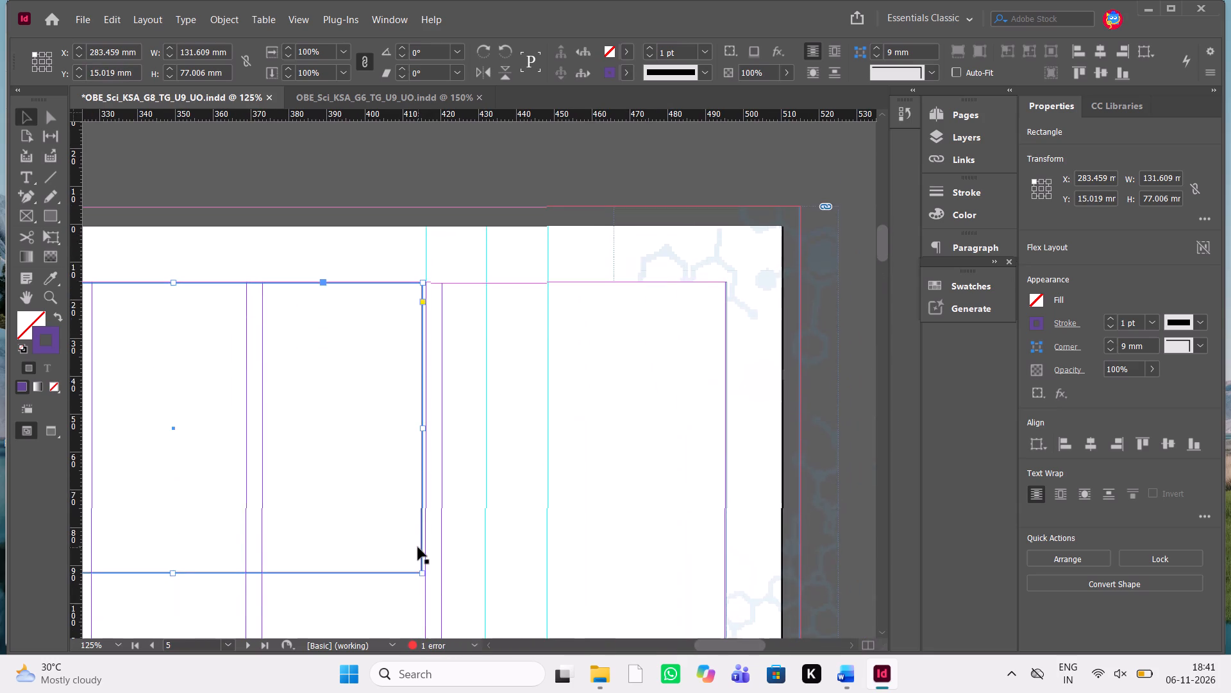
pyautogui.scroll(-2, 418, 547)
pyautogui.click(629, 463)
pyautogui.scroll(-1, 629, 463)
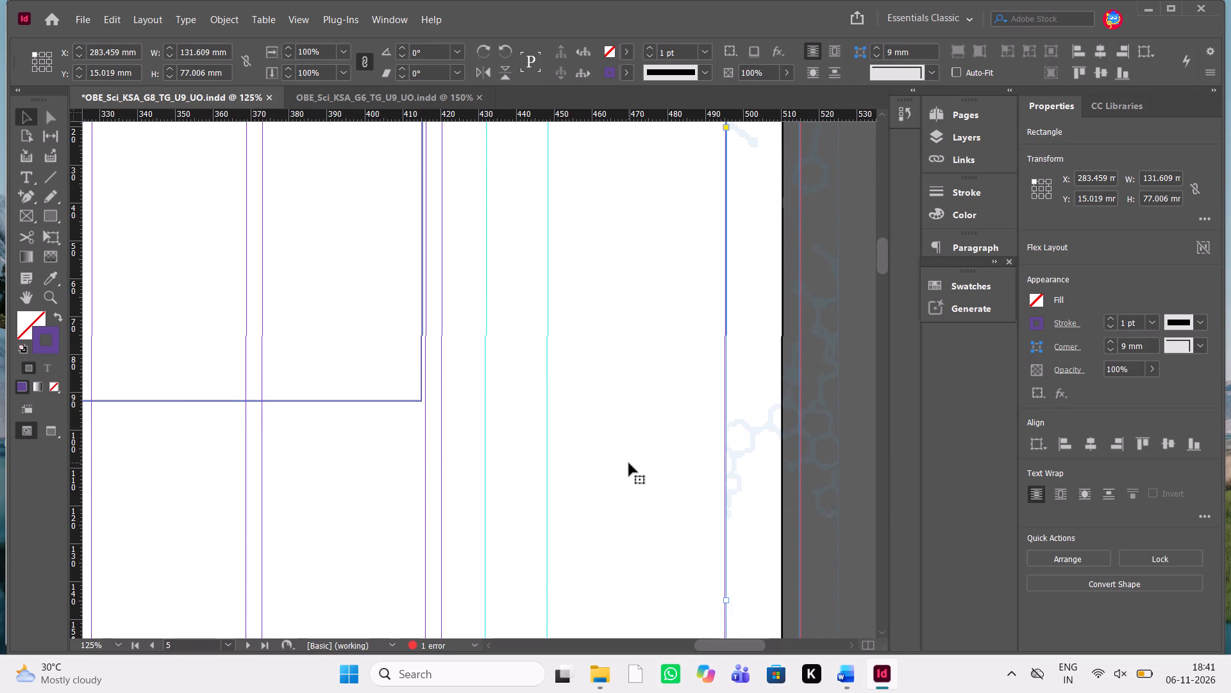
pyautogui.scroll(-1, 728, 602)
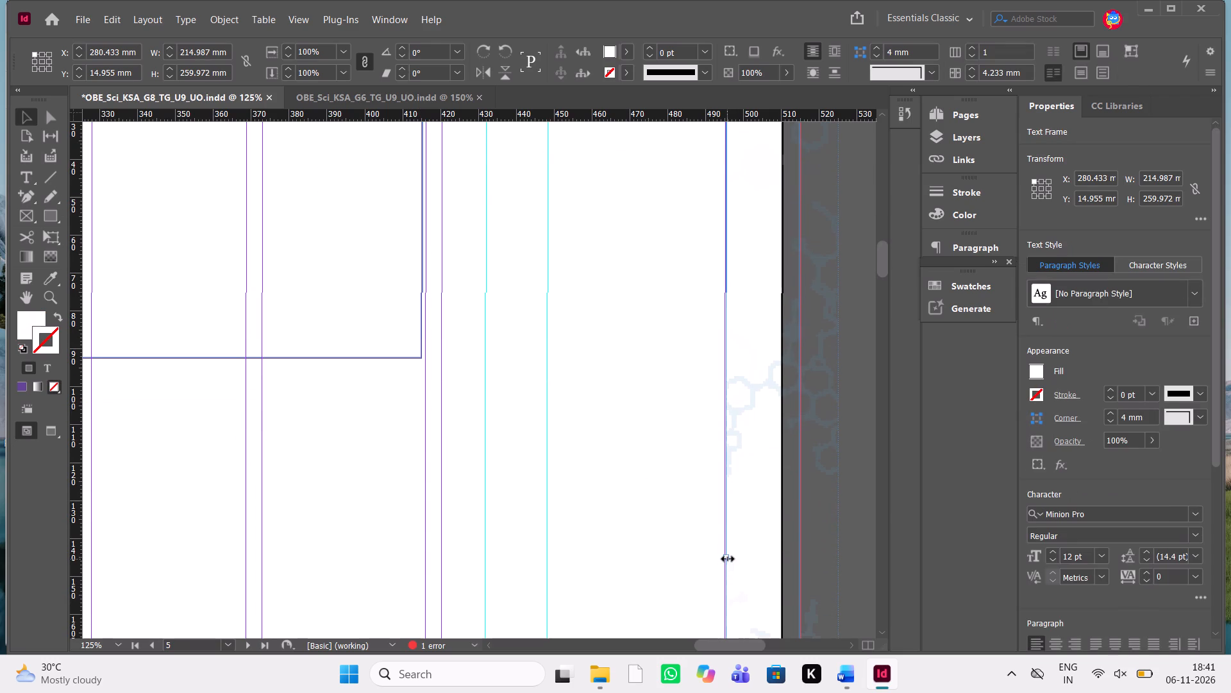
pyautogui.moveTo(726, 556); pyautogui.dragTo(435, 574)
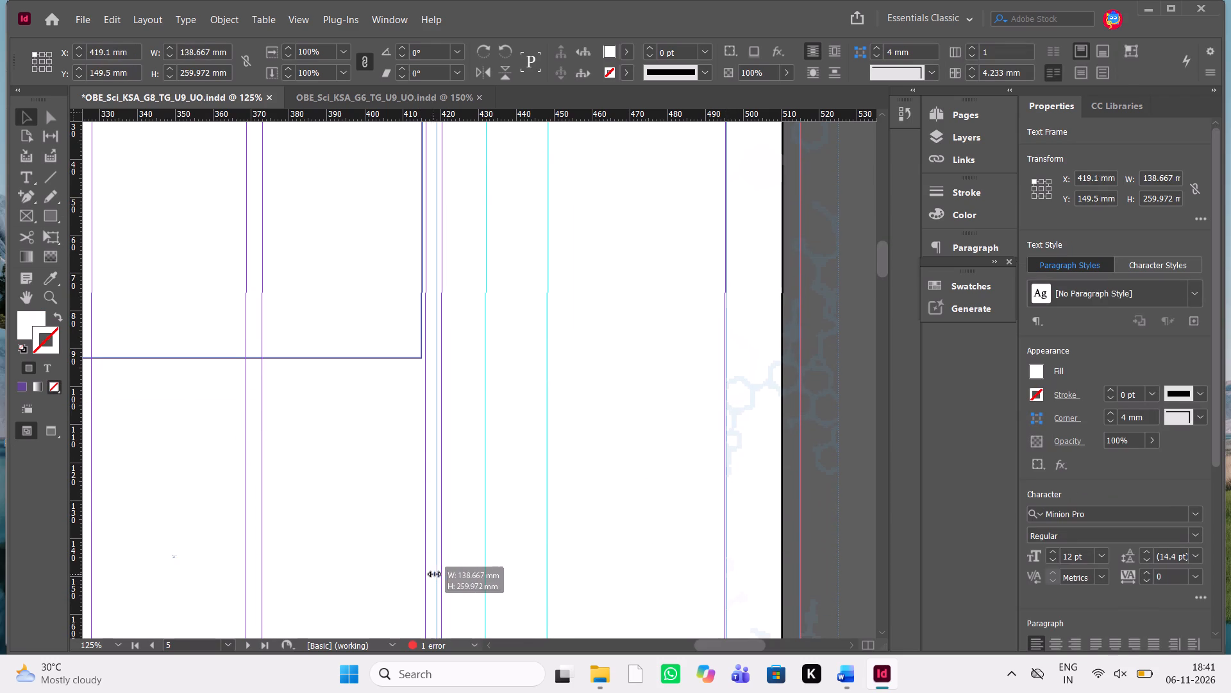
pyautogui.moveTo(435, 574); pyautogui.dragTo(443, 569)
pyautogui.hscroll(1, 443, 569)
pyautogui.scroll(1, 443, 569)
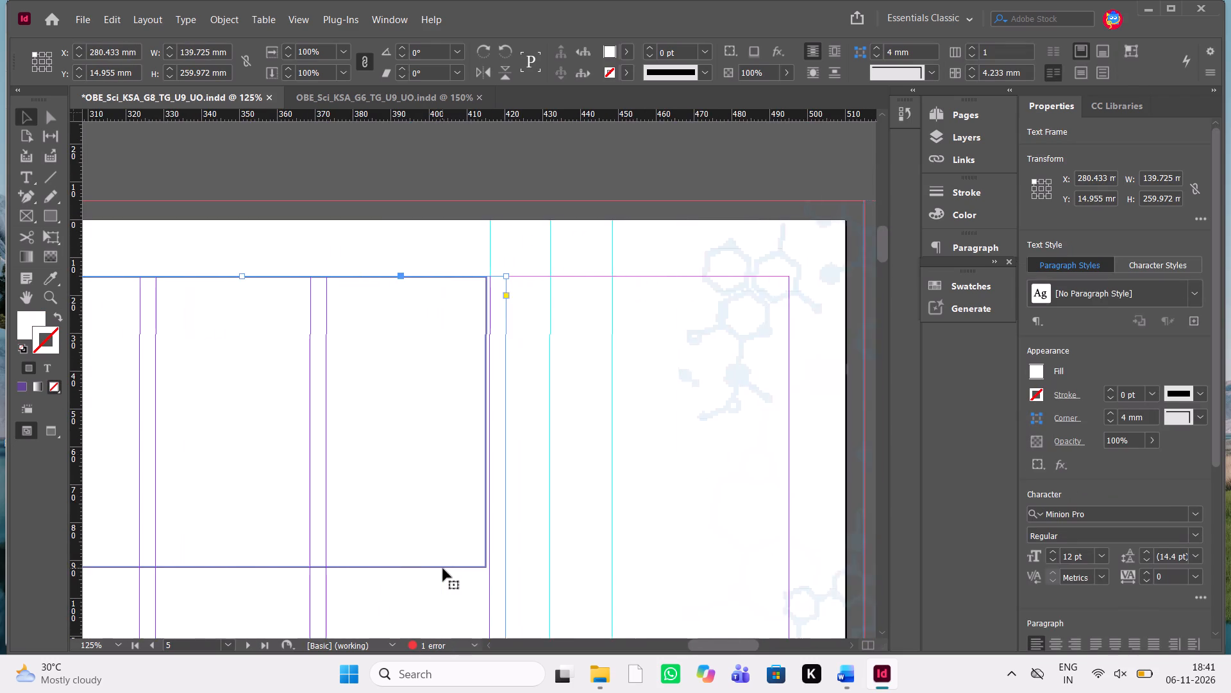
# Narrow page 5's white background text frame to 138.667 mm wide by bringing its outer edge inward, then check the page.
pyautogui.scroll(-1, 443, 569)
pyautogui.moveTo(506, 594); pyautogui.dragTo(503, 595)
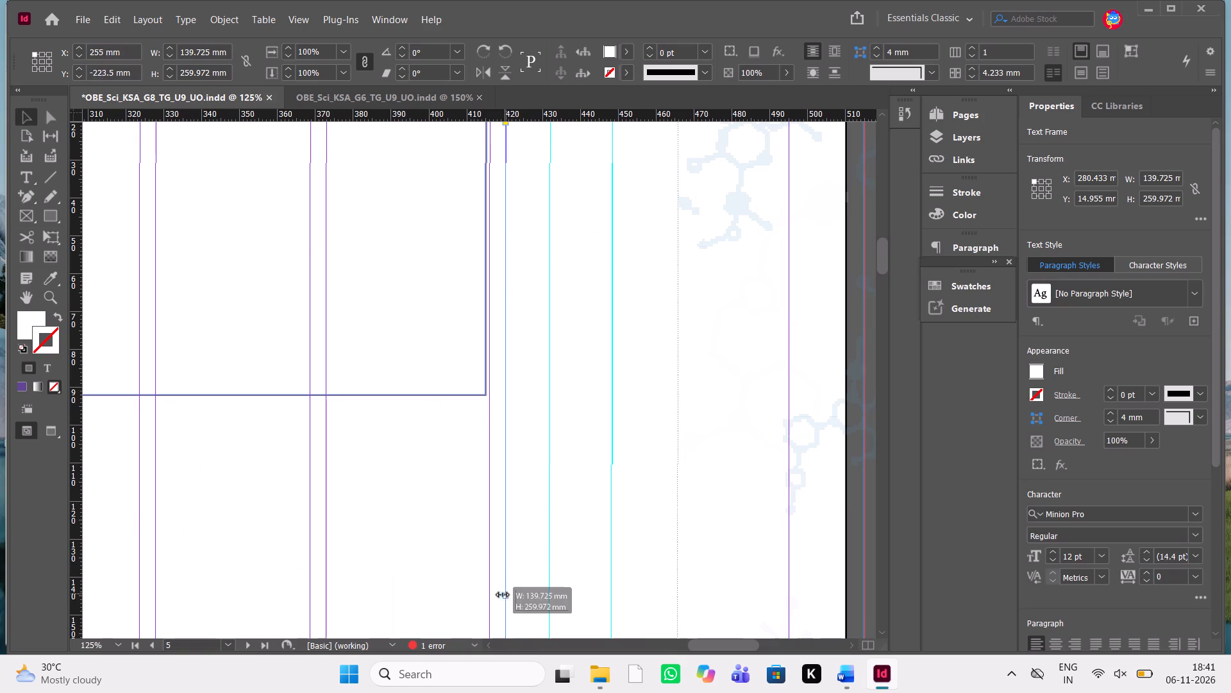
pyautogui.moveTo(503, 595); pyautogui.dragTo(500, 597)
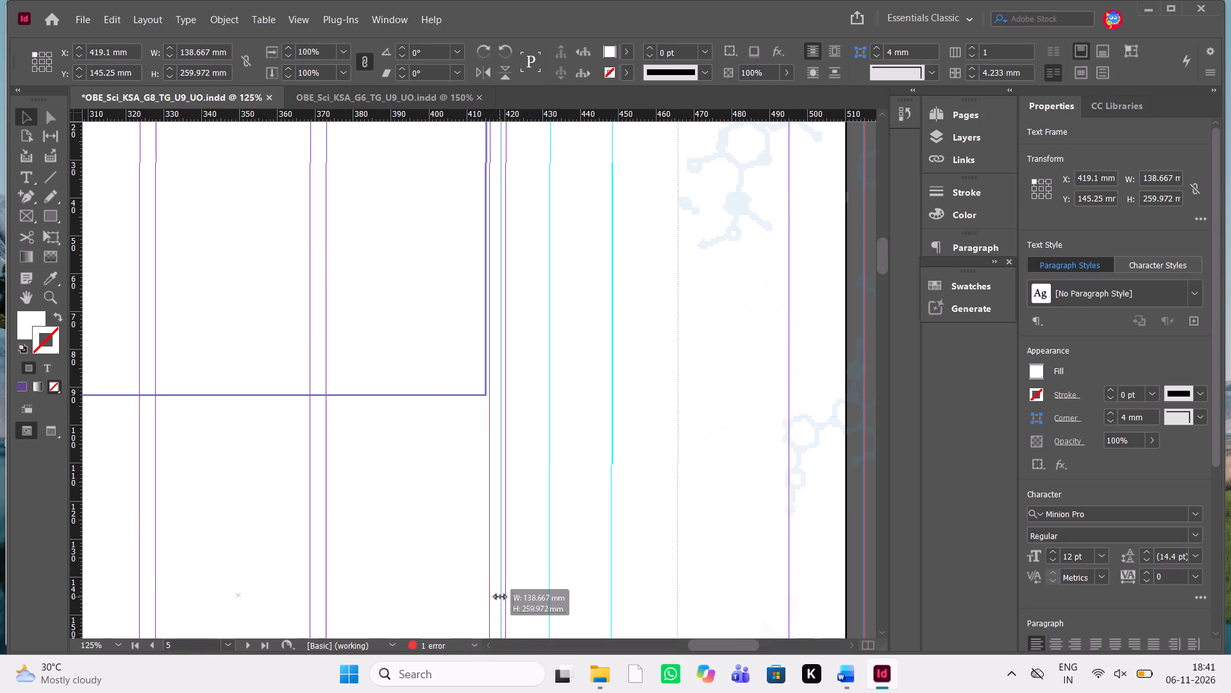
pyautogui.moveTo(500, 597); pyautogui.dragTo(500, 601)
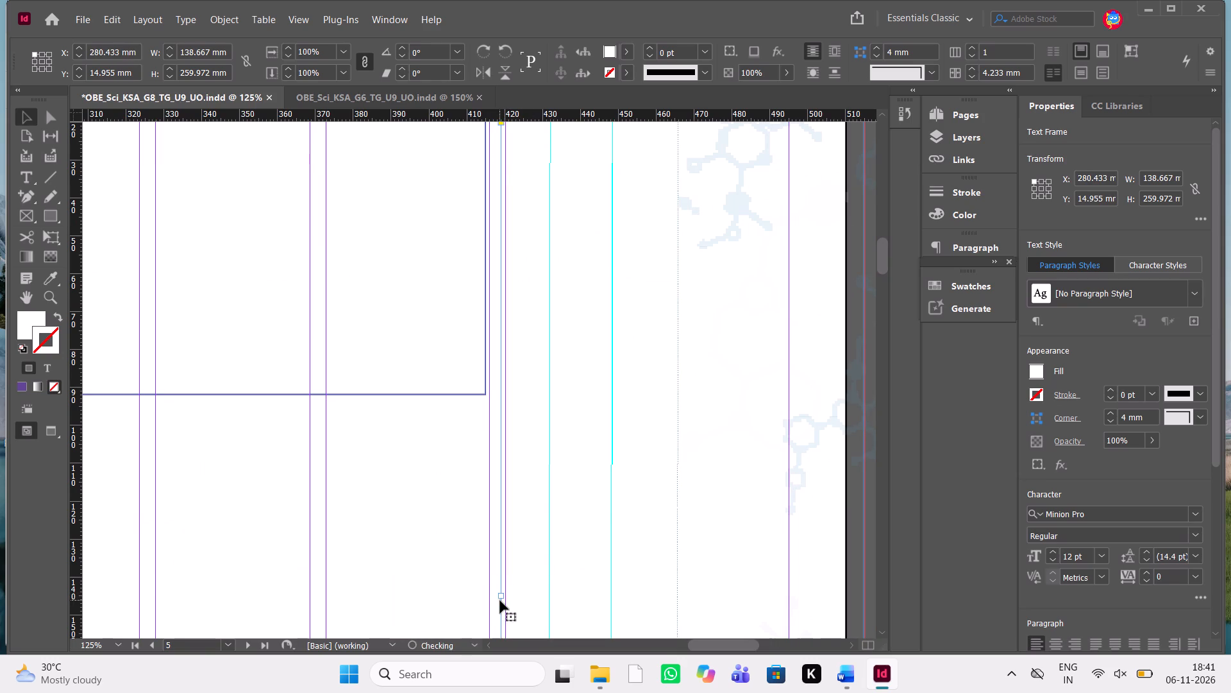
pyautogui.click(599, 497)
pyautogui.write('ww')
pyautogui.scroll(1, 599, 497)
pyautogui.hscroll(1, 599, 497)
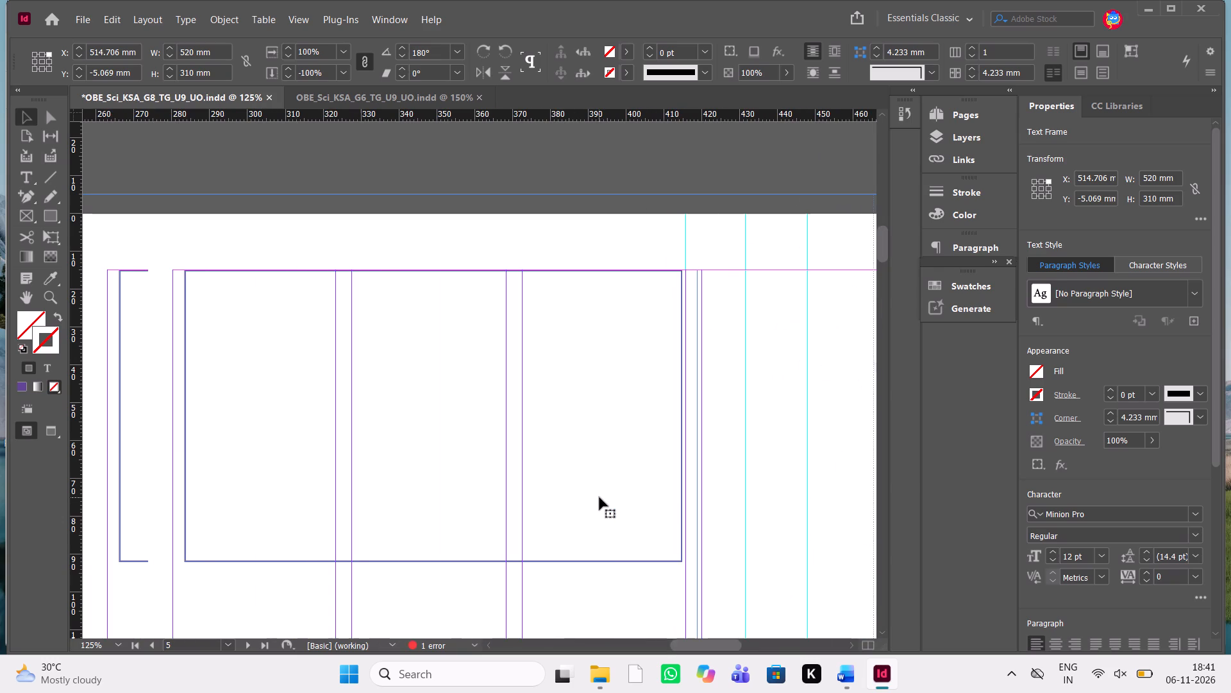
# Move page 5's white background frame slightly toward the spine and up, to X 279.4 mm, Y 14.5 mm.
pyautogui.scroll(-2, 599, 497)
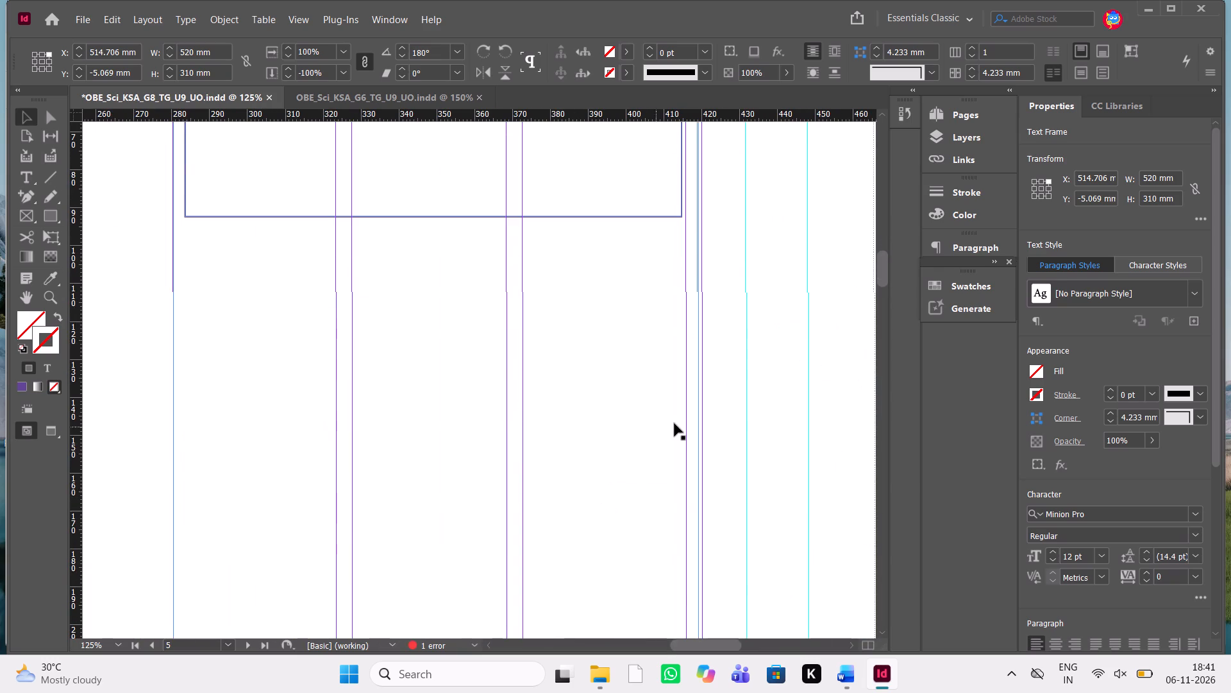
pyautogui.scroll(1, 674, 424)
pyautogui.click(700, 498)
pyautogui.scroll(-1, 700, 498)
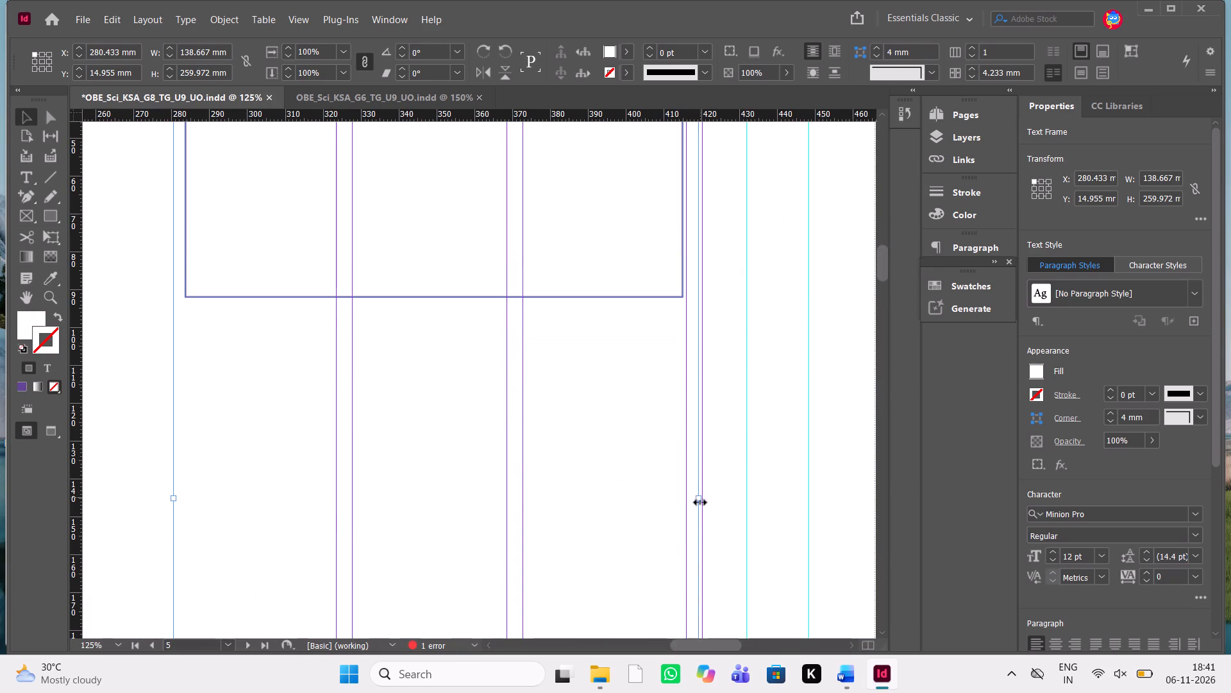
pyautogui.click(702, 503)
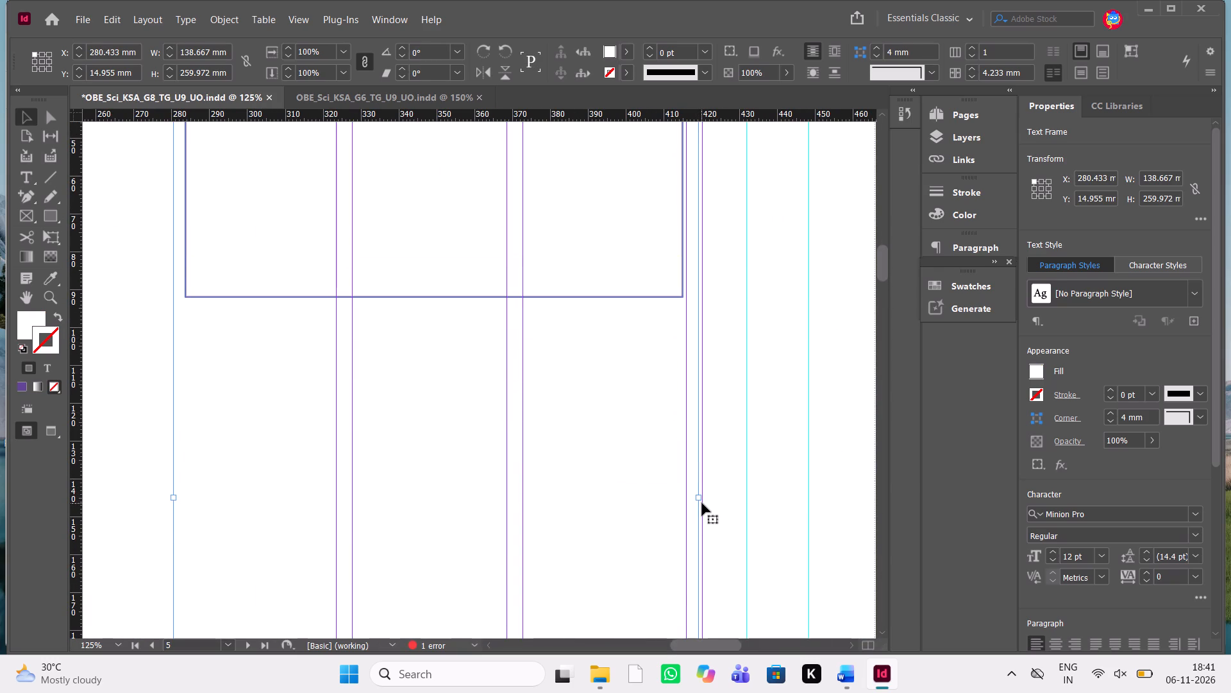
pyautogui.click(694, 498)
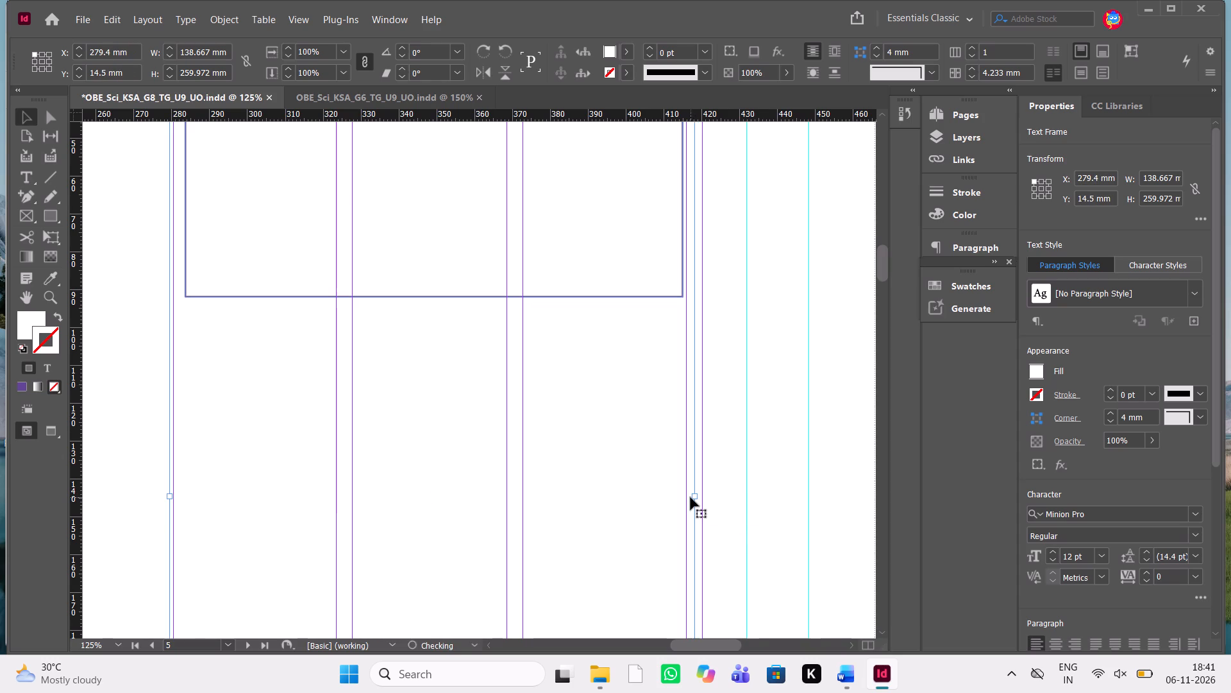
pyautogui.click(730, 472)
pyautogui.write('ww')
pyautogui.scroll(1, 730, 472)
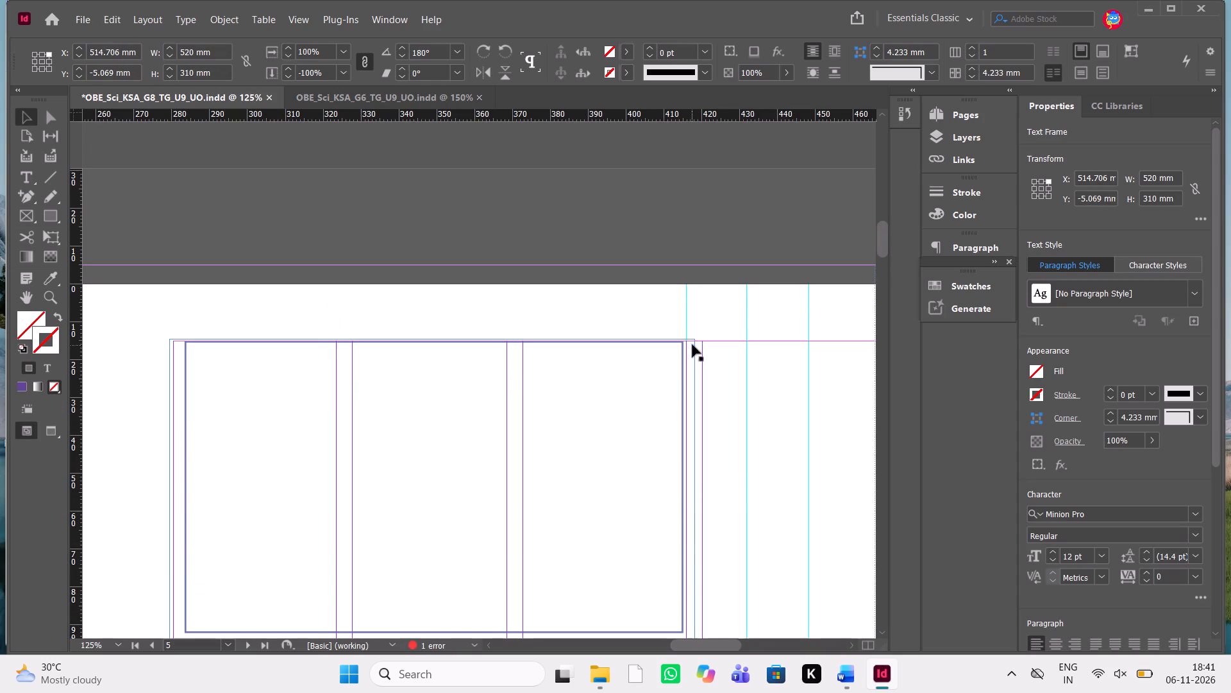
# Nudge page 5's white background frame down to the top margin, at Y 14.853 mm.
pyautogui.click(546, 409)
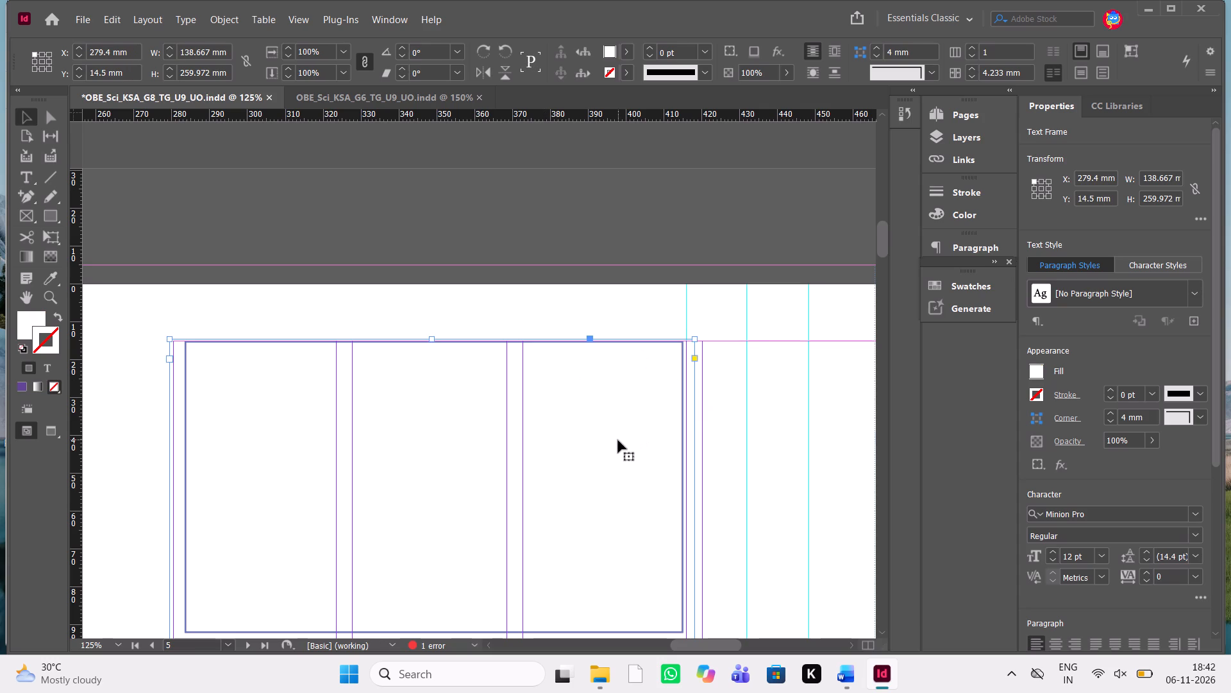
pyautogui.keyDown('shift'); pyautogui.click(618, 440); pyautogui.keyUp('shift')
pyautogui.click(546, 494)
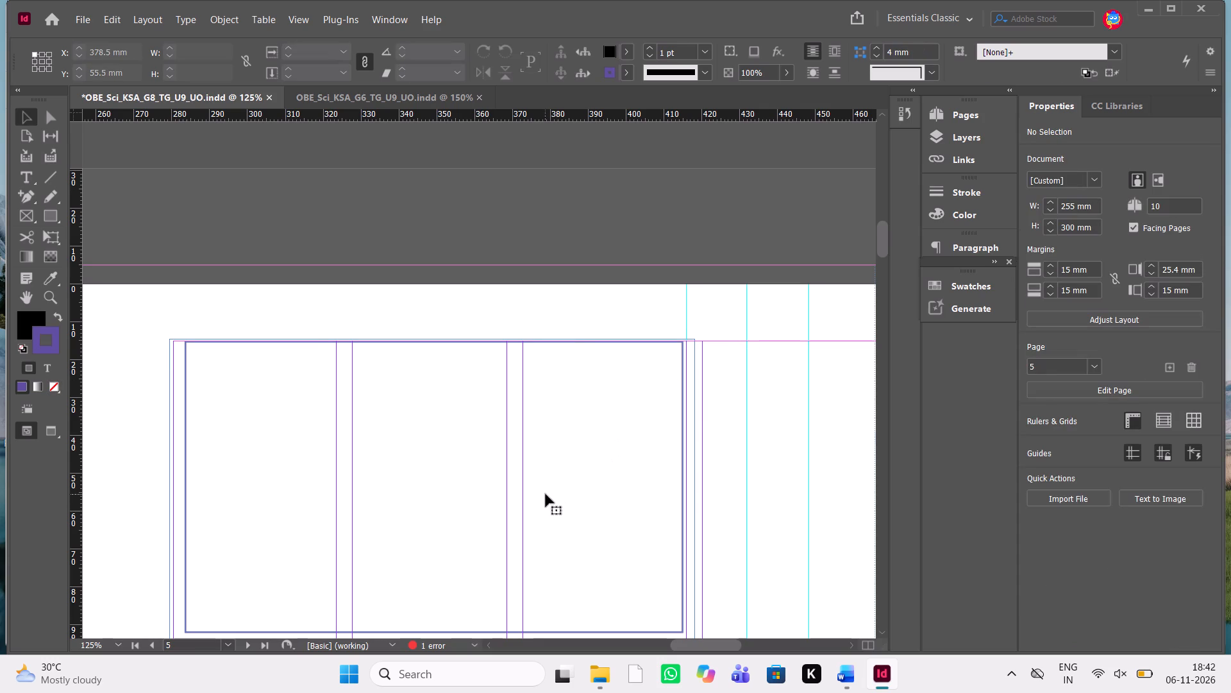
pyautogui.press('Down')
pyautogui.press('Down')
pyautogui.press('Down')
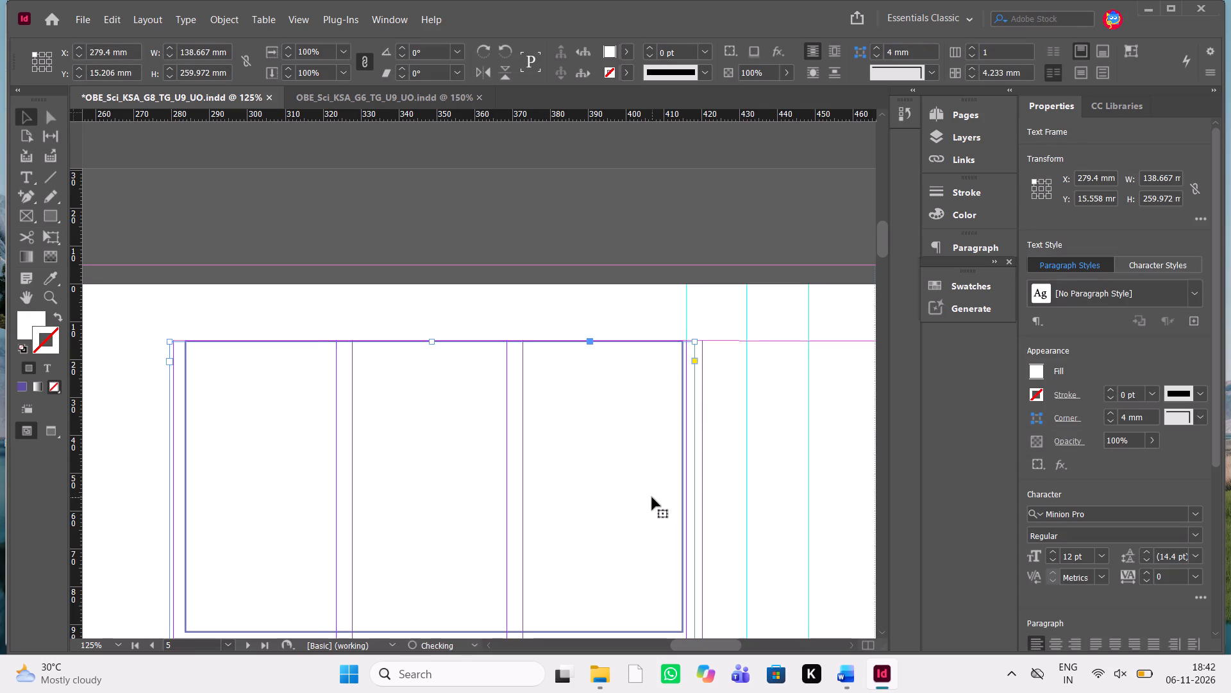
pyautogui.press('Up')
pyautogui.press('Up')
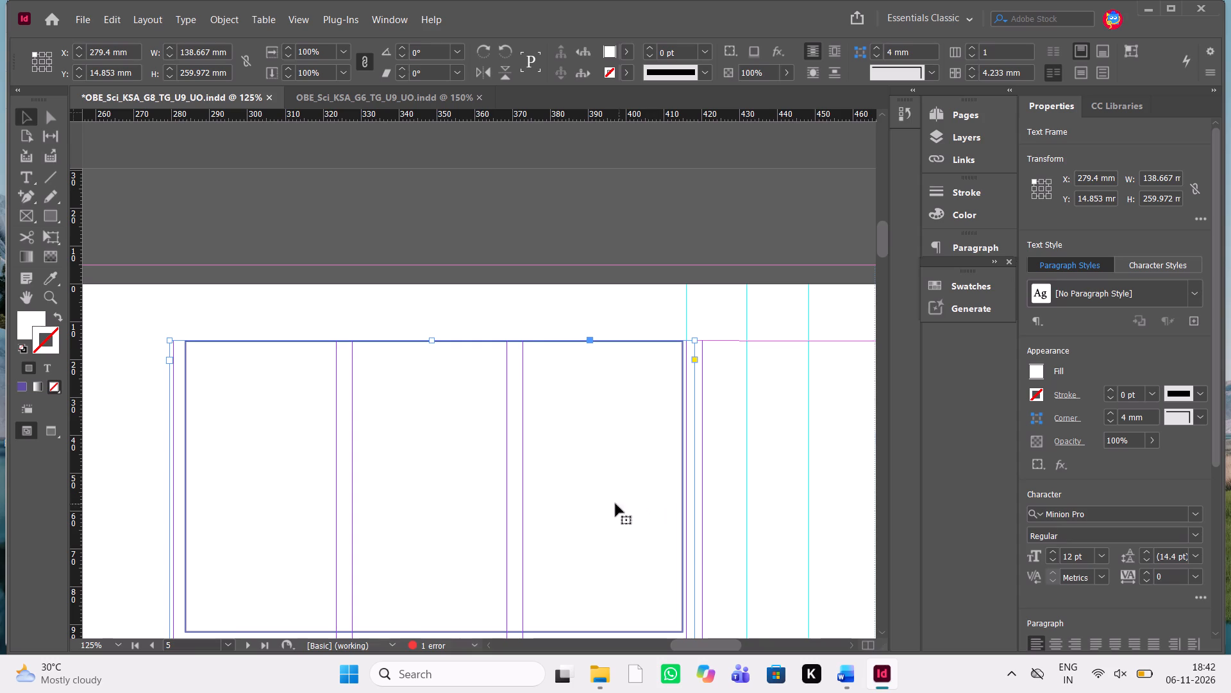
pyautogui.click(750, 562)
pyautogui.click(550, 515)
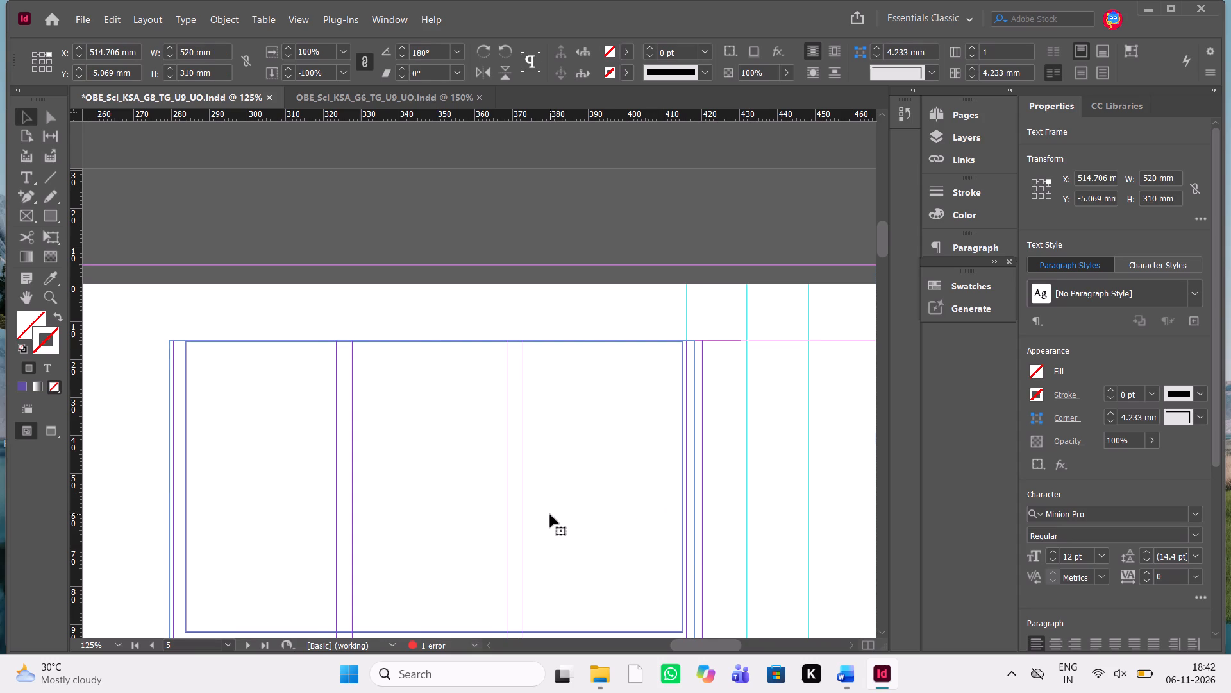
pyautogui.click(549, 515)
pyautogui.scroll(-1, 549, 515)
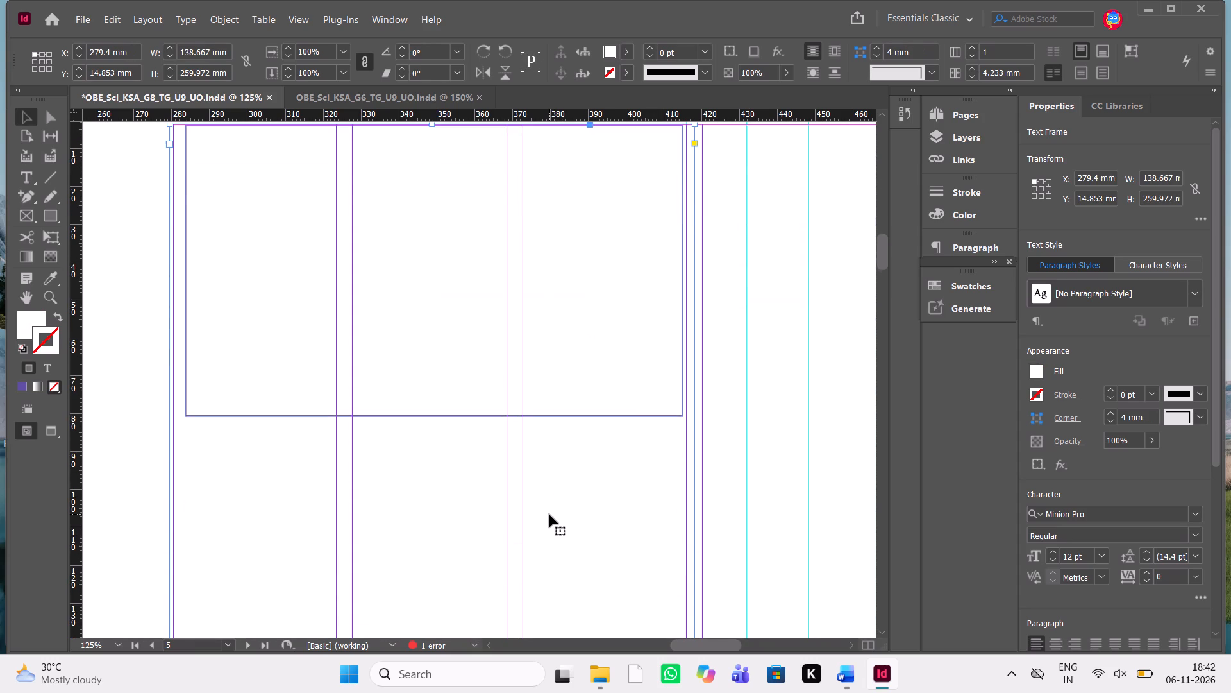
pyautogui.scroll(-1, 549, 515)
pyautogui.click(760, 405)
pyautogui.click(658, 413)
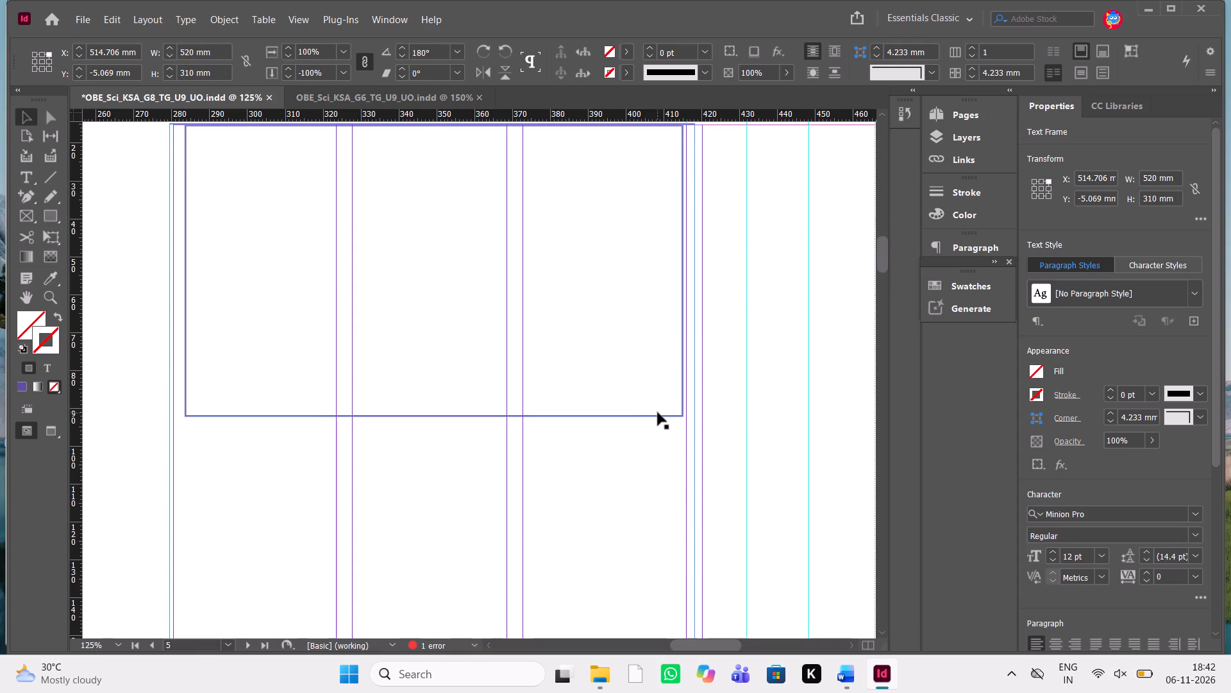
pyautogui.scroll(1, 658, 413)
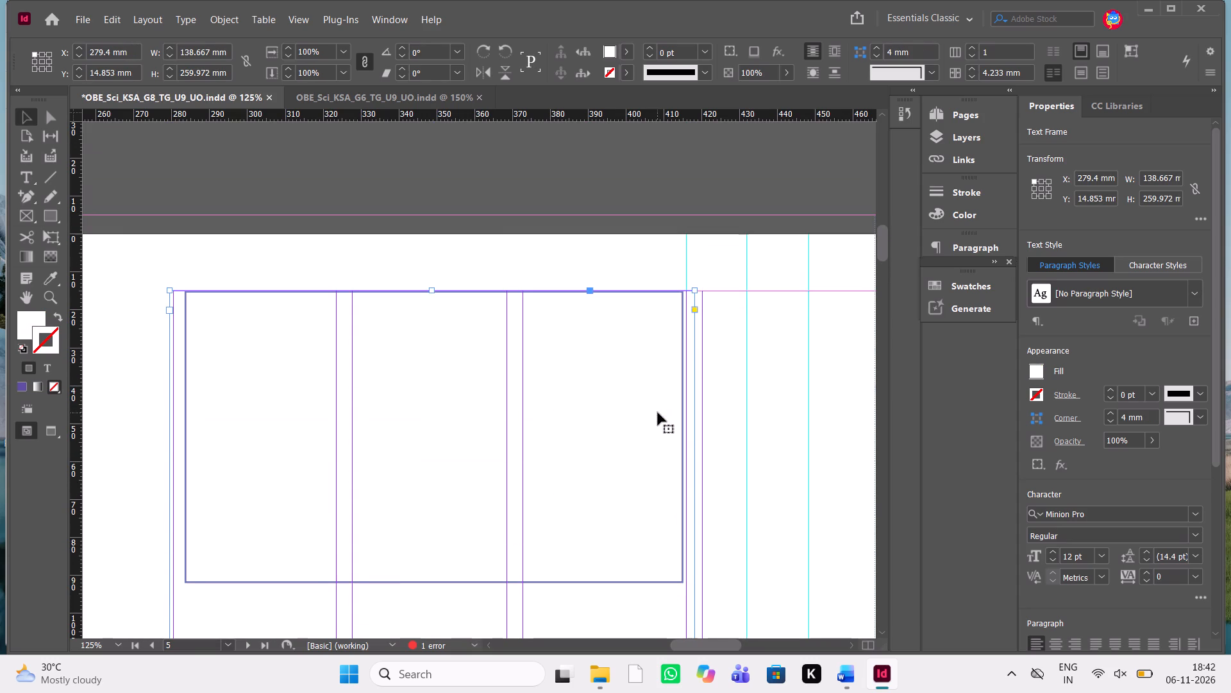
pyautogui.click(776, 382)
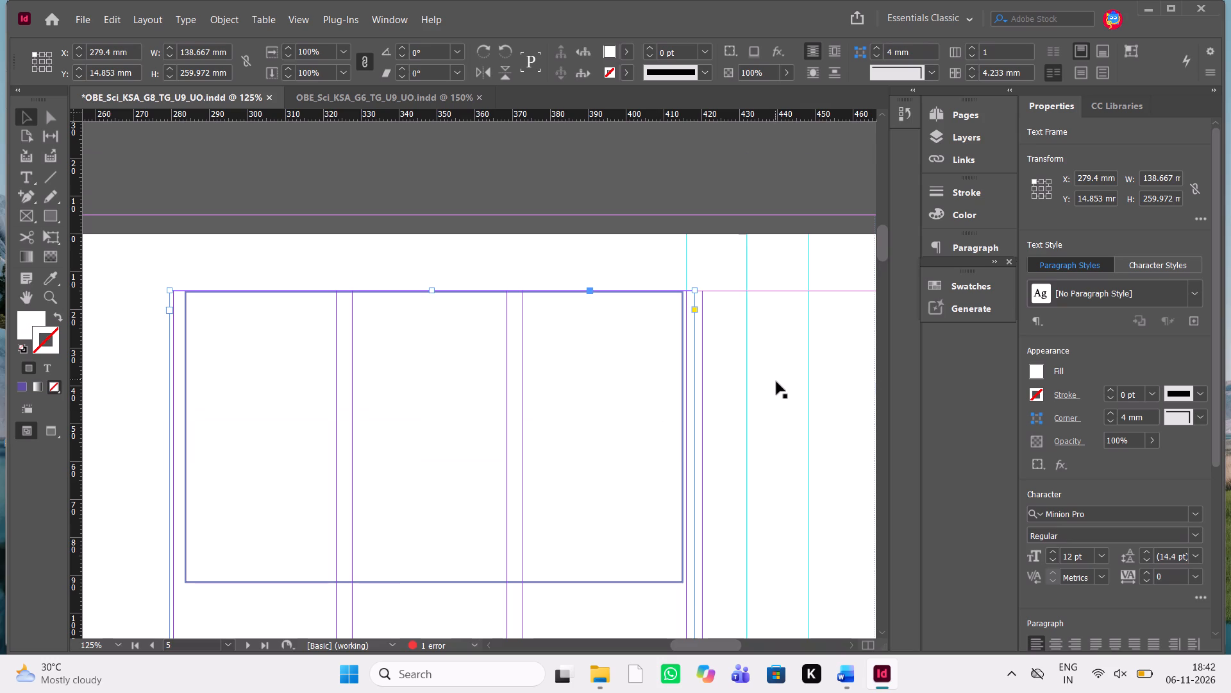
# Move the Teacher Note border rectangle down inside the background frame, to Y 17.135 mm.
pyautogui.click(682, 580)
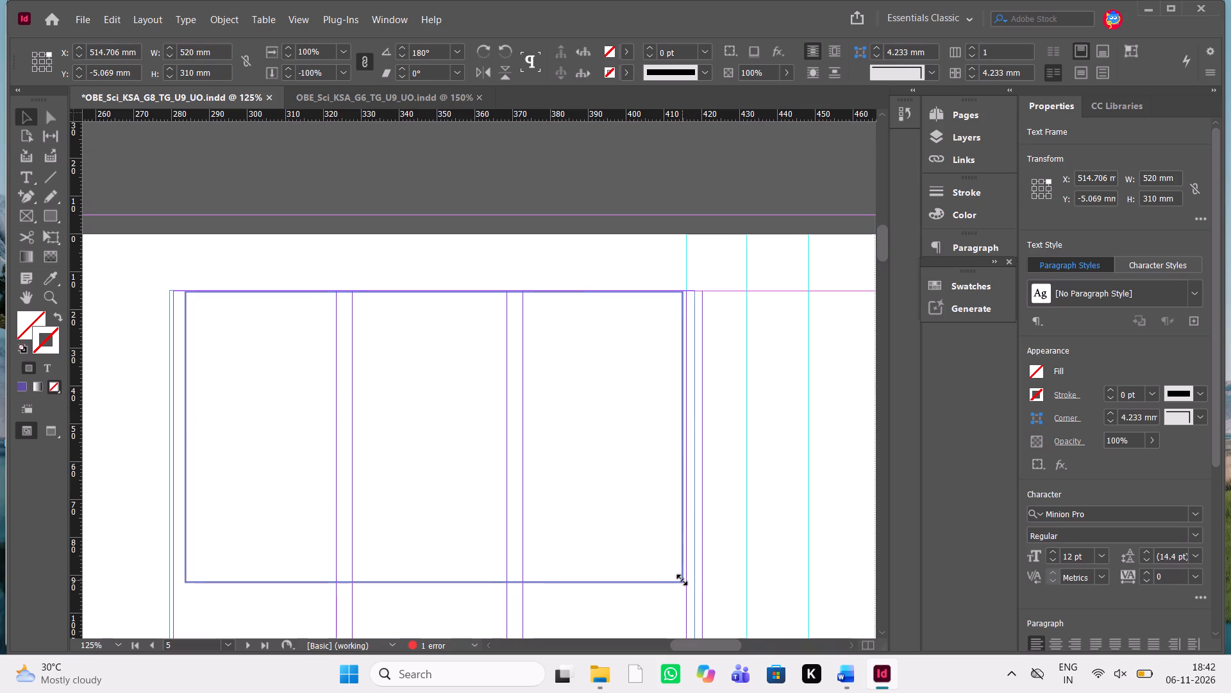
pyautogui.hotkey('shift', 'Down')
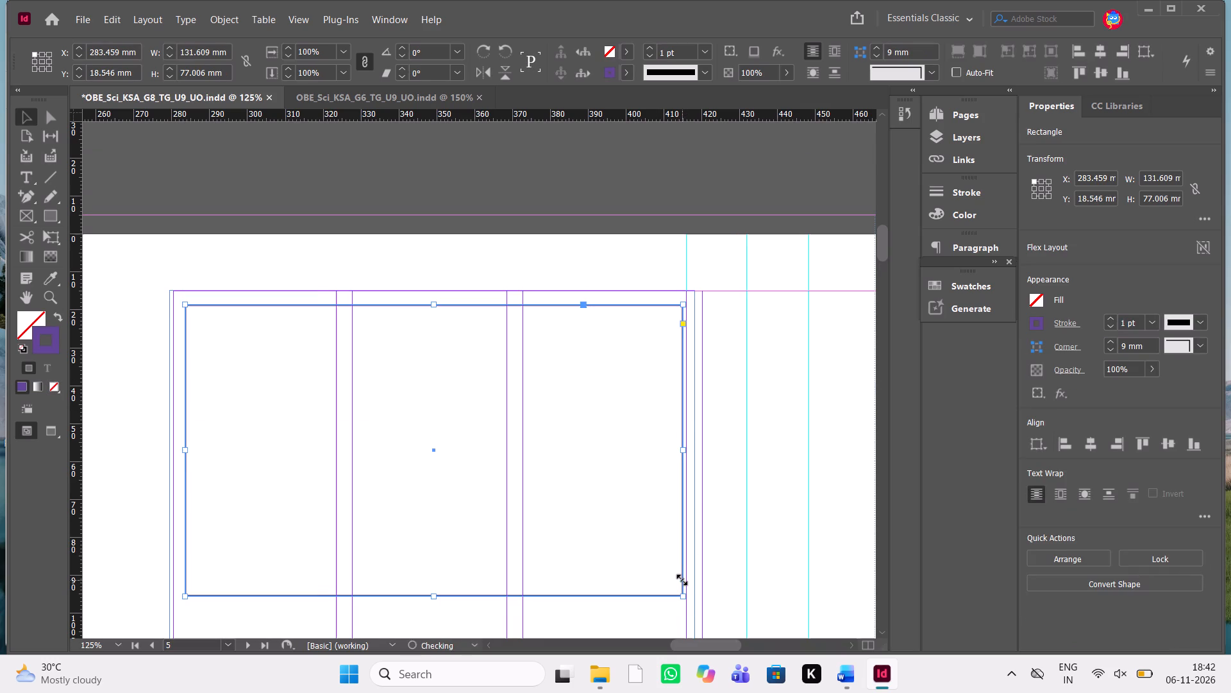
pyautogui.press('Up')
pyautogui.press('Up')
pyautogui.press('Up')
pyautogui.press('Up')
pyautogui.press('Down')
pyautogui.press('Up')
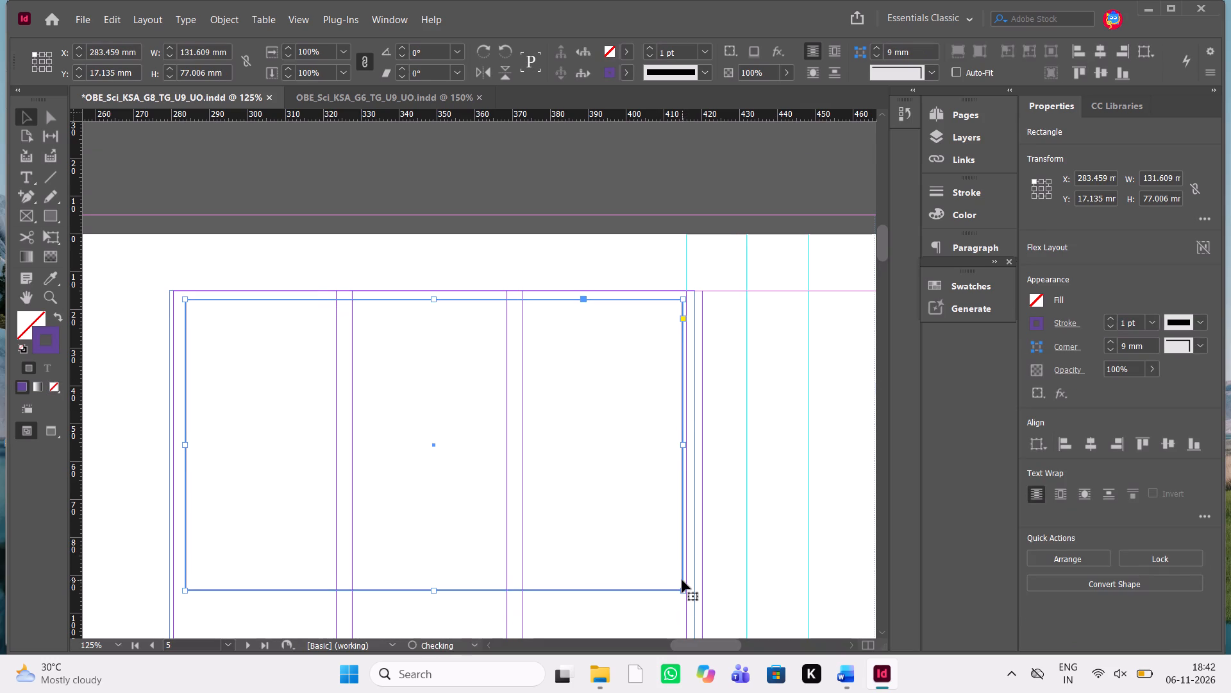
# Nudge the Teacher Note border rectangle horizontally within the background frame, to X 283.106 mm.
pyautogui.press('Left')
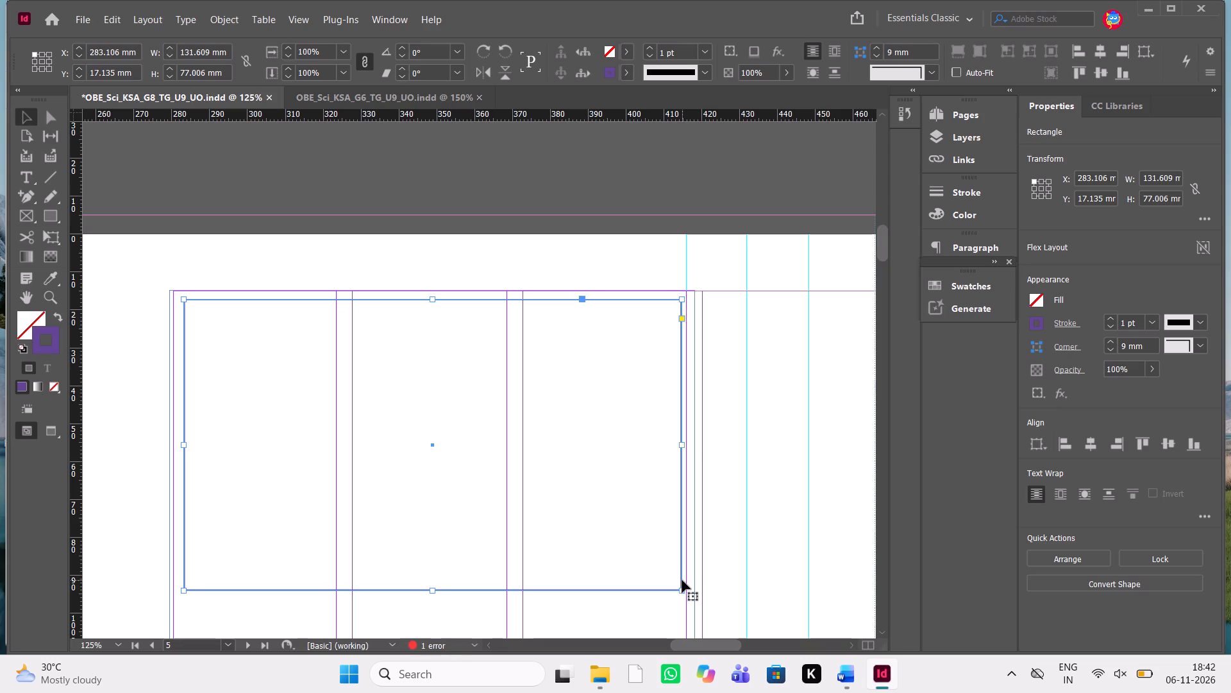
pyautogui.press('Right')
pyautogui.press('Right')
pyautogui.press('Right')
pyautogui.press('Left')
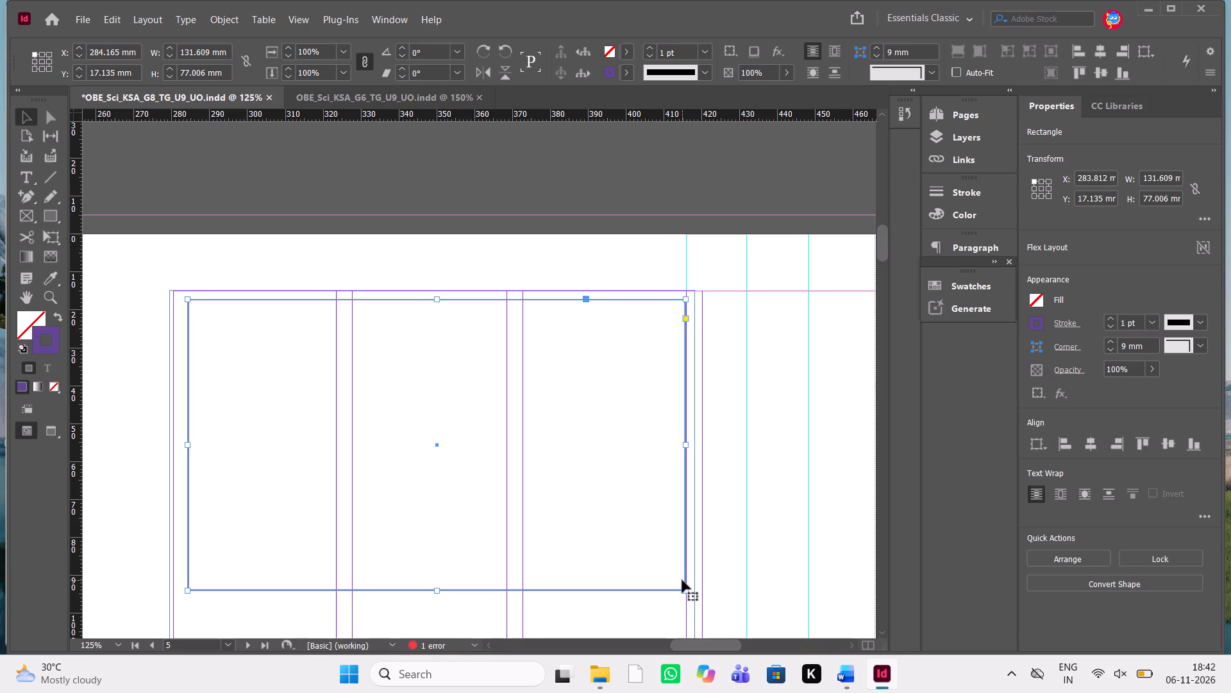
pyautogui.press('Left')
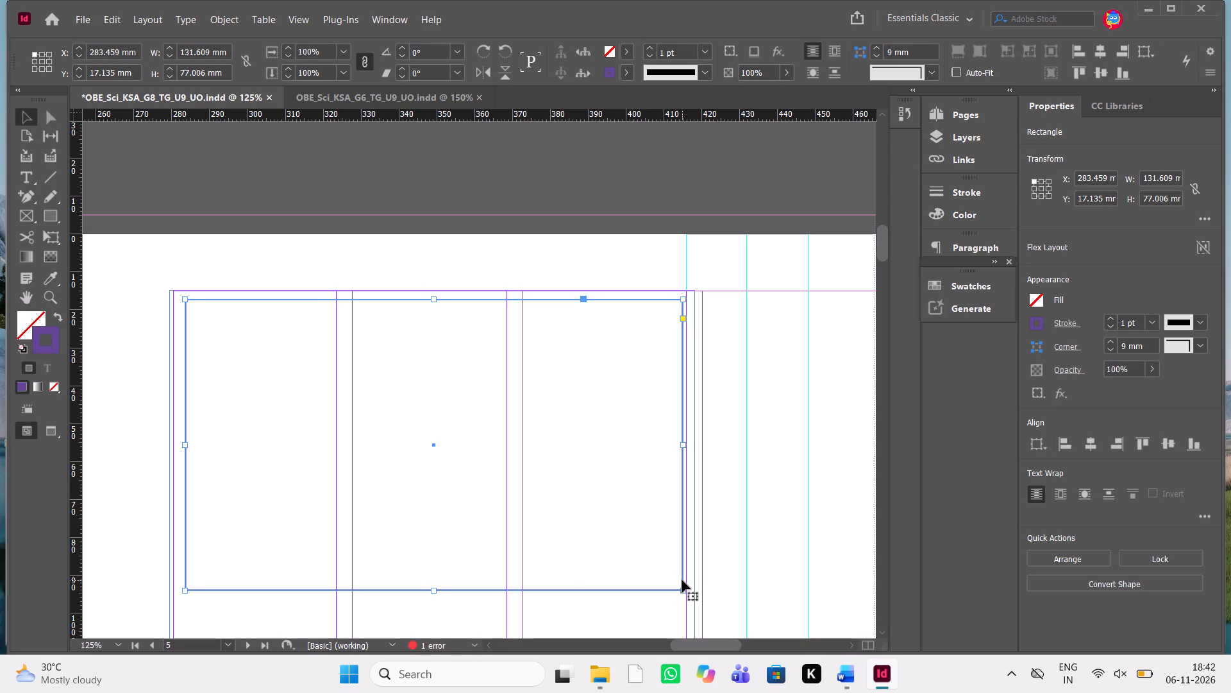
pyautogui.press('Right')
pyautogui.press('Right')
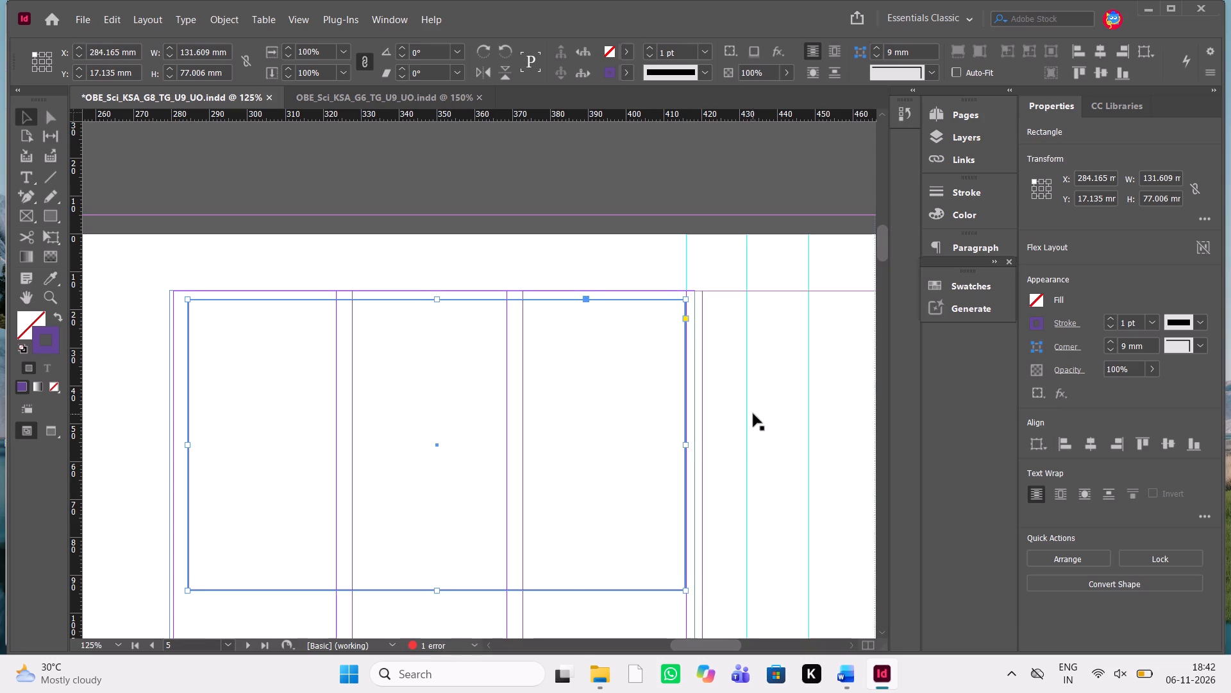
pyautogui.press('Left')
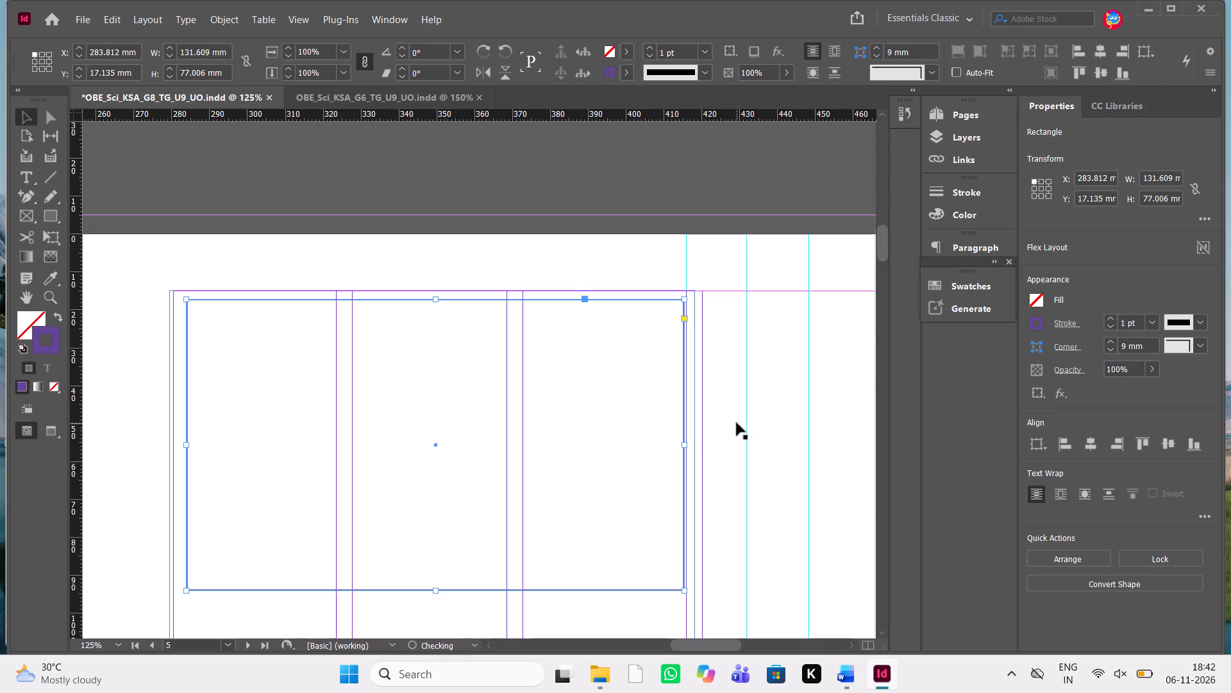
pyautogui.press('Left')
pyautogui.press('Left')
# Bring the white background frame's inner edge back to page 5's inner margin at X 280.4 mm, making it 137.667 mm wide.
pyautogui.scroll(-1, 737, 423)
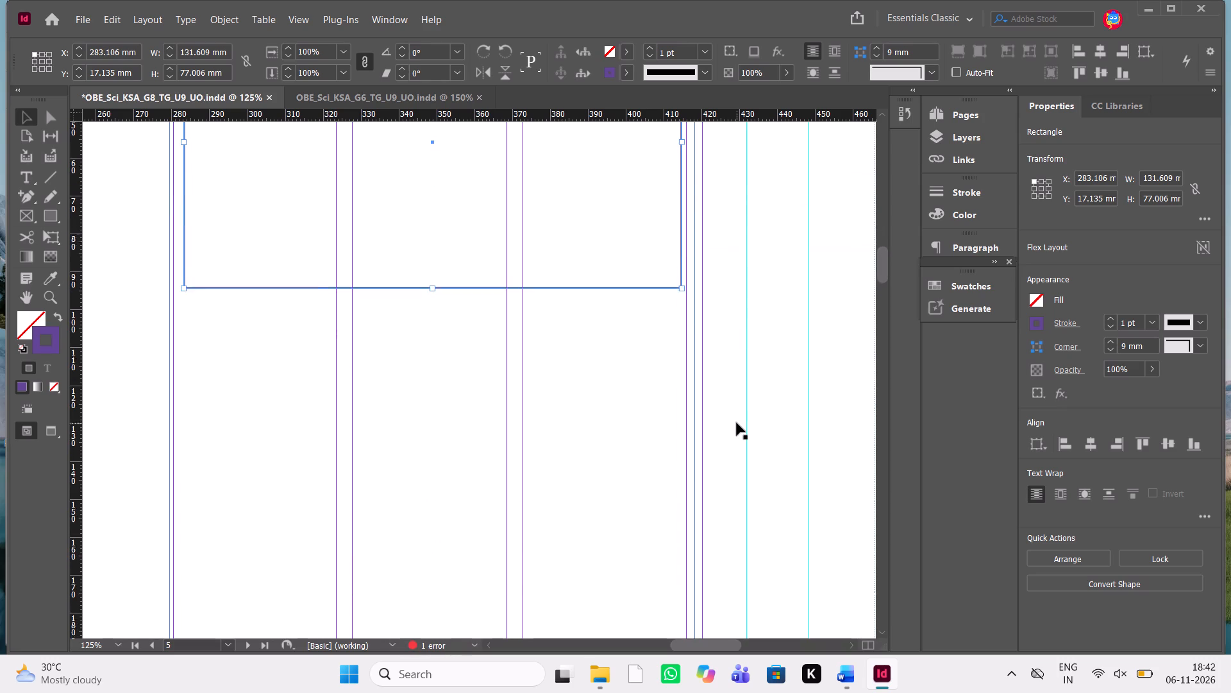
pyautogui.scroll(-1, 737, 423)
pyautogui.click(349, 444)
pyautogui.scroll(1, 349, 444)
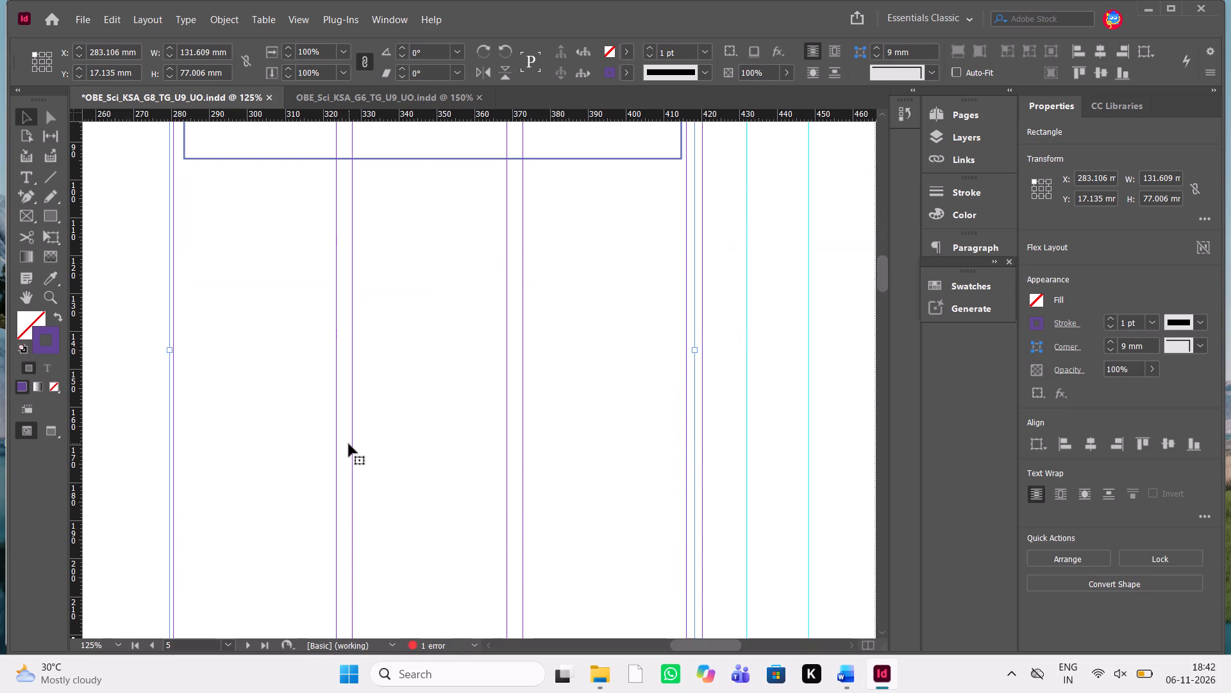
pyautogui.scroll(1, 349, 444)
pyautogui.scroll(3, 153, 326)
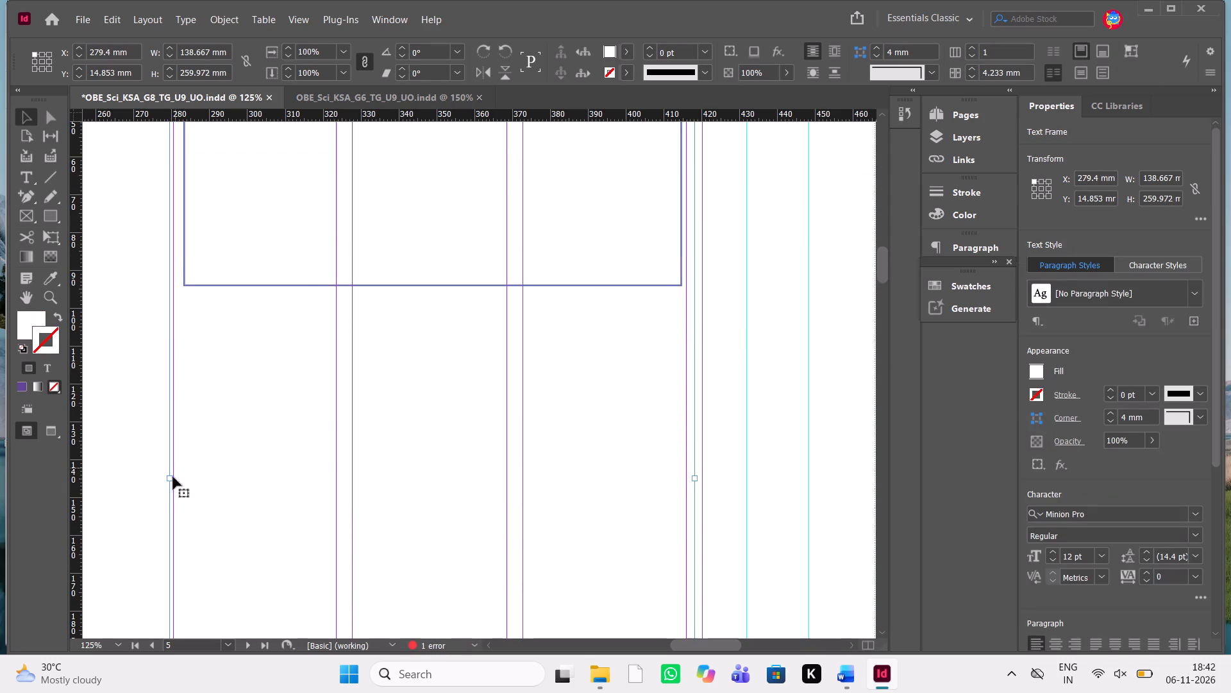
pyautogui.moveTo(170, 477); pyautogui.dragTo(178, 474)
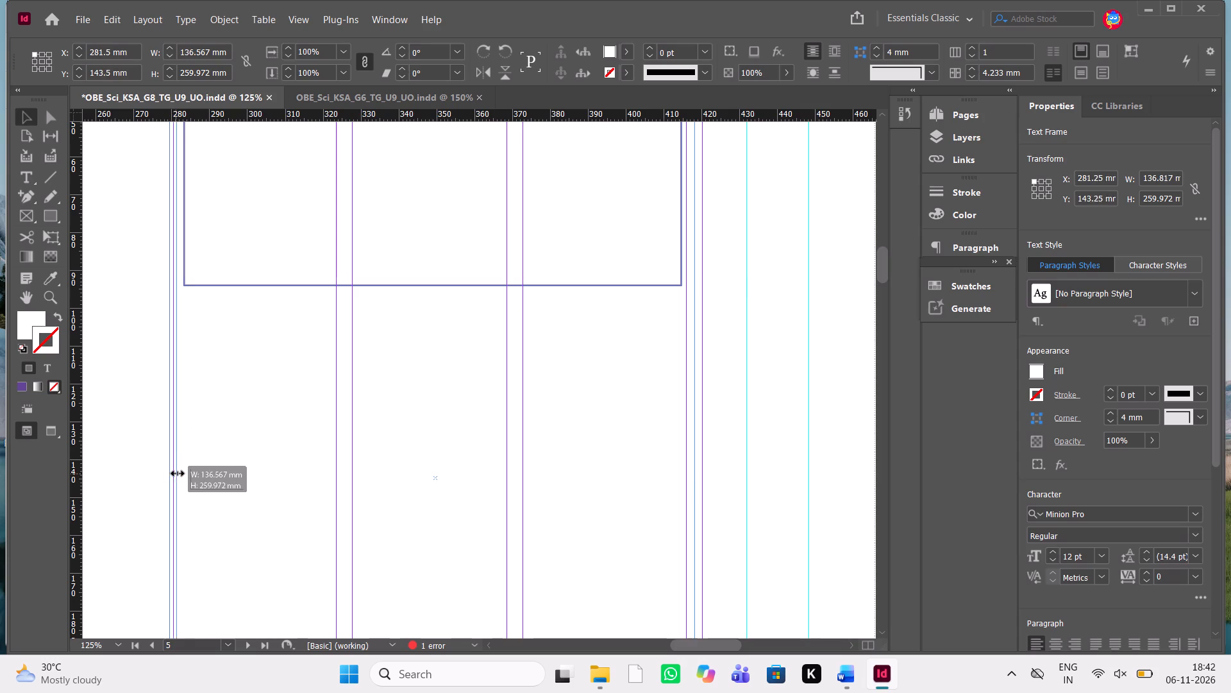
pyautogui.moveTo(178, 474); pyautogui.dragTo(173, 485)
pyautogui.scroll(1, 173, 485)
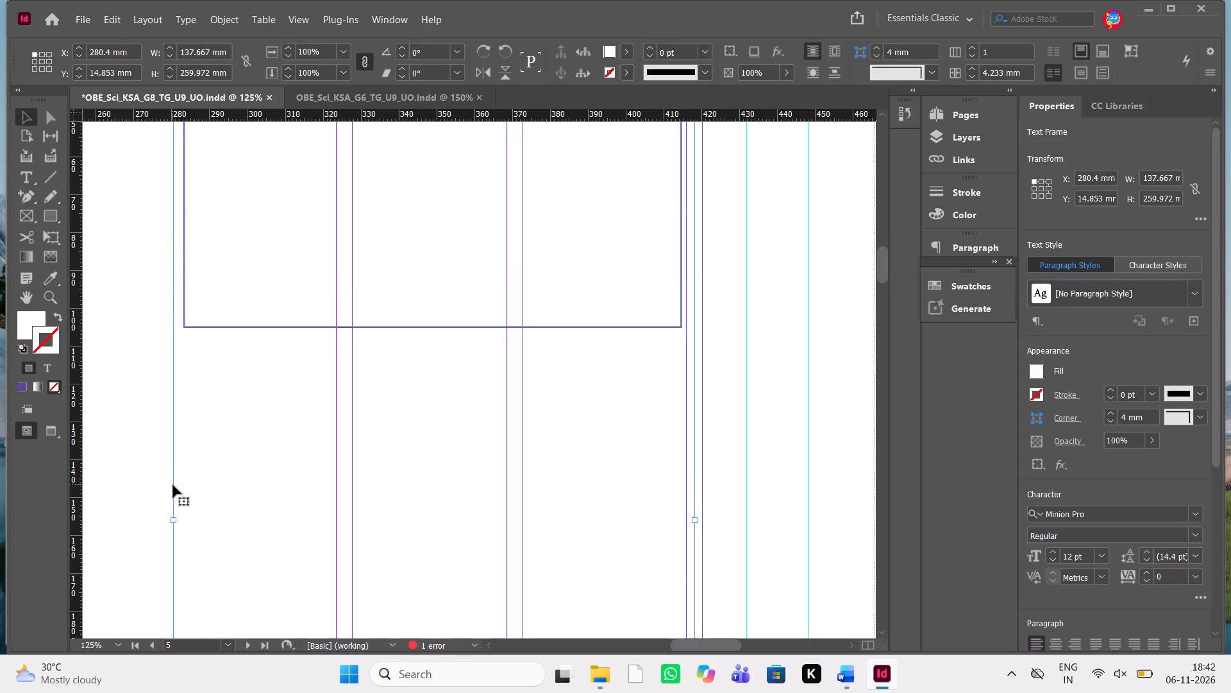
pyautogui.scroll(1, 173, 485)
pyautogui.click(127, 304)
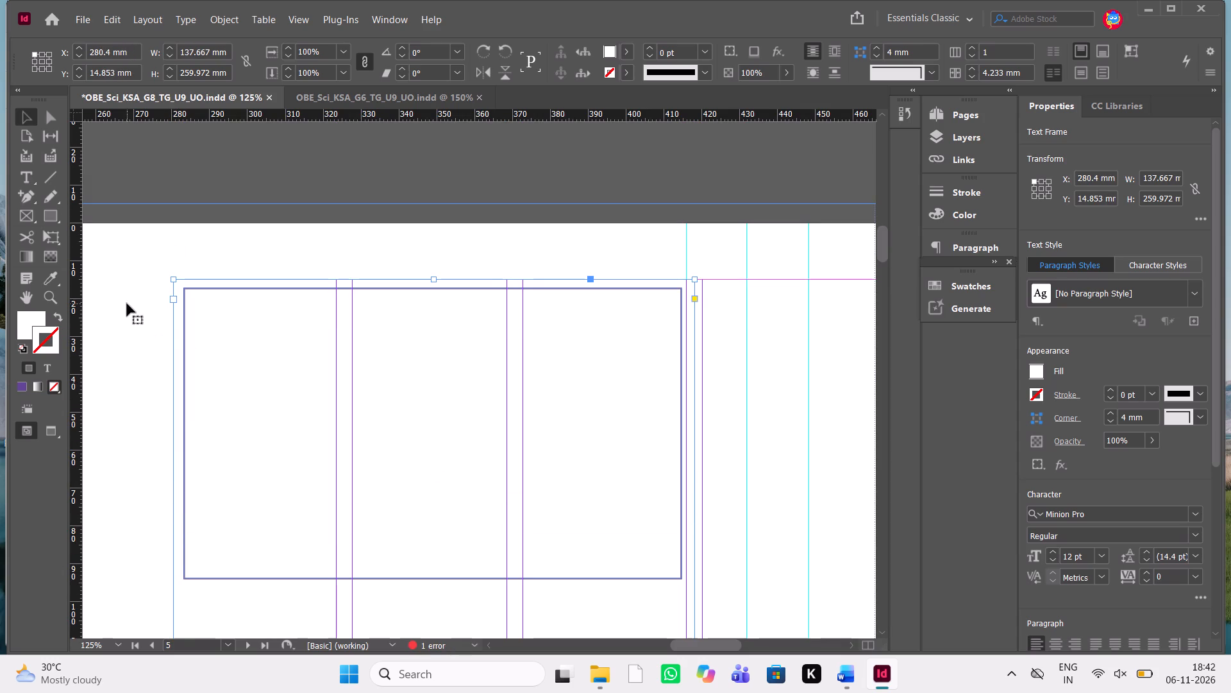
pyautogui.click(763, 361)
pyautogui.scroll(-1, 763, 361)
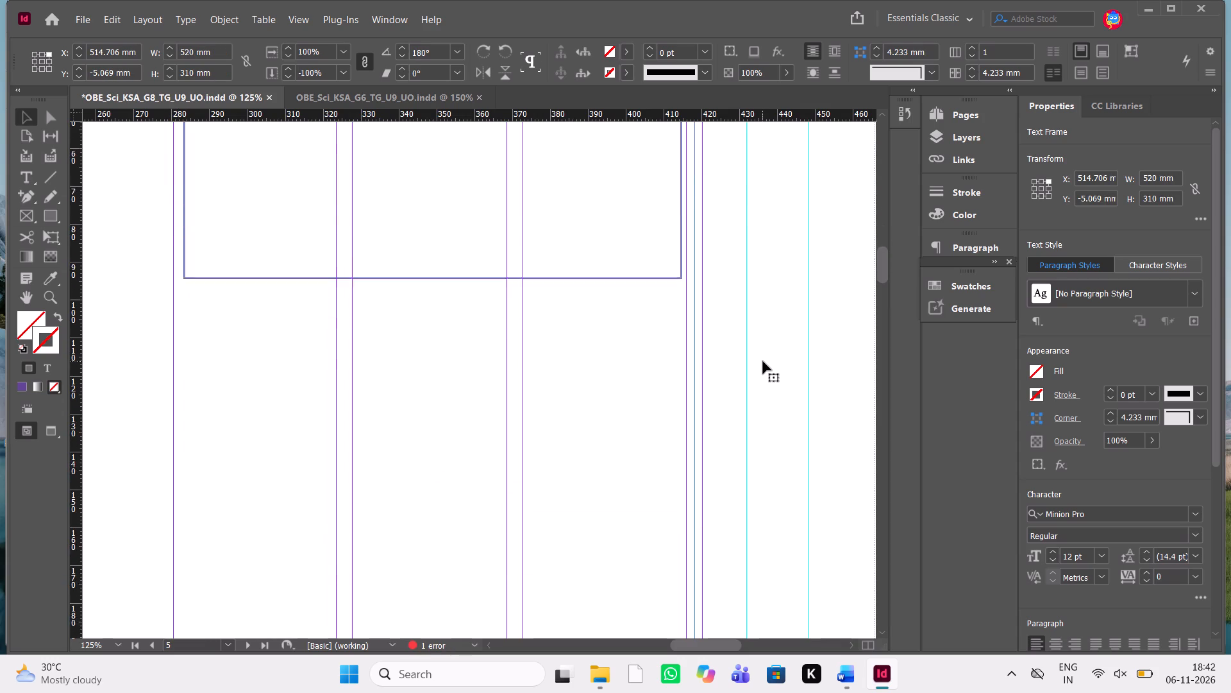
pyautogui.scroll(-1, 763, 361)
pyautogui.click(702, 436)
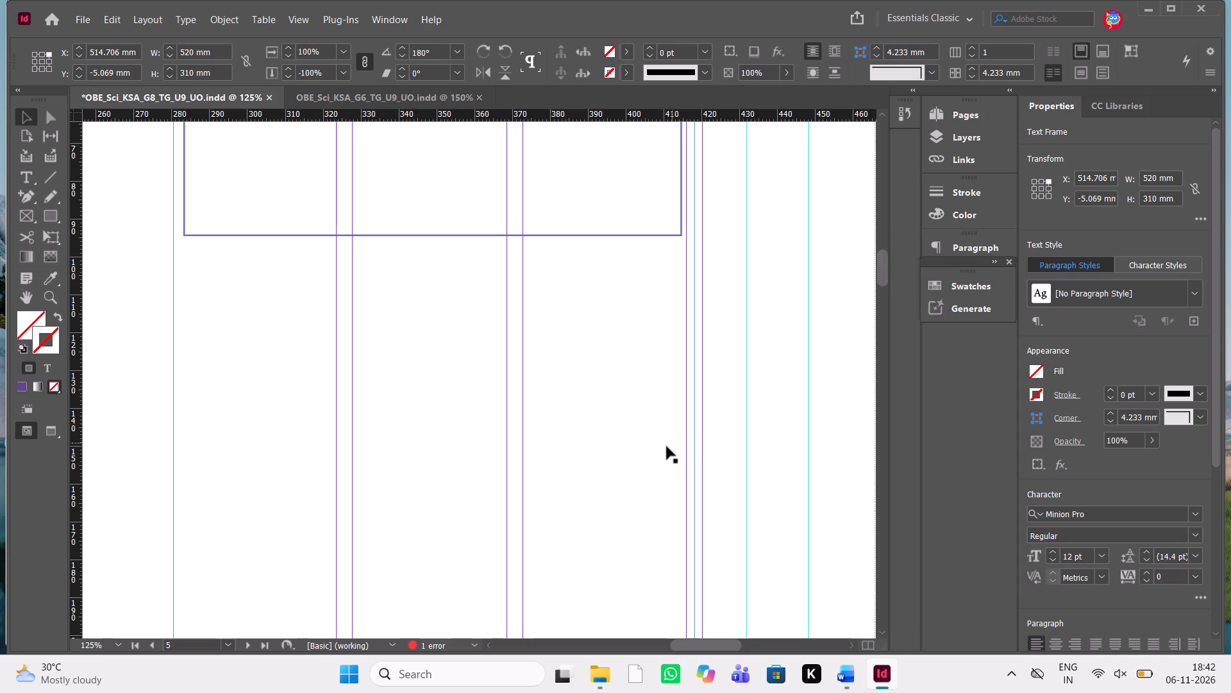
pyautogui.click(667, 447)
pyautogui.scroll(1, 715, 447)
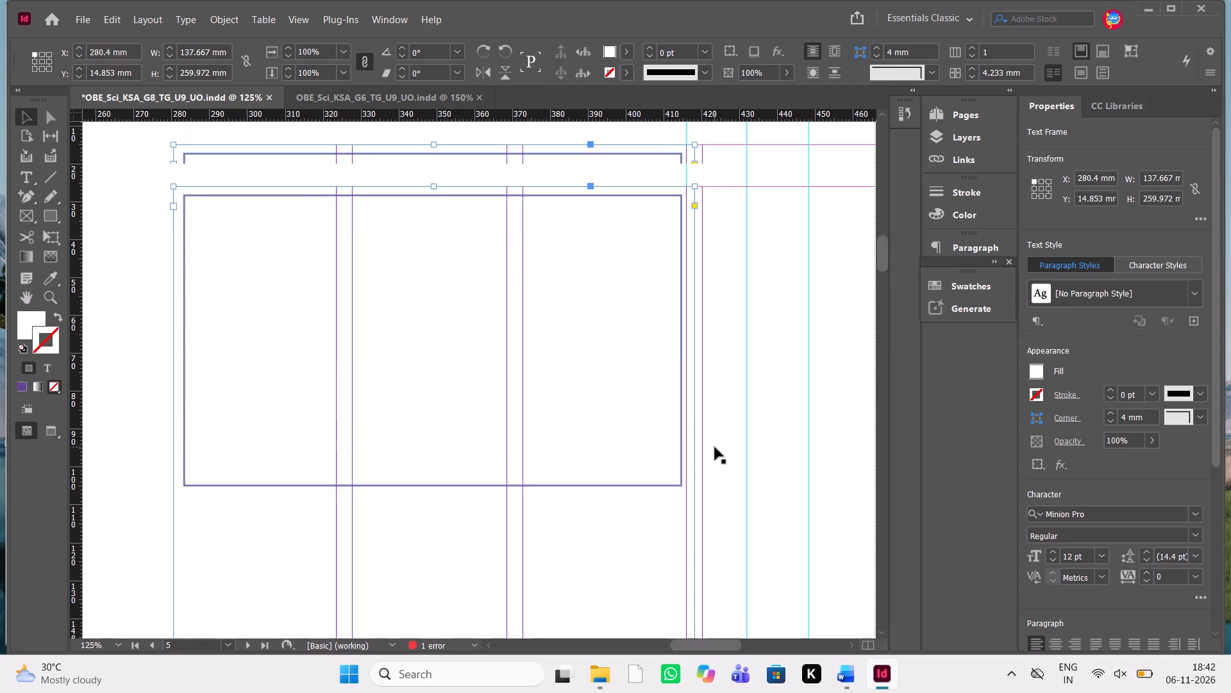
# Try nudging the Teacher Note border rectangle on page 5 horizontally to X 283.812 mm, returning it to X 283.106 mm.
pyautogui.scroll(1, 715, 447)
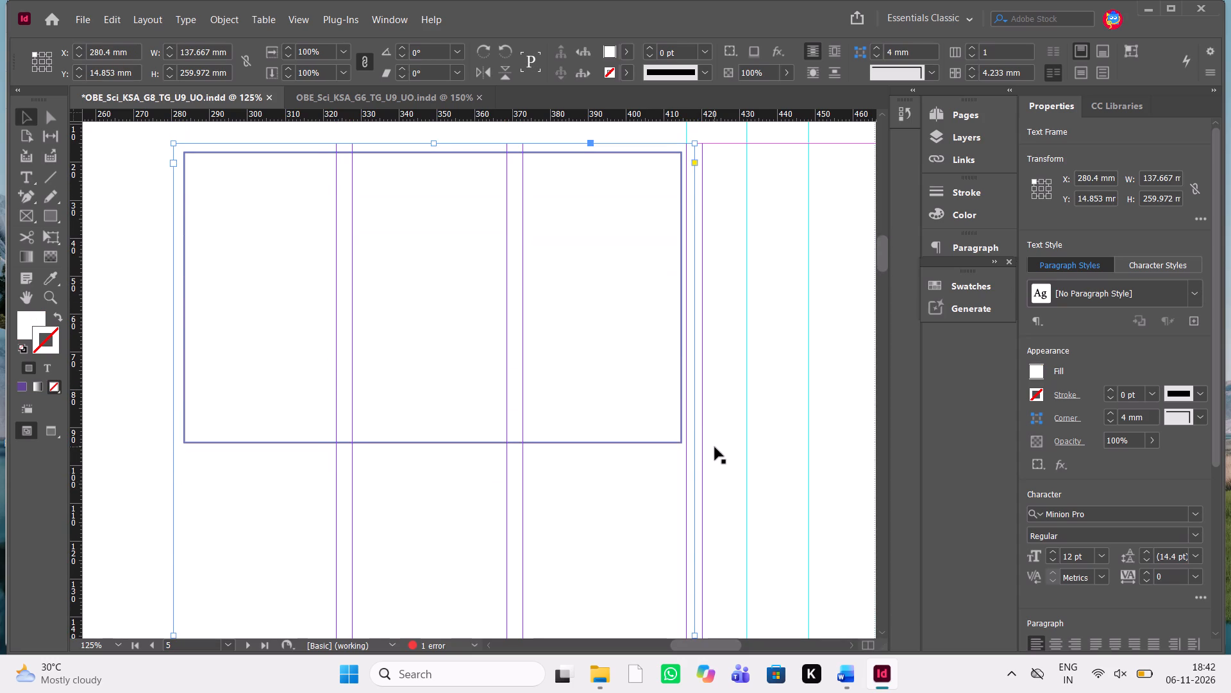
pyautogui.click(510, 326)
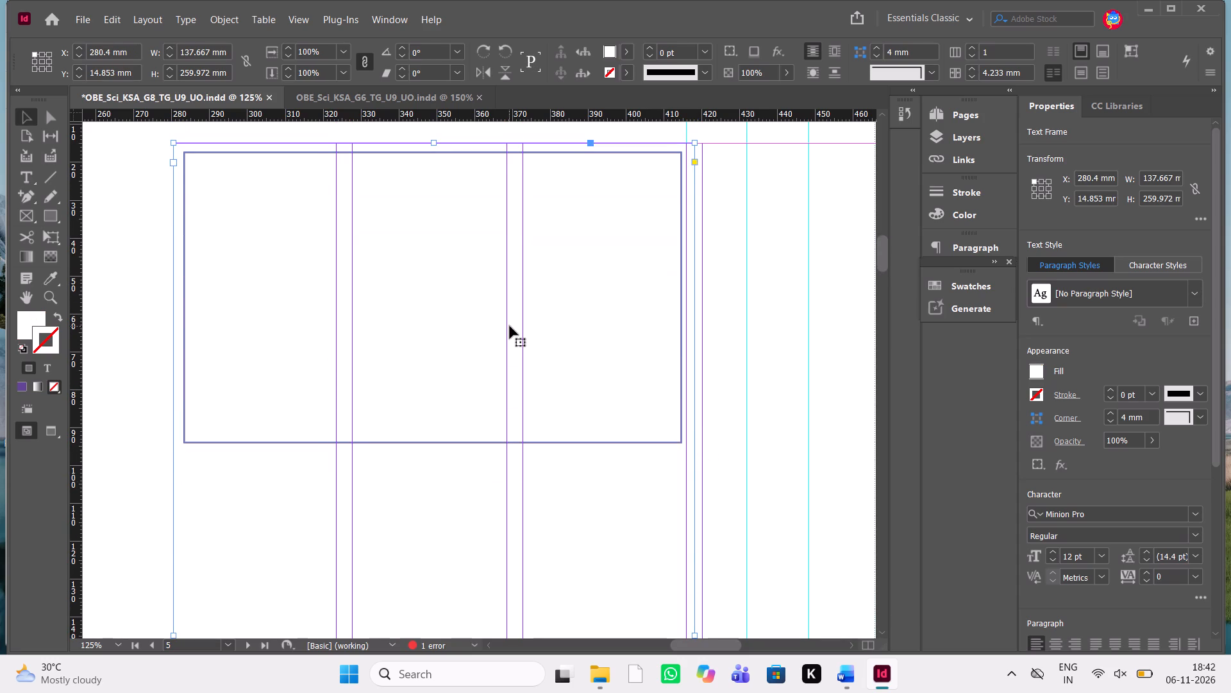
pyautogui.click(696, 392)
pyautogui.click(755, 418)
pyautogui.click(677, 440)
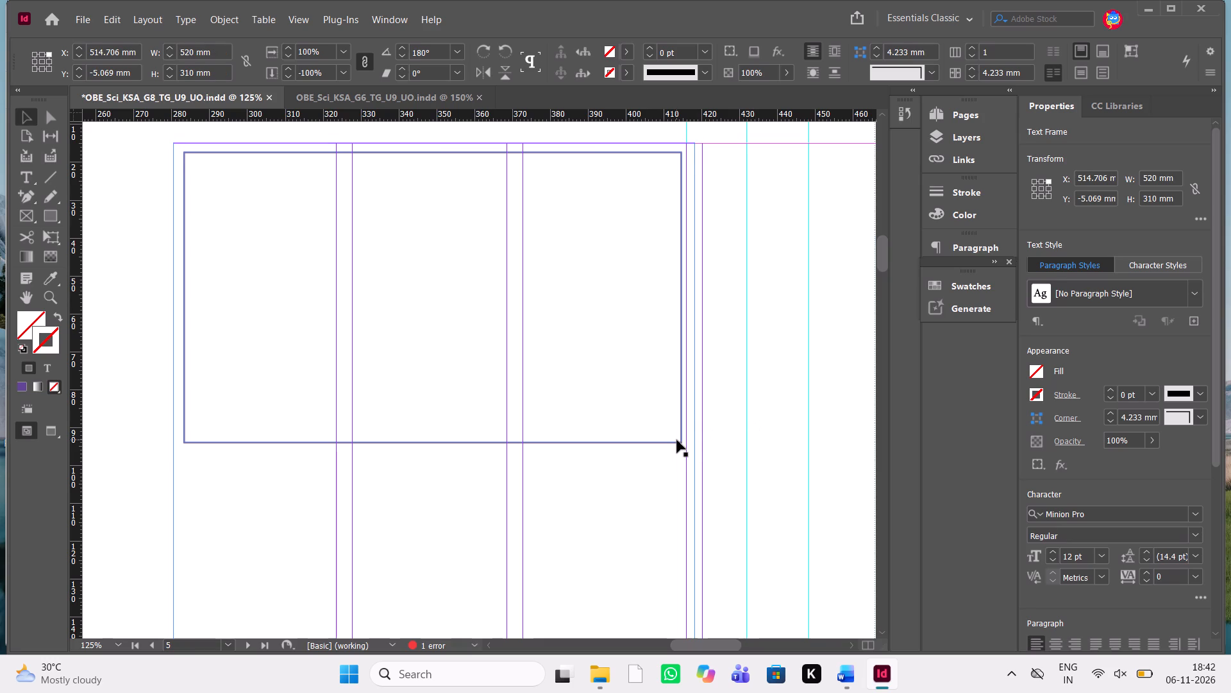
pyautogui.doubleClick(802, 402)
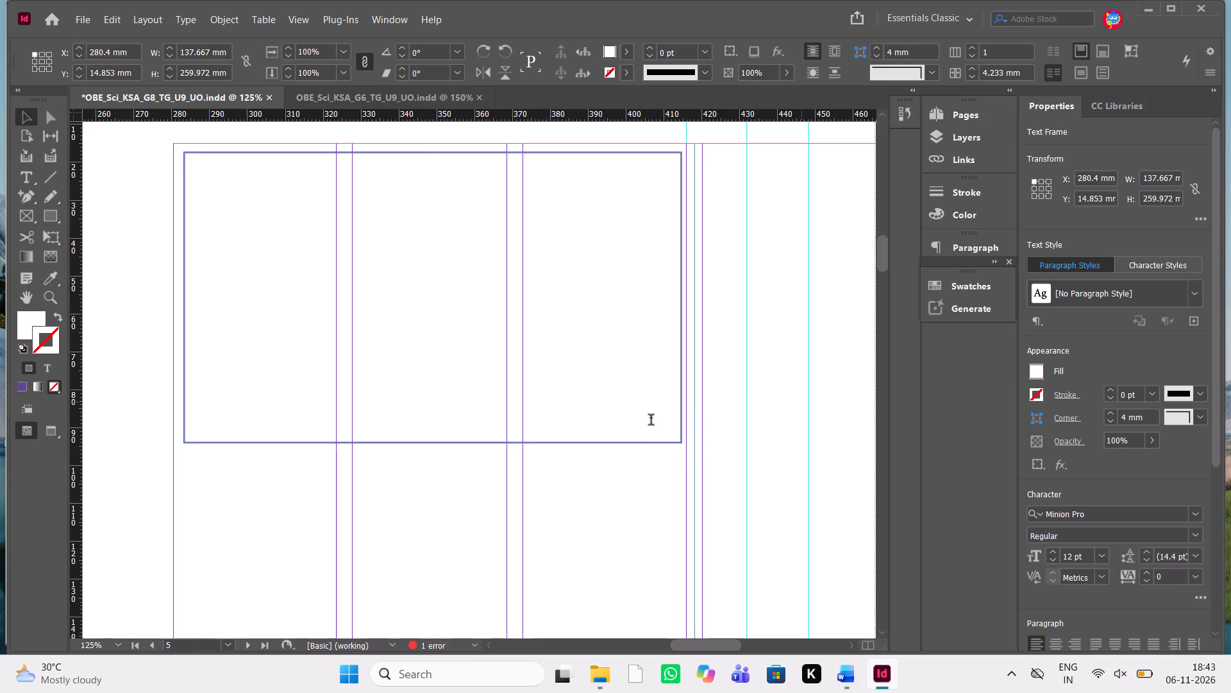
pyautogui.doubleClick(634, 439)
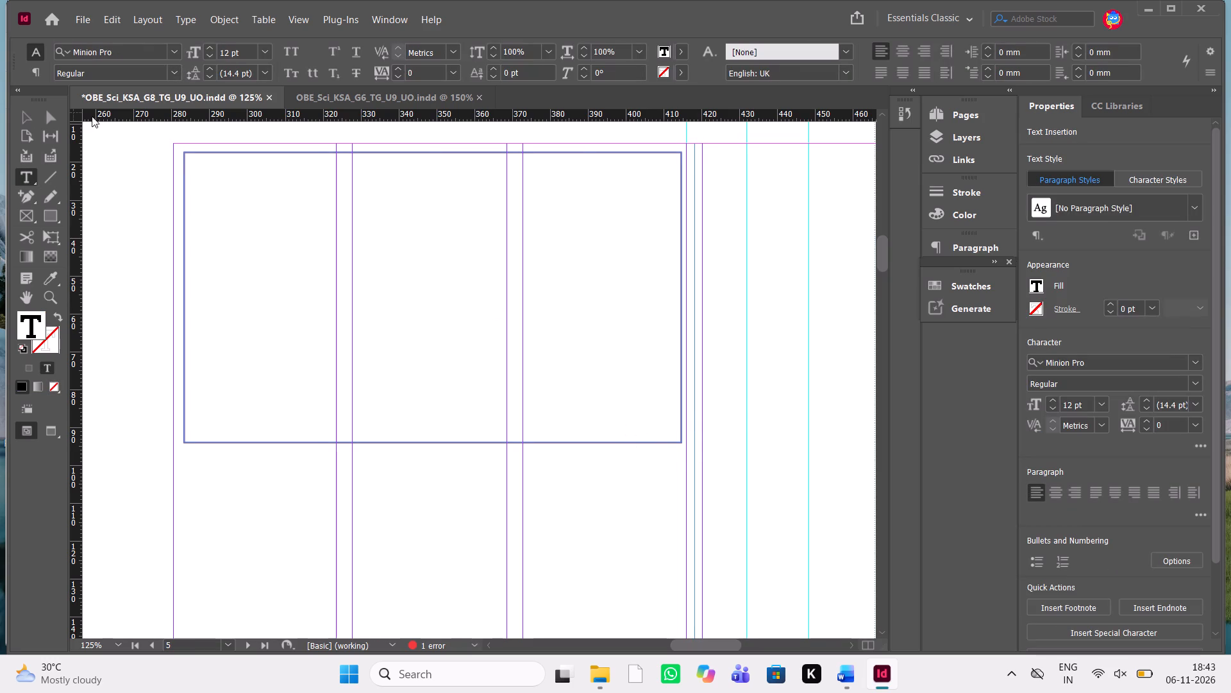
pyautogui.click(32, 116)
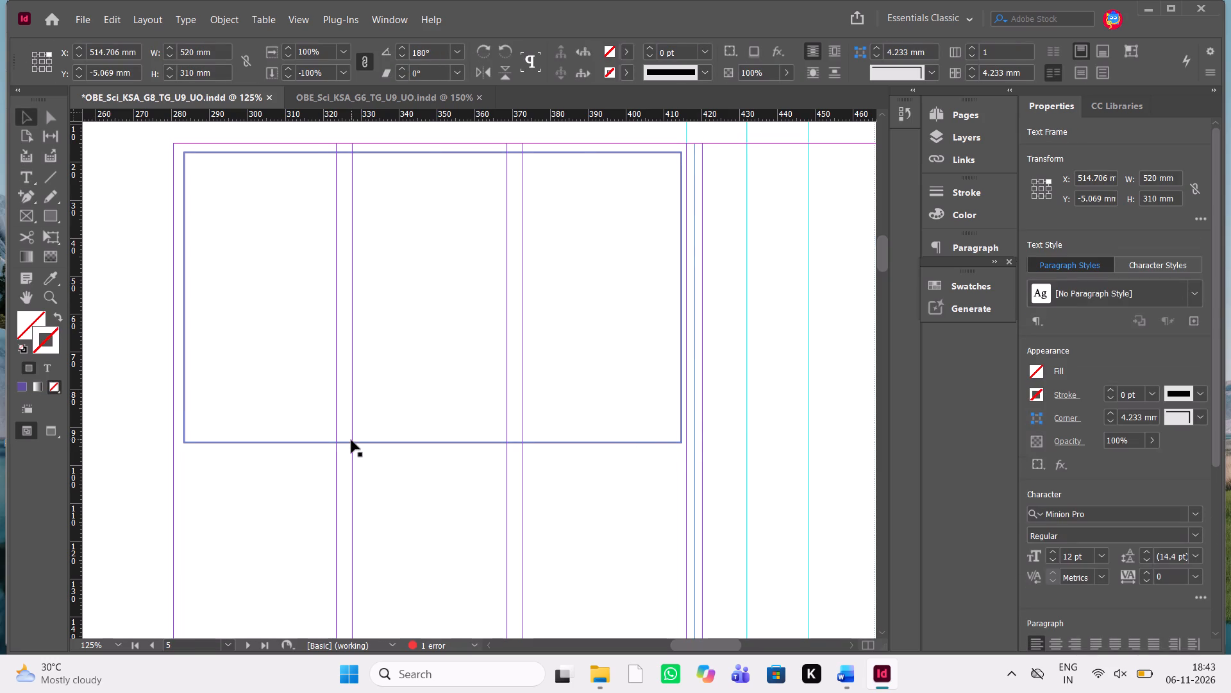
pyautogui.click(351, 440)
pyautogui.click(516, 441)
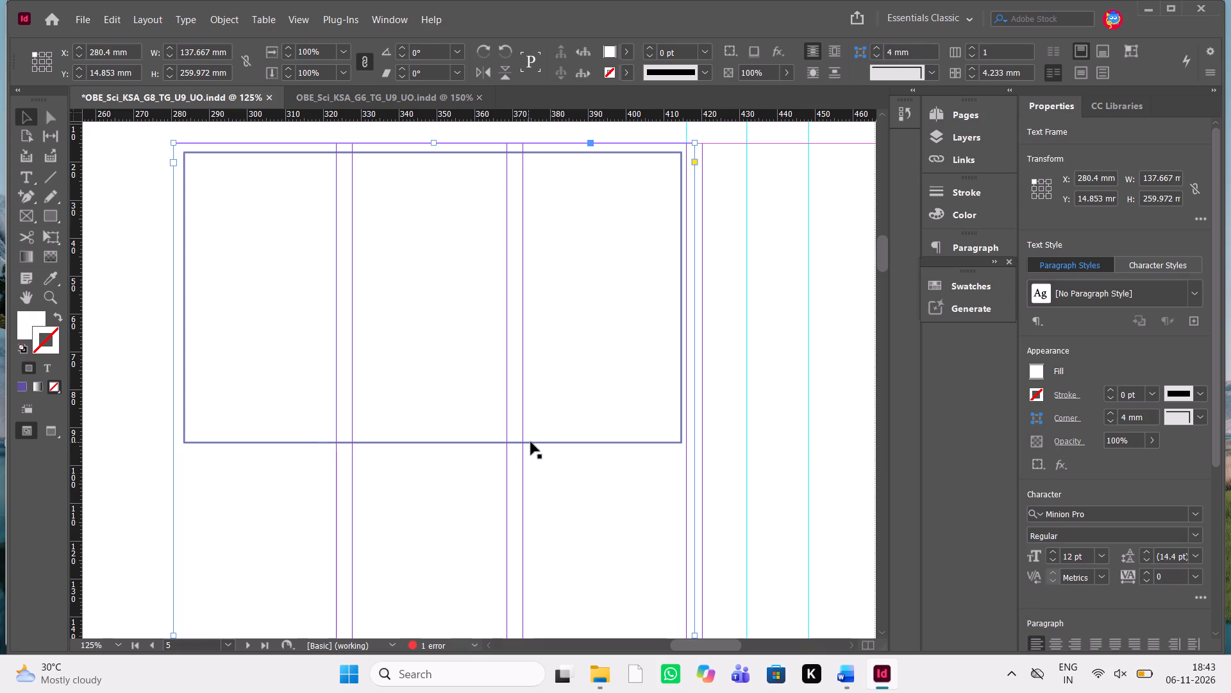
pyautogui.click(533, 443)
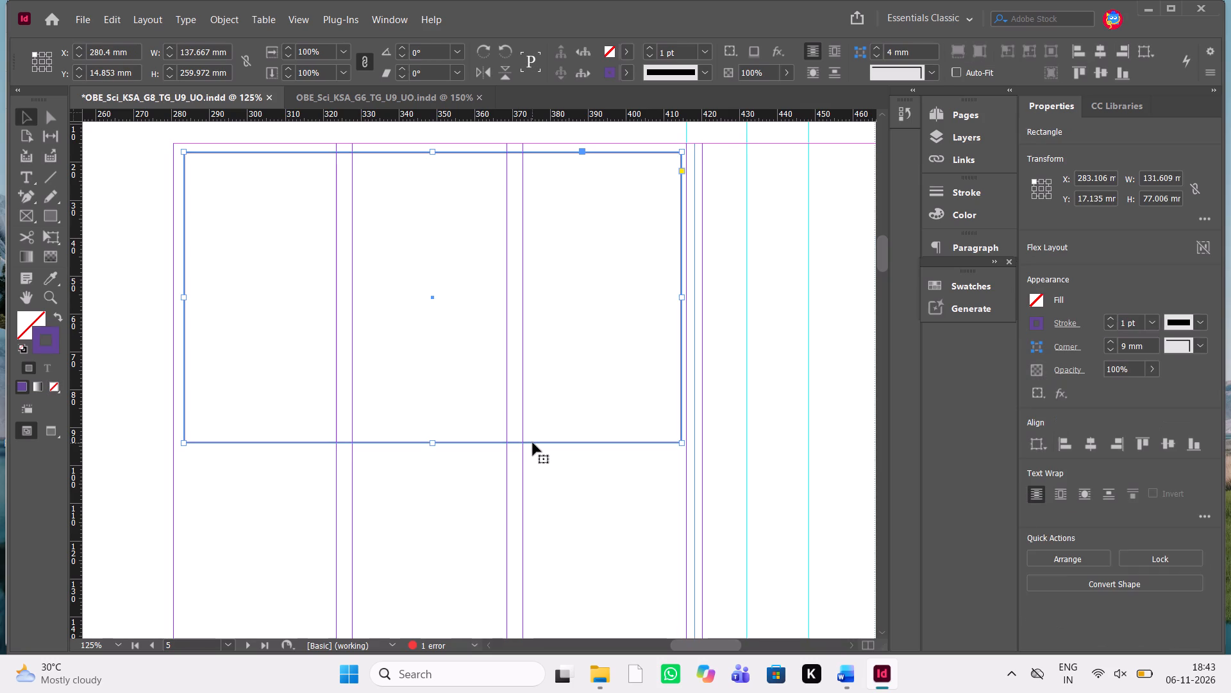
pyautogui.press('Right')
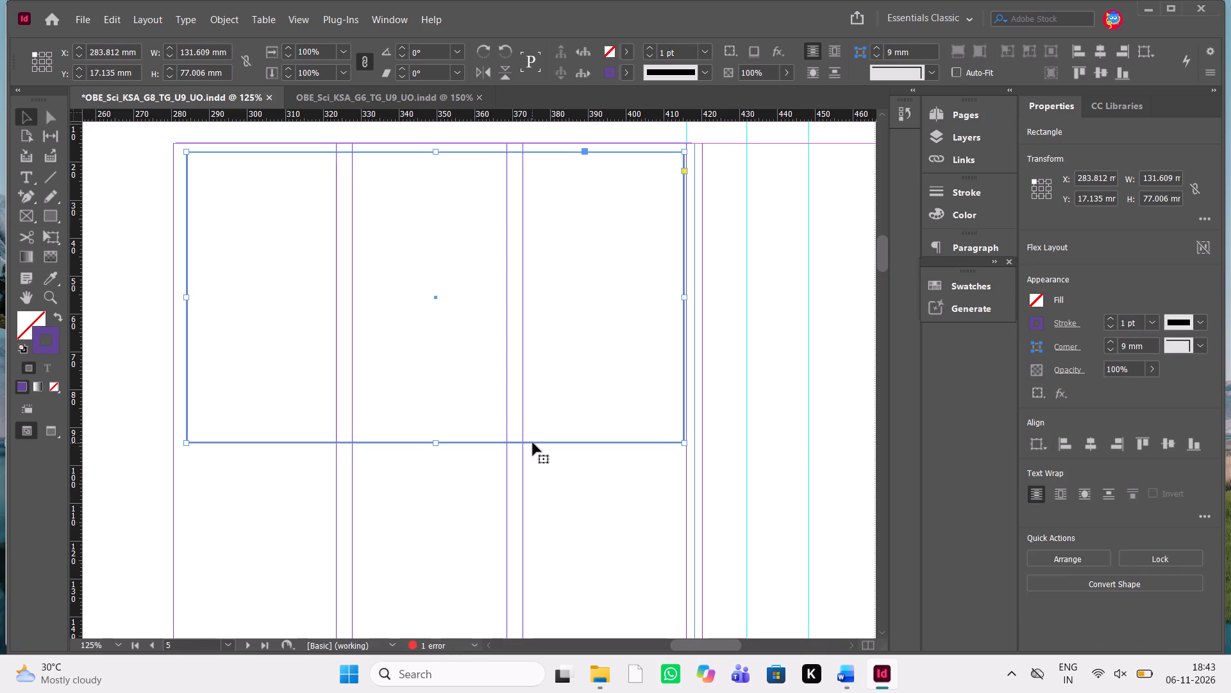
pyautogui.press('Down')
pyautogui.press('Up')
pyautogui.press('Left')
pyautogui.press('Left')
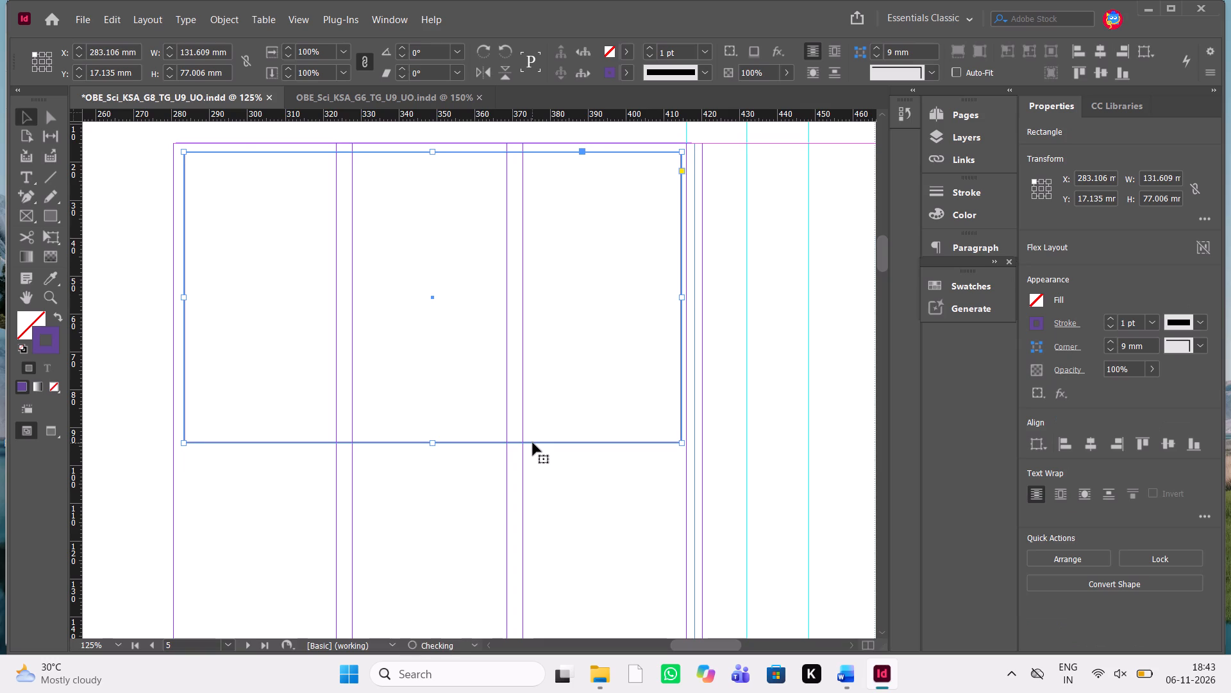
# Thread page 4's overset Teacher Note text into a new frame about 122.6 by 69.9 mm inside page 5's border rectangle.
pyautogui.scroll(-2, 533, 443)
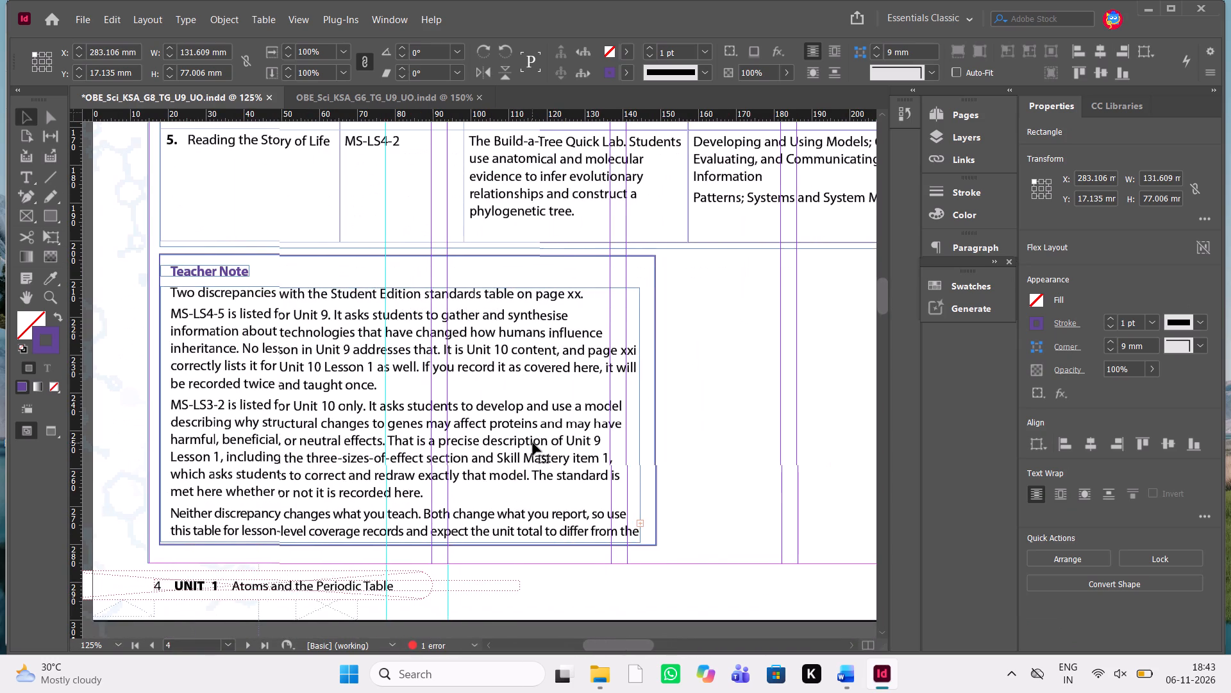
pyautogui.click(600, 517)
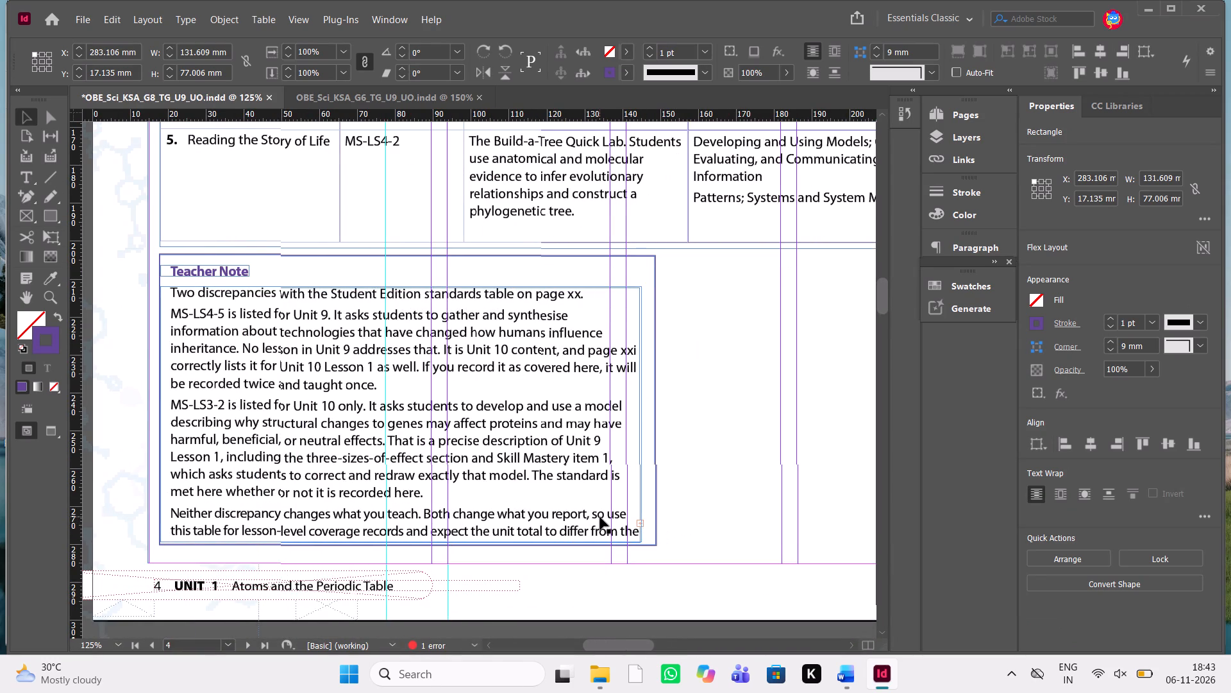
pyautogui.click(642, 520)
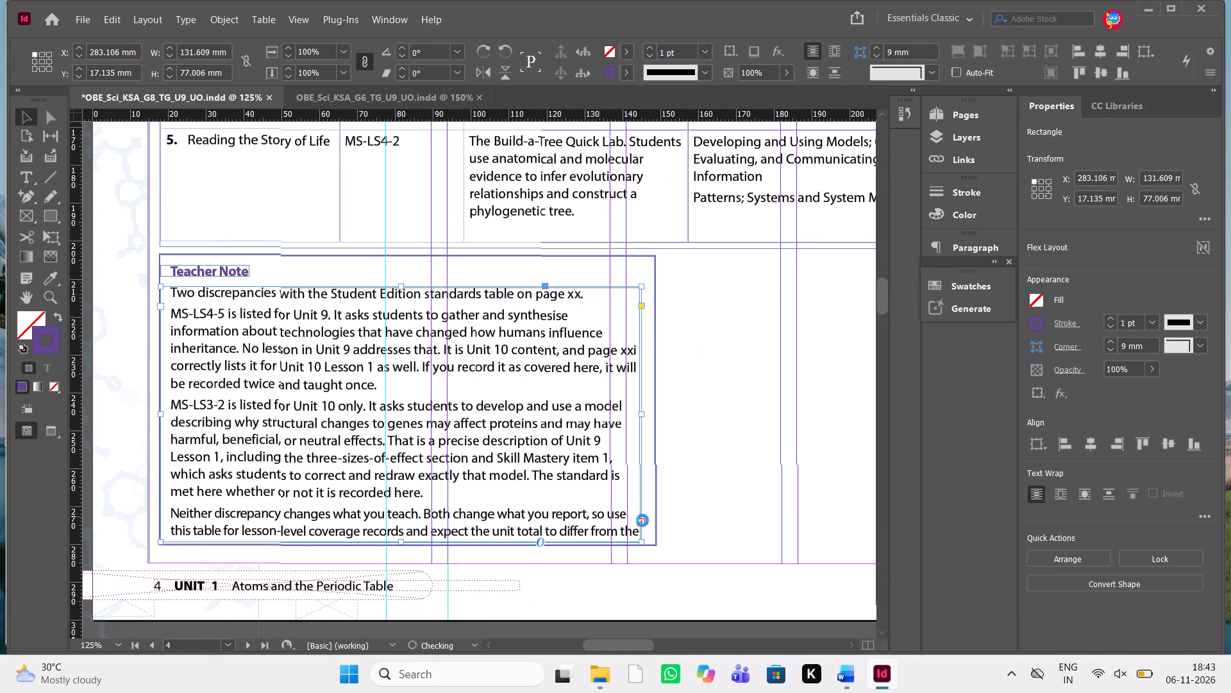
pyautogui.scroll(2, 706, 520)
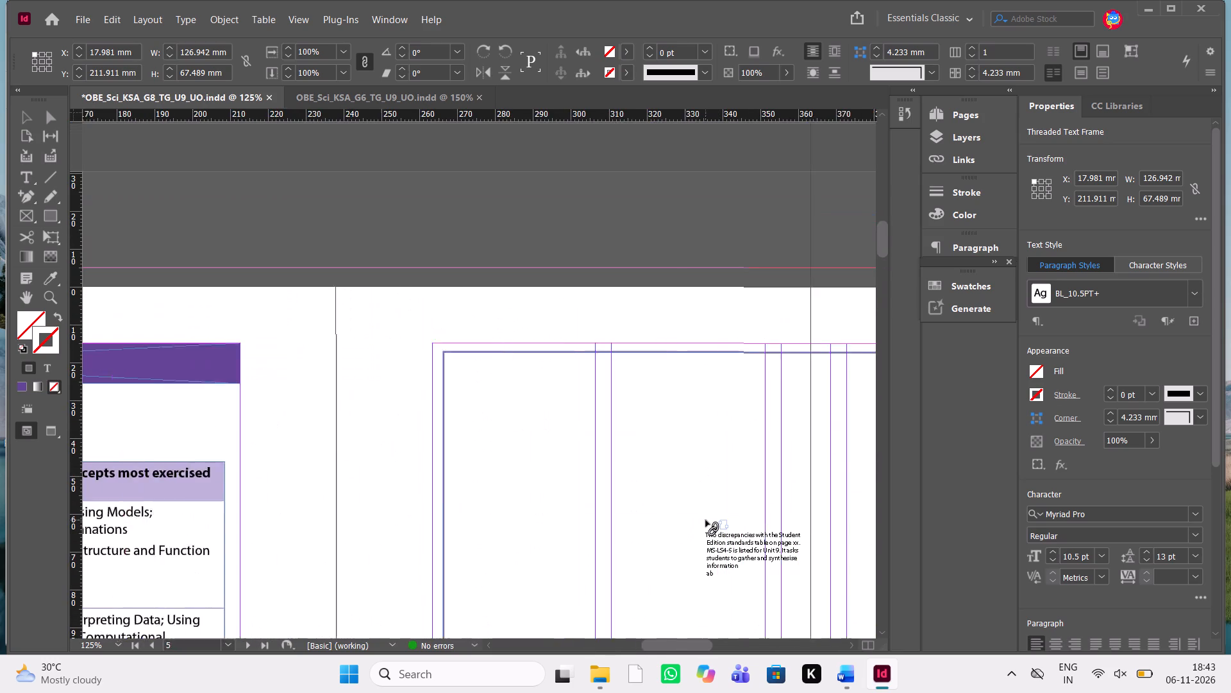
pyautogui.scroll(1, 706, 520)
pyautogui.moveTo(396, 361); pyautogui.dragTo(813, 528)
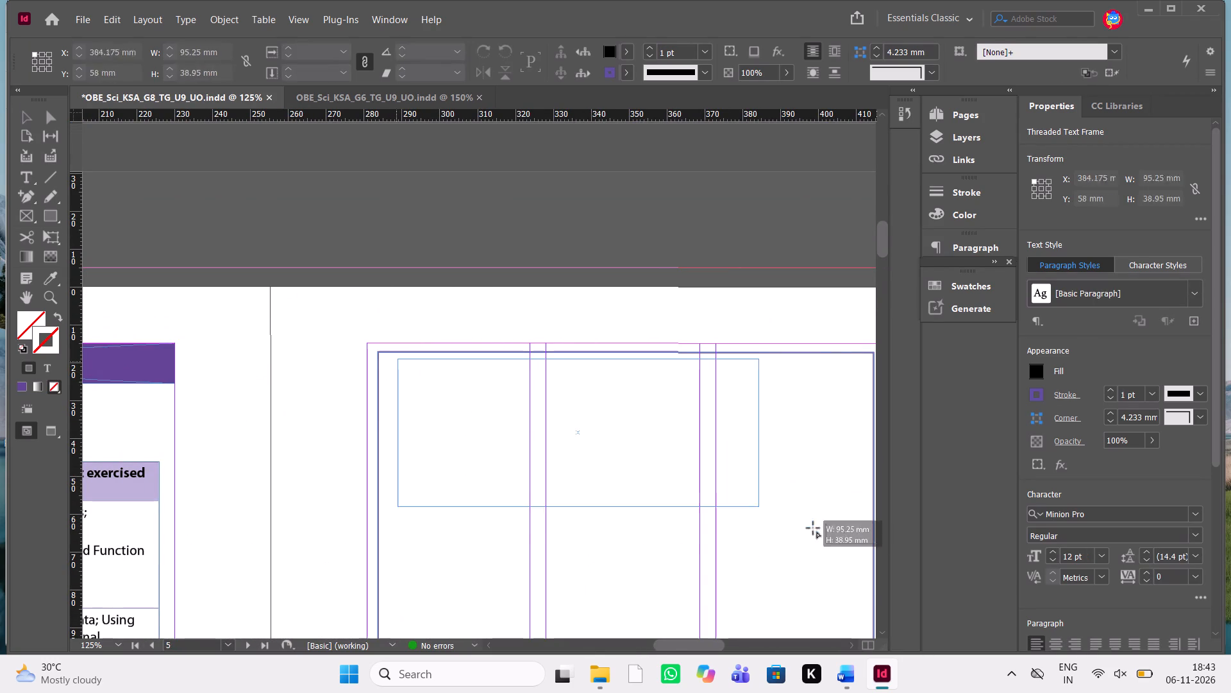
pyautogui.moveTo(813, 528); pyautogui.dragTo(803, 624)
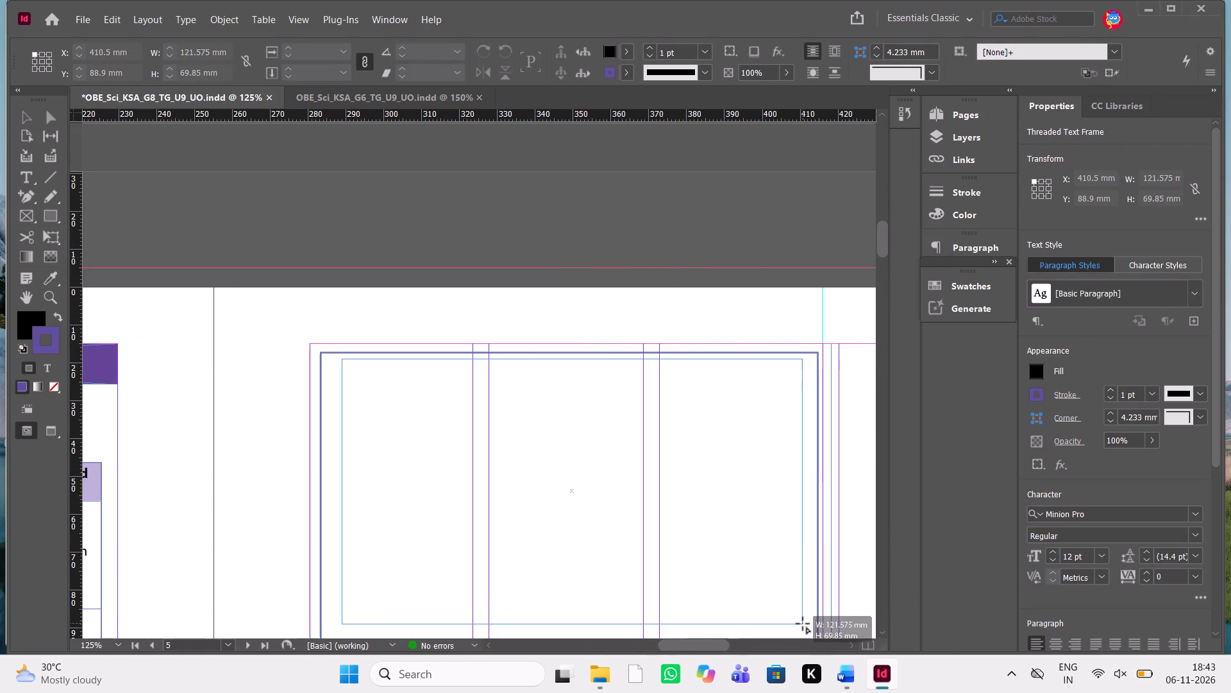
pyautogui.moveTo(803, 624); pyautogui.dragTo(807, 624)
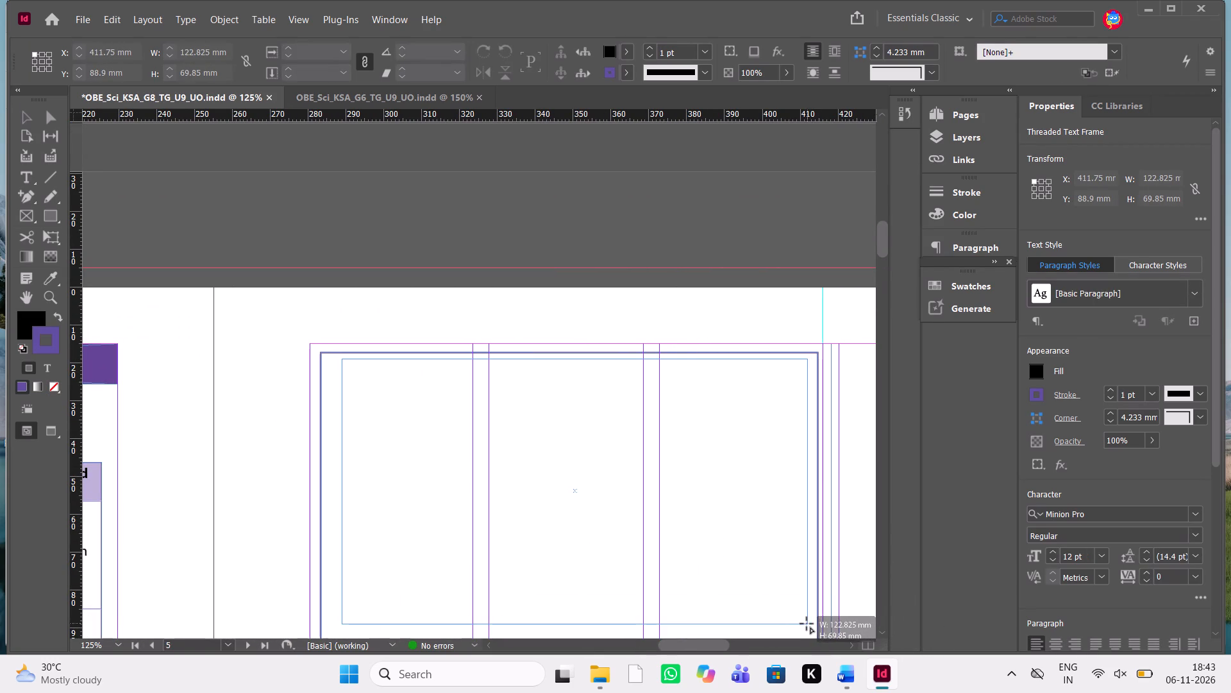
pyautogui.moveTo(807, 624); pyautogui.dragTo(806, 624)
pyautogui.scroll(-1, 588, 485)
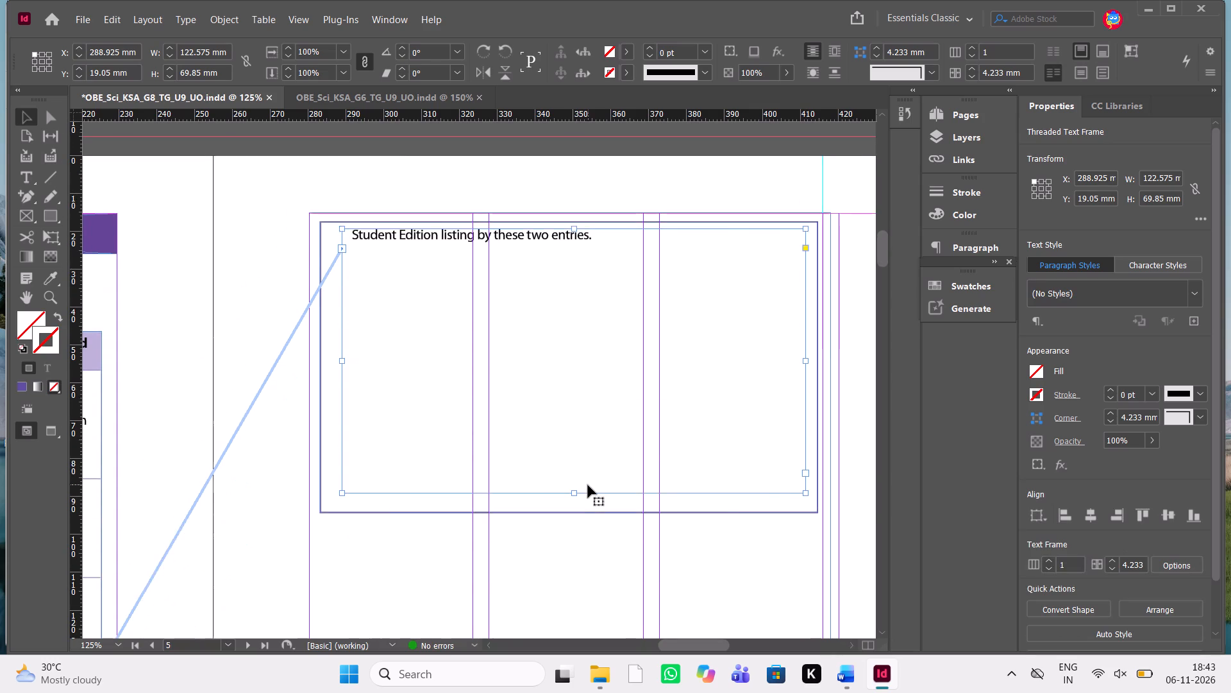
# Extend the bottom edge of page 4's Teacher Note border rectangle to the bottom margin, making it 81.756 mm high.
pyautogui.scroll(-1, 588, 485)
pyautogui.hscroll(-1, 588, 485)
pyautogui.scroll(-1, 588, 485)
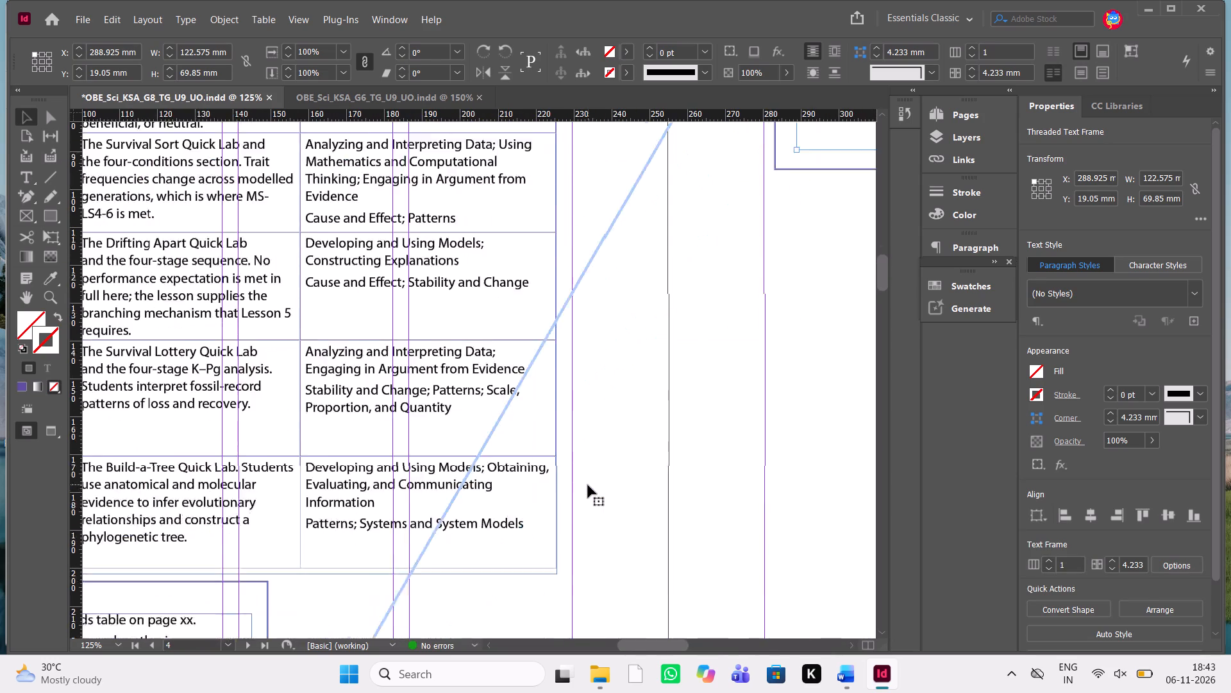
pyautogui.scroll(-1, 588, 485)
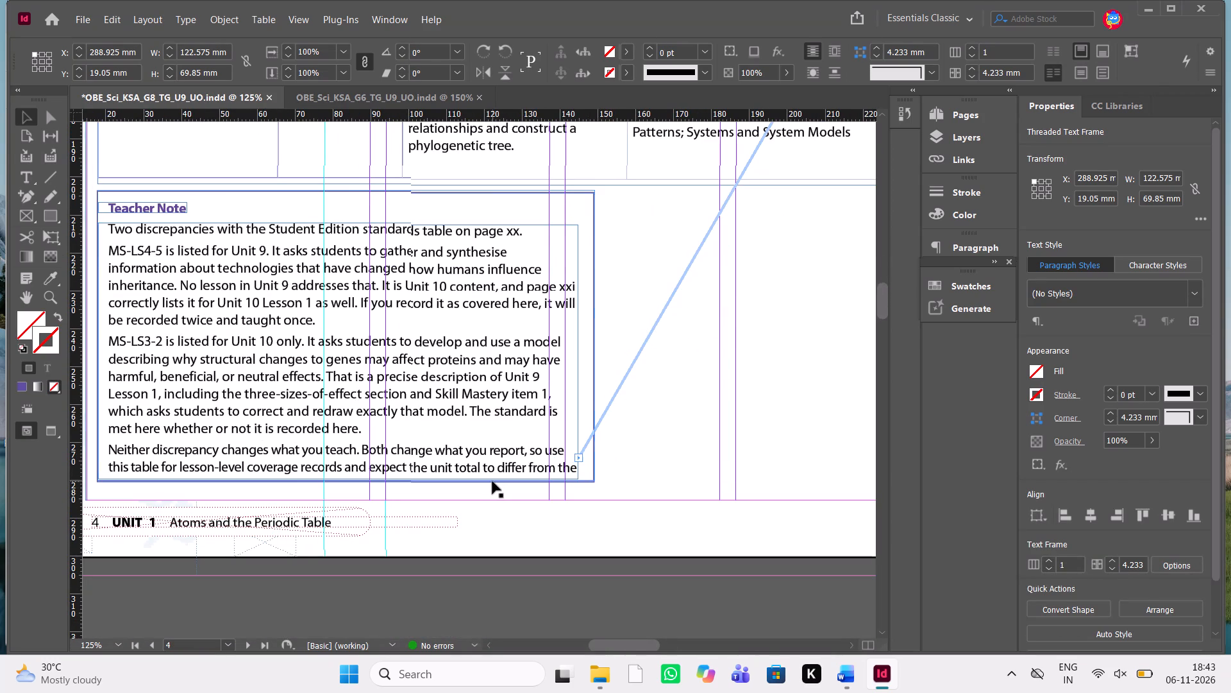
pyautogui.click(492, 482)
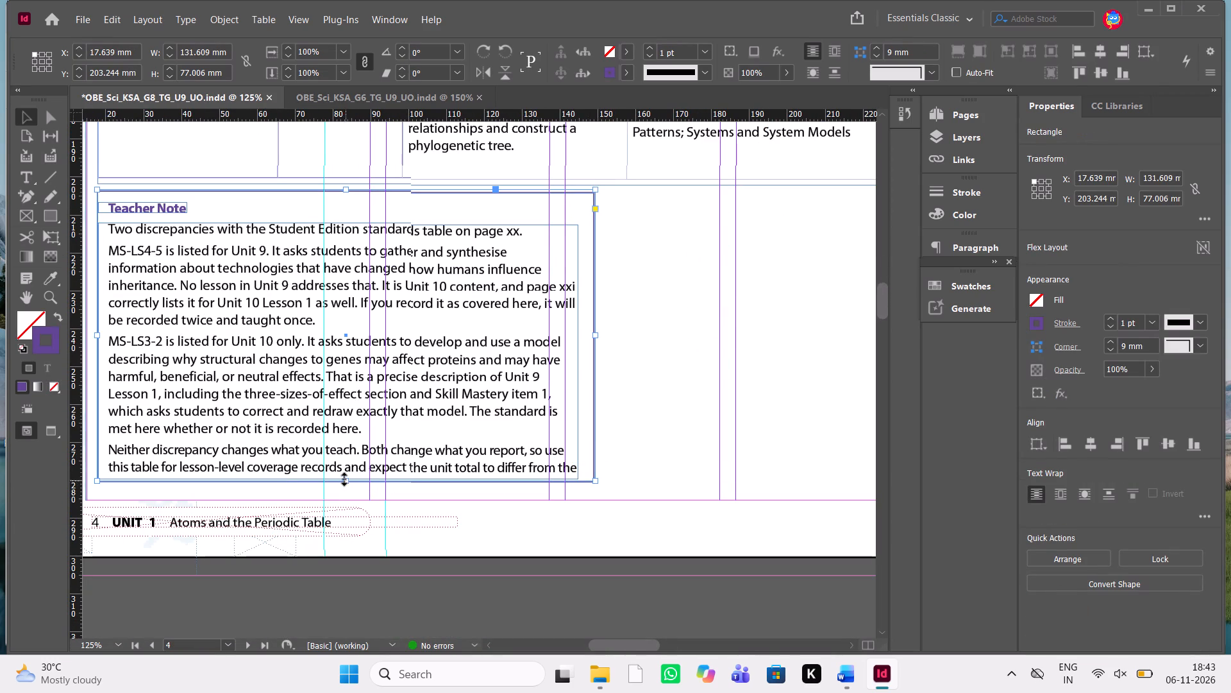
pyautogui.moveTo(344, 479); pyautogui.dragTo(351, 494)
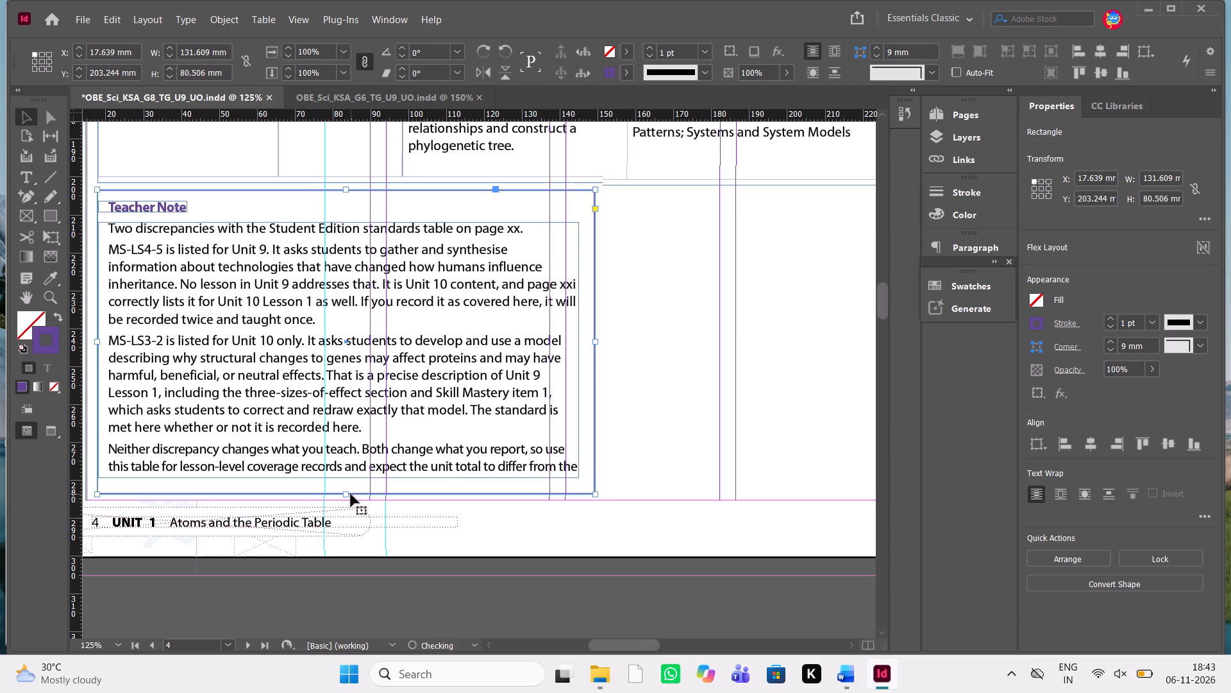
pyautogui.click(348, 494)
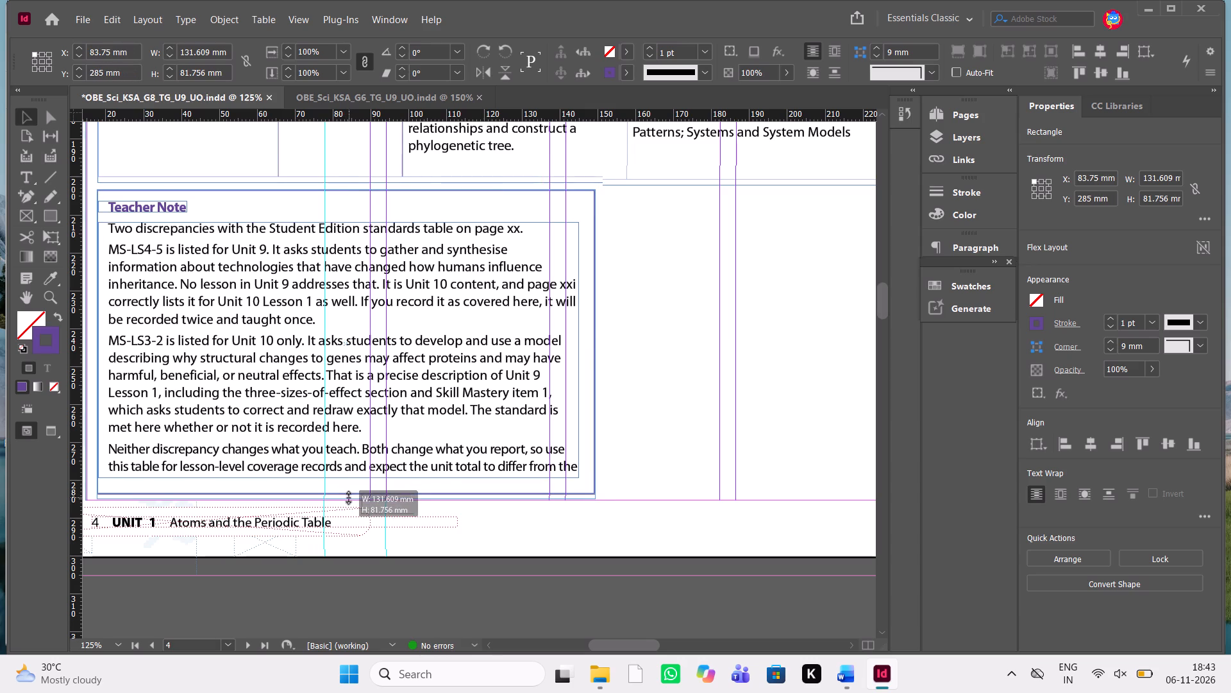
# Extend the bottom of page 4's Teacher Note body text frame to a height of 71.839 mm.
pyautogui.hscroll(1, 349, 499)
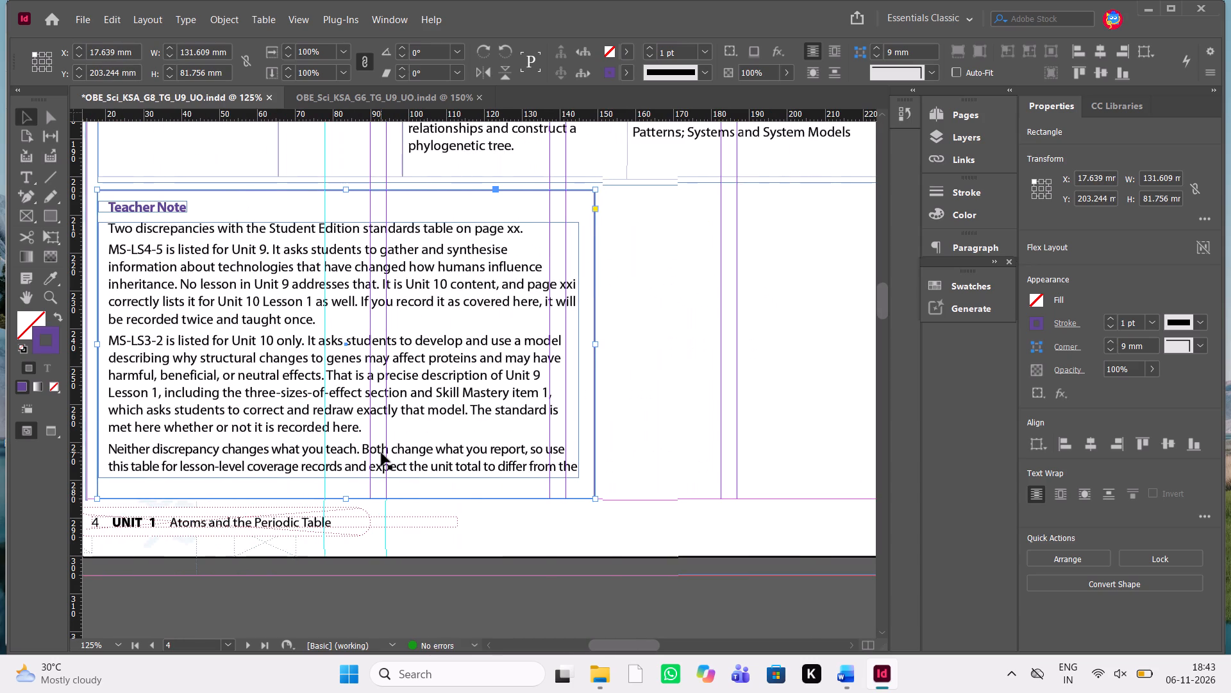
pyautogui.click(381, 453)
pyautogui.moveTo(339, 476); pyautogui.dragTo(339, 488)
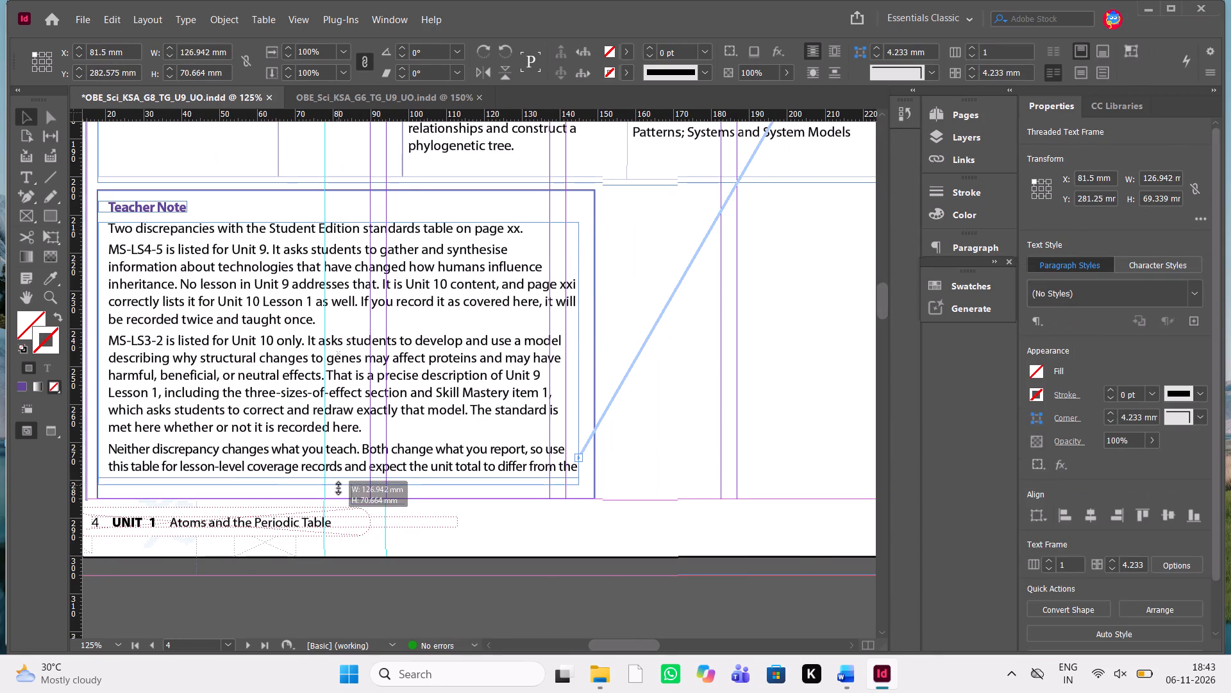
pyautogui.moveTo(339, 488); pyautogui.dragTo(339, 495)
pyautogui.click(461, 538)
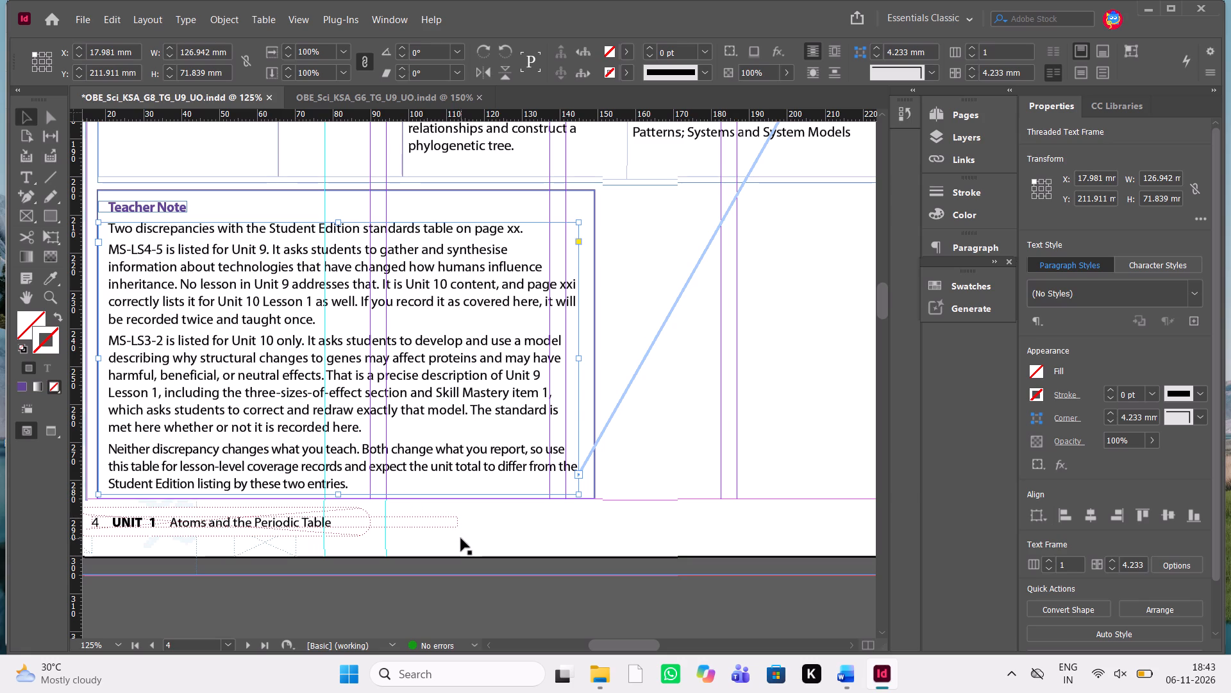
# Switch to the preview display without guides and frame edges to check page 4's Teacher Note box.
pyautogui.press('w')
pyautogui.press('w')
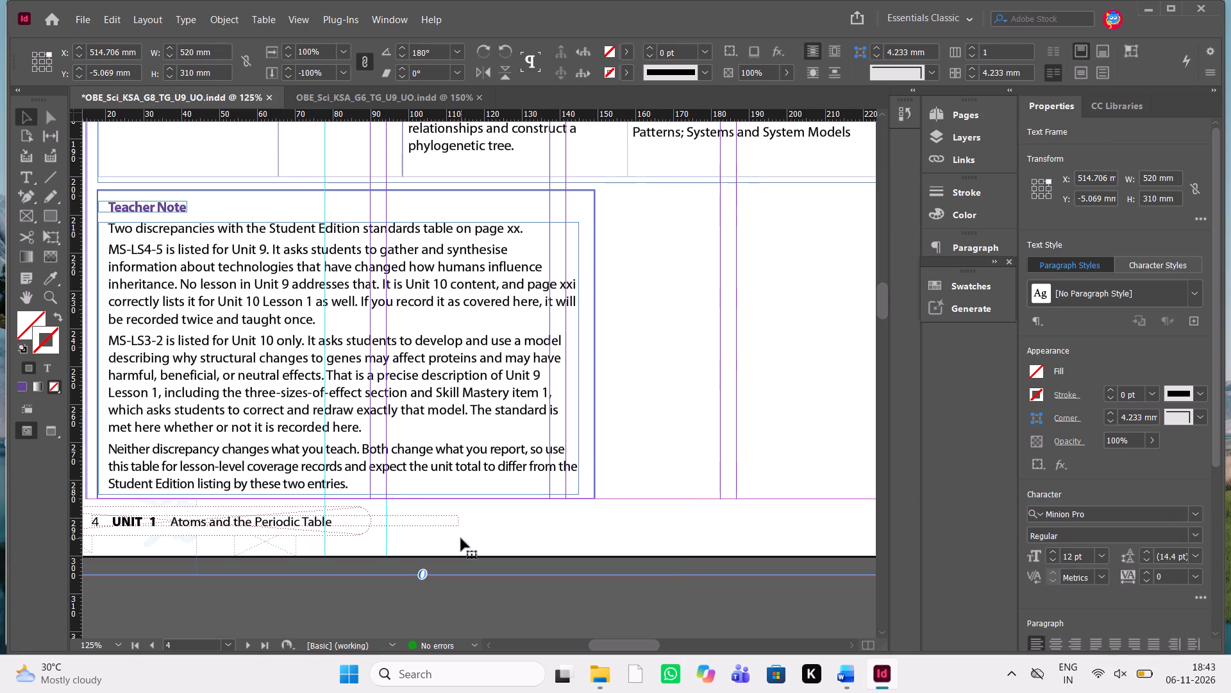
pyautogui.click(531, 540)
pyautogui.press('w')
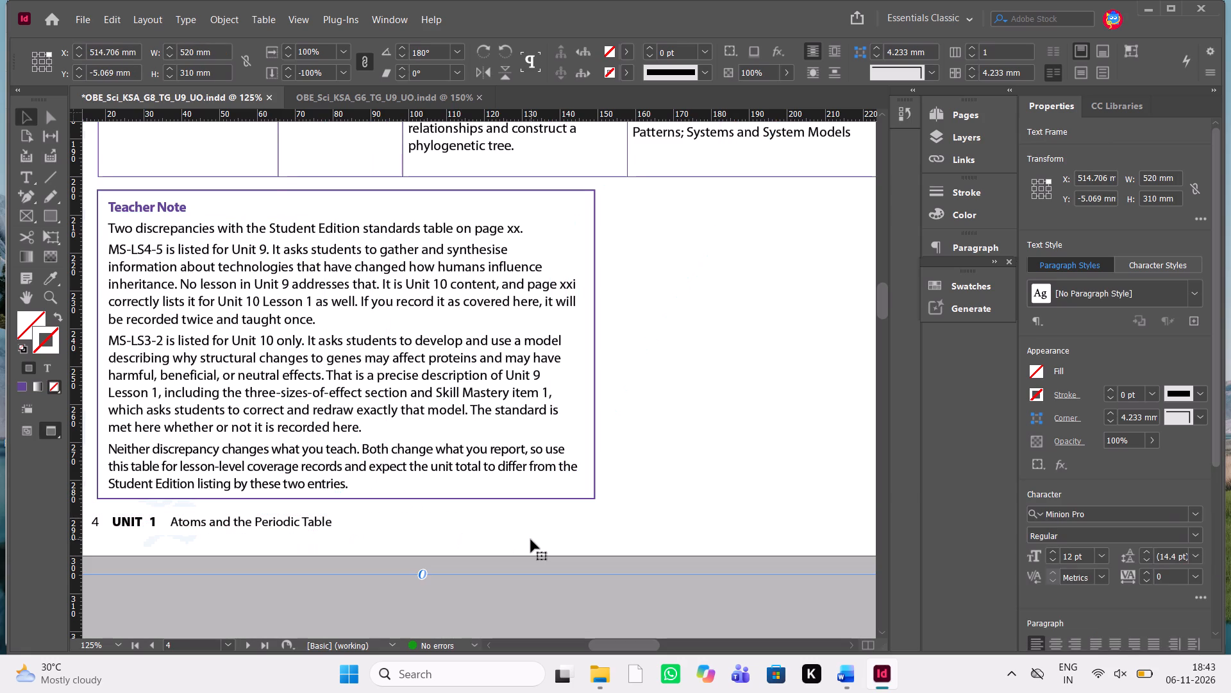
# Switch to the Word manuscript and enlarge its Teacher Note passage to 110% to compare the bold text formatting.
pyautogui.hotkey('alt', 'Tab')
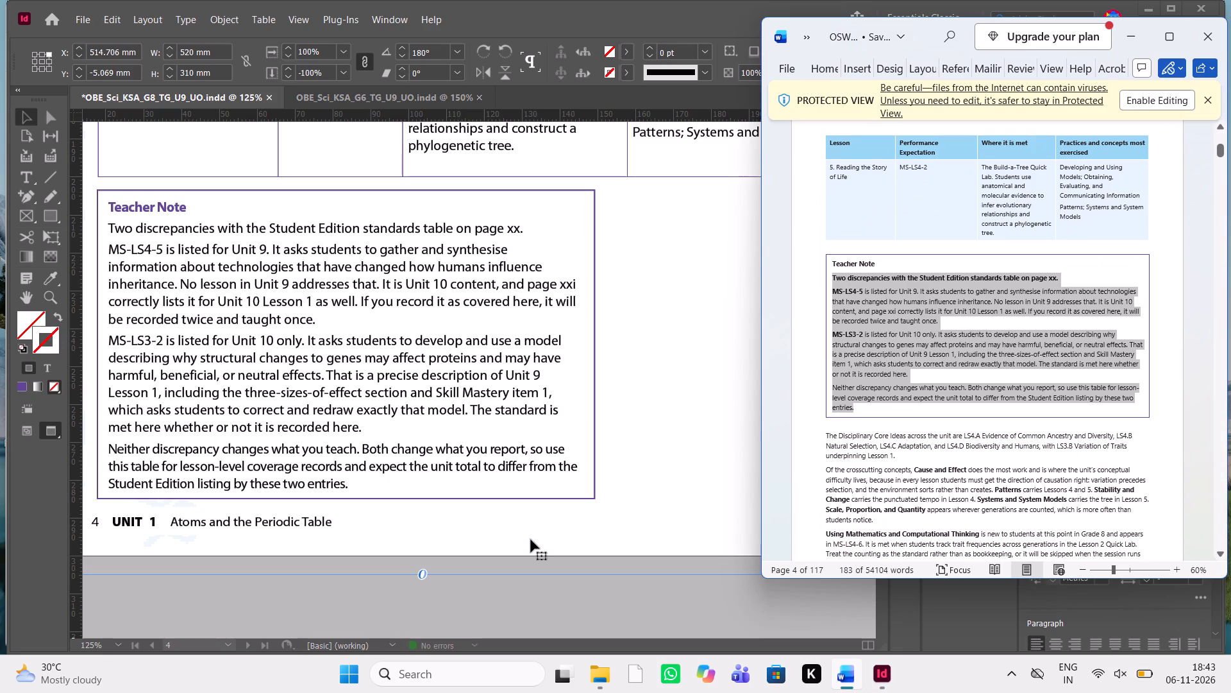
pyautogui.click(977, 380)
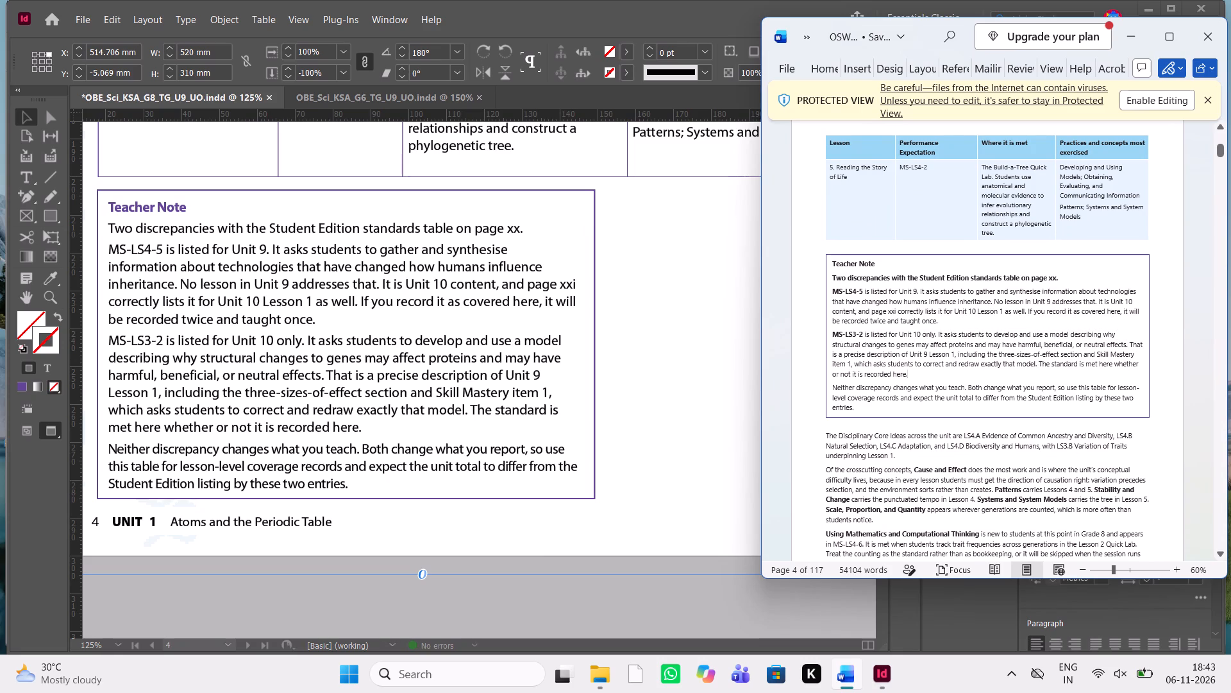
pyautogui.hotkey('ctrl', '=')
pyautogui.hotkey('ctrl', '=')
pyautogui.hotkey('ctrl', '=')
pyautogui.hotkey('ctrl', '=')
pyautogui.hotkey('ctrl', '=')
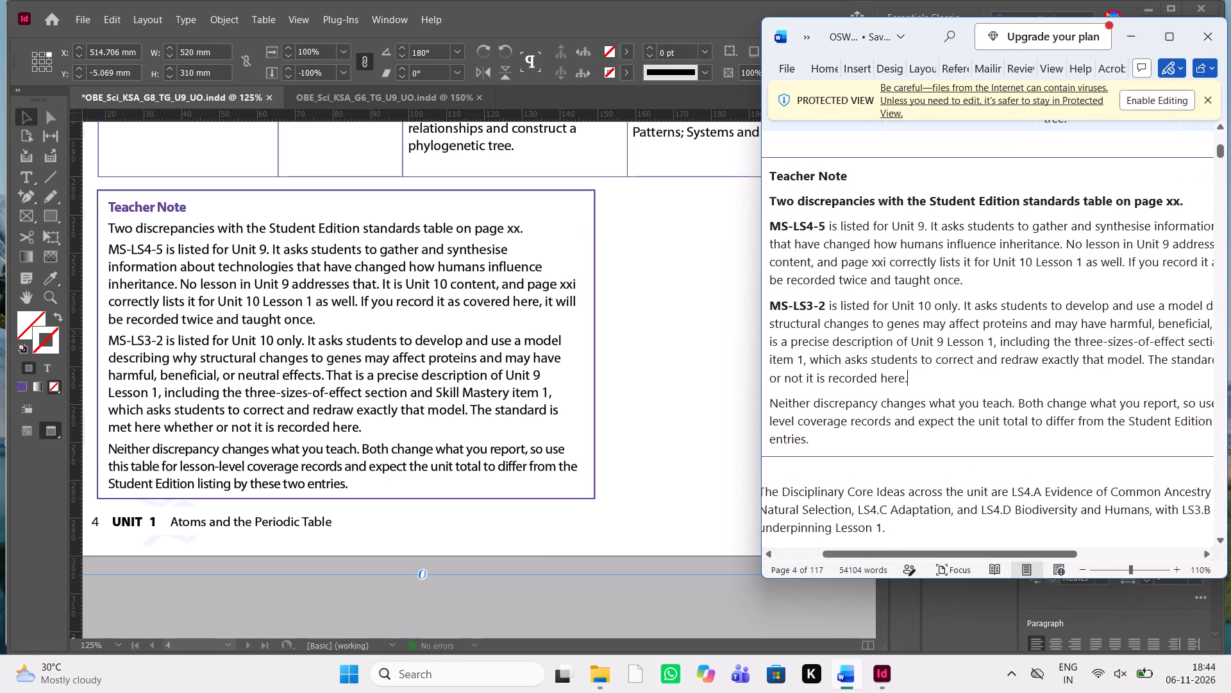
pyautogui.hscroll(-1, 874, 333)
pyautogui.hscroll(1, 874, 333)
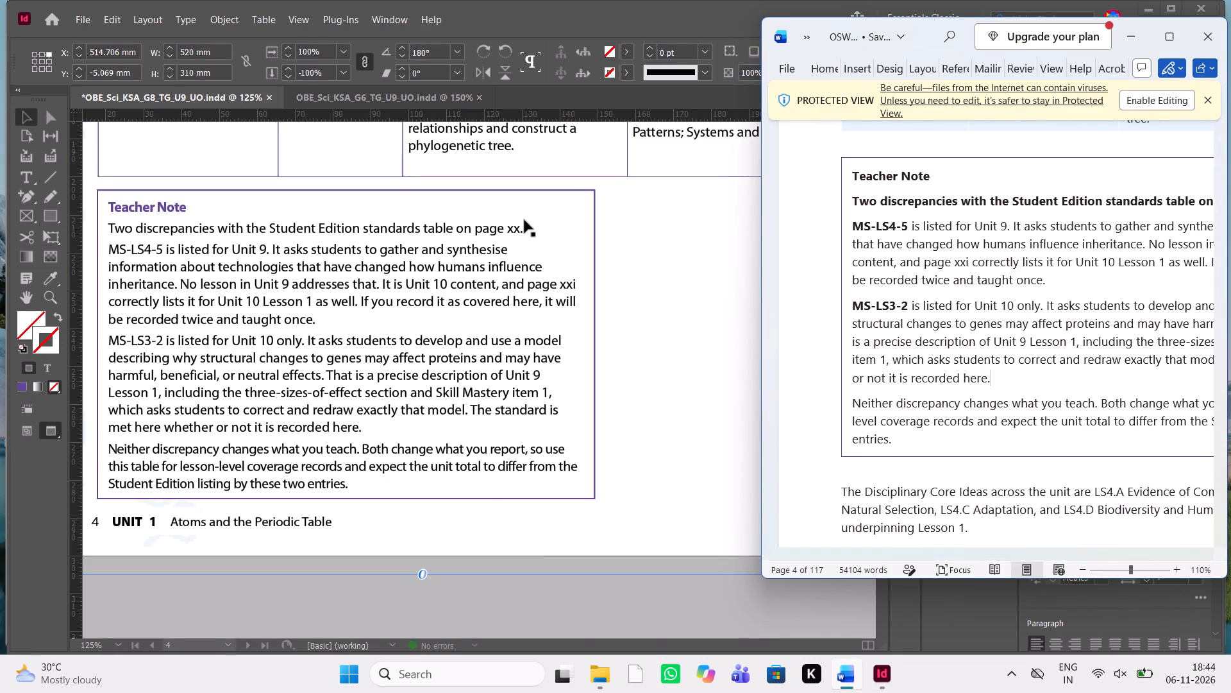
# Make the opening line "Two discrepancies with the Student Edition standards table on page xx." bold in page 4's Teacher Note.
pyautogui.doubleClick(524, 220)
pyautogui.moveTo(531, 230); pyautogui.dragTo(184, 229)
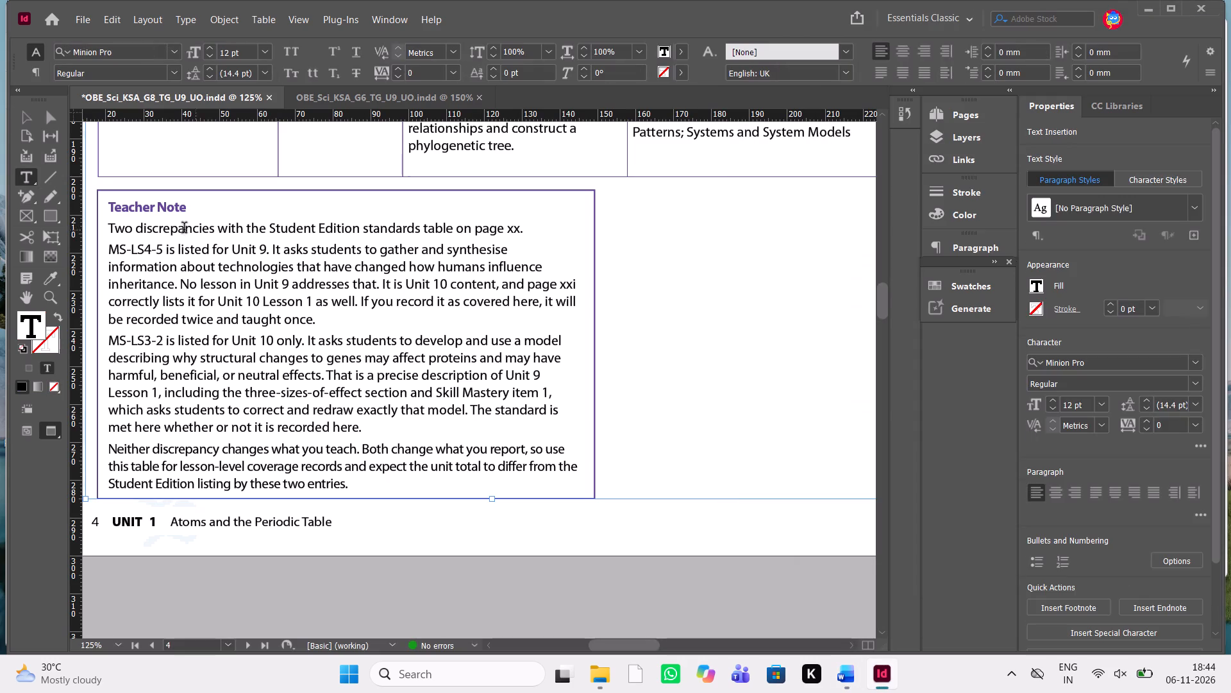
pyautogui.moveTo(184, 229); pyautogui.dragTo(150, 227)
pyautogui.tripleClick(150, 227)
pyautogui.tripleClick(428, 243)
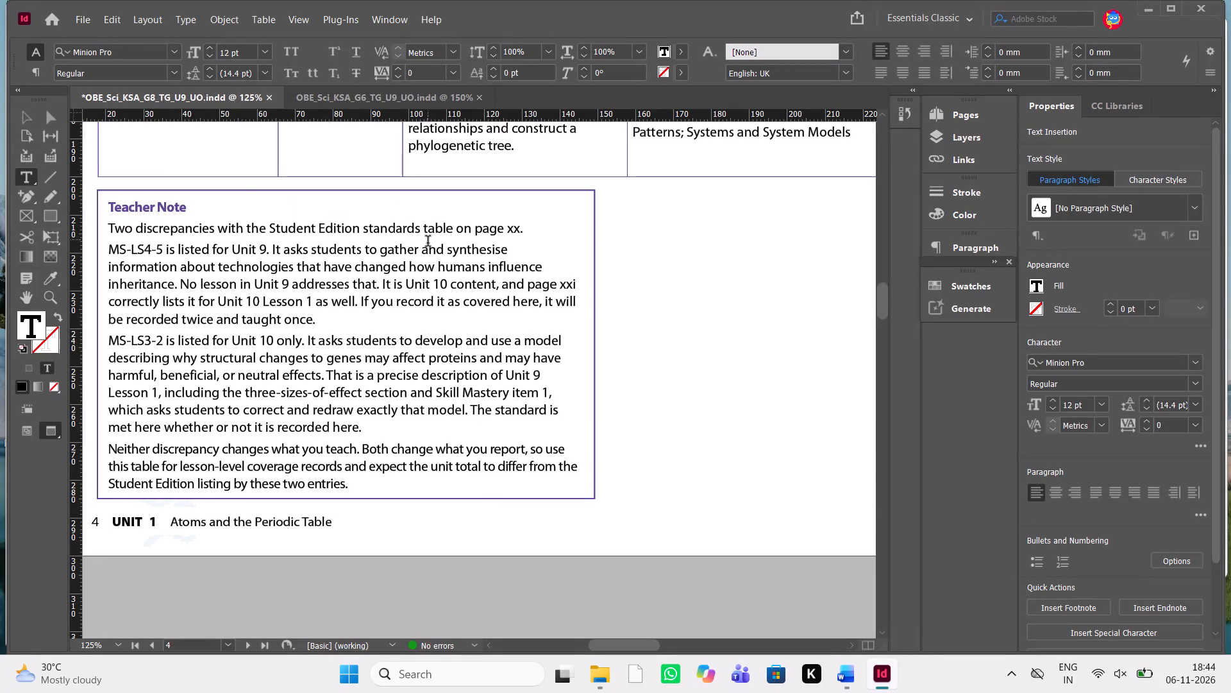
pyautogui.click(20, 112)
pyautogui.click(354, 259)
pyautogui.tripleClick(522, 227)
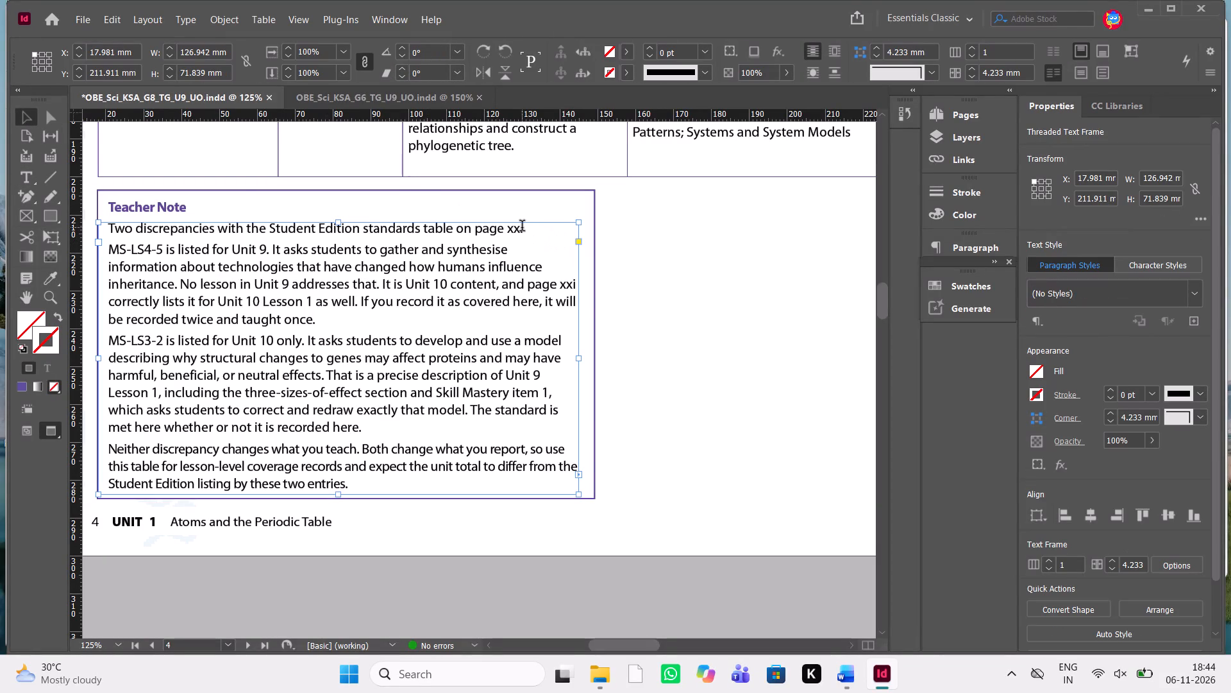
pyautogui.doubleClick(530, 232)
pyautogui.doubleClick(535, 225)
pyautogui.moveTo(535, 225); pyautogui.dragTo(451, 291)
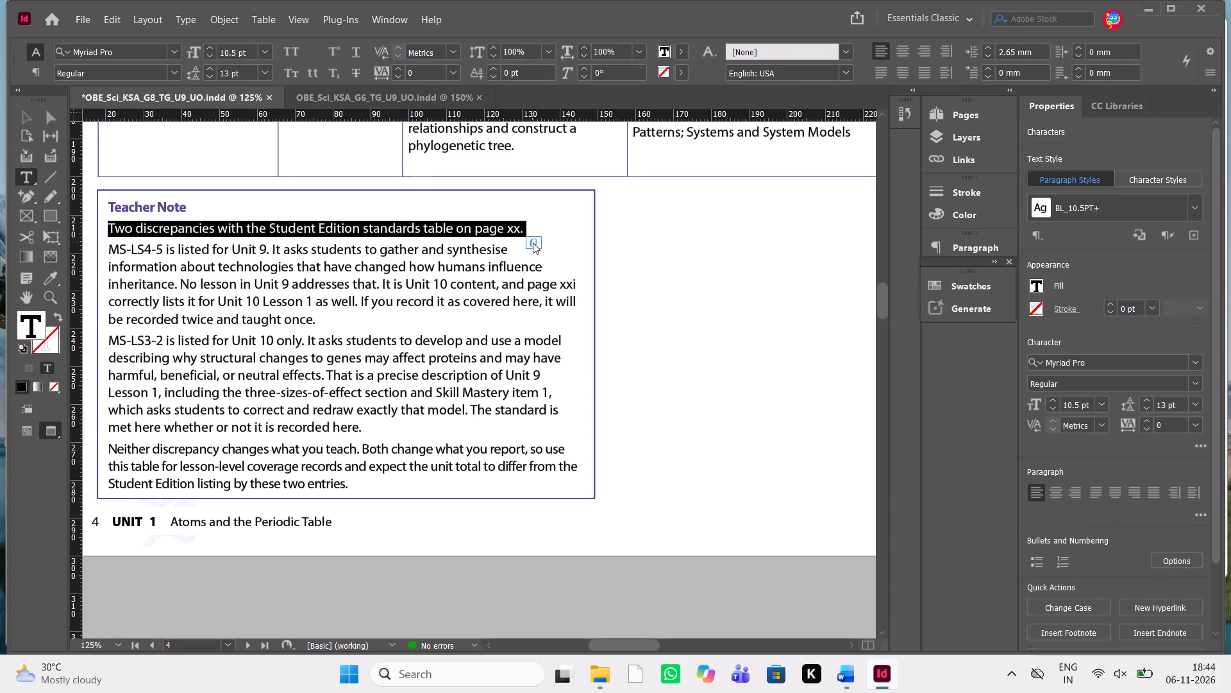
pyautogui.hotkey('ctrl', 'shift', 'b')
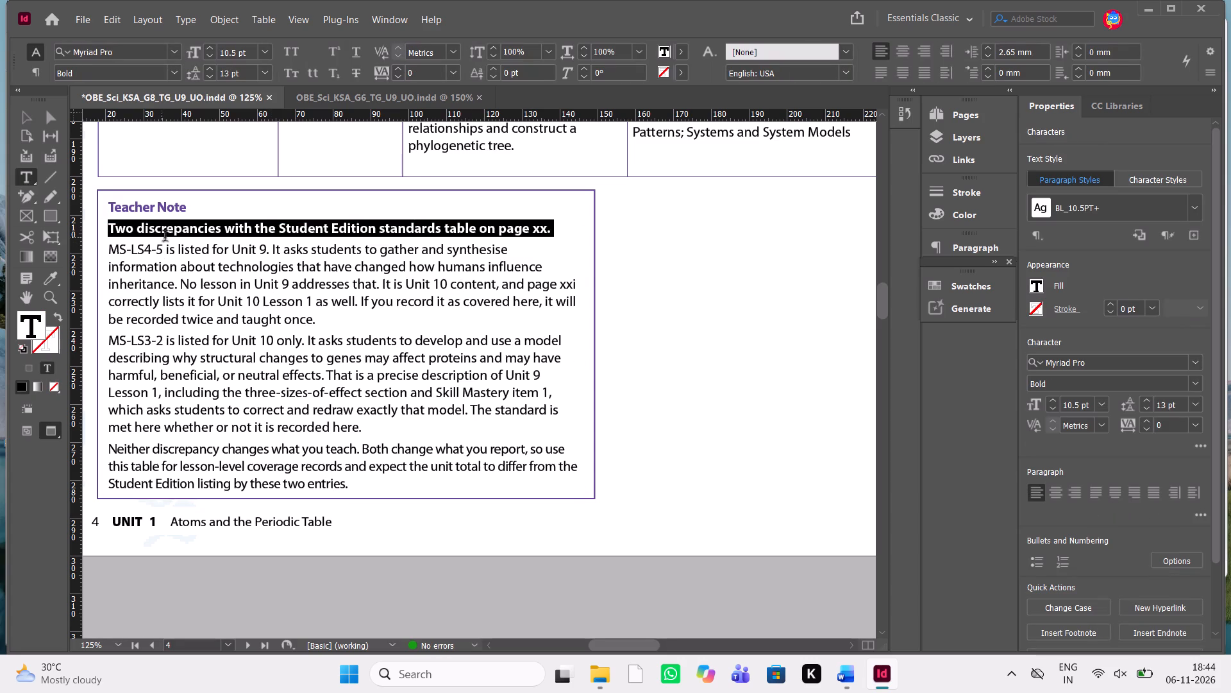
# Make the standard codes MS-LS4-5 and MS-LS3-2 bold at the start of their Teacher Note paragraphs.
pyautogui.moveTo(160, 248); pyautogui.dragTo(89, 253)
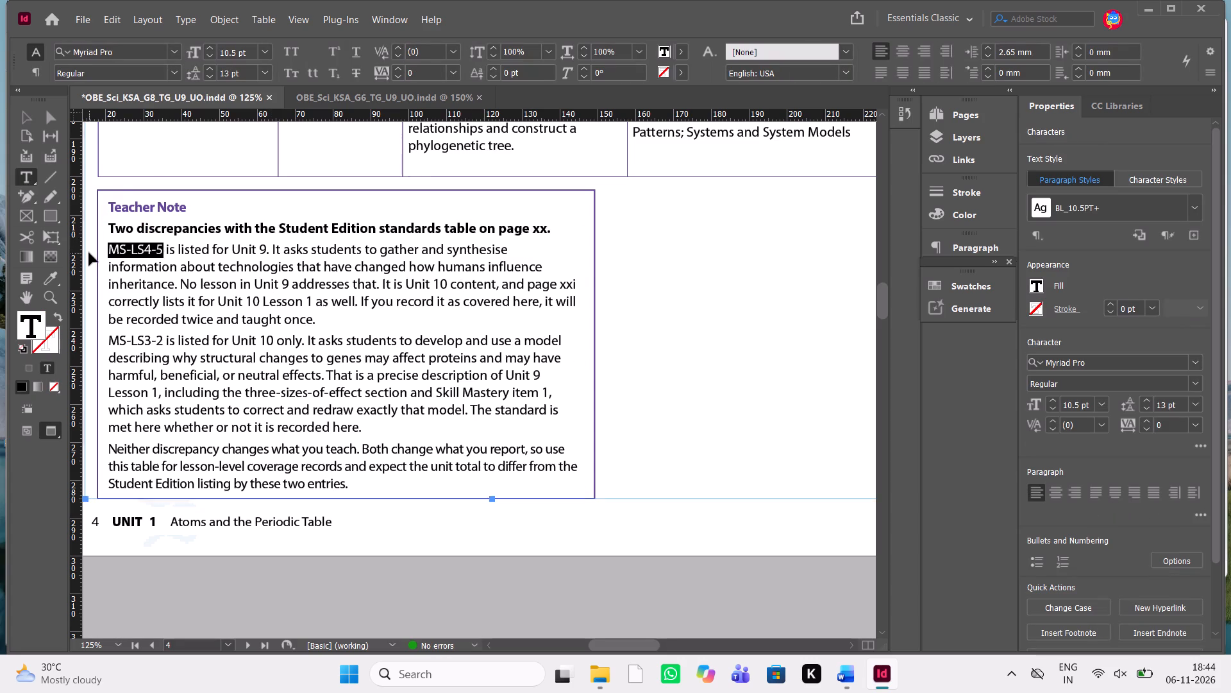
pyautogui.hotkey('ctrl', 'shift', 'b')
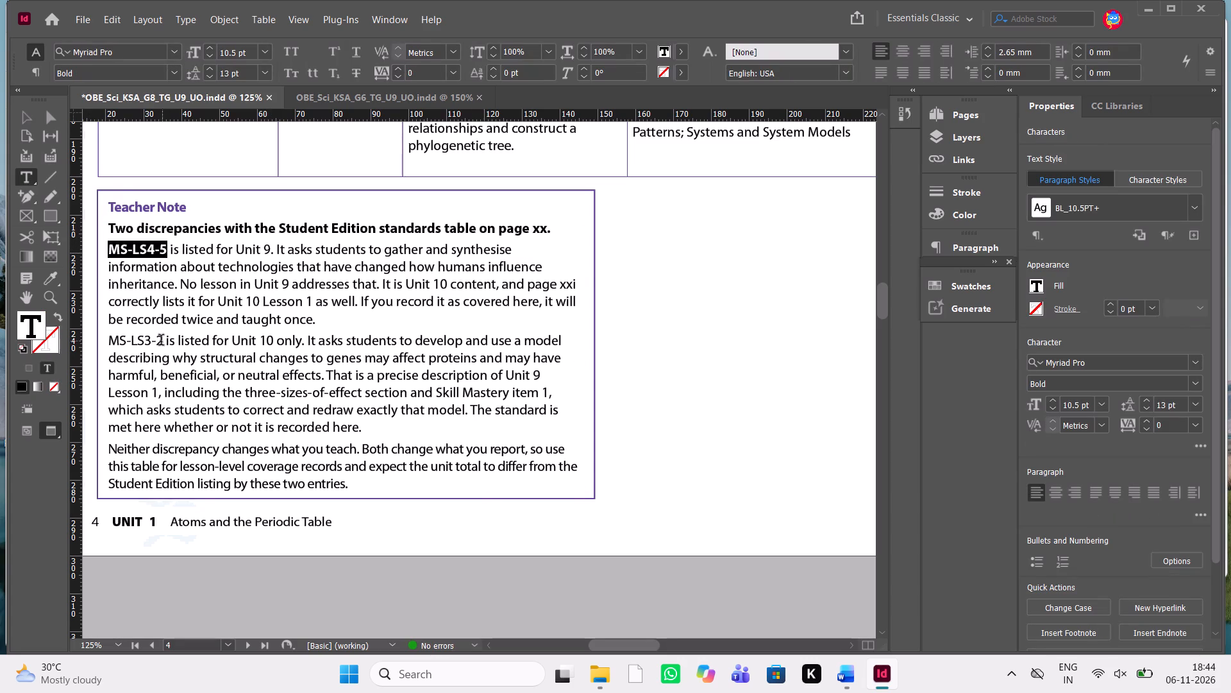
pyautogui.moveTo(160, 342); pyautogui.dragTo(105, 343)
pyautogui.hotkey('ctrl', 'shift', 'b')
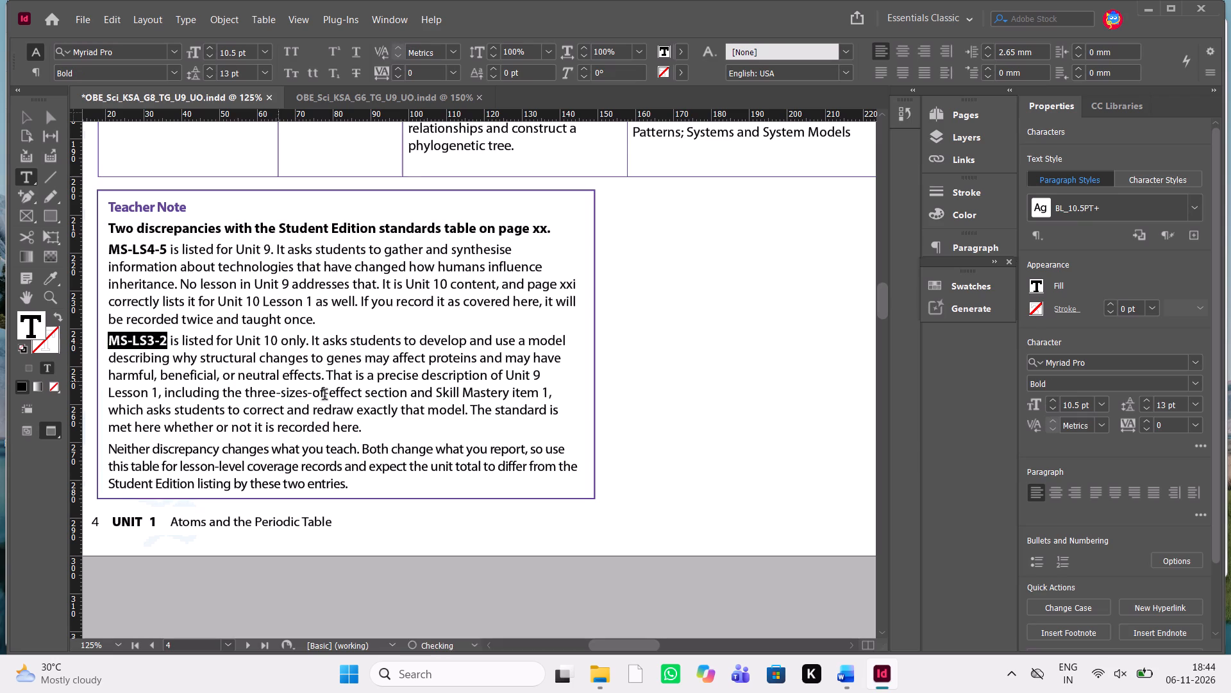
pyautogui.click(324, 399)
pyautogui.scroll(7, 324, 399)
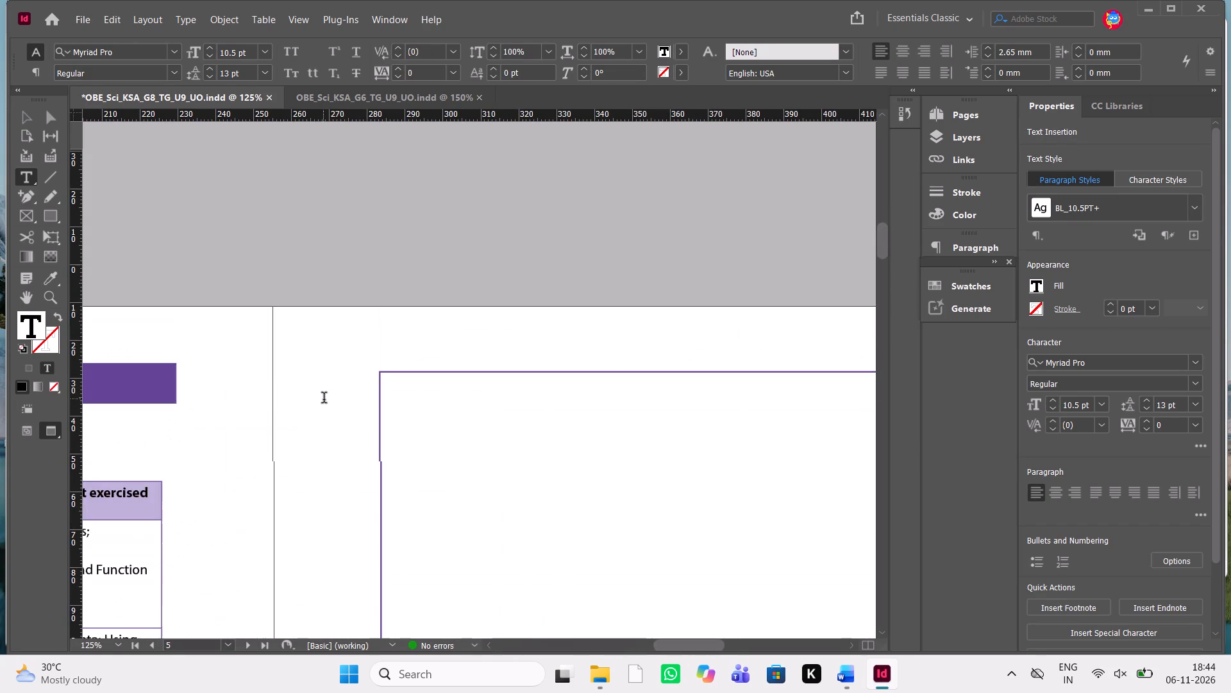
pyautogui.press('Escape')
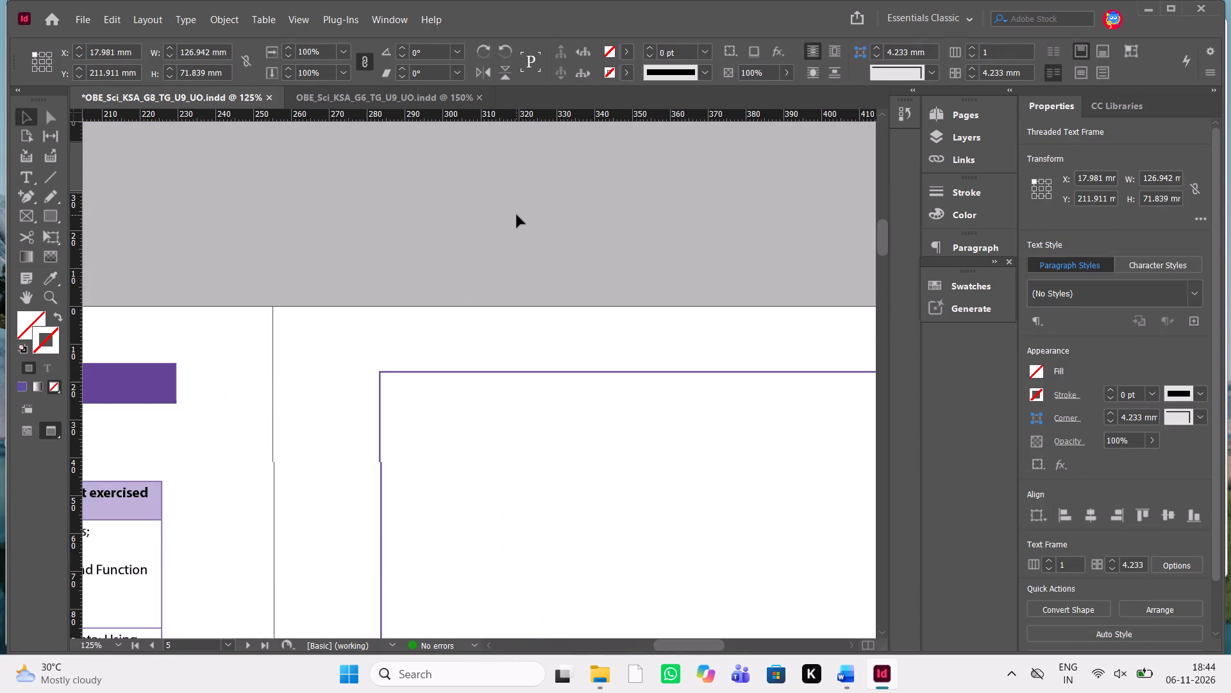
# Switch back to the normal display with guides and frame edges at page 5.
pyautogui.click(517, 215)
pyautogui.press('w')
pyautogui.scroll(-1, 517, 215)
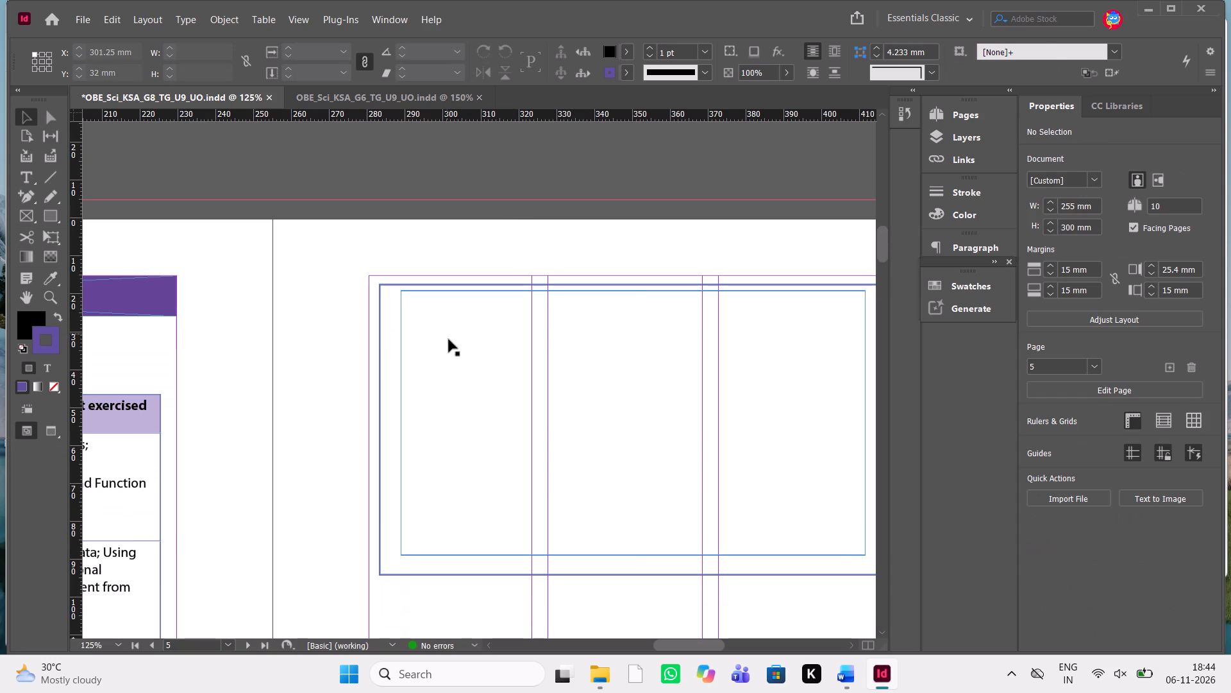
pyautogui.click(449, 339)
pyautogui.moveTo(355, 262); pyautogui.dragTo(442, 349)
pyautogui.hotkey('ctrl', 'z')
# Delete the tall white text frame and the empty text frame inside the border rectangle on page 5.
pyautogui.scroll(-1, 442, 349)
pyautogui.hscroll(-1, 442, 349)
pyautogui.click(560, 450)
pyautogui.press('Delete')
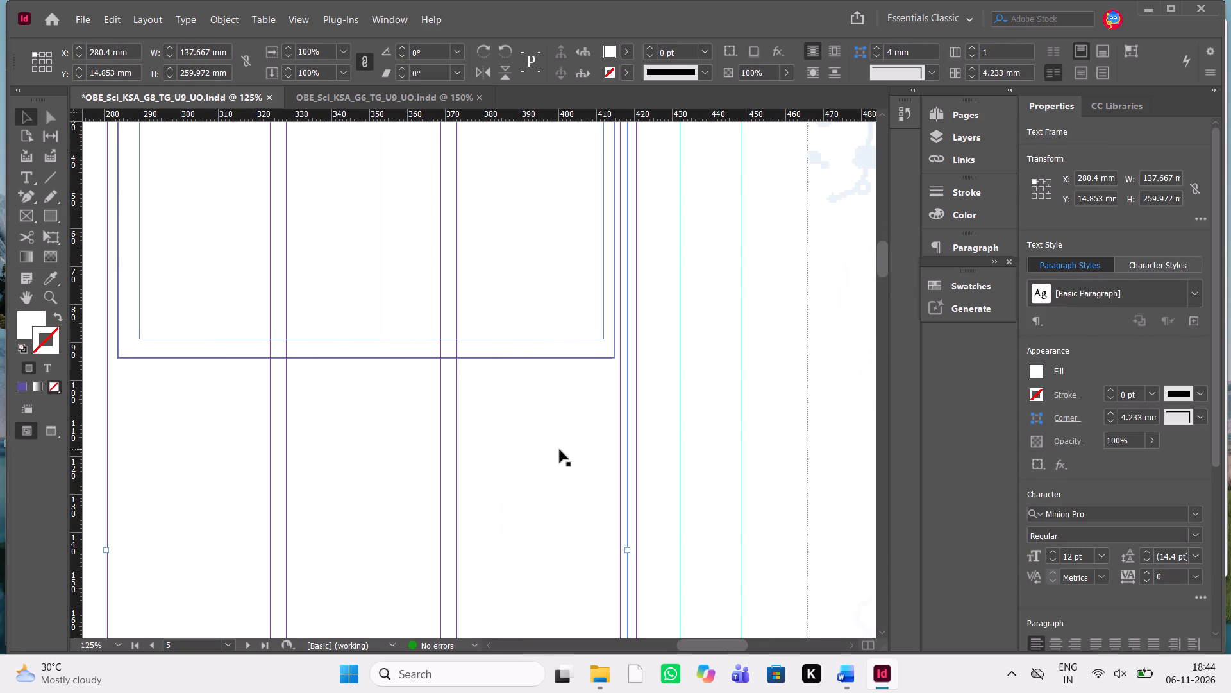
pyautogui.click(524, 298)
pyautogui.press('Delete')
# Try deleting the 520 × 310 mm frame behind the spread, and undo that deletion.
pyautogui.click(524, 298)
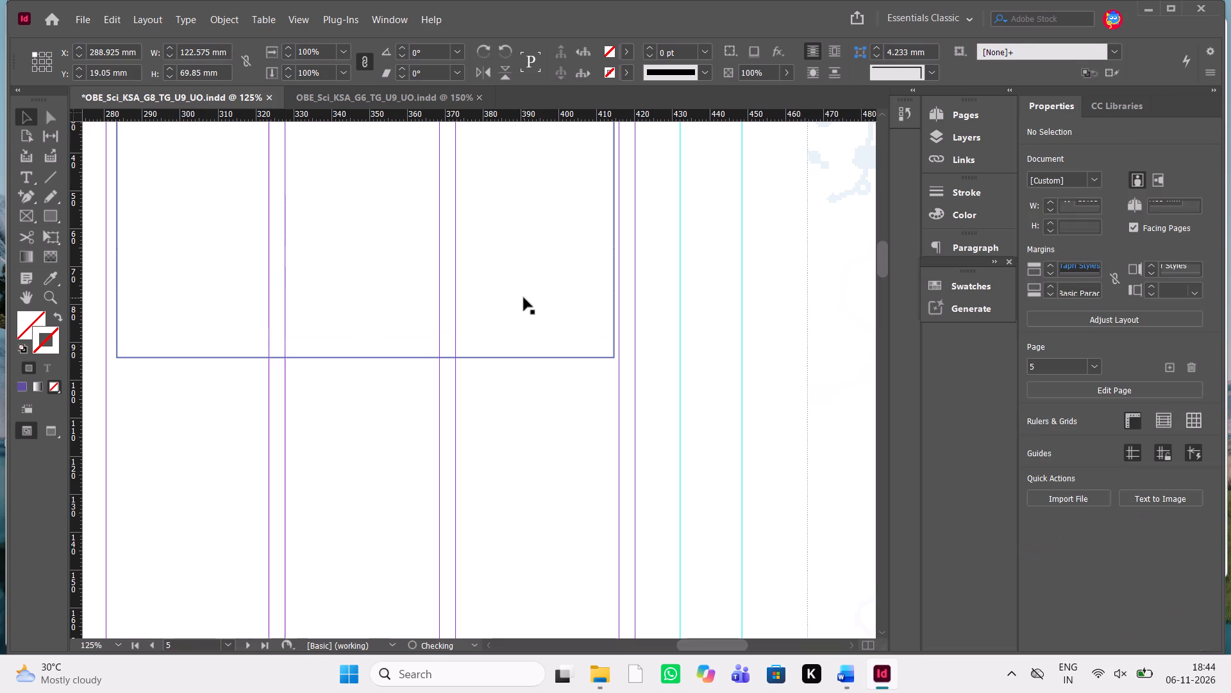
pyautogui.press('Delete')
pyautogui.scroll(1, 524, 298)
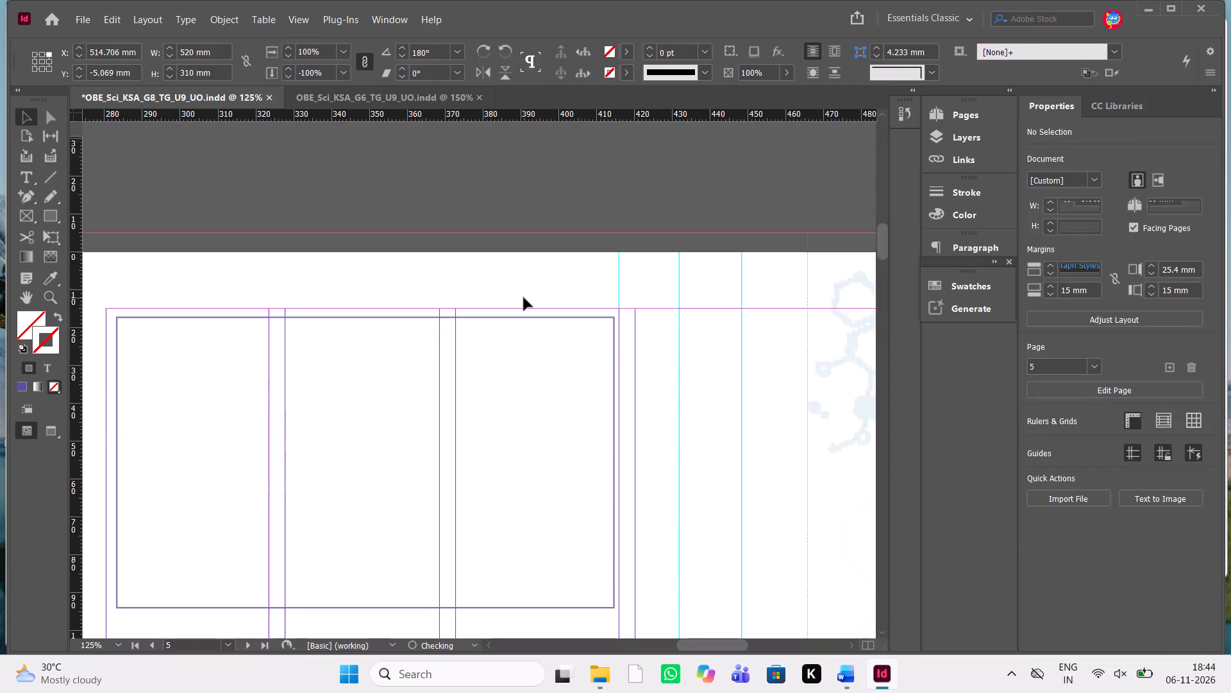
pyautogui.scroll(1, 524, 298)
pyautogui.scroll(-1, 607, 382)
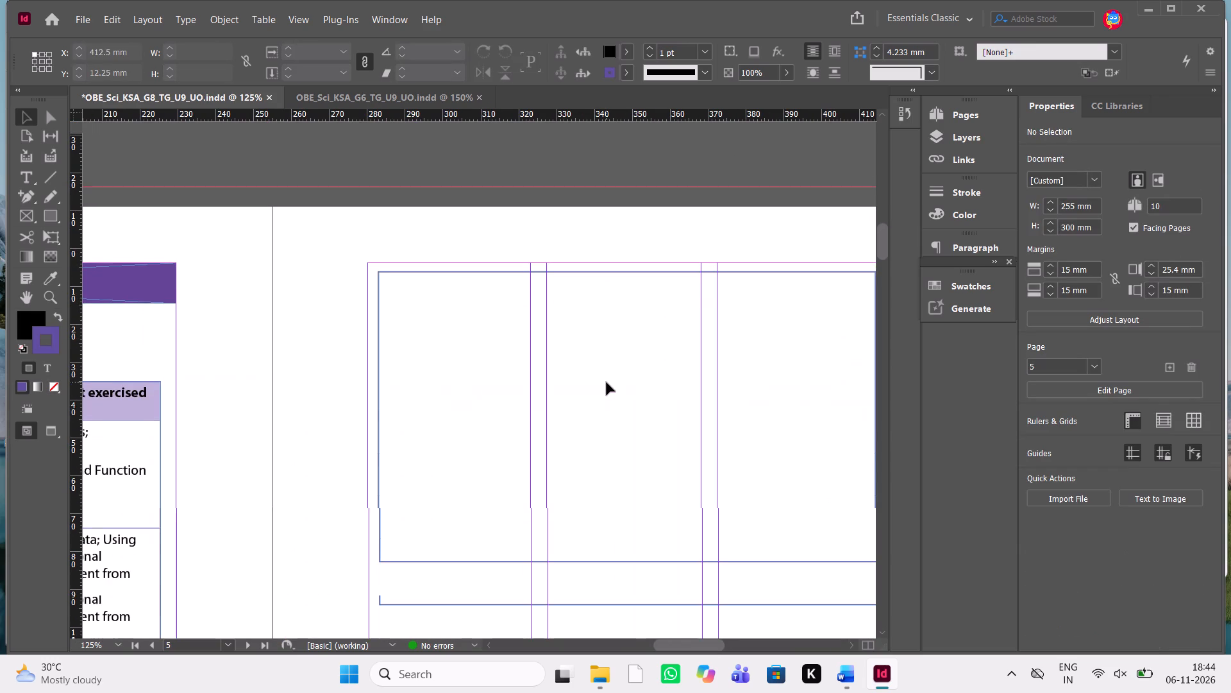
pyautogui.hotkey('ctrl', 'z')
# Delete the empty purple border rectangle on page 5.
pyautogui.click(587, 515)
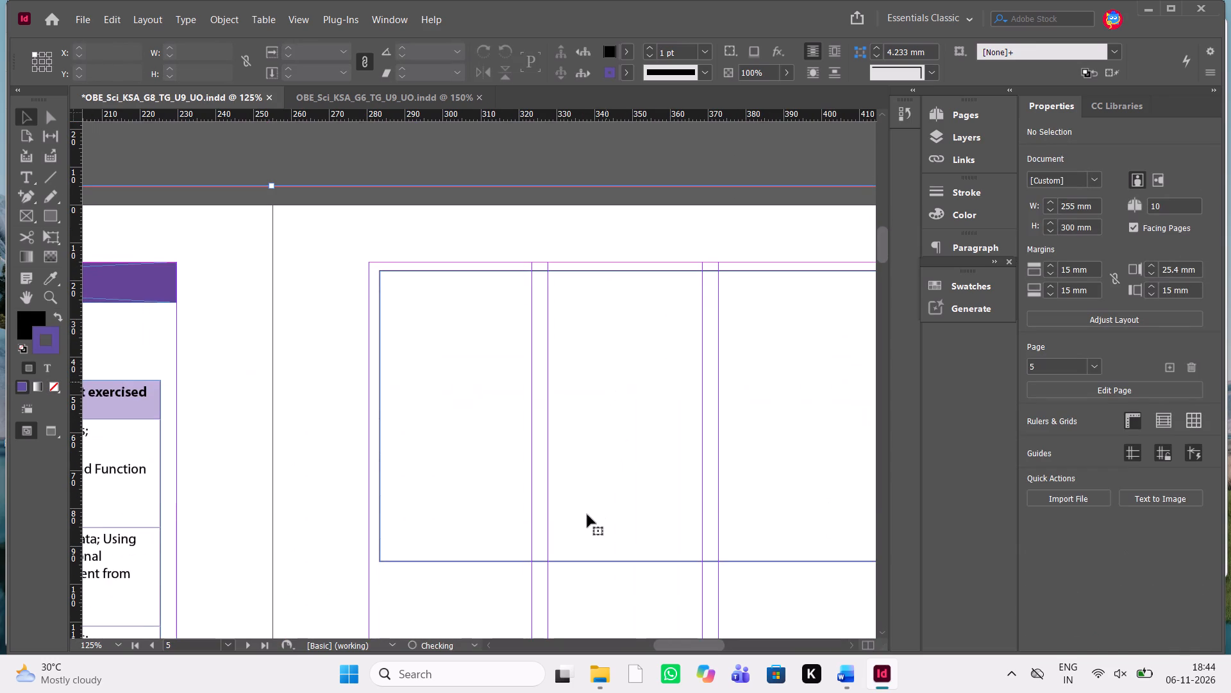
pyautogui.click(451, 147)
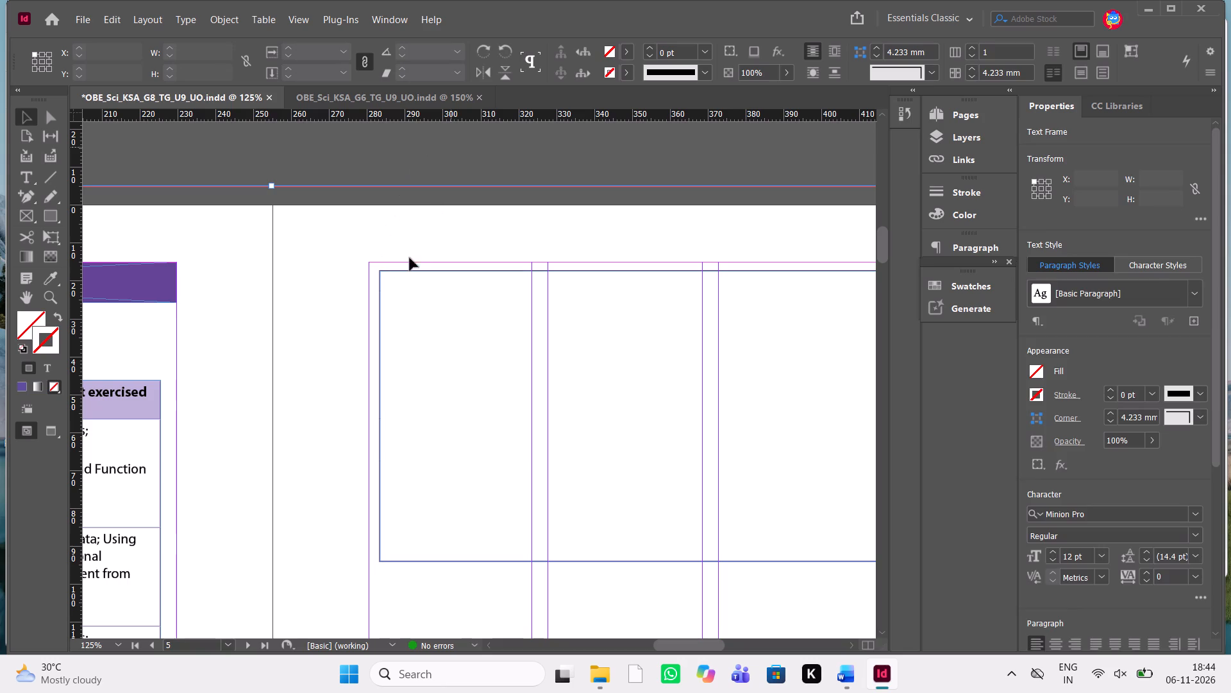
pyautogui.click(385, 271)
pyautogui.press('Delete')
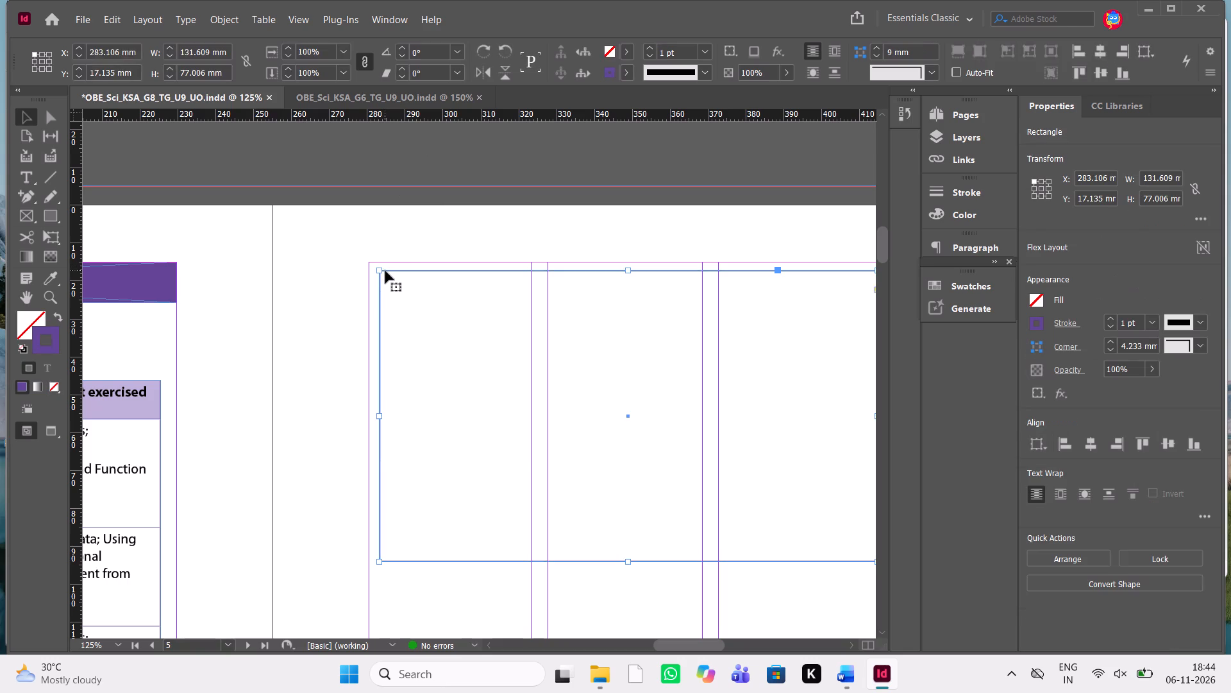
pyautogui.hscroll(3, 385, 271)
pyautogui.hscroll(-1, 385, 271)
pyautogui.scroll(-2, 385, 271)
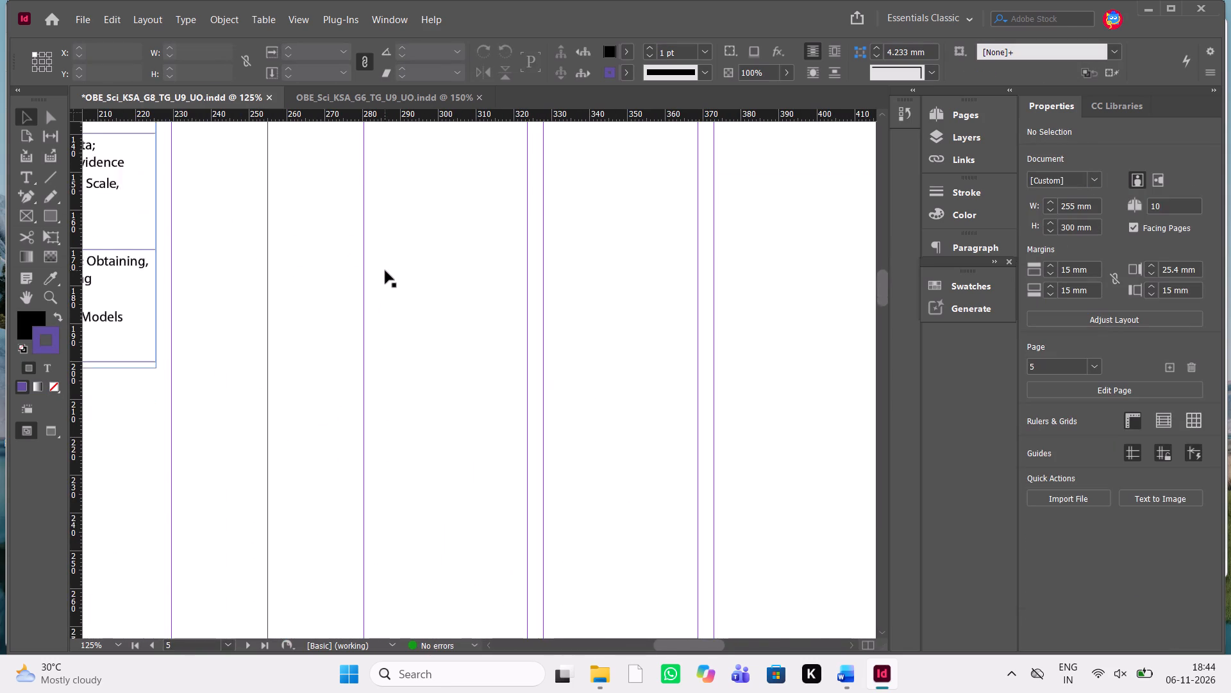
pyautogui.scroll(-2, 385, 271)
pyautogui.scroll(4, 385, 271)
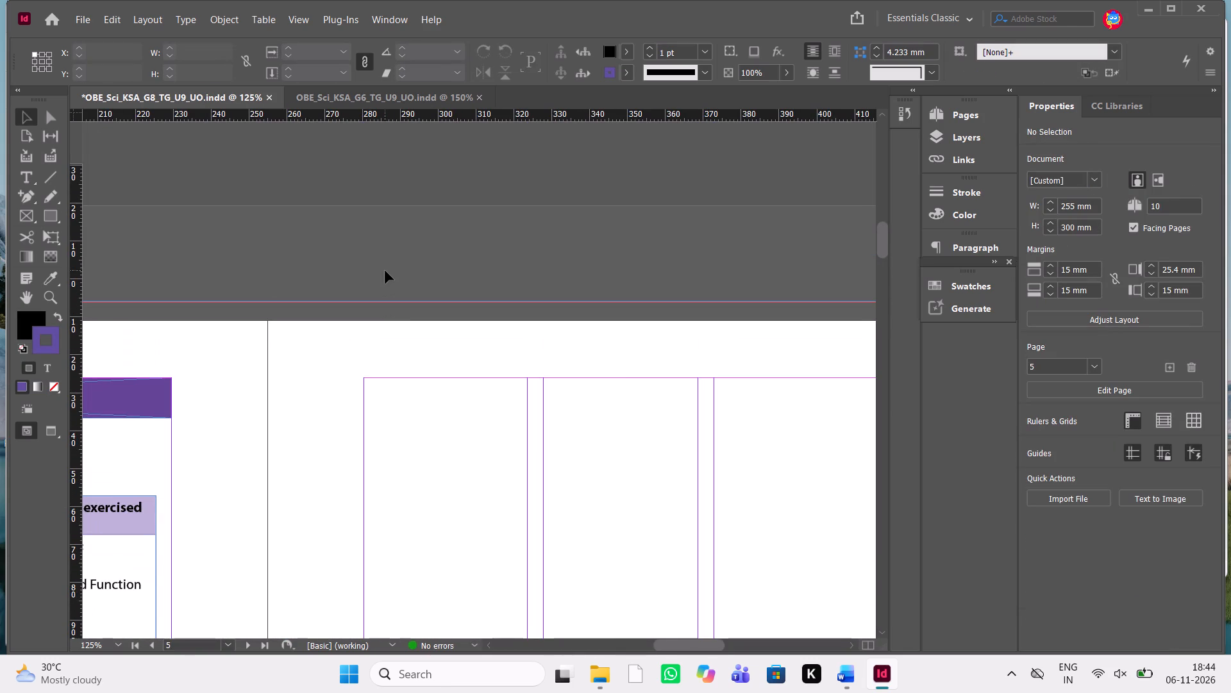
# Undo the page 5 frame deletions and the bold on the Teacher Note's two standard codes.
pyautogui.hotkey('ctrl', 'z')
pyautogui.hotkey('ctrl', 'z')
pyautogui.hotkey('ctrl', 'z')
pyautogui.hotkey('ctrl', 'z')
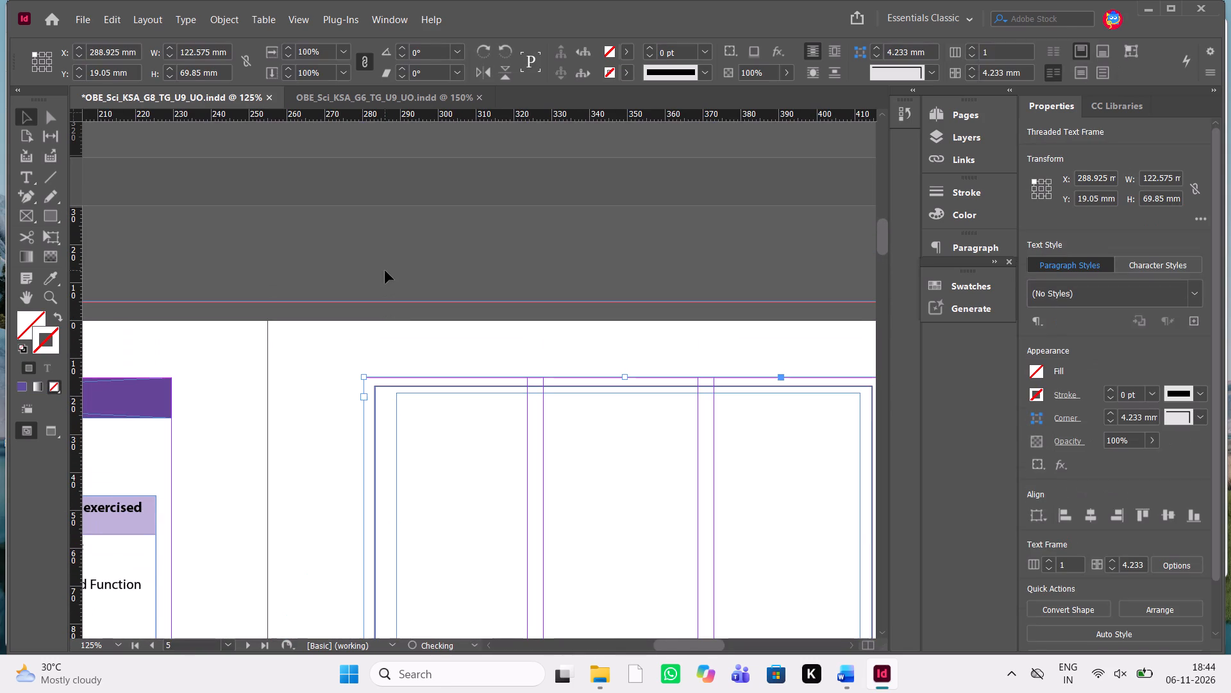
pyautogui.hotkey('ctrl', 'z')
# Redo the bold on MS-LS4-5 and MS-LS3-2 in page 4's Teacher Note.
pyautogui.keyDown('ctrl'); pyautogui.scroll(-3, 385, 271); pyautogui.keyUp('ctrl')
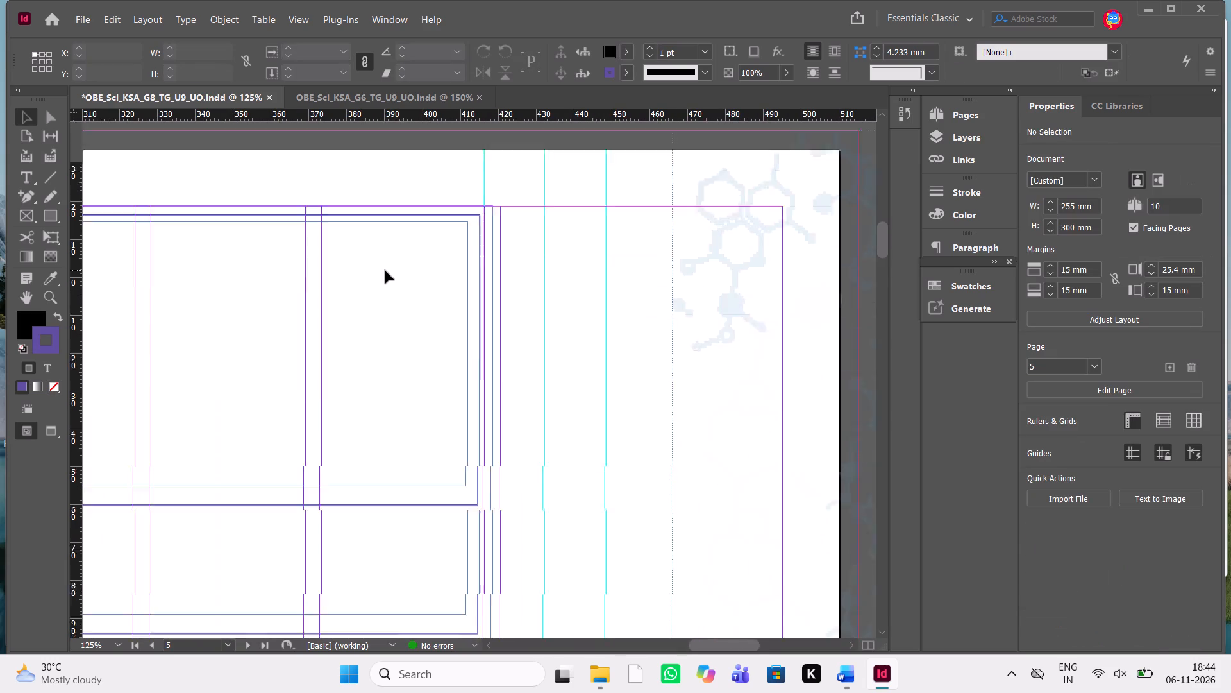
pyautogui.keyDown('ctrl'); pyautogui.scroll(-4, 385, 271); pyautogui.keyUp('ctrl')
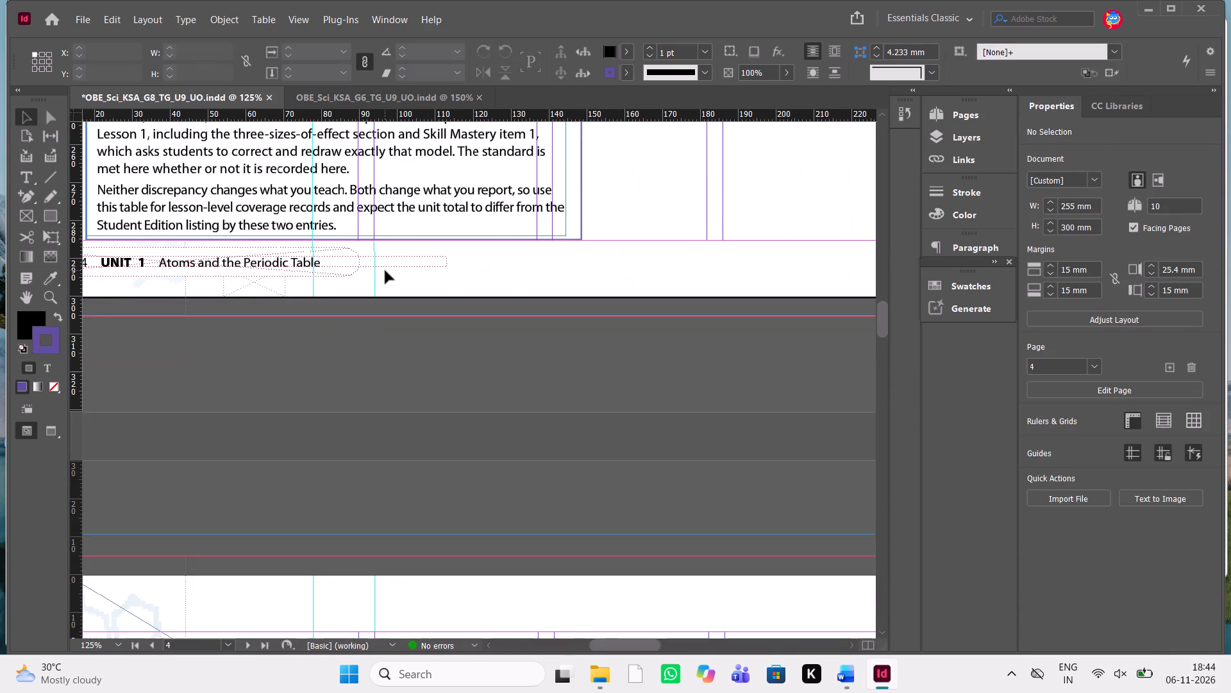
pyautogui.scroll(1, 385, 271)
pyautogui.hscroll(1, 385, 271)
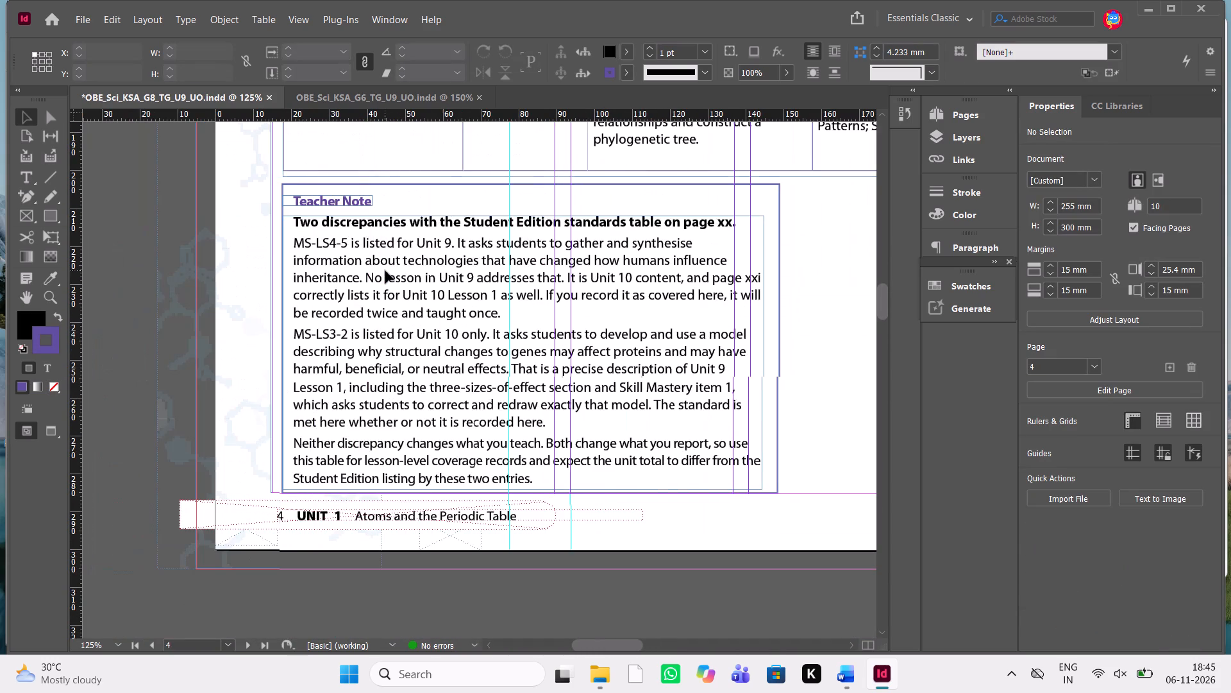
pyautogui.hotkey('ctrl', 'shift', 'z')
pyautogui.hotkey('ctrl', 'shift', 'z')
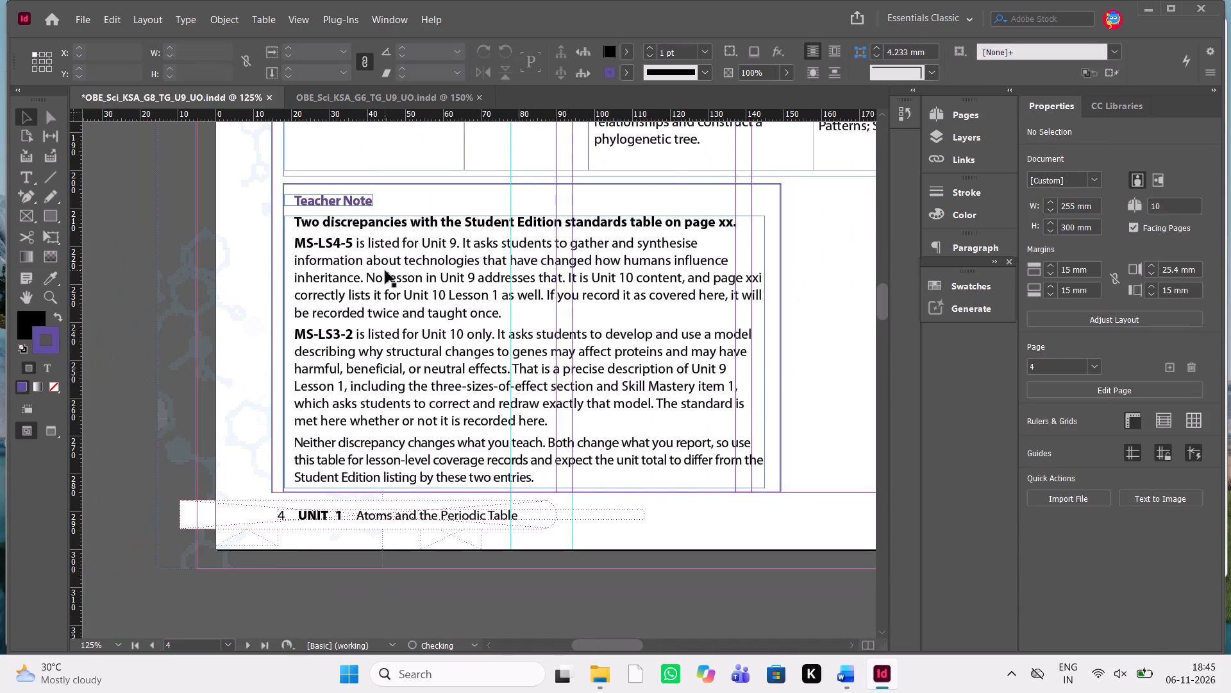
# Delete page 5's leftover empty frames: the tall white text frame, the purple border rectangle and the text frame inside it.
pyautogui.scroll(3, 385, 271)
pyautogui.hotkey('ctrl', '-')
pyautogui.hotkey('ctrl', '-')
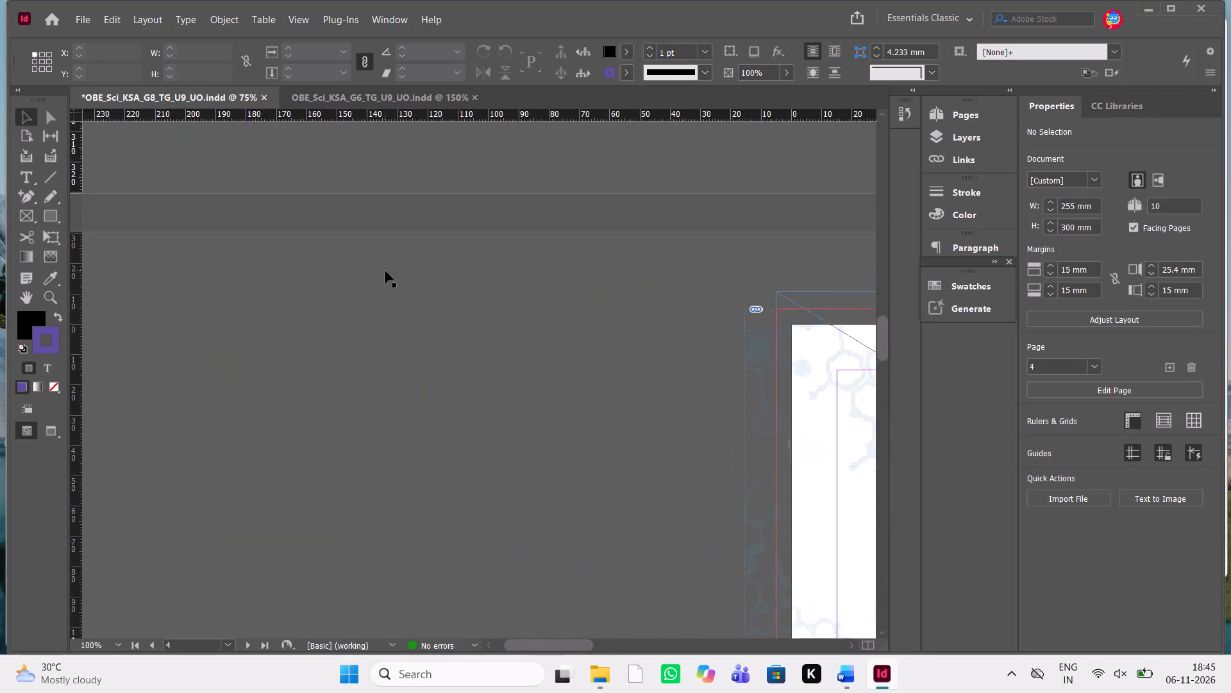
pyautogui.hotkey('ctrl', '-')
pyautogui.hotkey('ctrl', '-')
pyautogui.hotkey('ctrl', '-')
pyautogui.hotkey('ctrl', '-')
pyautogui.hotkey('ctrl', '=')
pyautogui.hotkey('ctrl', '=')
pyautogui.hotkey('ctrl', '=')
pyautogui.hotkey('ctrl', '=')
pyautogui.hotkey('ctrl', '=')
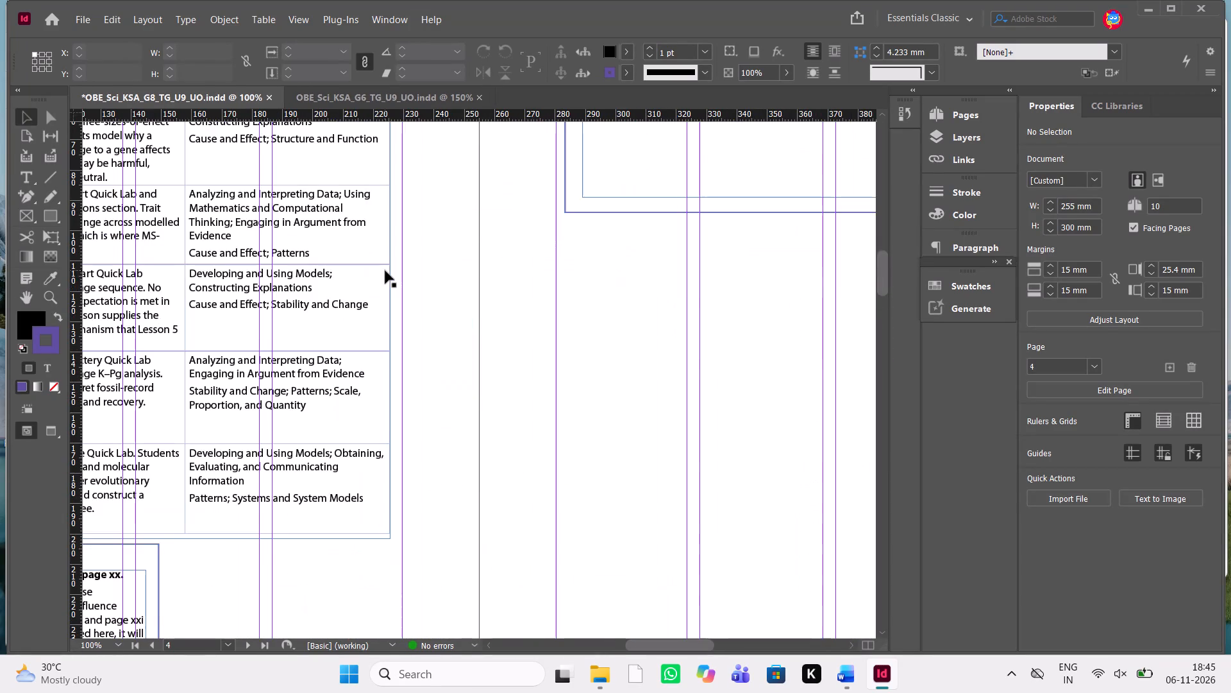
pyautogui.scroll(1, 385, 271)
pyautogui.scroll(-1, 385, 271)
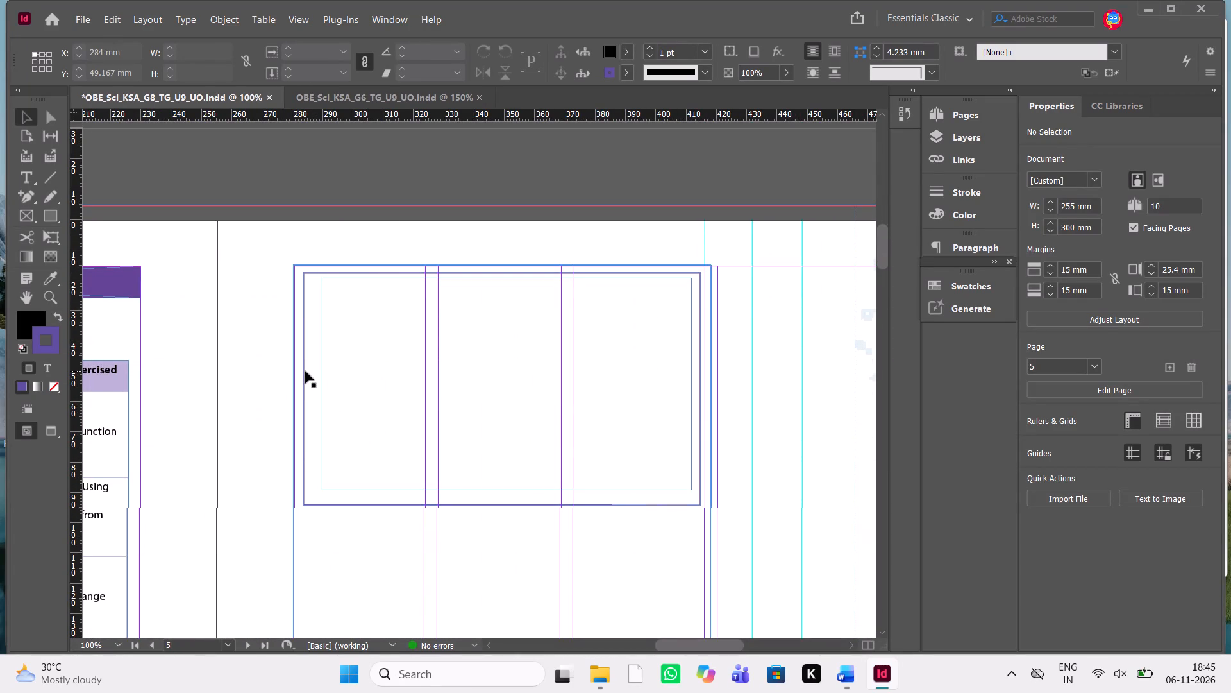
pyautogui.click(305, 371)
pyautogui.press('Delete')
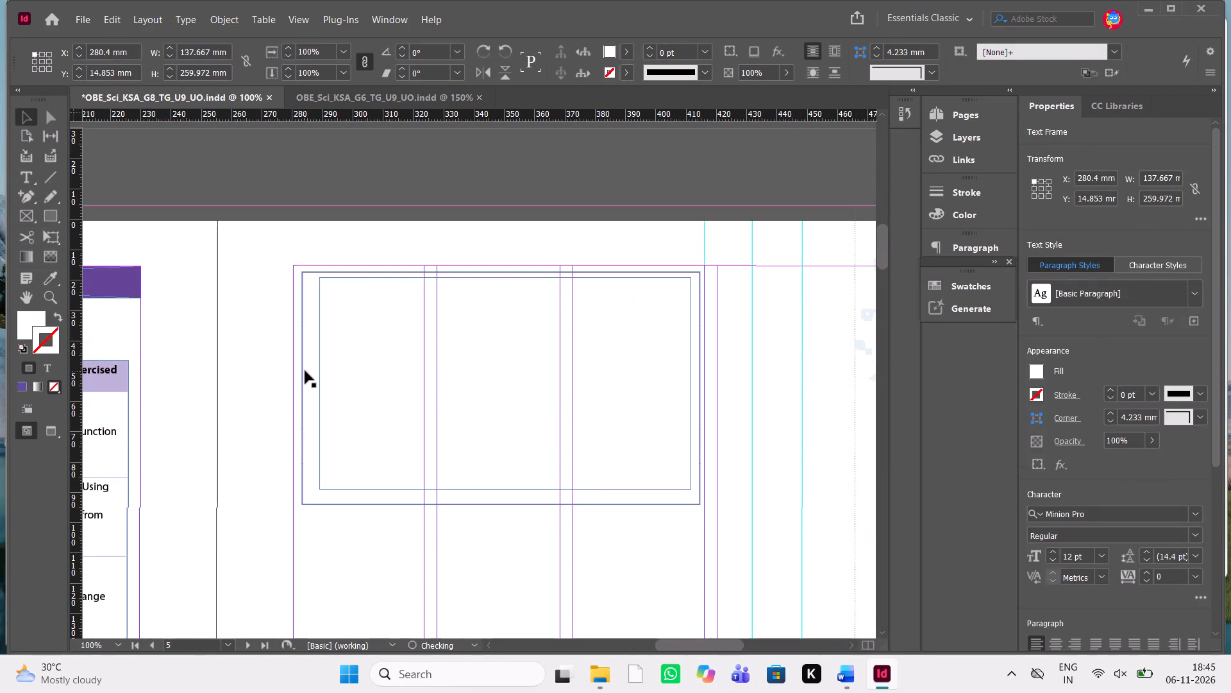
pyautogui.click(303, 375)
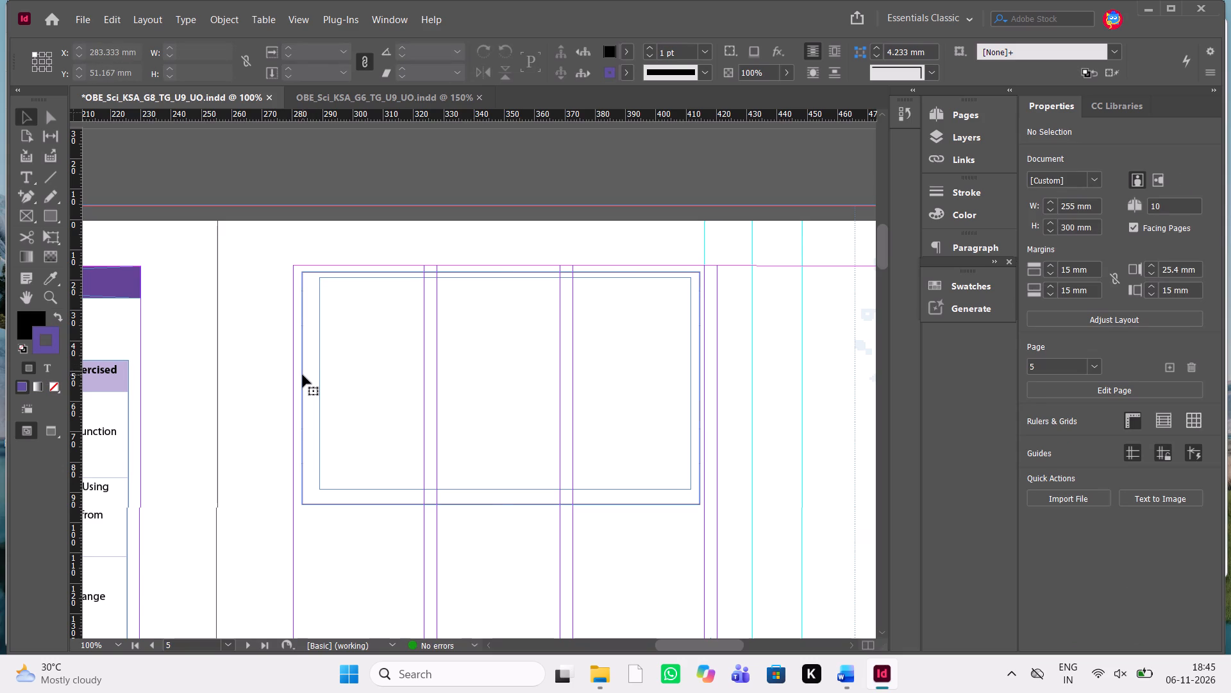
pyautogui.press('Delete')
pyautogui.click(379, 384)
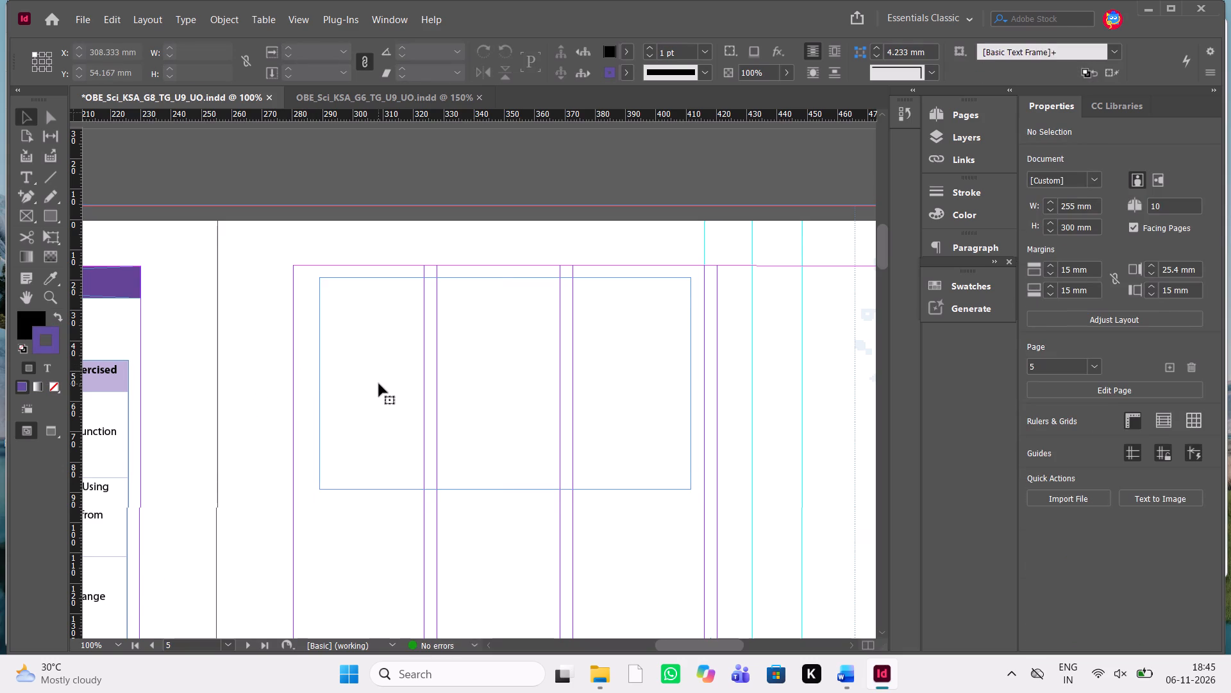
pyautogui.press('Delete')
# Switch to the Word manuscript and examine the paragraphs between the Teacher Note and the Unit Exploration Rationale heading, then return to InDesign.
pyautogui.scroll(-2, 379, 384)
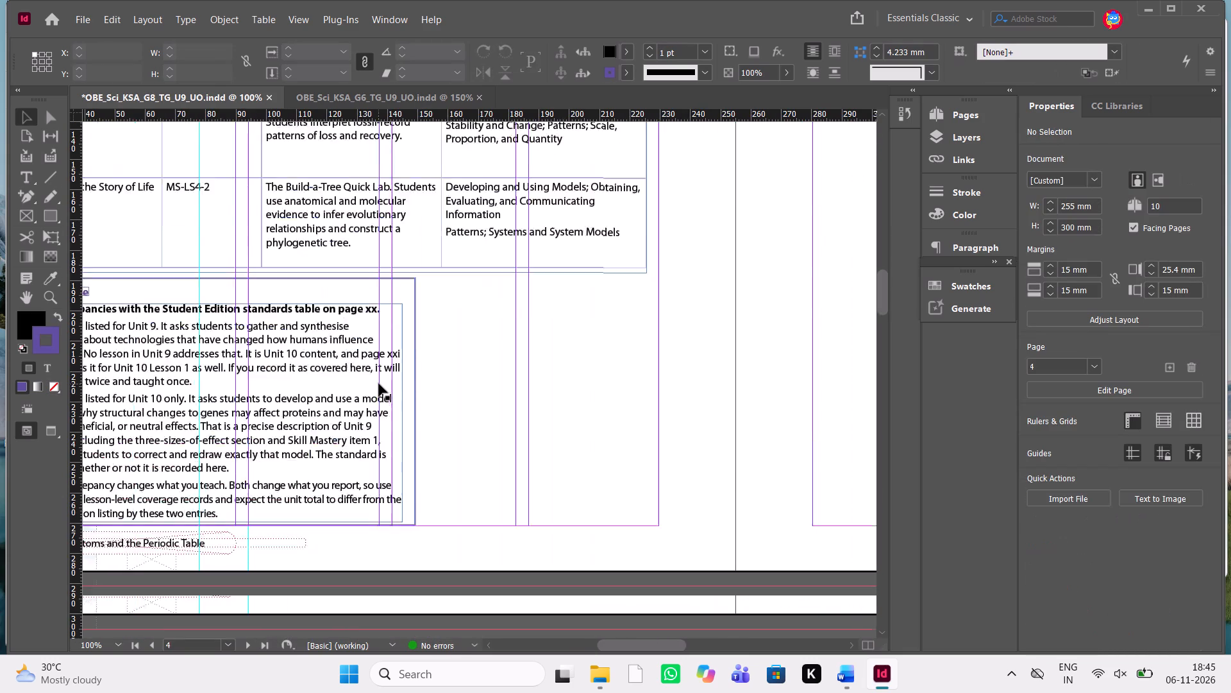
pyautogui.scroll(-1, 379, 384)
pyautogui.scroll(1, 379, 384)
pyautogui.hscroll(-1, 379, 384)
pyautogui.scroll(-1, 379, 384)
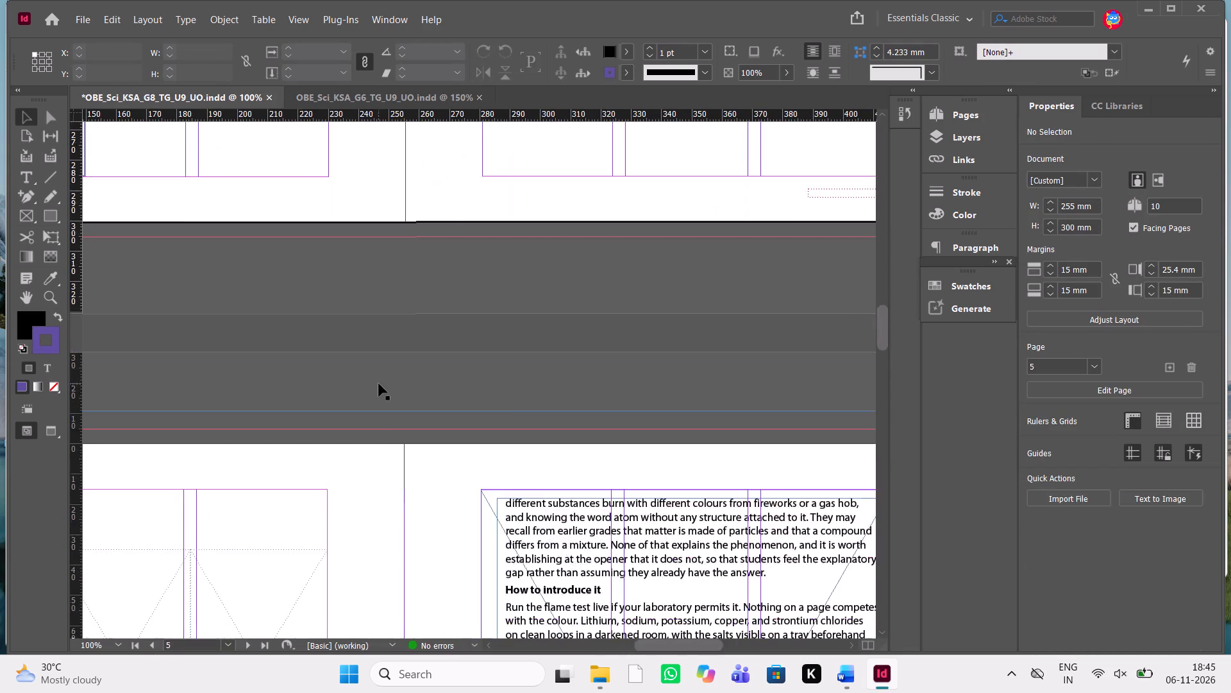
pyautogui.scroll(-2, 379, 384)
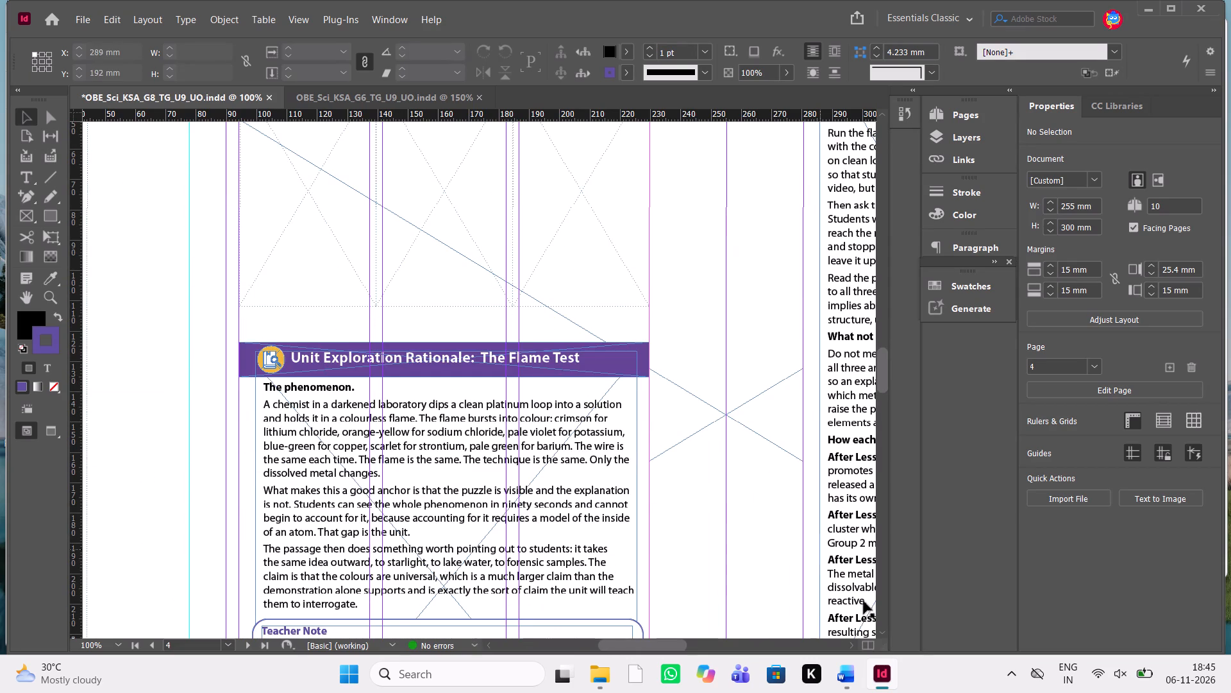
pyautogui.click(842, 690)
pyautogui.scroll(-1, 1009, 317)
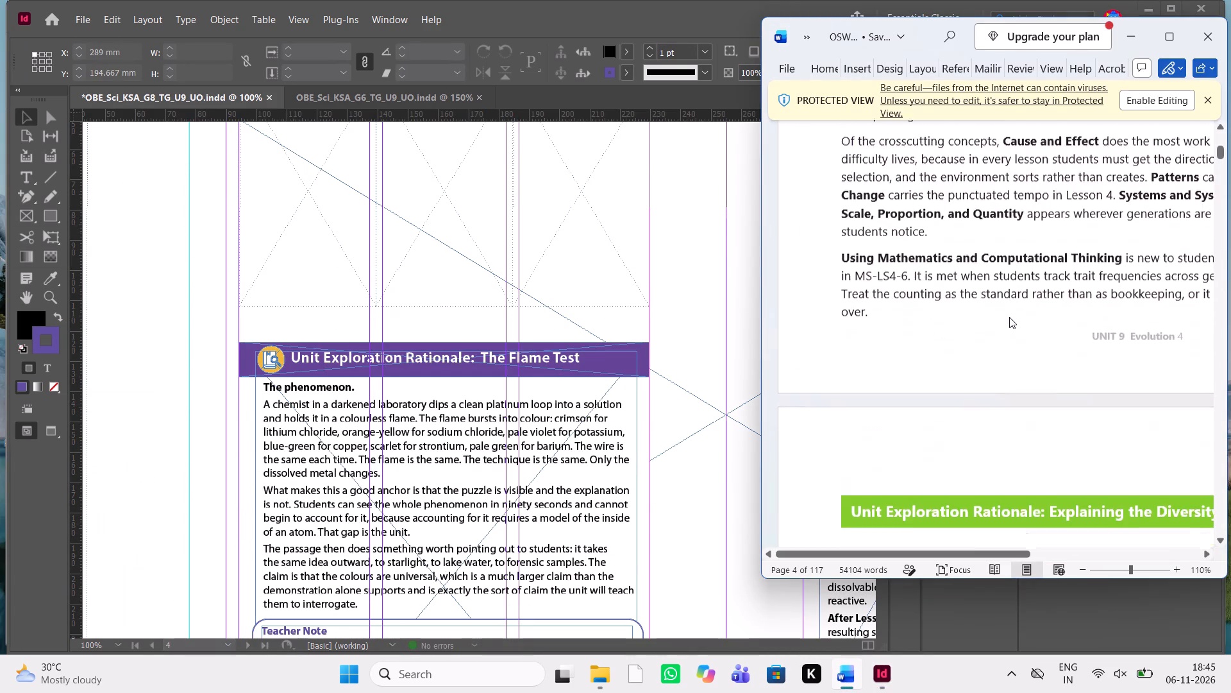
pyautogui.scroll(-1, 1009, 317)
pyautogui.scroll(1, 1009, 317)
pyautogui.scroll(-1, 1009, 317)
pyautogui.scroll(1, 1009, 317)
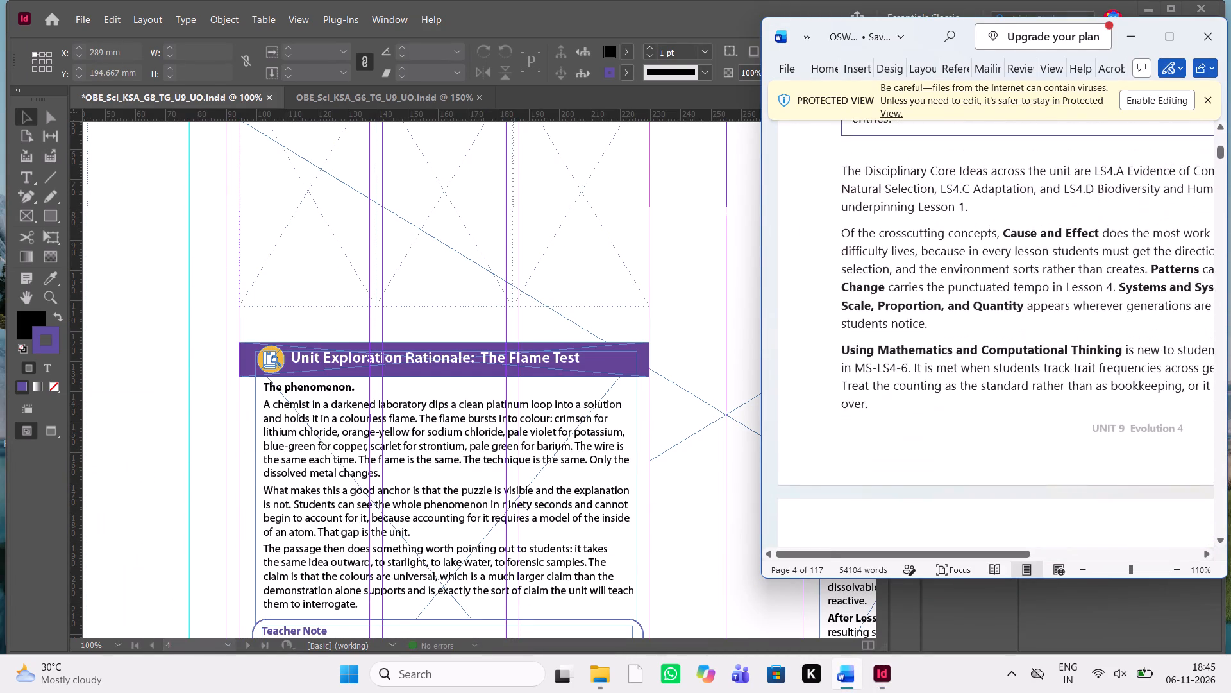
pyautogui.hscroll(-1, 1009, 317)
pyautogui.hscroll(1, 1009, 317)
pyautogui.scroll(1, 1009, 317)
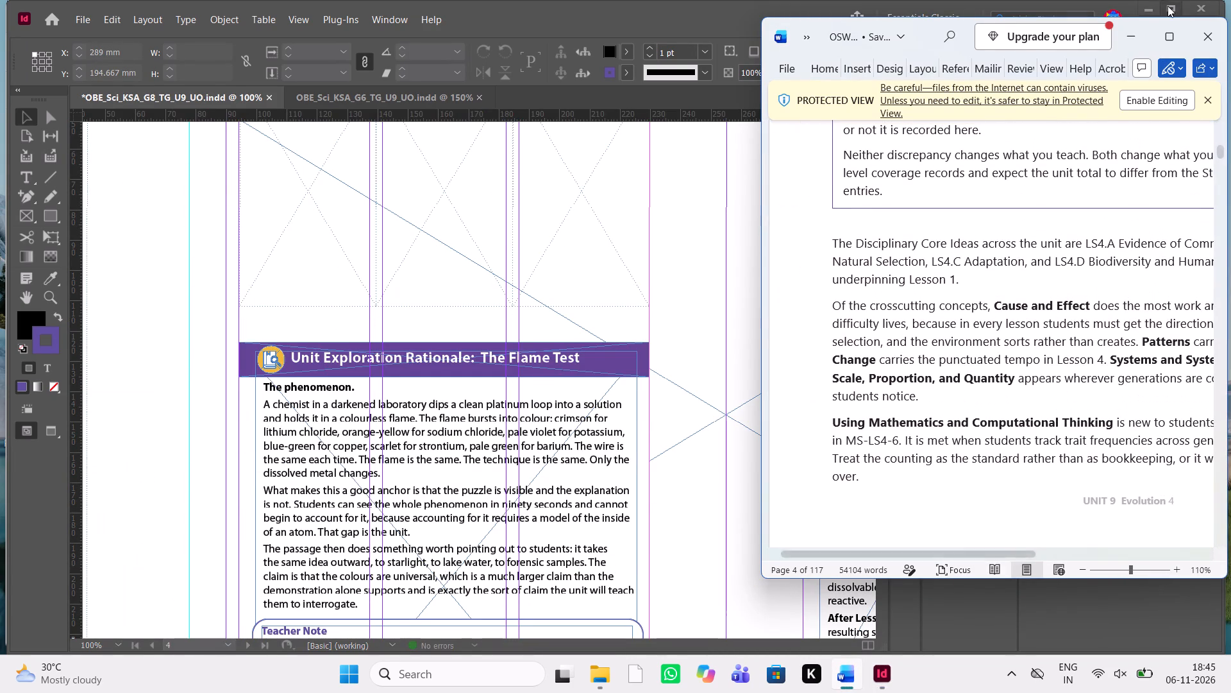
pyautogui.scroll(-1, 992, 301)
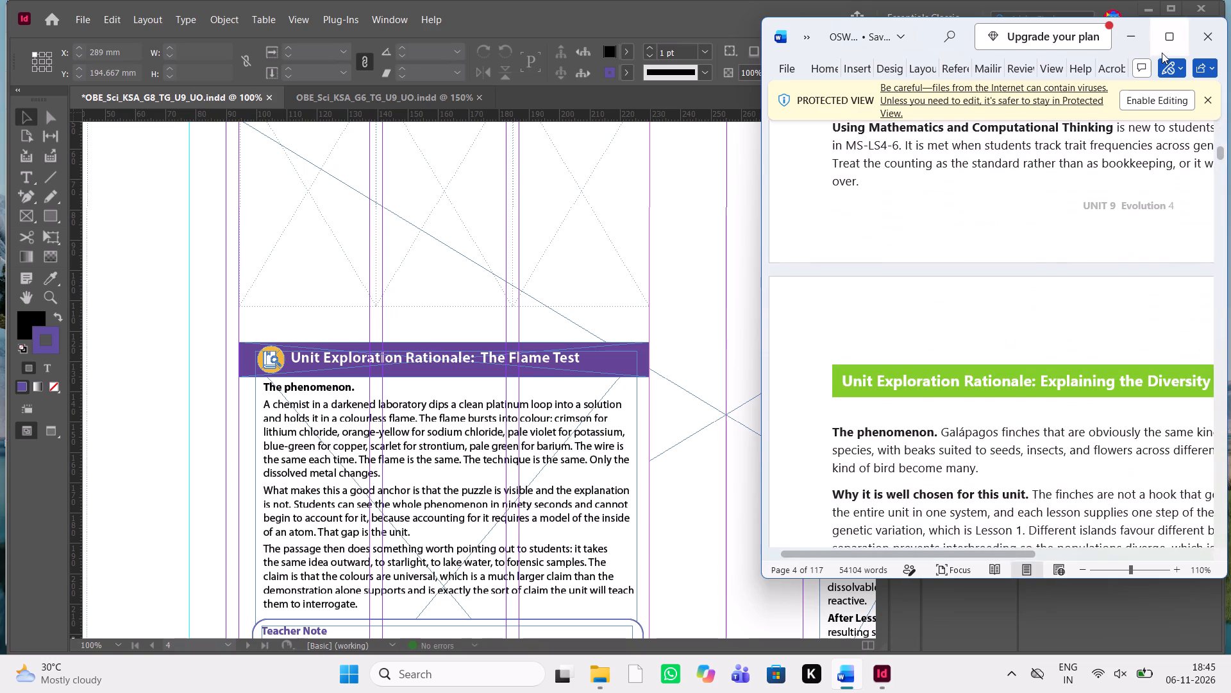
pyautogui.moveTo(1130, 43); pyautogui.dragTo(709, 414)
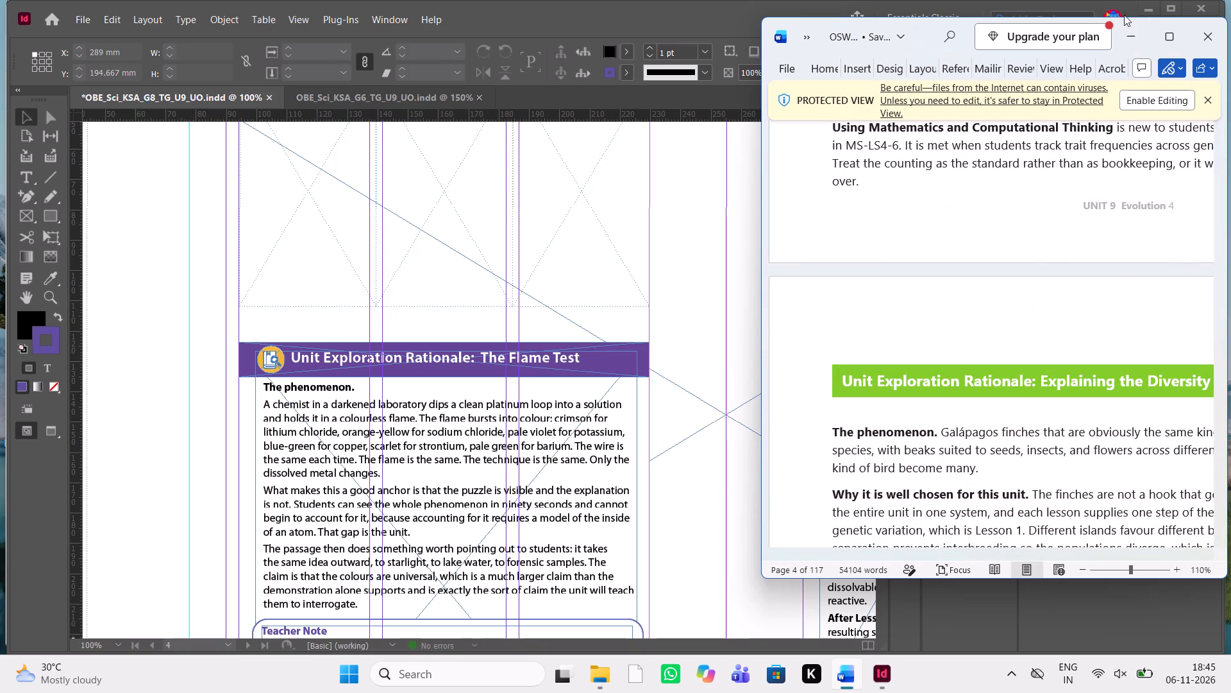
pyautogui.click(1131, 30)
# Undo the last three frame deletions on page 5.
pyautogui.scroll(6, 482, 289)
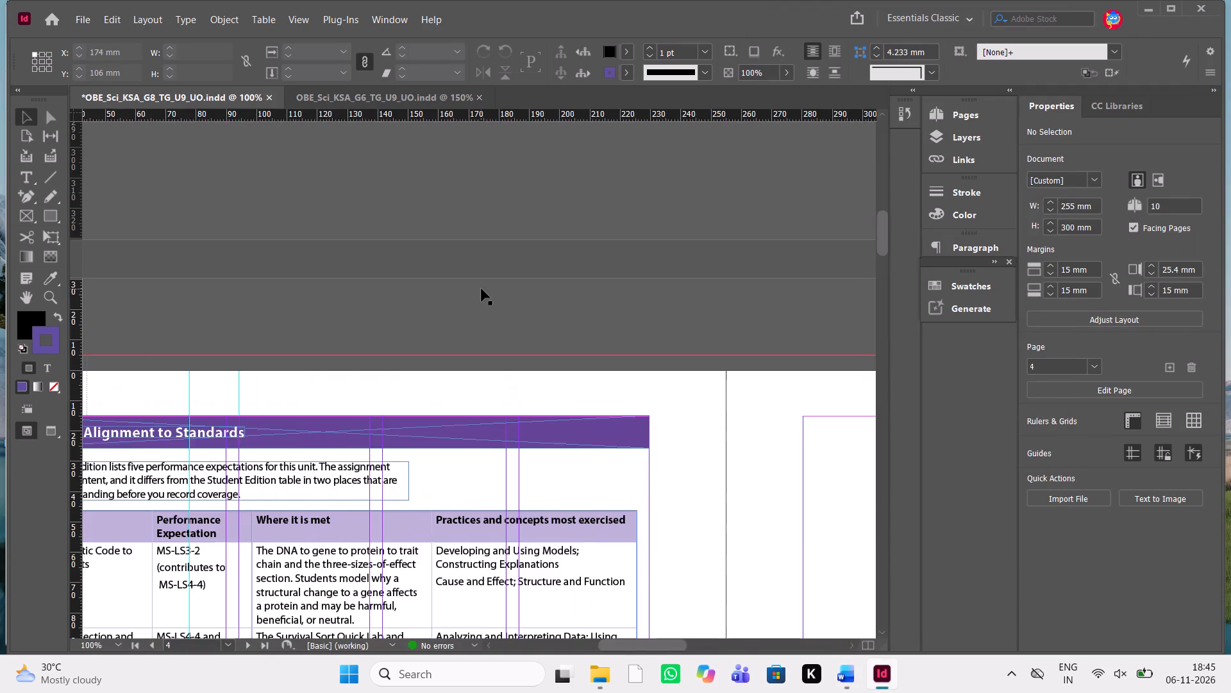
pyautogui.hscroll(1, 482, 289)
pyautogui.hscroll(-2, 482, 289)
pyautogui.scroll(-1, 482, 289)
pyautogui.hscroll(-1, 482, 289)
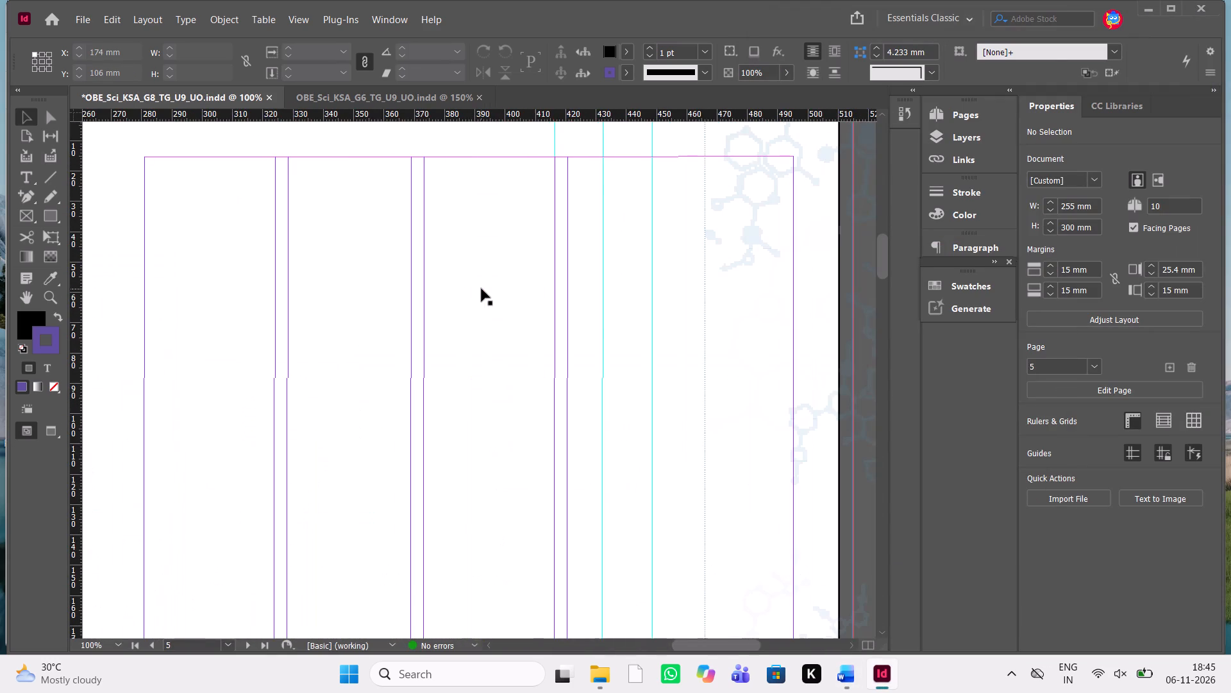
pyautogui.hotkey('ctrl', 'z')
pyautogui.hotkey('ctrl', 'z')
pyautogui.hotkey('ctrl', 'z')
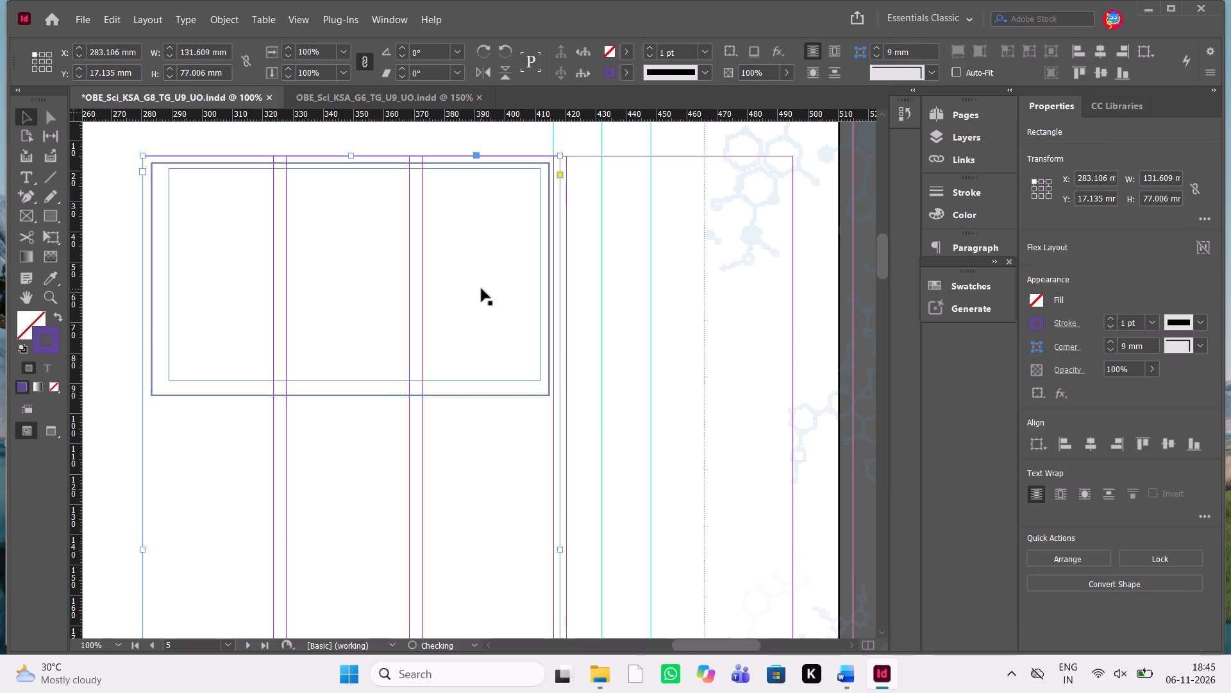
# Delete the empty purple border rectangle on page 5 and the empty threaded text frame inside it.
pyautogui.click(627, 255)
pyautogui.click(444, 304)
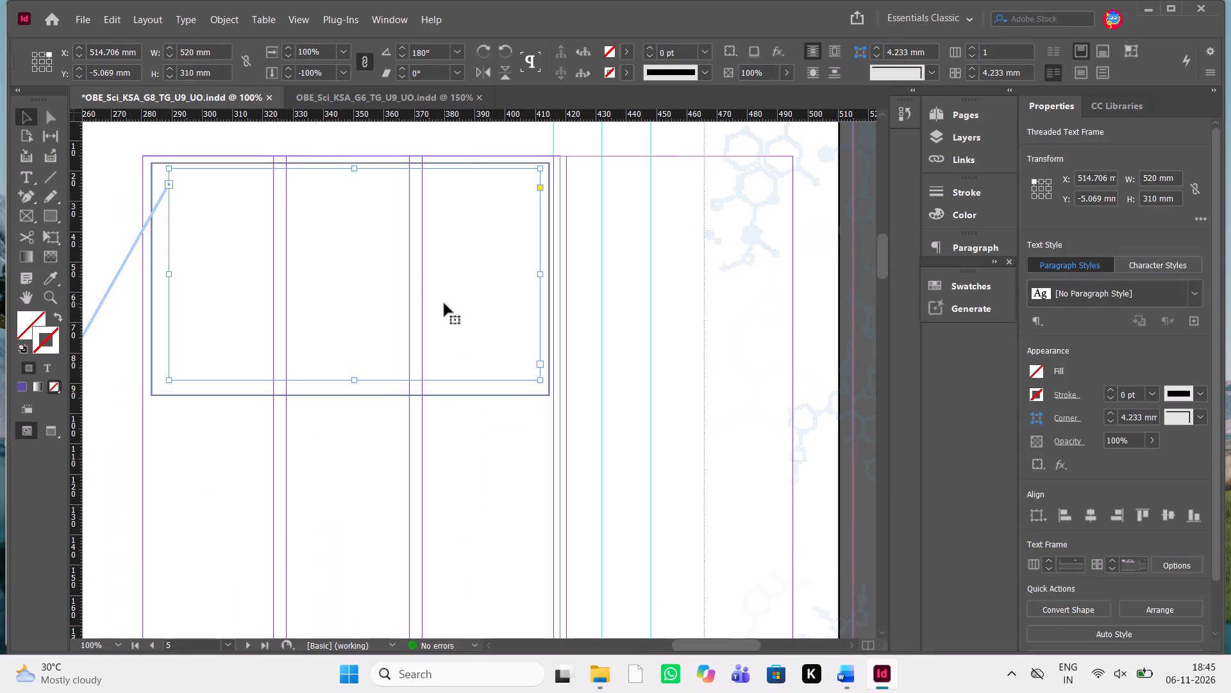
pyautogui.click(386, 395)
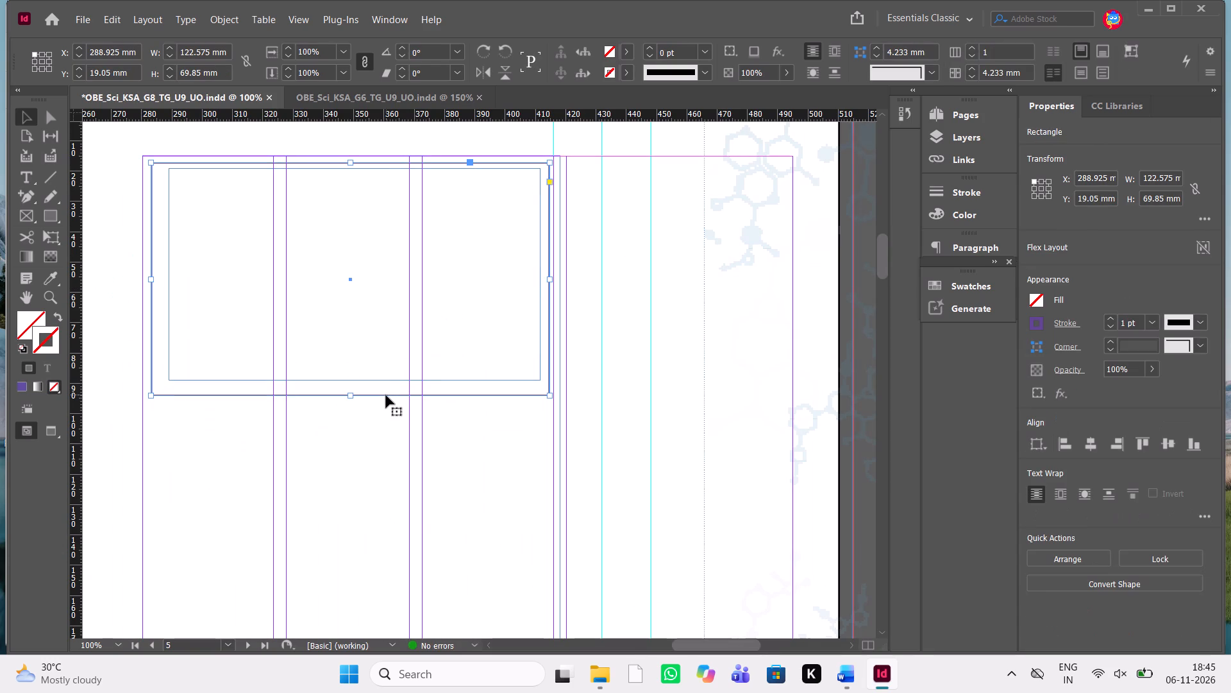
pyautogui.press('Delete')
pyautogui.click(387, 300)
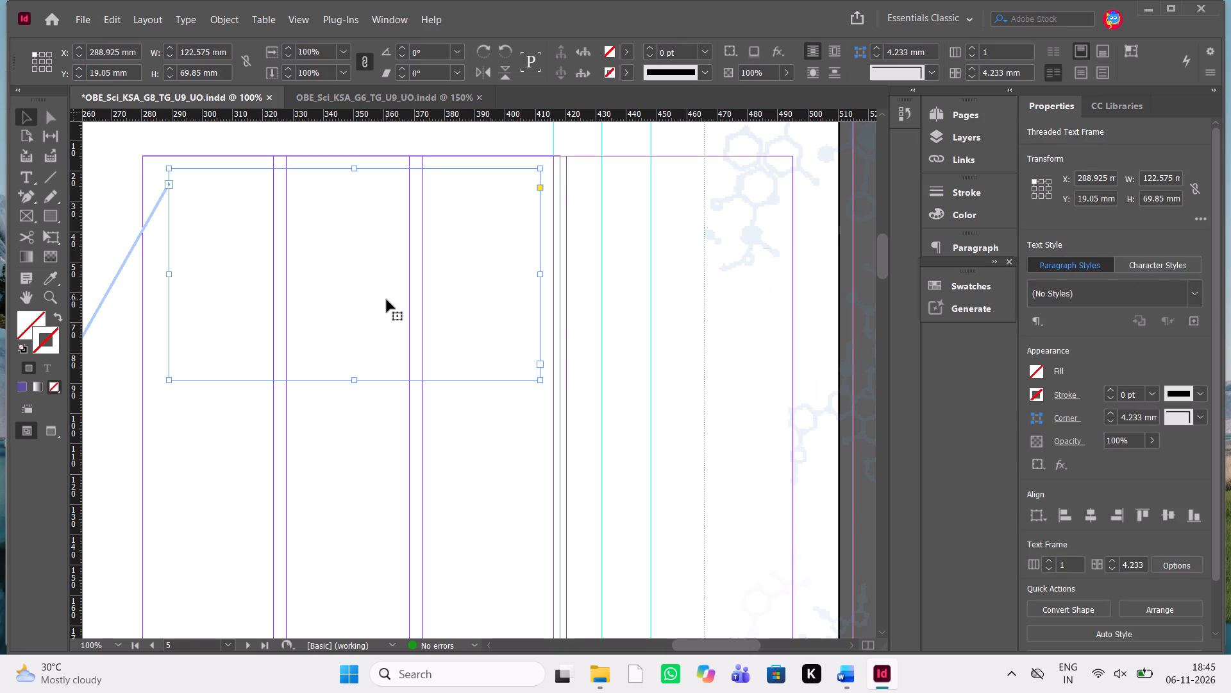
pyautogui.press('Delete')
# Delete the tall empty white text frame on page 5, checking the body-text frames on the following spread for comparison.
pyautogui.click(474, 287)
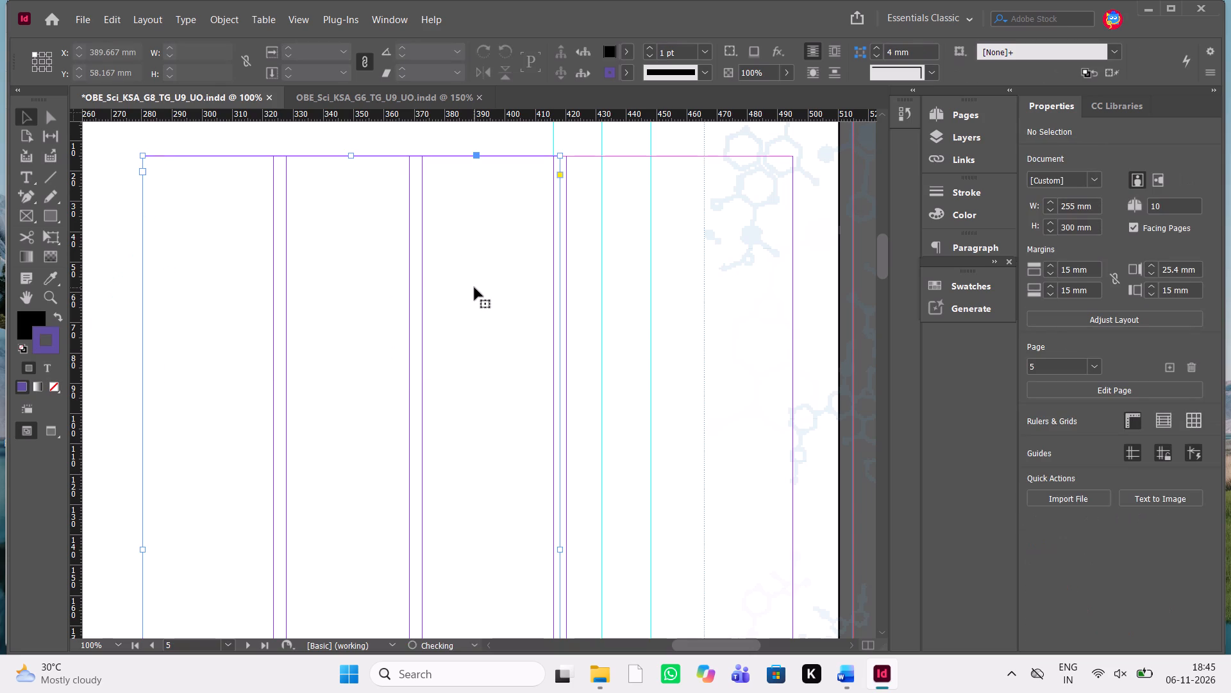
pyautogui.scroll(1, 474, 287)
pyautogui.hscroll(1, 474, 287)
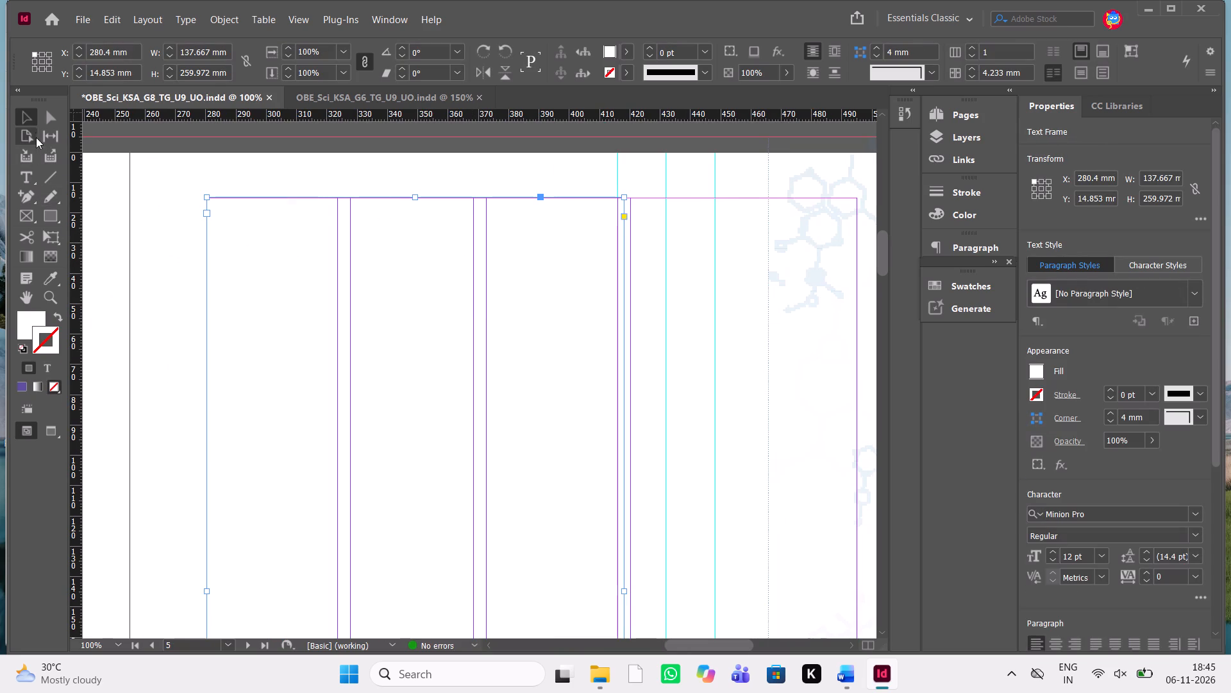
pyautogui.scroll(-4, 601, 495)
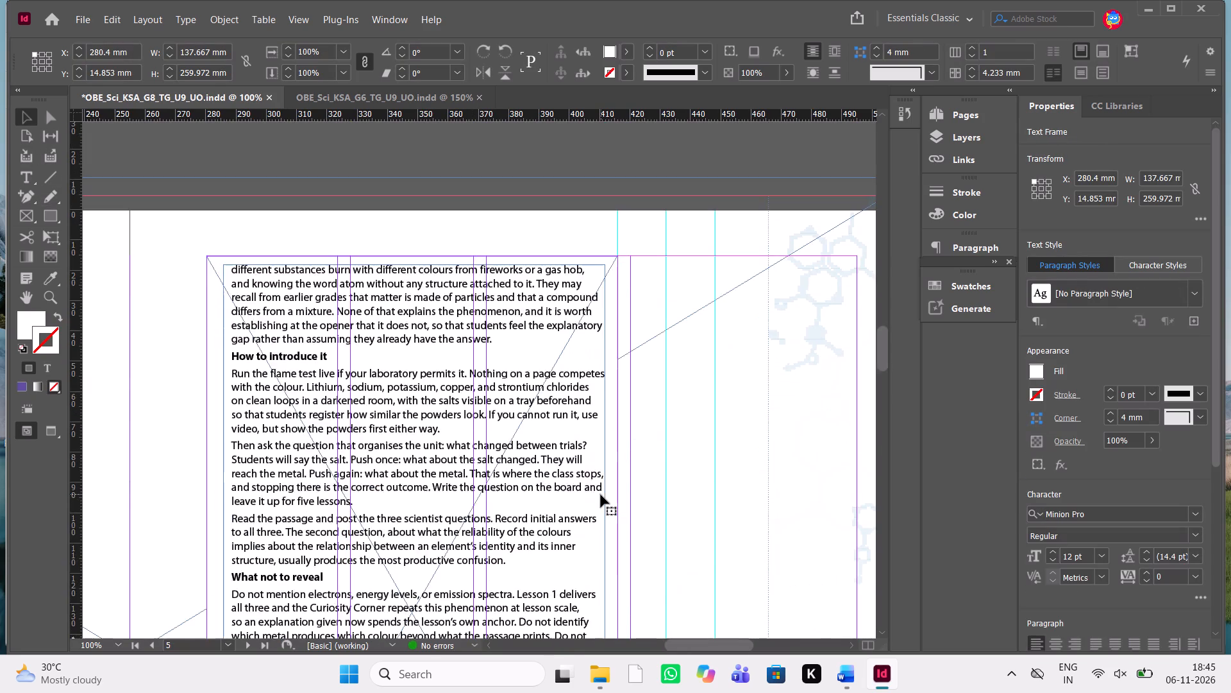
pyautogui.hscroll(1, 601, 495)
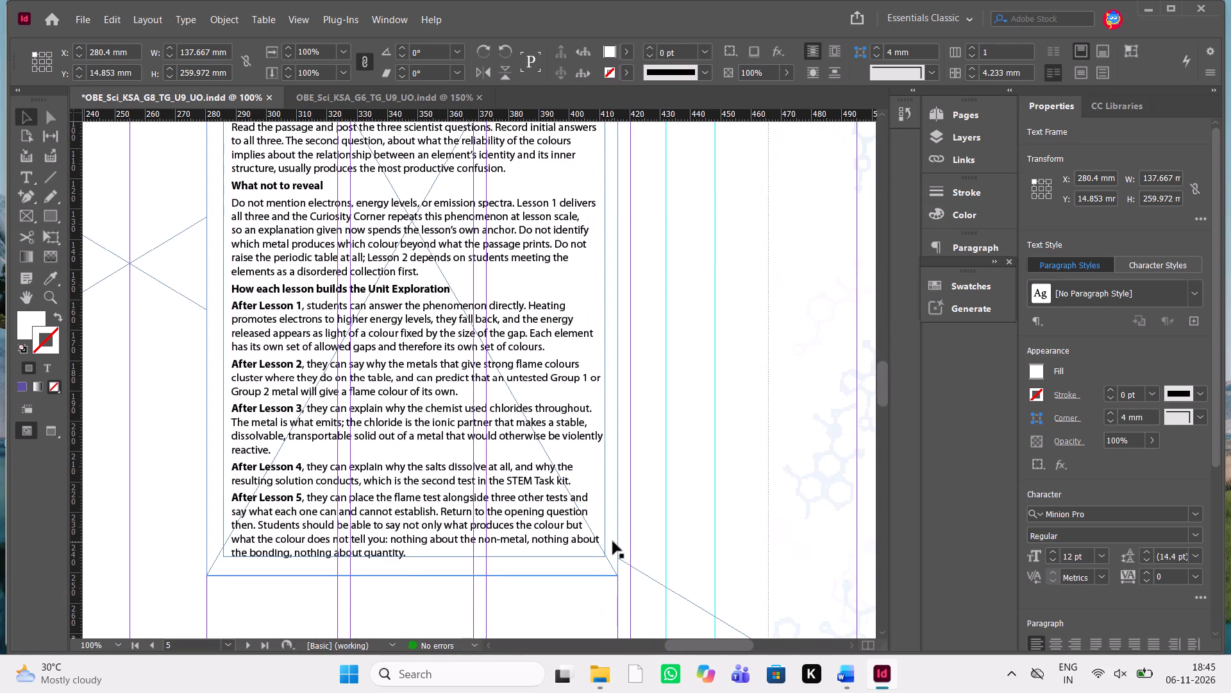
pyautogui.click(613, 542)
pyautogui.scroll(1, 613, 542)
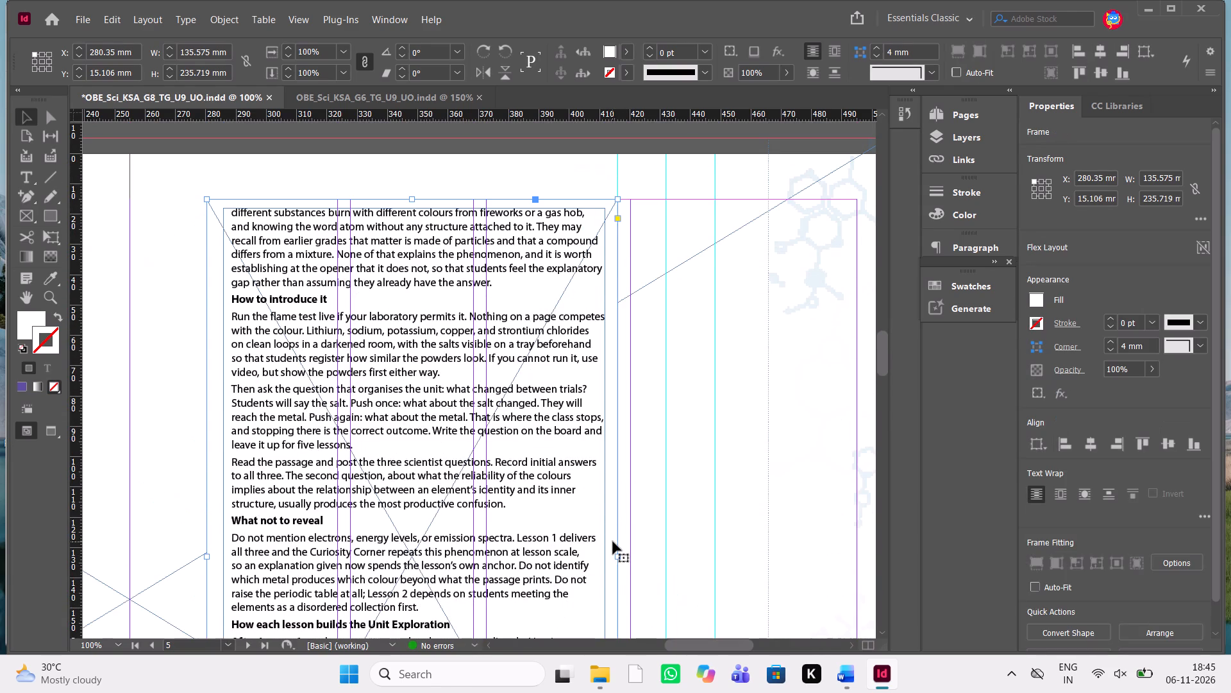
pyautogui.scroll(4, 613, 542)
pyautogui.click(415, 323)
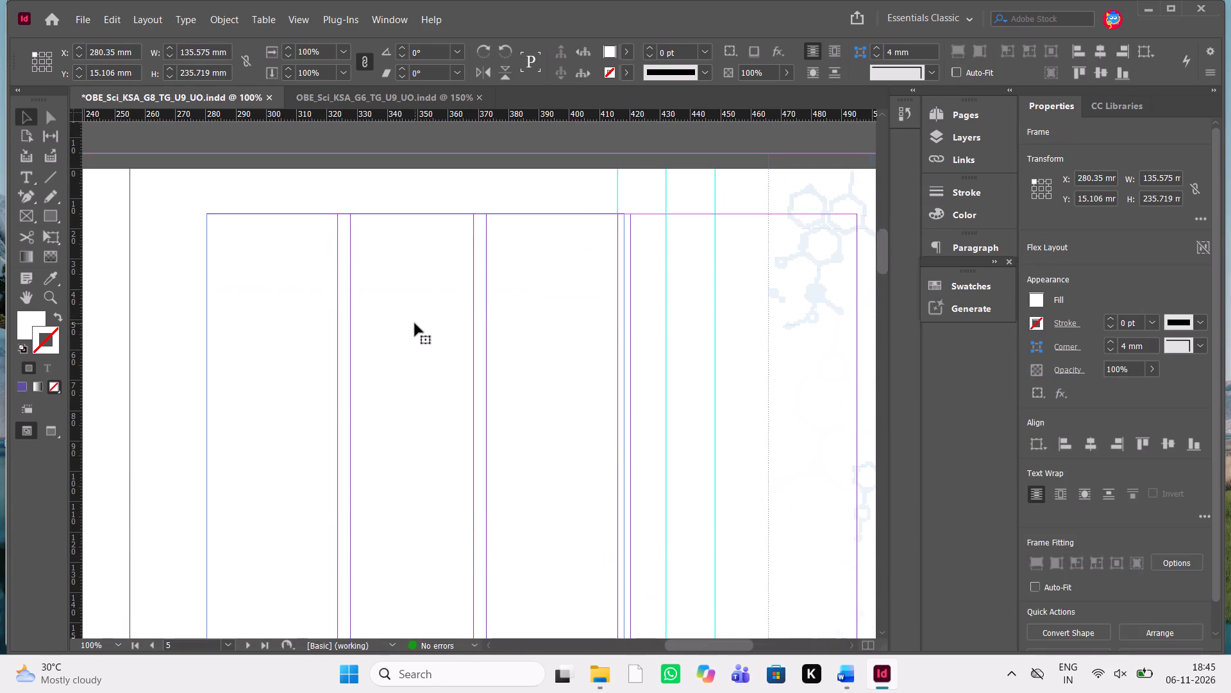
pyautogui.press('Delete')
# Copy the flame-test continuation text frame and its white background frame from the following spread's right-hand page and paste both onto page 5.
pyautogui.scroll(-5, 415, 323)
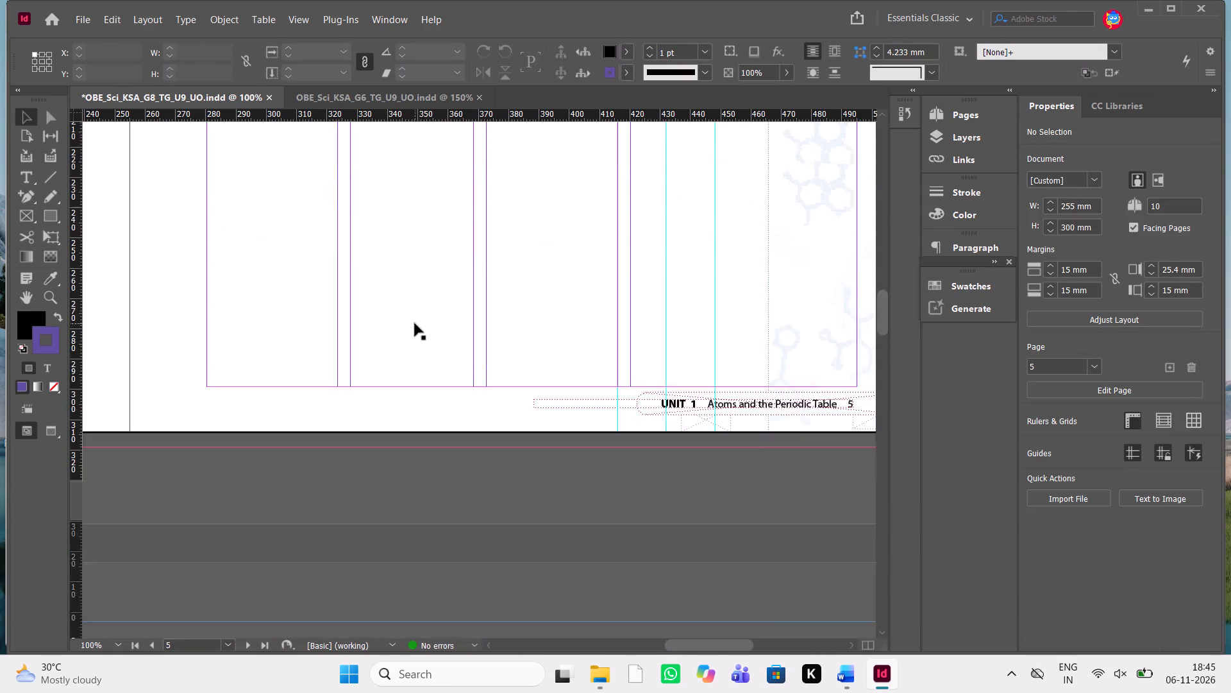
pyautogui.scroll(-7, 415, 323)
pyautogui.scroll(1, 415, 323)
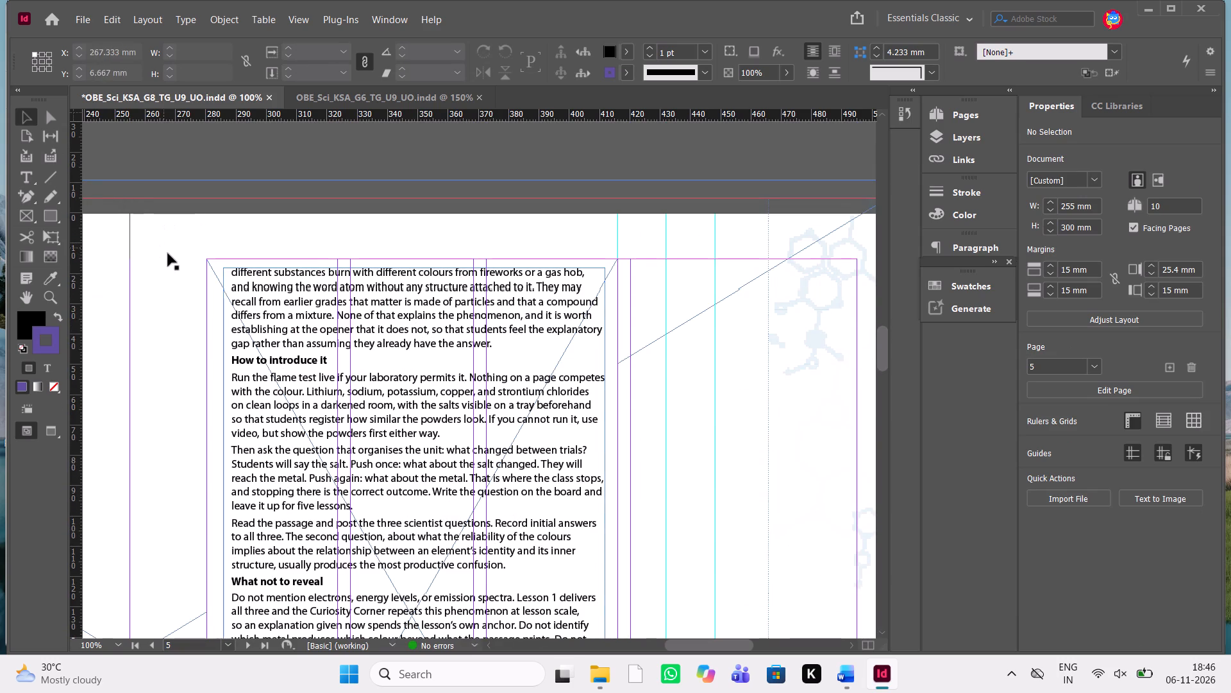
pyautogui.click(168, 253)
pyautogui.click(284, 354)
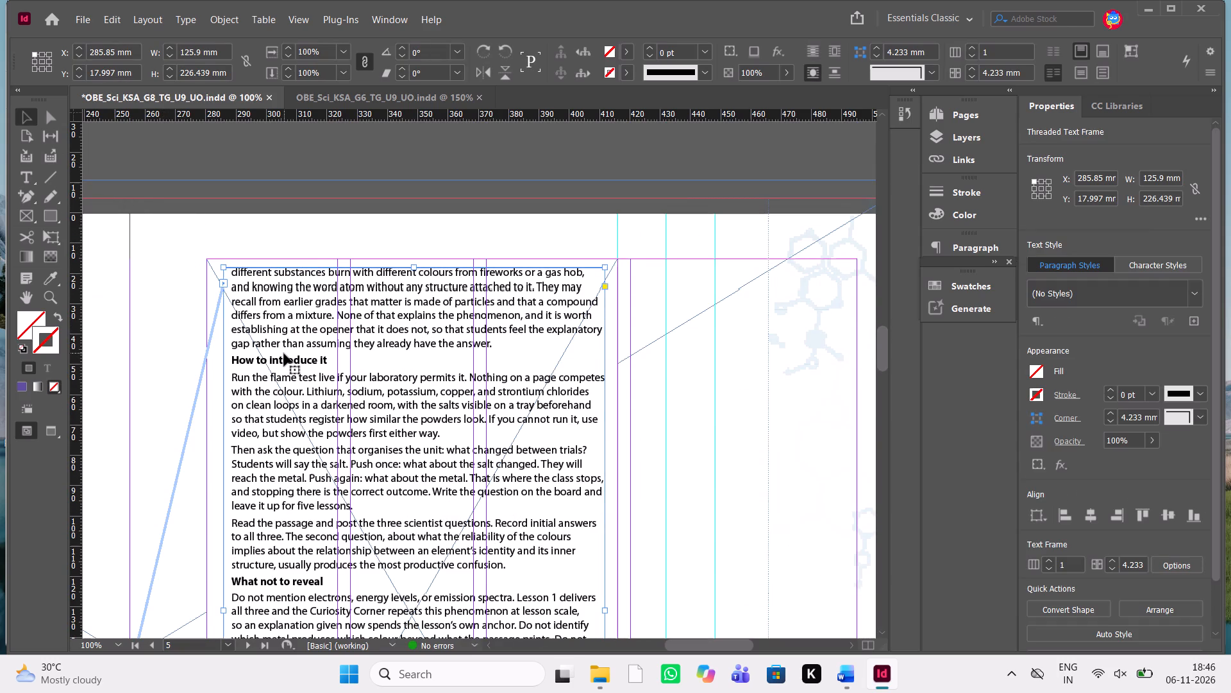
pyautogui.keyDown('shift'); pyautogui.click(614, 391); pyautogui.keyUp('shift')
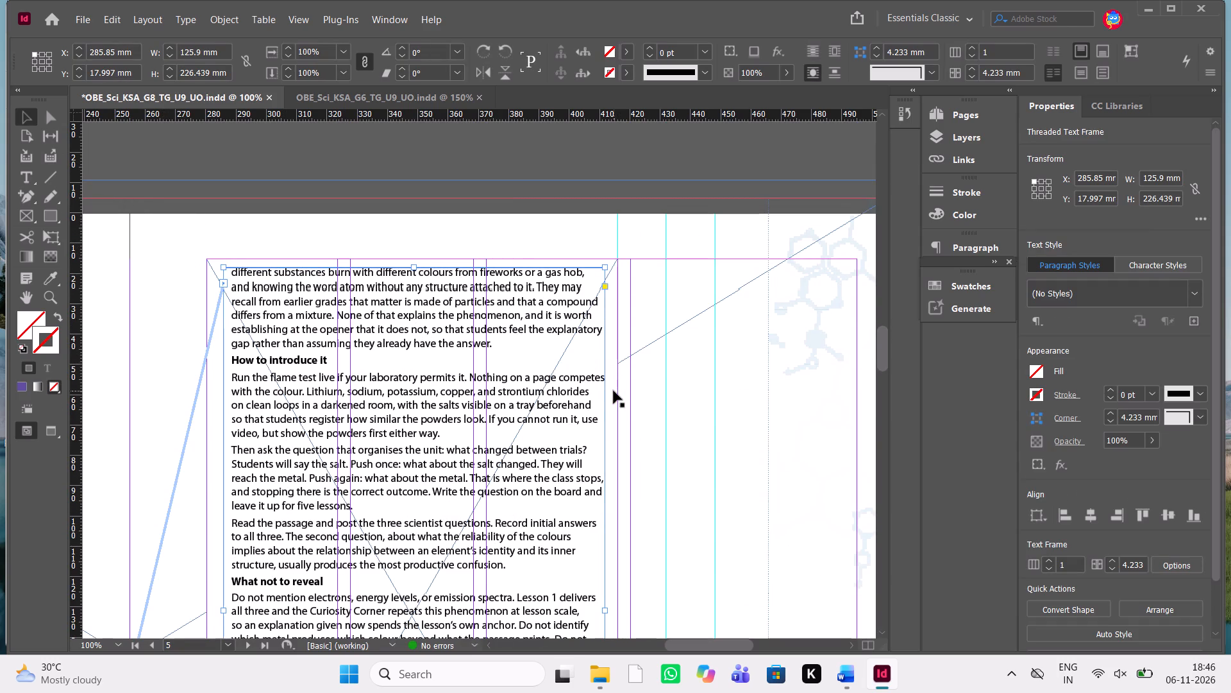
pyautogui.scroll(-2, 614, 391)
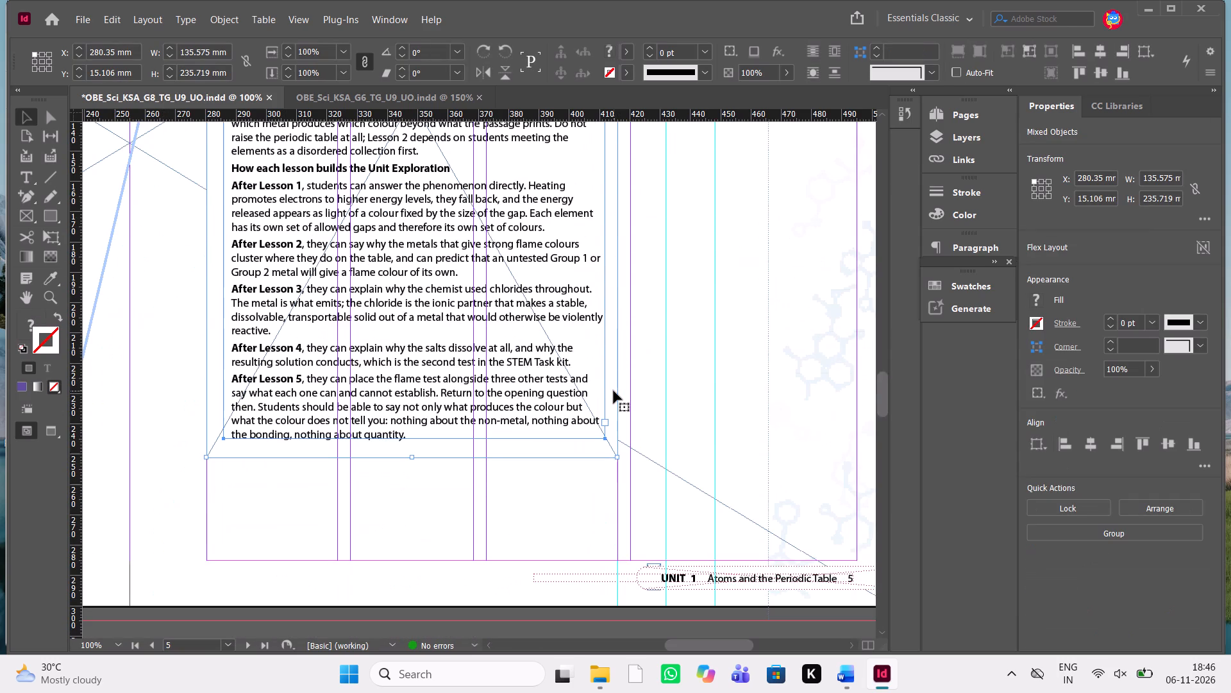
pyautogui.hotkey('ctrl', 'c')
pyautogui.hotkey('ctrl', 'c')
pyautogui.scroll(3, 614, 391)
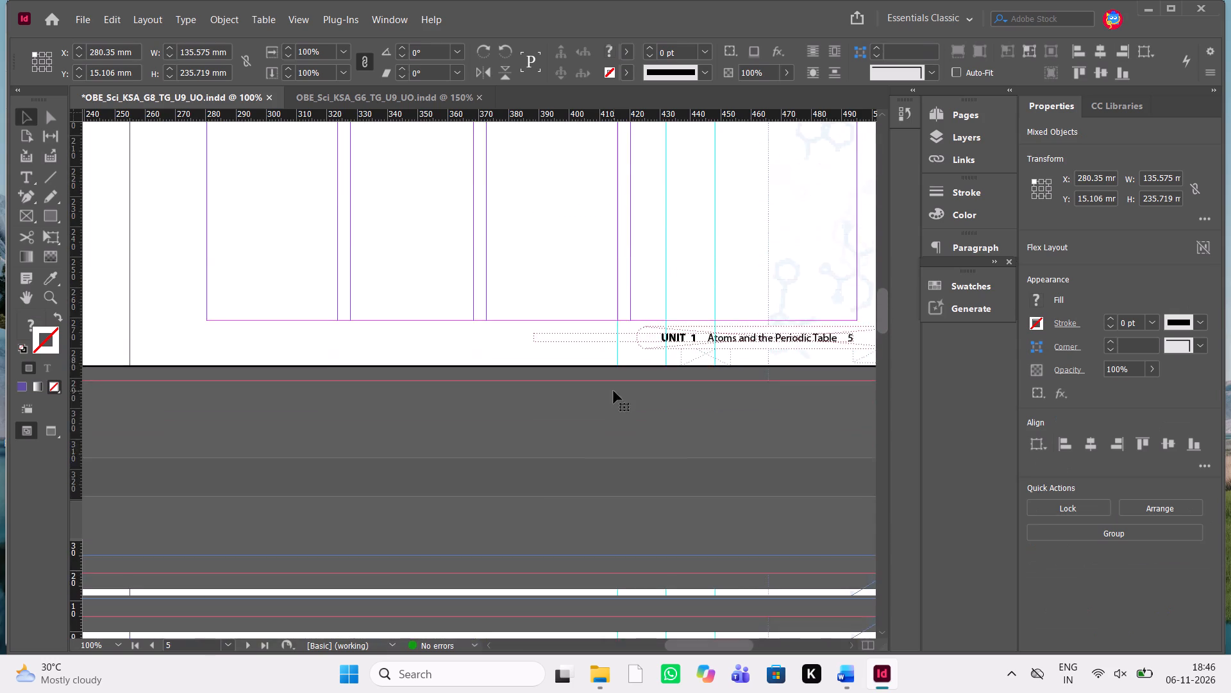
pyautogui.scroll(3, 614, 391)
pyautogui.hotkey('ctrl', 'v')
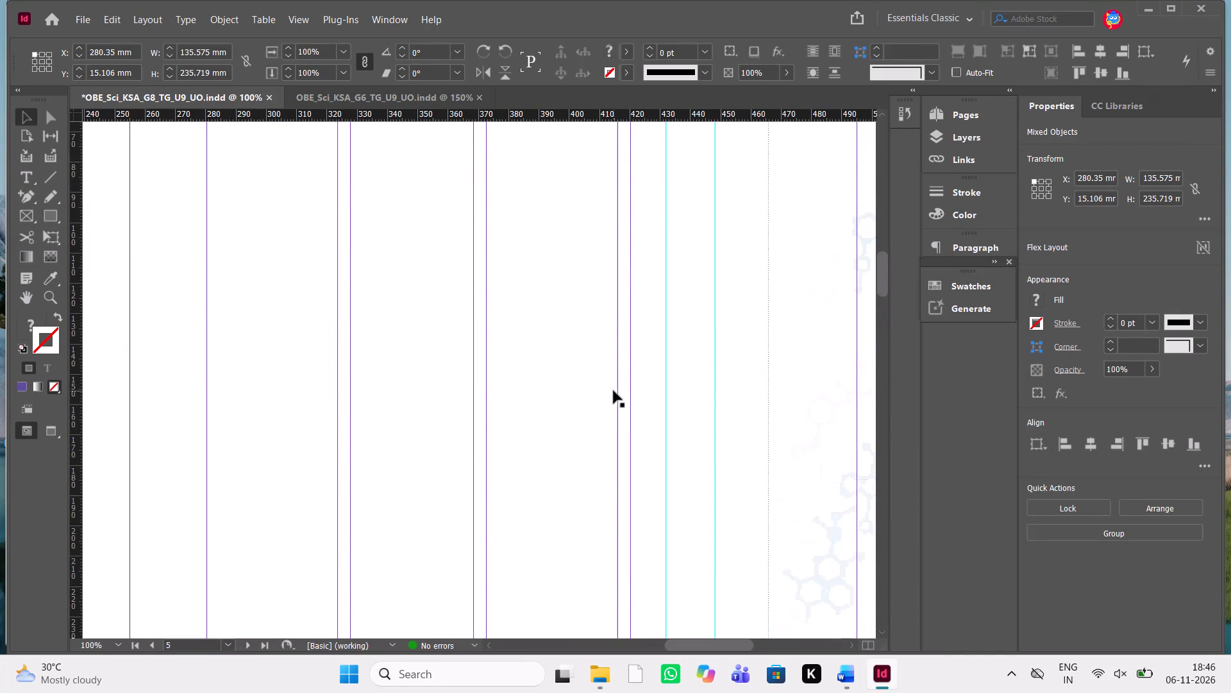
pyautogui.scroll(1, 614, 391)
# Nudge the spread-wide 520 × 310 mm text frame about 14 mm left, to X 500.594 mm.
pyautogui.click(614, 391)
pyautogui.hotkey('shift', 'Left')
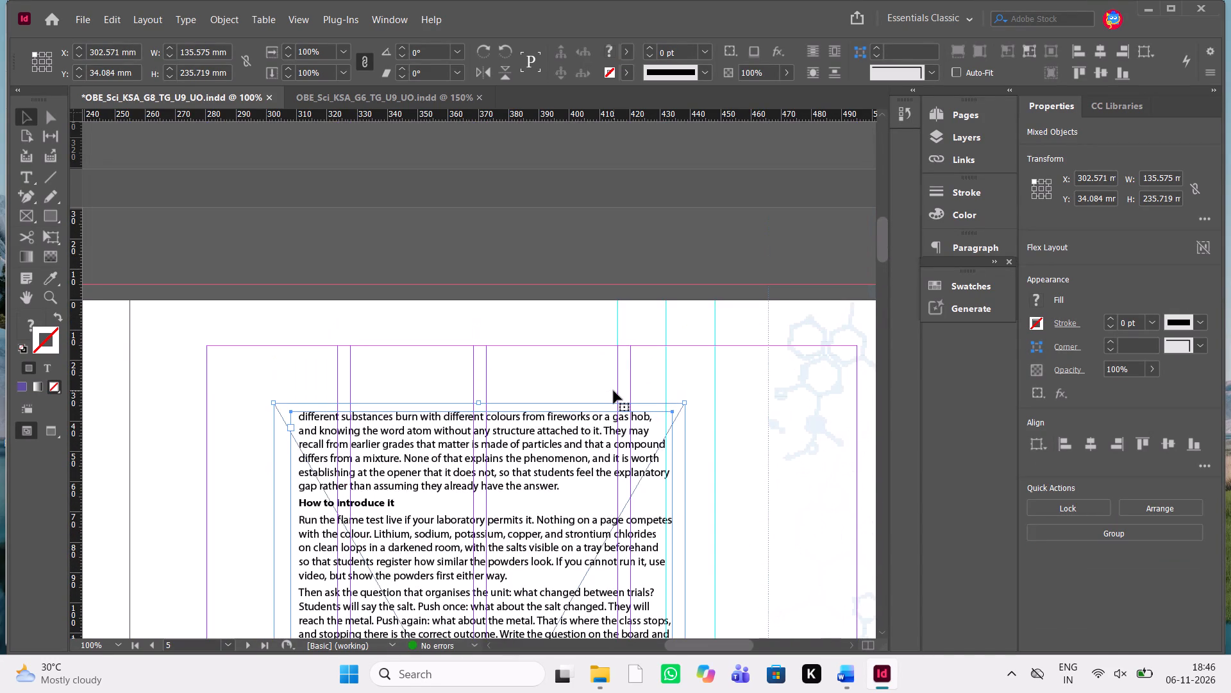
pyautogui.hotkey('shift', 'Left')
pyautogui.hotkey('shift', 'Left')
pyautogui.hotkey('shift', 'Left')
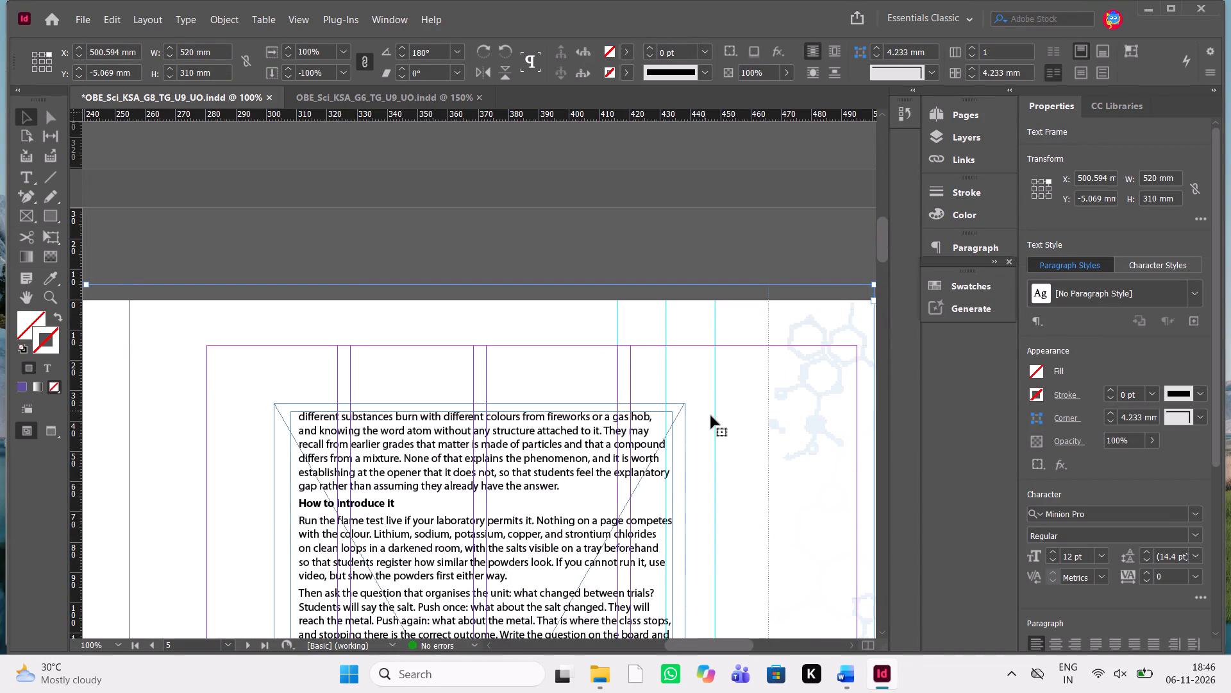
# Select the pasted text frame together with its background frame and move them left to page 5's inner margin, at X 280.346 mm.
pyautogui.click(662, 433)
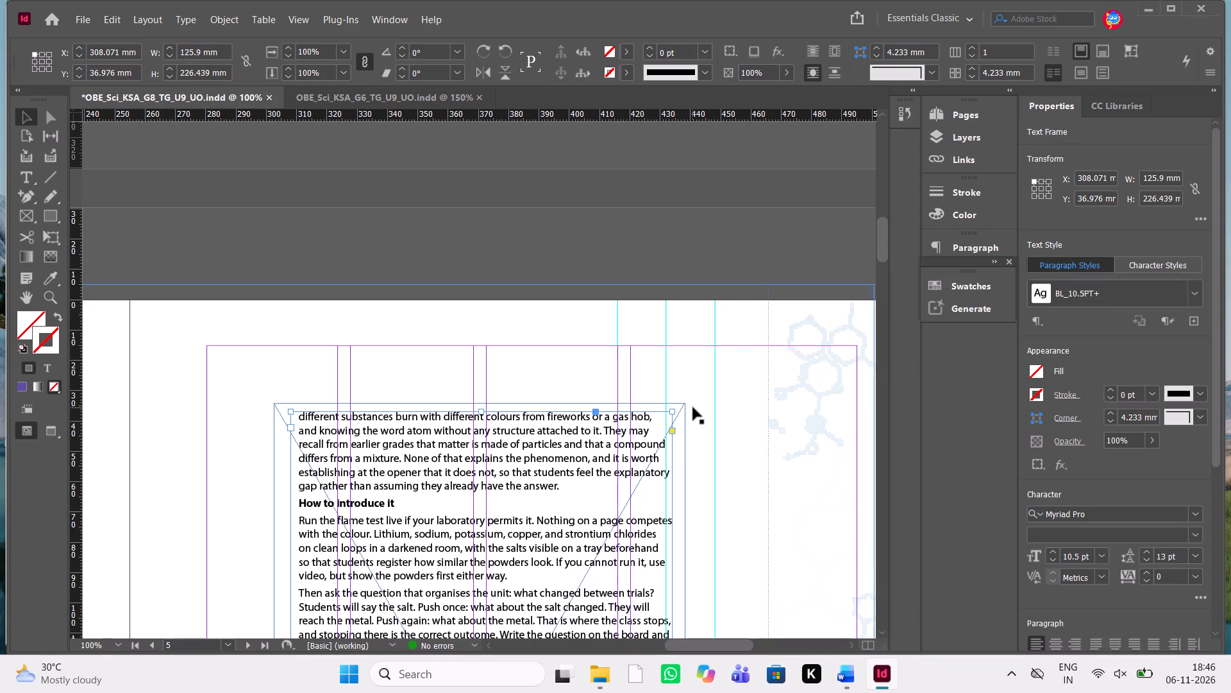
pyautogui.keyDown('shift'); pyautogui.click(682, 415); pyautogui.keyUp('shift')
pyautogui.keyDown('shift'); pyautogui.click(684, 422); pyautogui.keyUp('shift')
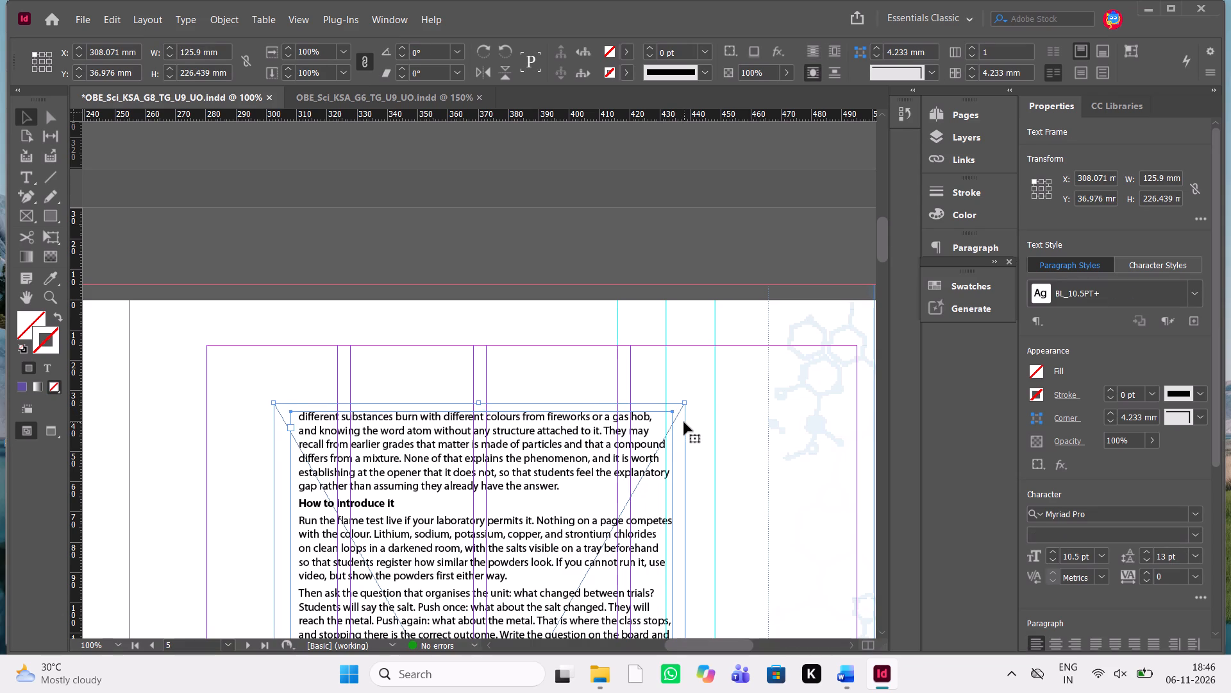
pyautogui.hotkey('shift', 'Left')
pyautogui.hotkey('shift', 'Left')
pyautogui.hotkey('shift', 'Left')
pyautogui.hotkey('shift', 'Left')
pyautogui.hotkey('shift', 'Left')
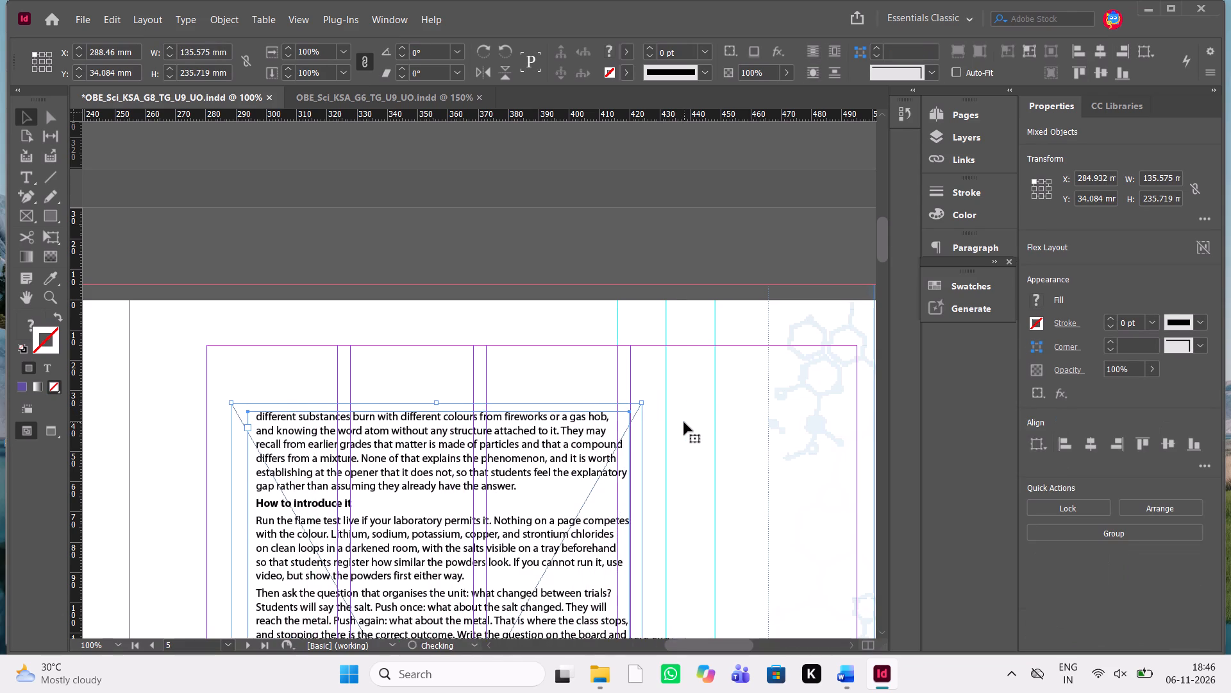
pyautogui.hotkey('shift', 'Left')
pyautogui.press('Left')
pyautogui.press('Left')
pyautogui.press('Left')
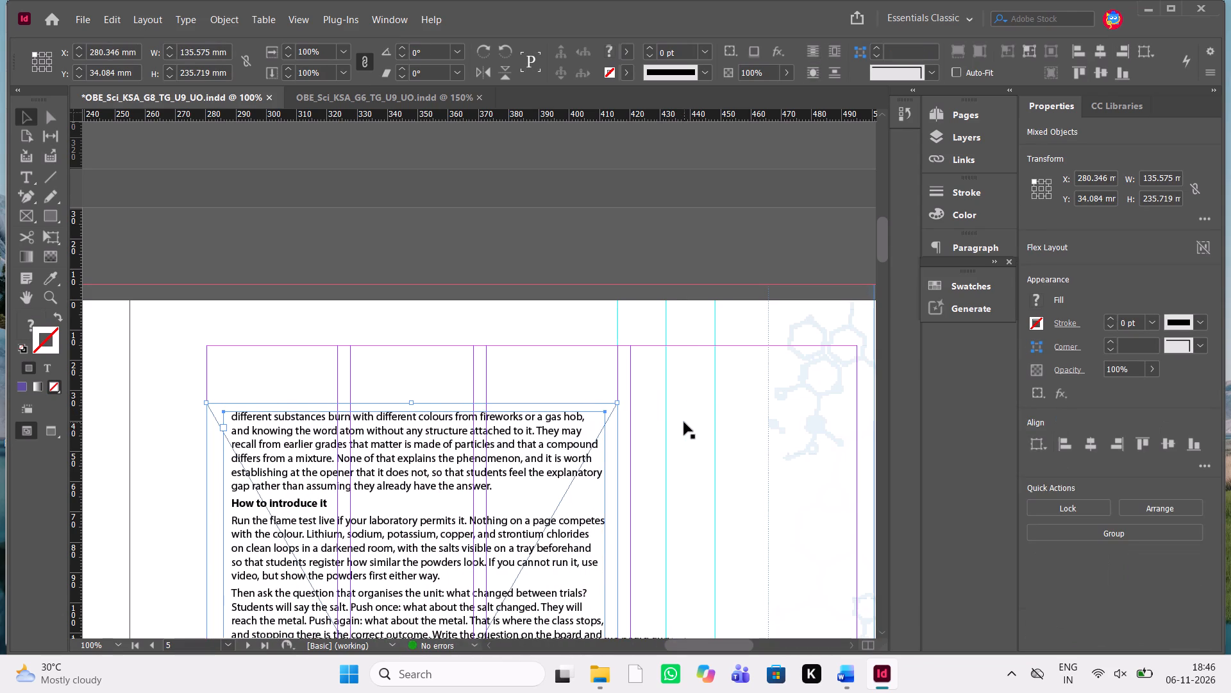
# Move the pasted text and background frames up to page 5's top margin, at Y 15.034 mm.
pyautogui.hotkey('shift', 'Up')
pyautogui.hotkey('shift', 'Up')
pyautogui.hotkey('shift', 'Up')
pyautogui.hotkey('shift', 'Up')
pyautogui.hotkey('shift', 'Up')
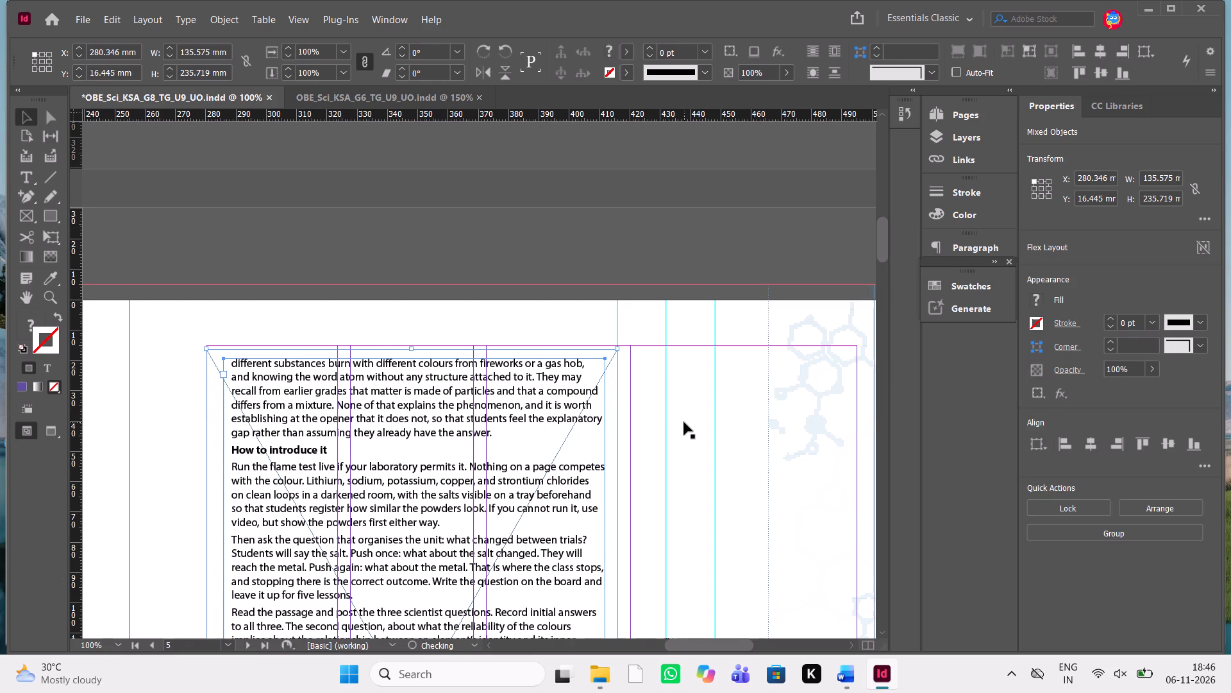
pyautogui.press('Up')
pyautogui.press('Up')
pyautogui.press('Up')
pyautogui.press('Up')
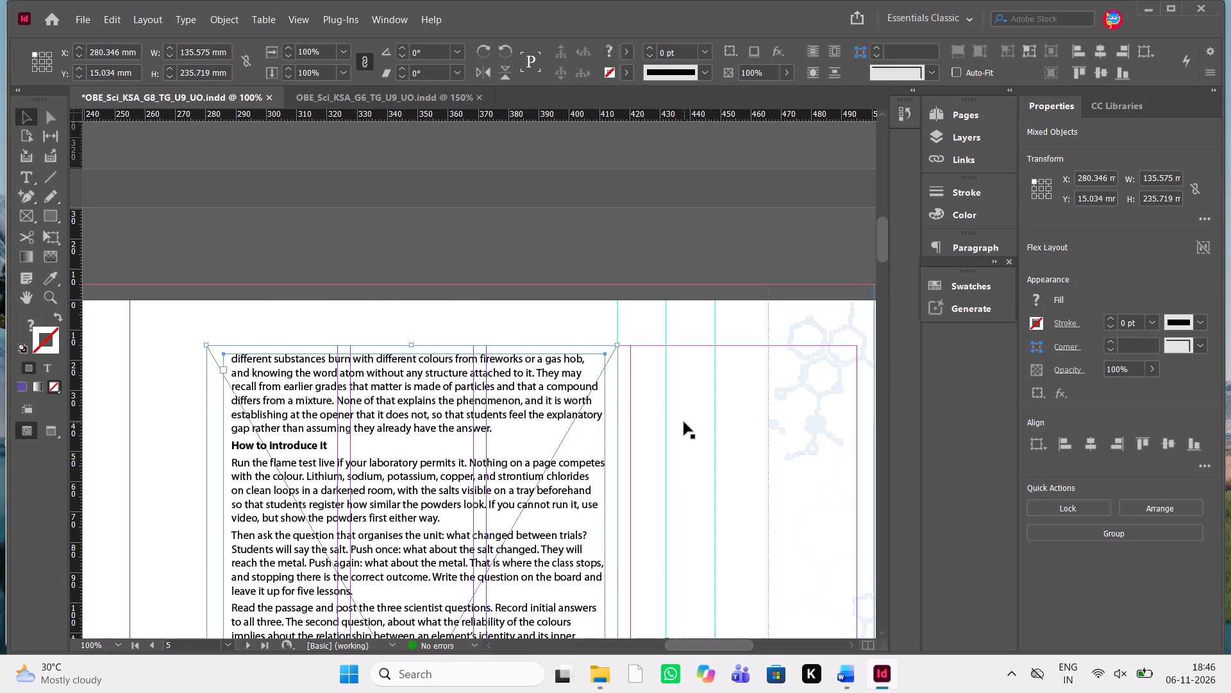
# Inspect the alignment of the pasted text and background frames with page 5's top and inner margins.
pyautogui.hotkey('ctrl', '=')
pyautogui.hotkey('ctrl', '=')
pyautogui.hotkey('ctrl', '=')
pyautogui.scroll(2, 684, 422)
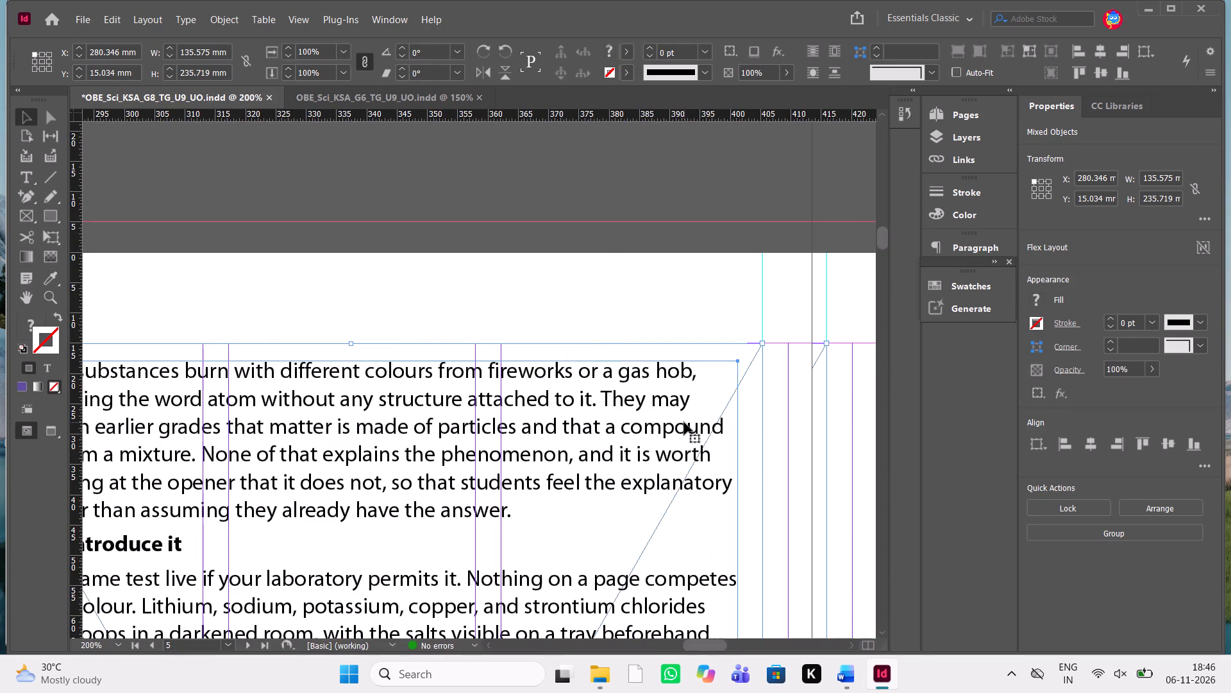
pyautogui.hotkey('ctrl', '=')
pyautogui.hotkey('ctrl', '=')
pyautogui.hotkey('ctrl', '-')
pyautogui.hotkey('ctrl', '-')
pyautogui.hotkey('ctrl', '-')
pyautogui.hotkey('ctrl', '-')
pyautogui.hotkey('ctrl', '-')
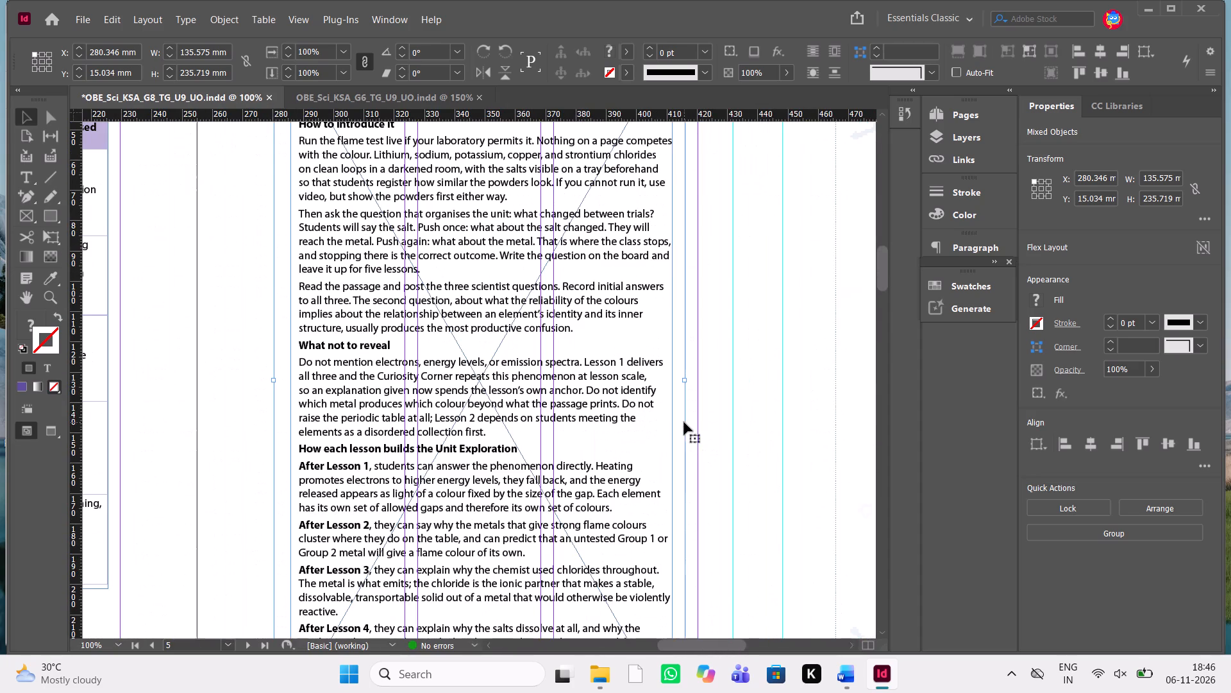
# Delete all of the flame-test text from the pasted text frame on page 5.
pyautogui.doubleClick(527, 321)
pyautogui.scroll(1, 434, 322)
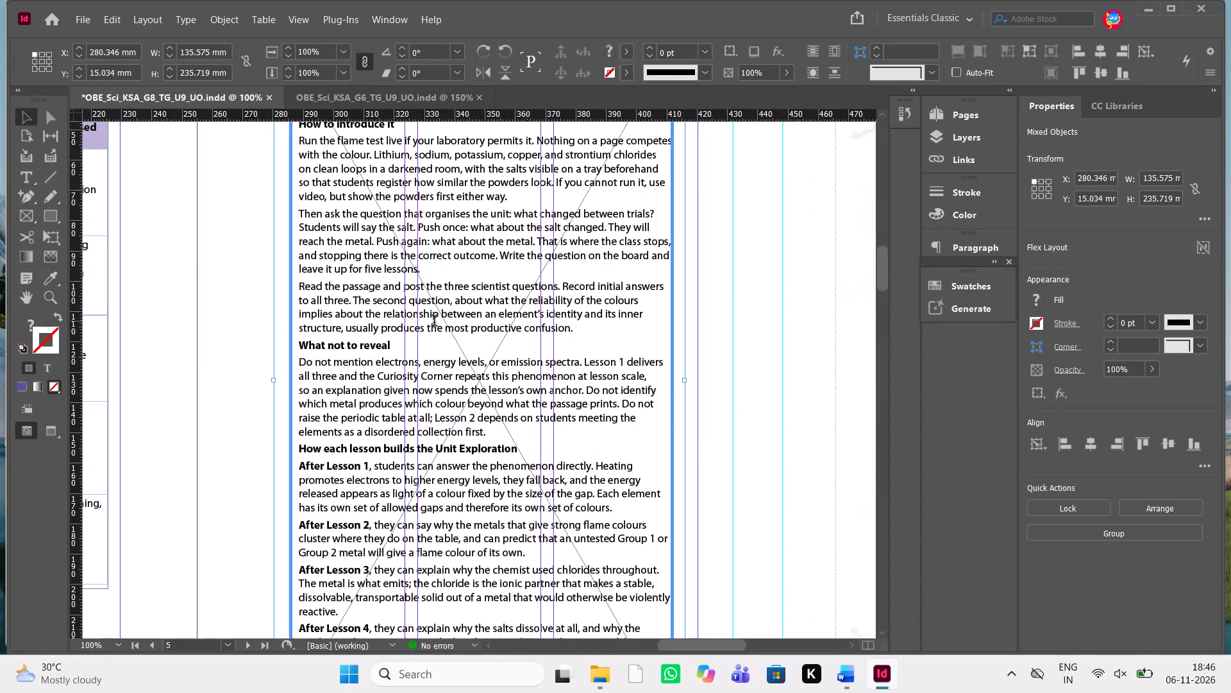
pyautogui.scroll(1, 434, 322)
pyautogui.scroll(1, 458, 382)
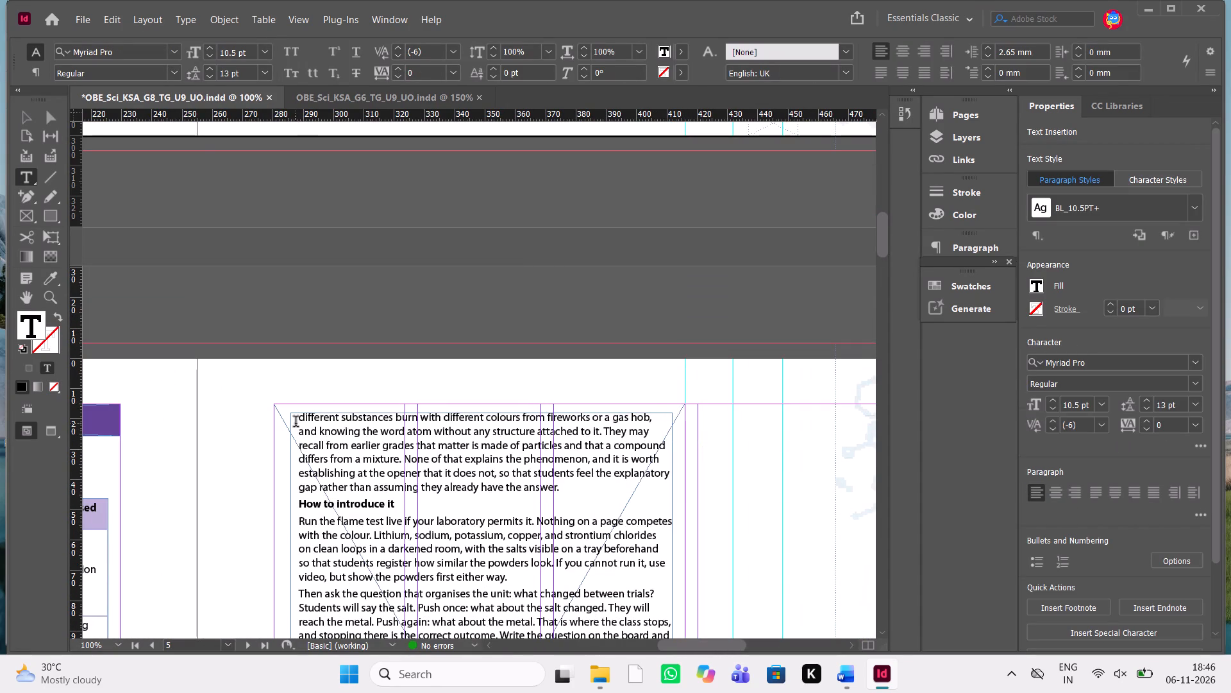
pyautogui.moveTo(296, 423); pyautogui.dragTo(507, 583)
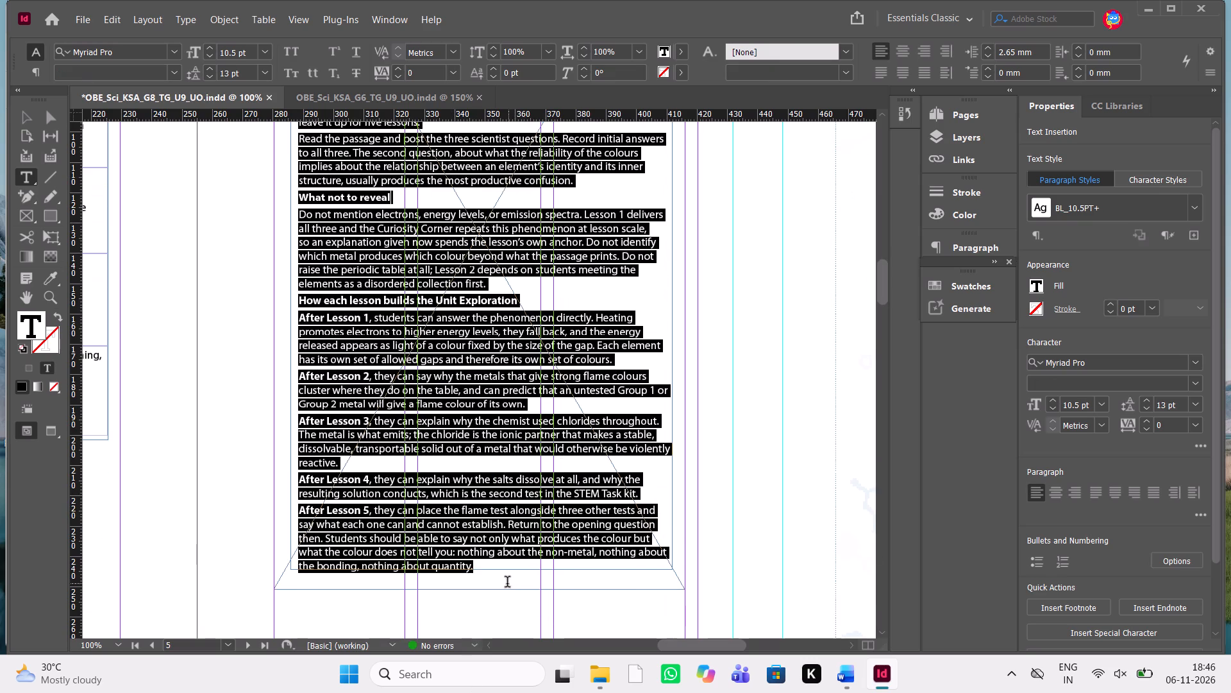
pyautogui.press('Delete')
# Copy the three paragraphs from "The Disciplinary Core Ideas" to "runs over." in the Word manuscript and paste them into page 5's emptied text frame.
pyautogui.hotkey('alt', 'Tab')
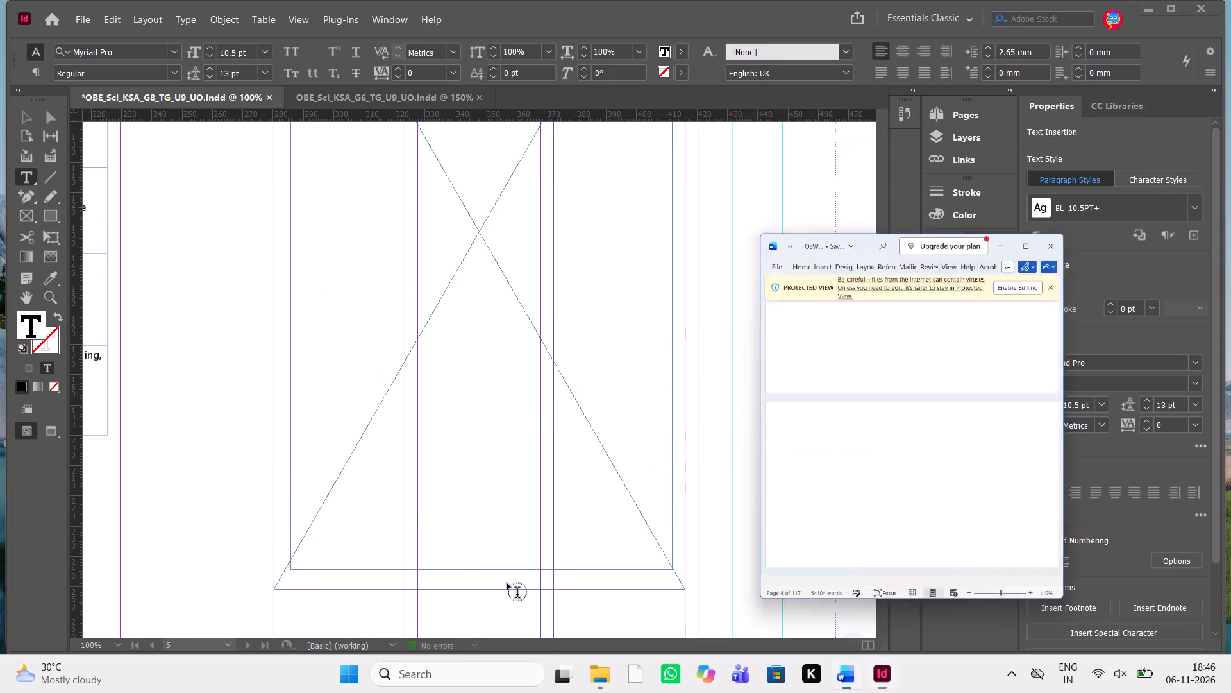
pyautogui.scroll(1, 908, 406)
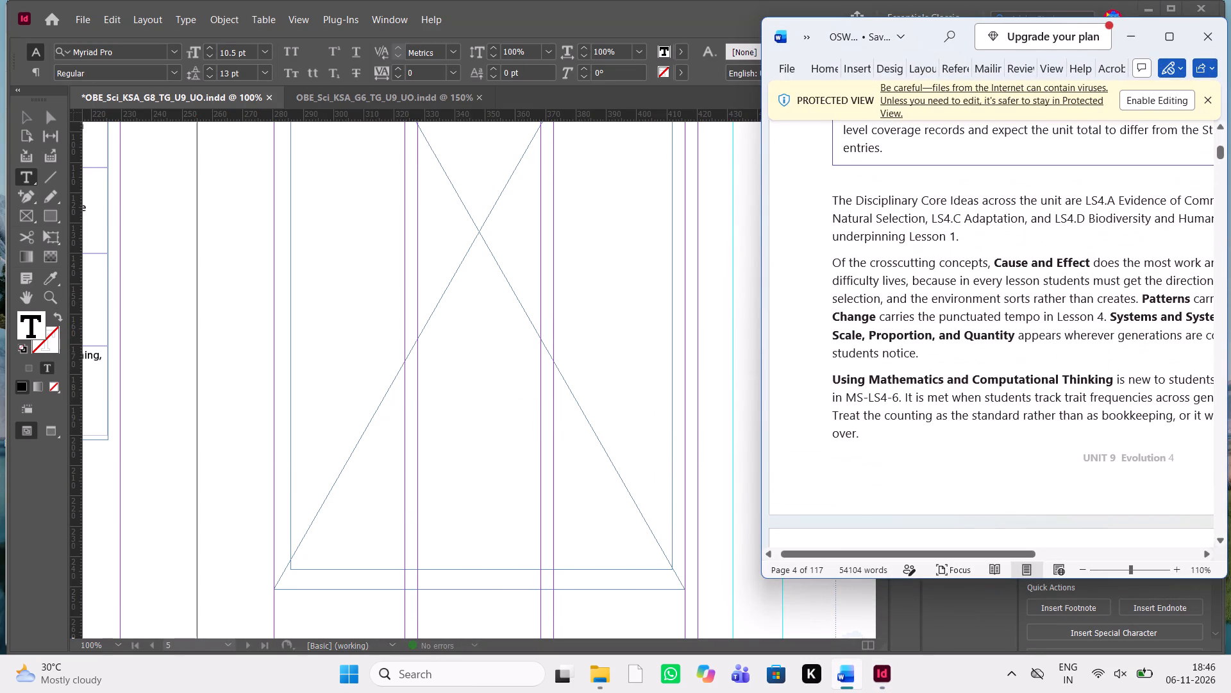
pyautogui.moveTo(874, 443); pyautogui.dragTo(819, 204)
pyautogui.hotkey('ctrl', 'c')
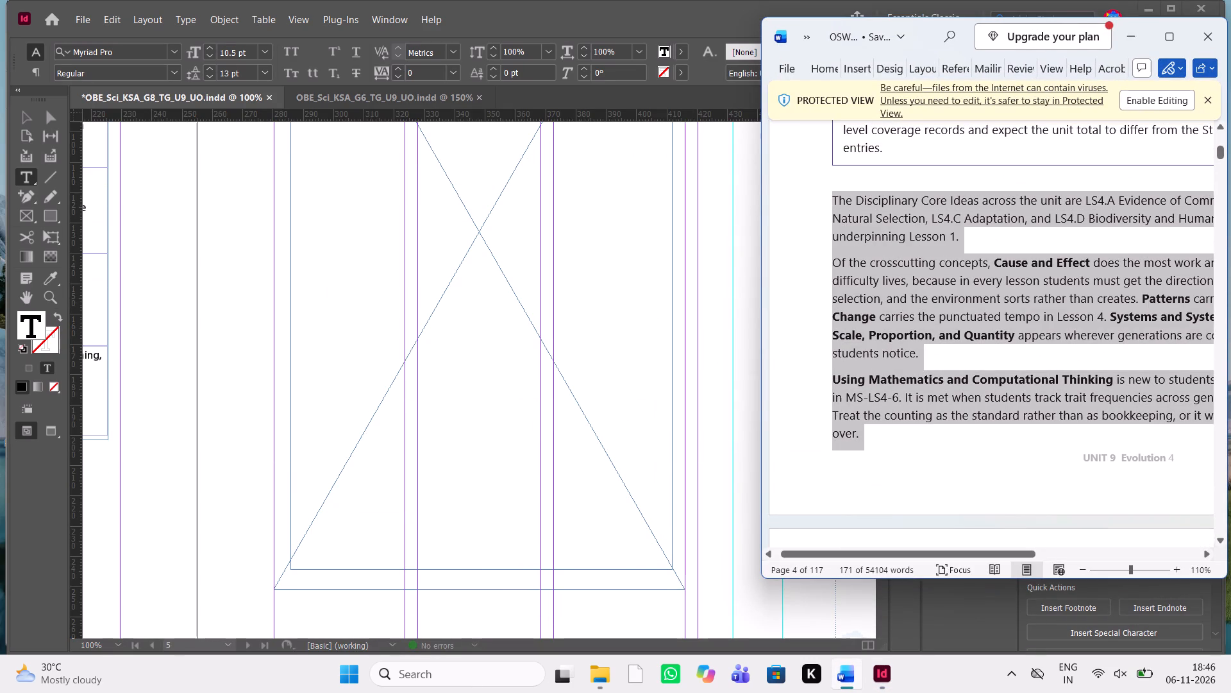
pyautogui.hotkey('ctrl', 'c')
pyautogui.scroll(1, 564, 228)
pyautogui.click(316, 235)
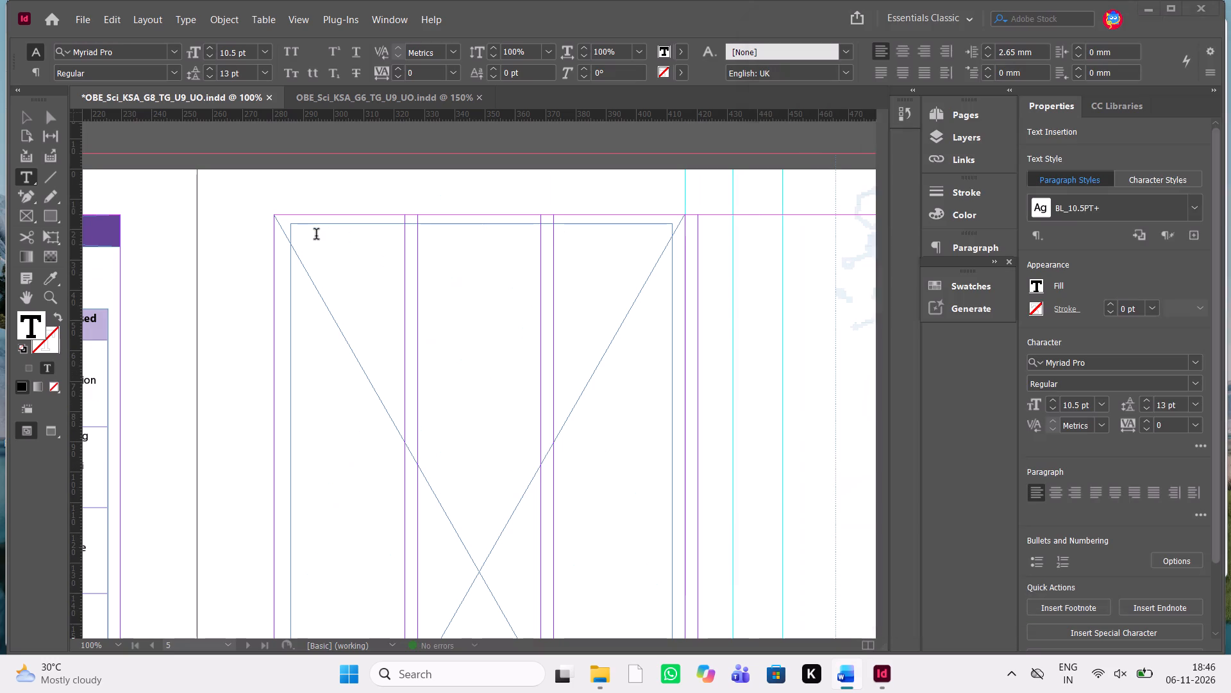
pyautogui.hotkey('ctrl', 'v')
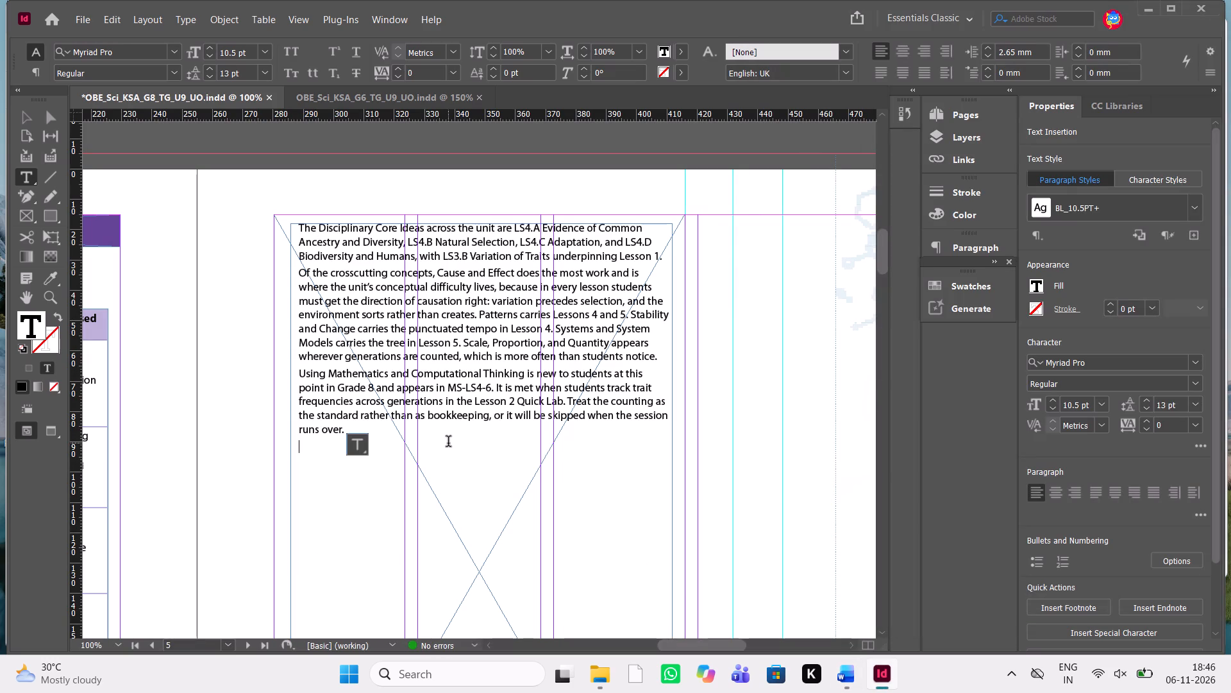
# Review page 4's standards table and Teacher Note alongside the pasted text on page 5.
pyautogui.hotkey('alt', 'Tab')
pyautogui.hotkey('alt', 'Tab')
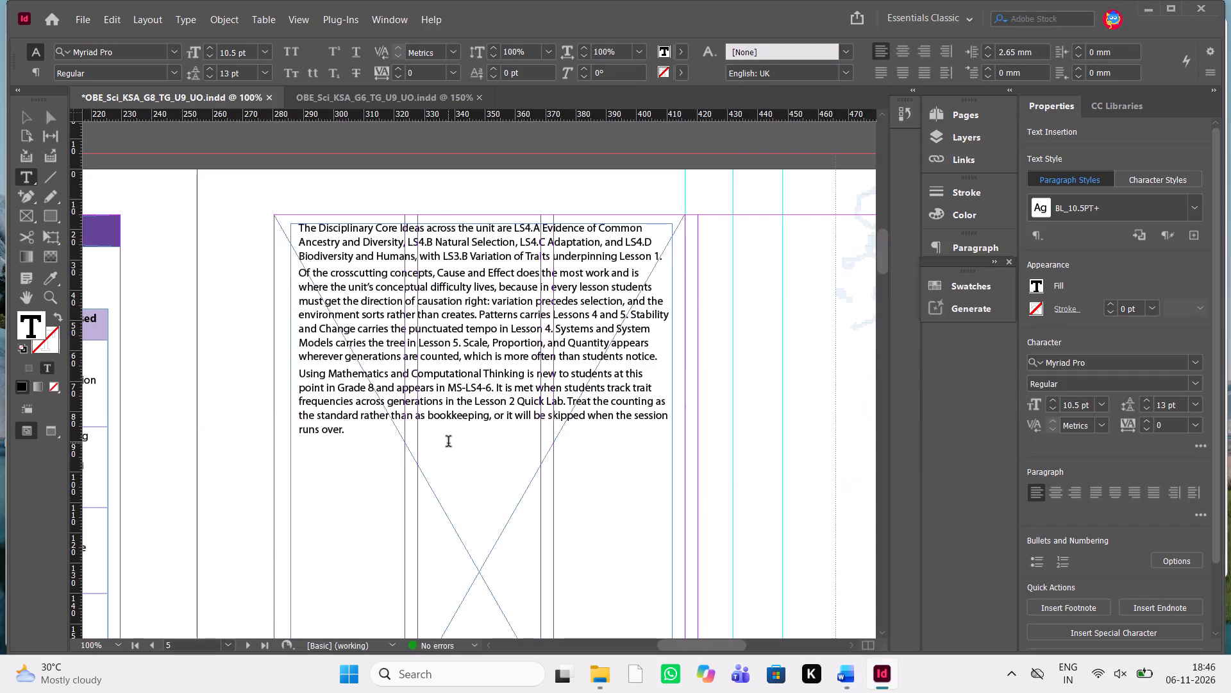
pyautogui.scroll(-1, 448, 443)
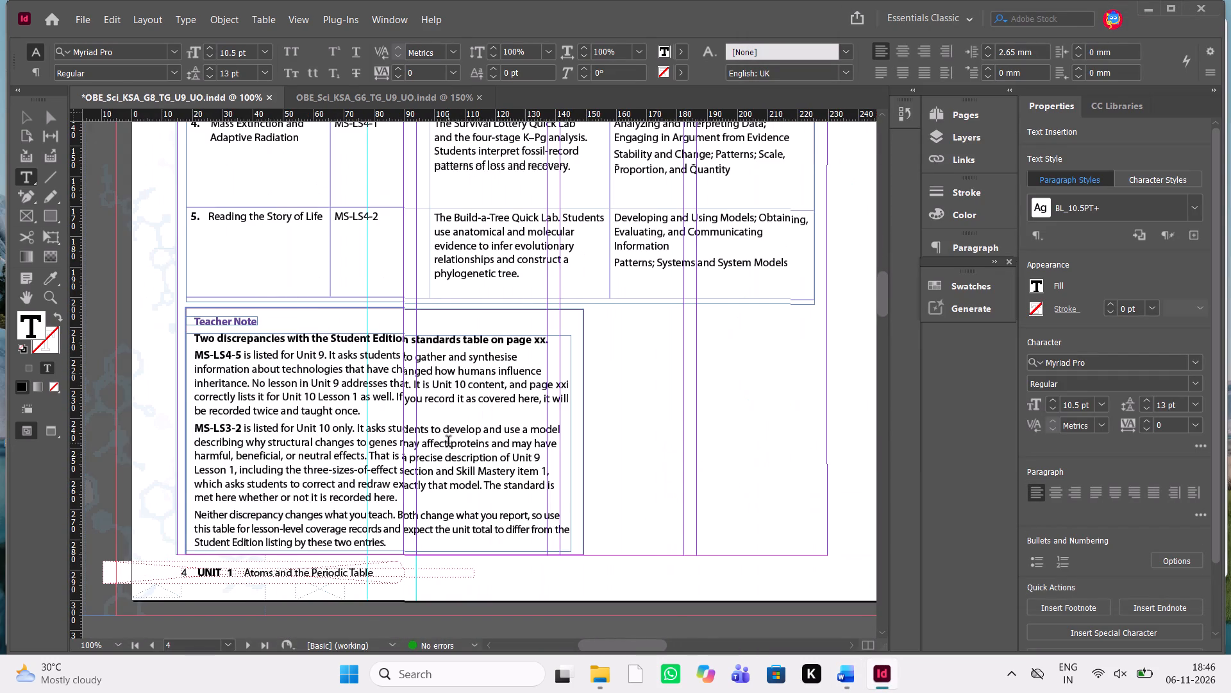
pyautogui.scroll(2, 448, 443)
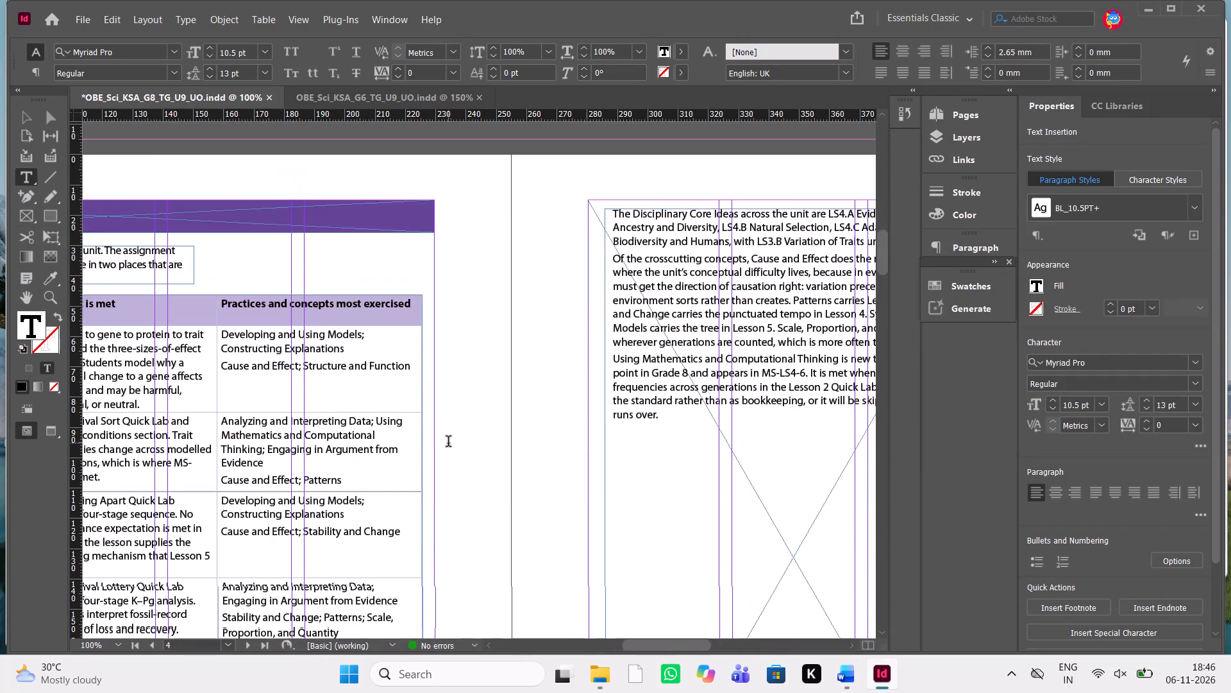
pyautogui.hscroll(-1, 448, 443)
pyautogui.hscroll(1, 448, 443)
pyautogui.scroll(-1, 448, 443)
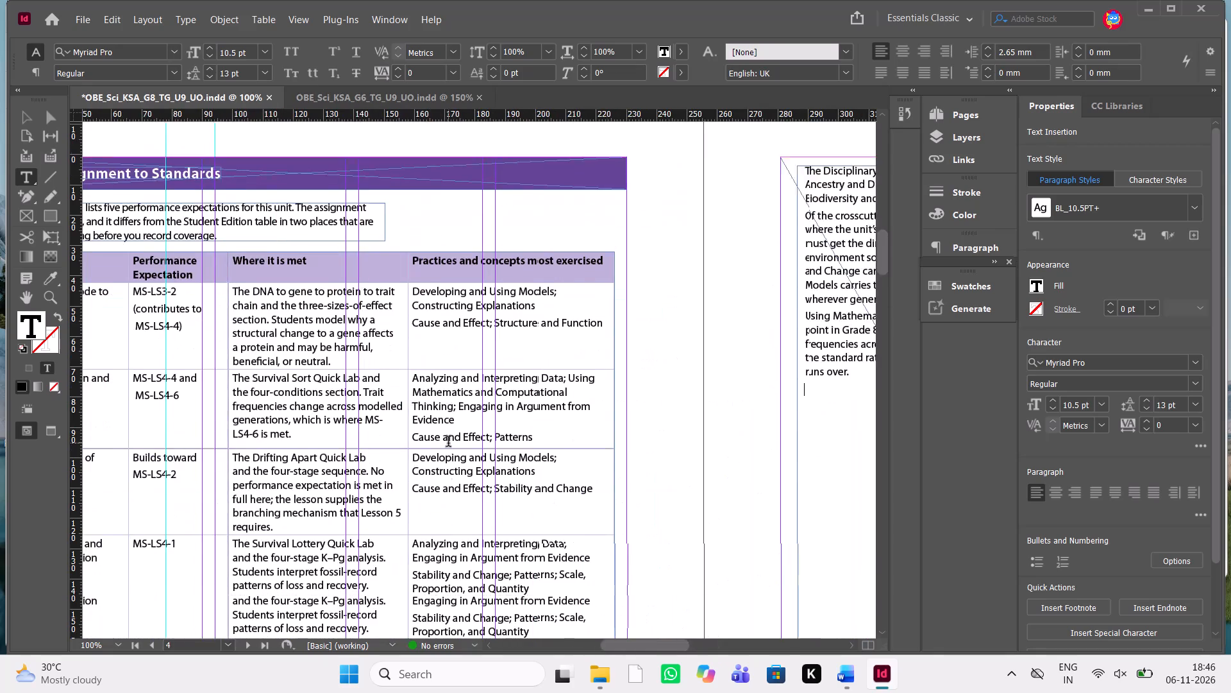
pyautogui.scroll(-1, 448, 443)
pyautogui.scroll(1, 448, 443)
pyautogui.scroll(-2, 448, 443)
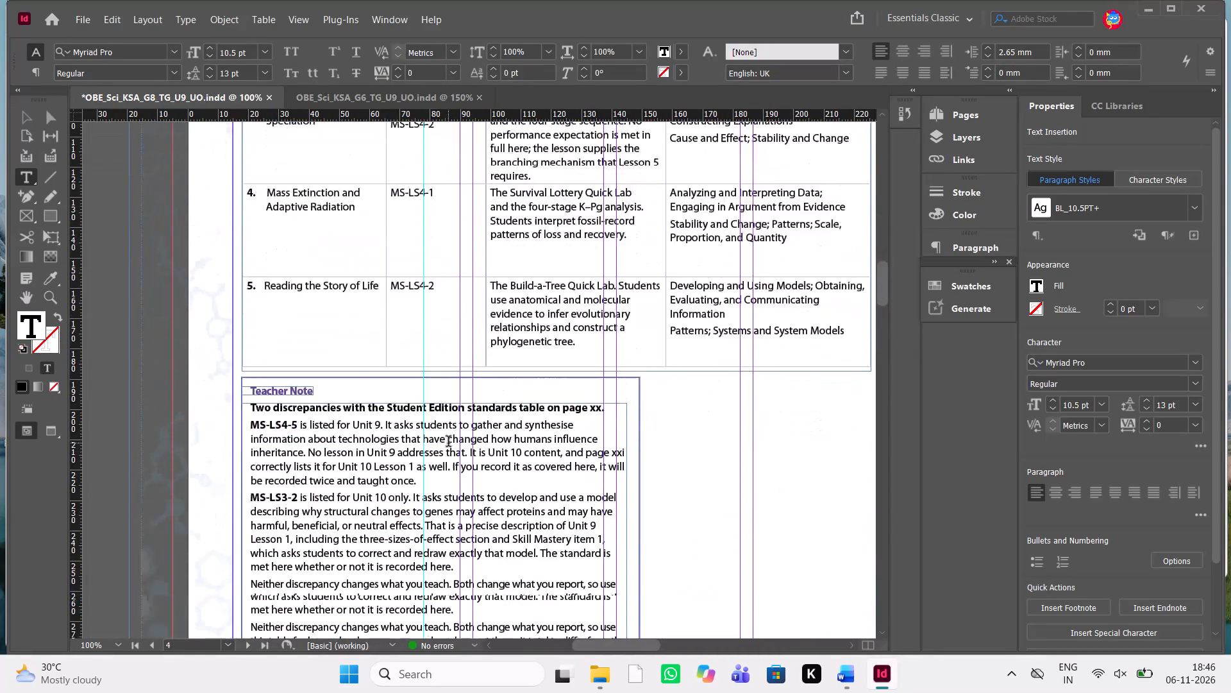
pyautogui.scroll(-1, 448, 443)
pyautogui.scroll(1, 448, 443)
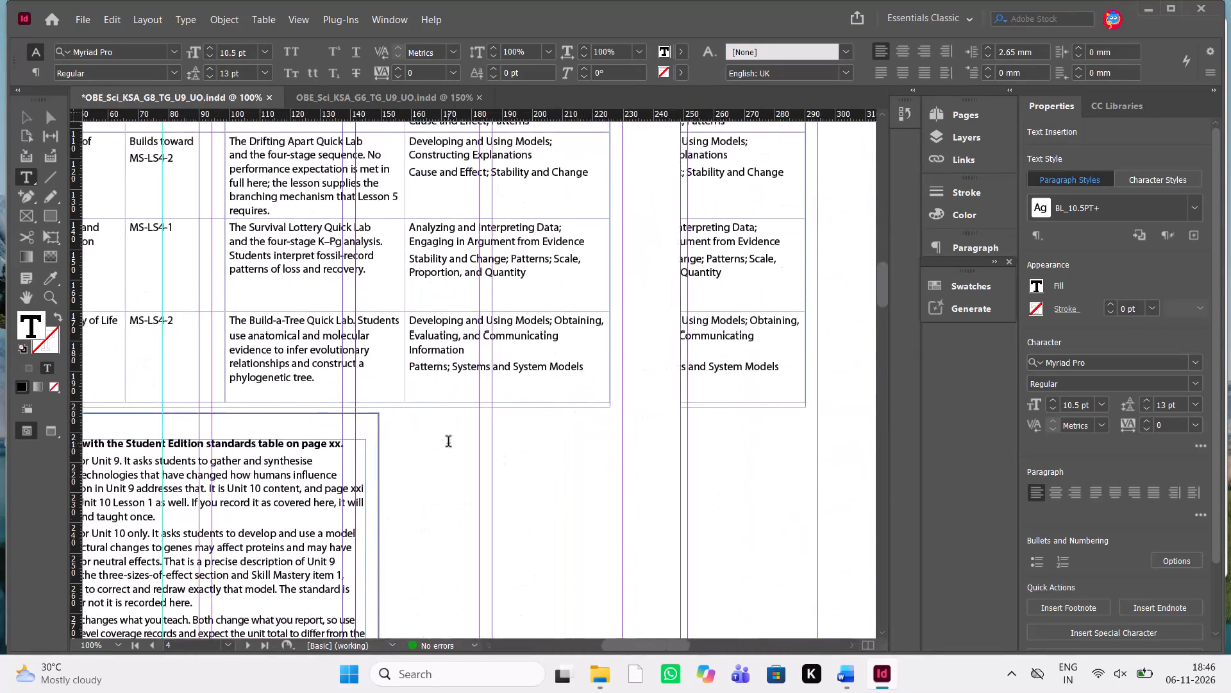
pyautogui.scroll(1, 448, 443)
pyautogui.scroll(-1, 448, 443)
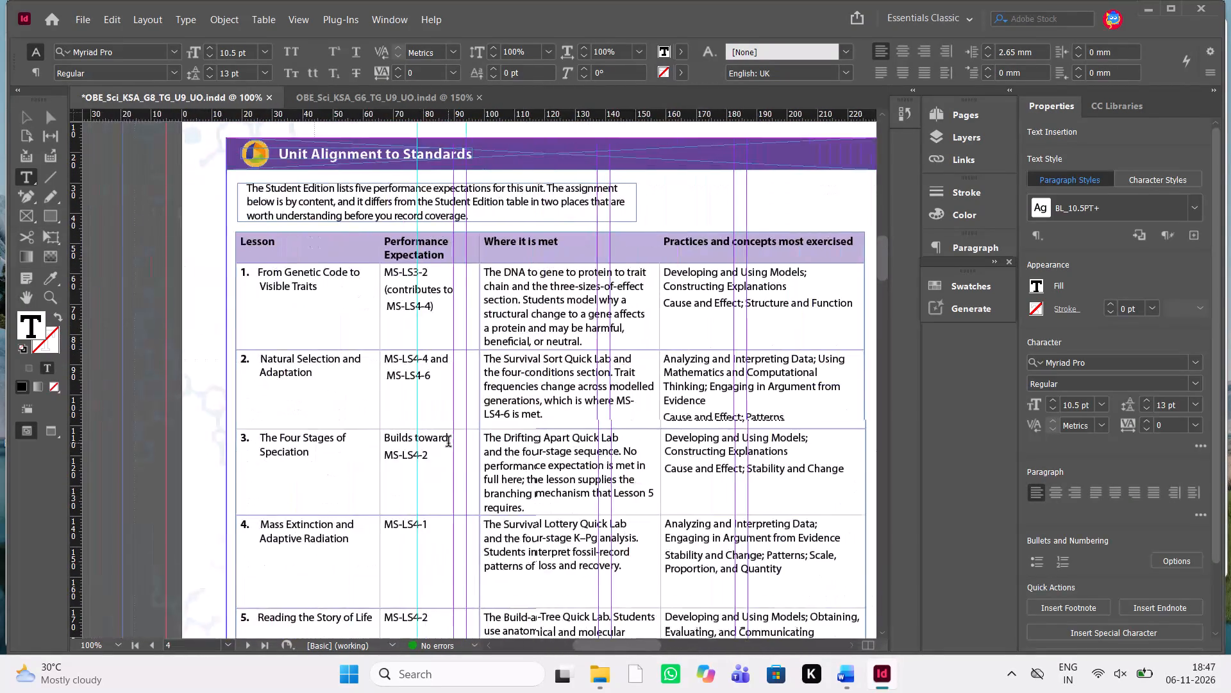
pyautogui.scroll(-1, 448, 443)
pyautogui.scroll(1, 448, 443)
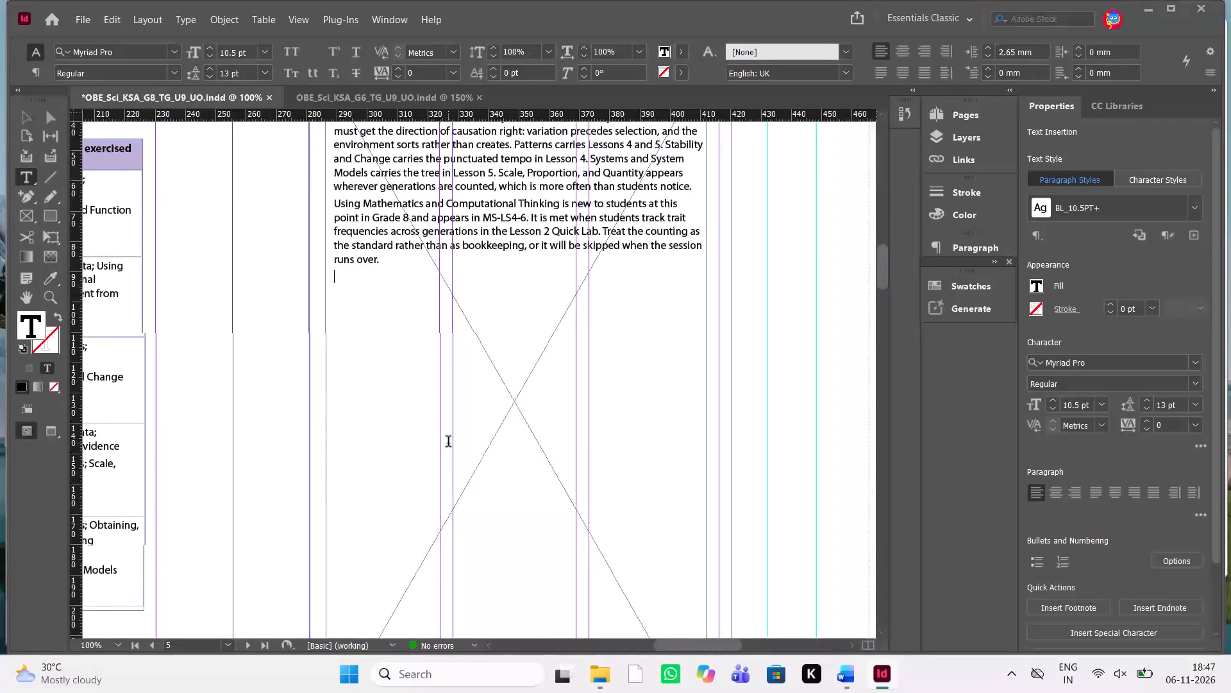
pyautogui.scroll(1, 448, 443)
# Widen page 5's text frame to about 129.2 mm by extending its left edge toward the inner margin.
pyautogui.click(29, 107)
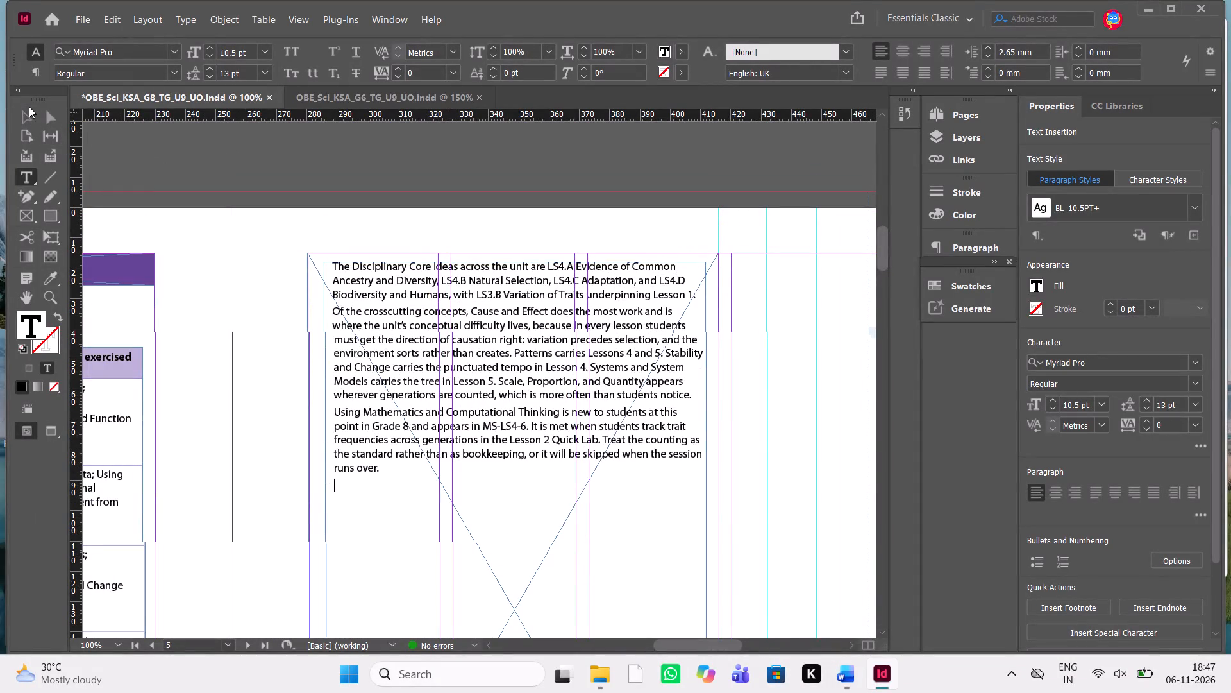
pyautogui.scroll(-1, 349, 505)
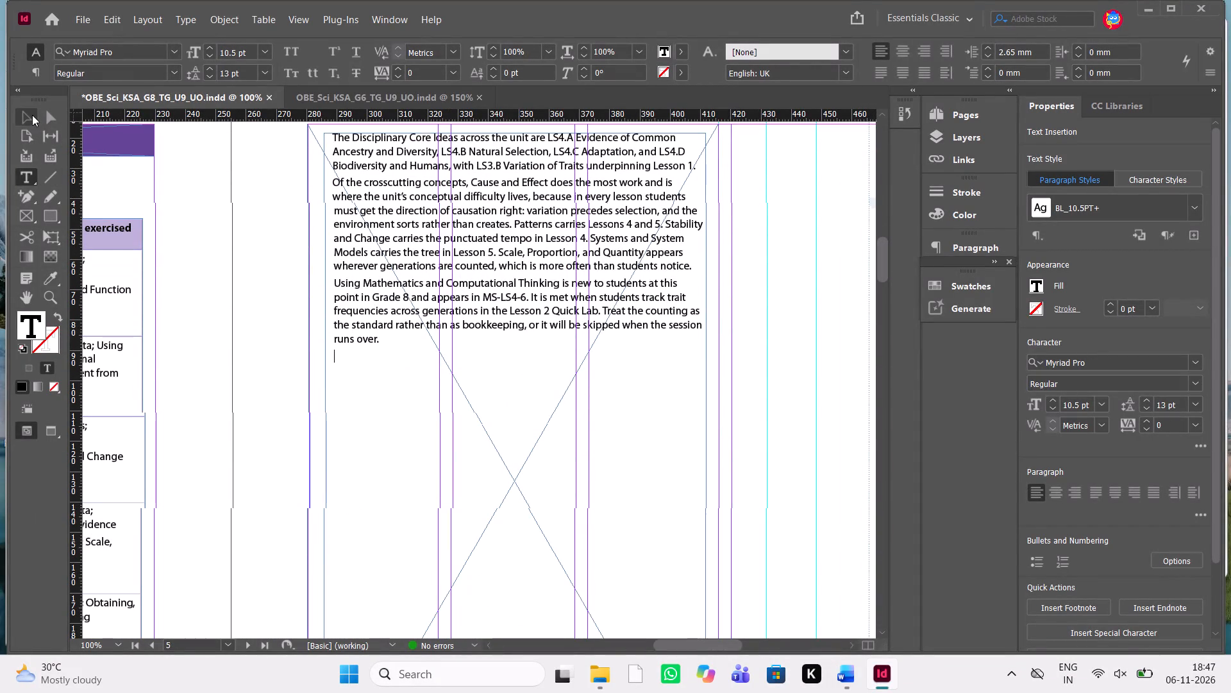
pyautogui.click(32, 115)
pyautogui.click(428, 348)
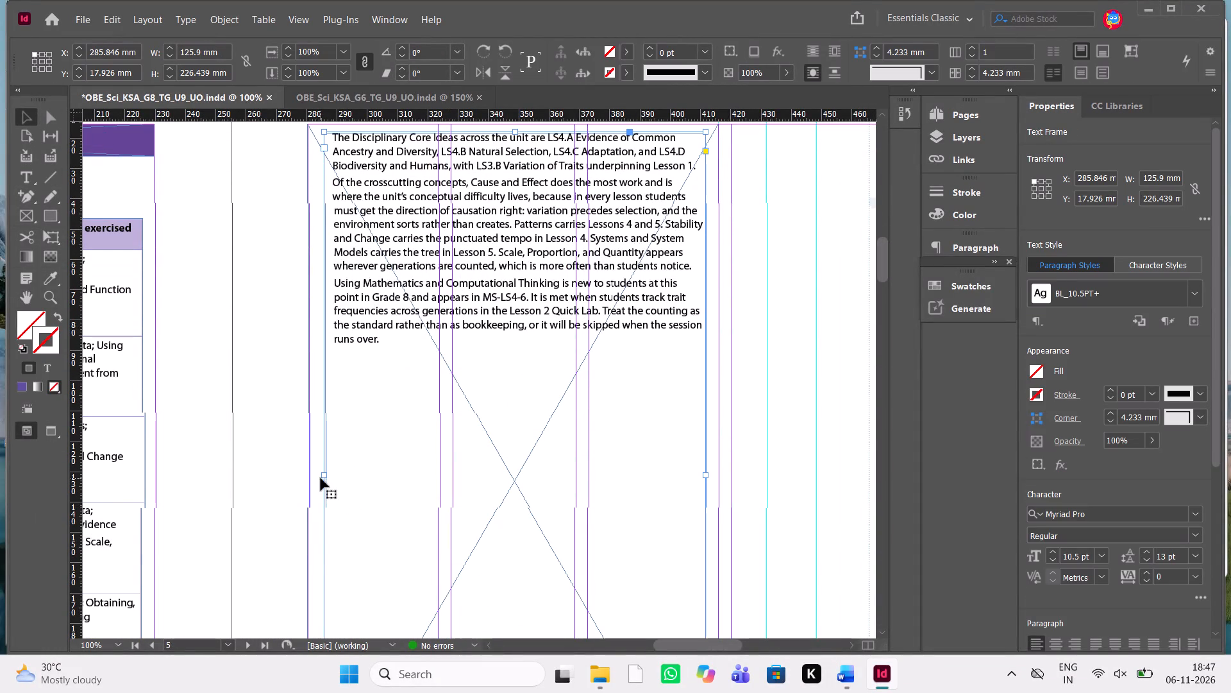
pyautogui.scroll(1, 321, 476)
pyautogui.scroll(-1, 321, 476)
pyautogui.scroll(-1, 329, 590)
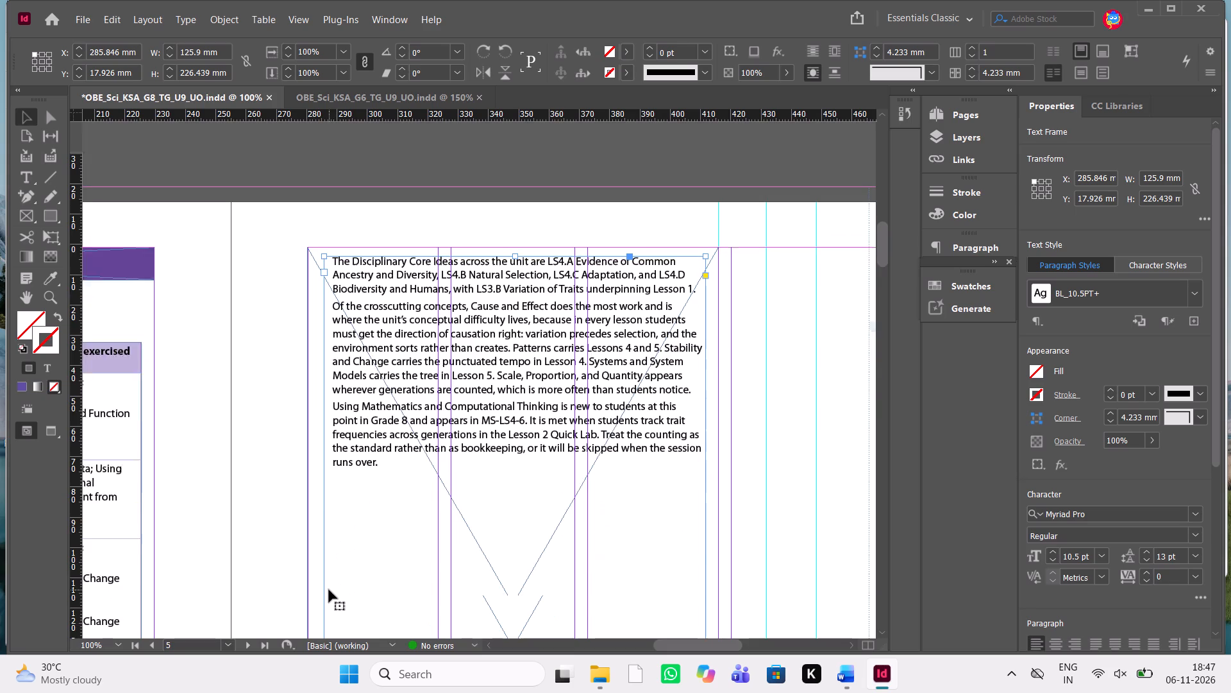
pyautogui.scroll(-1, 329, 590)
pyautogui.moveTo(322, 554); pyautogui.dragTo(317, 556)
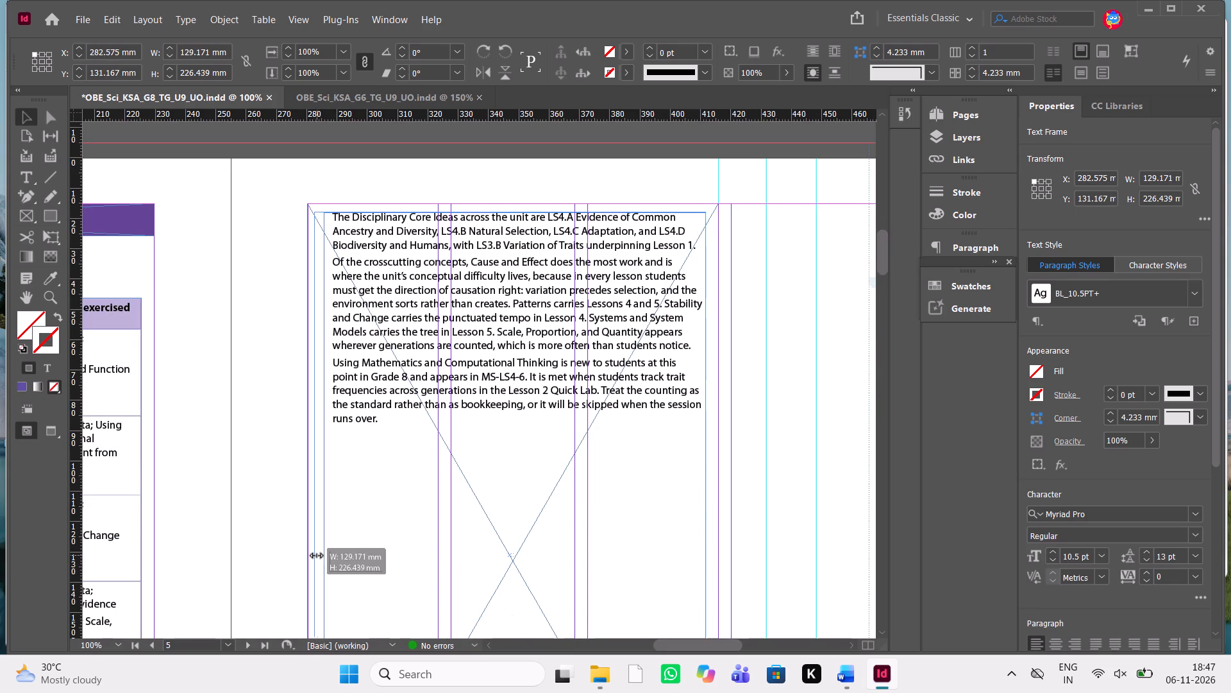
pyautogui.moveTo(317, 556); pyautogui.dragTo(316, 556)
pyautogui.click(469, 590)
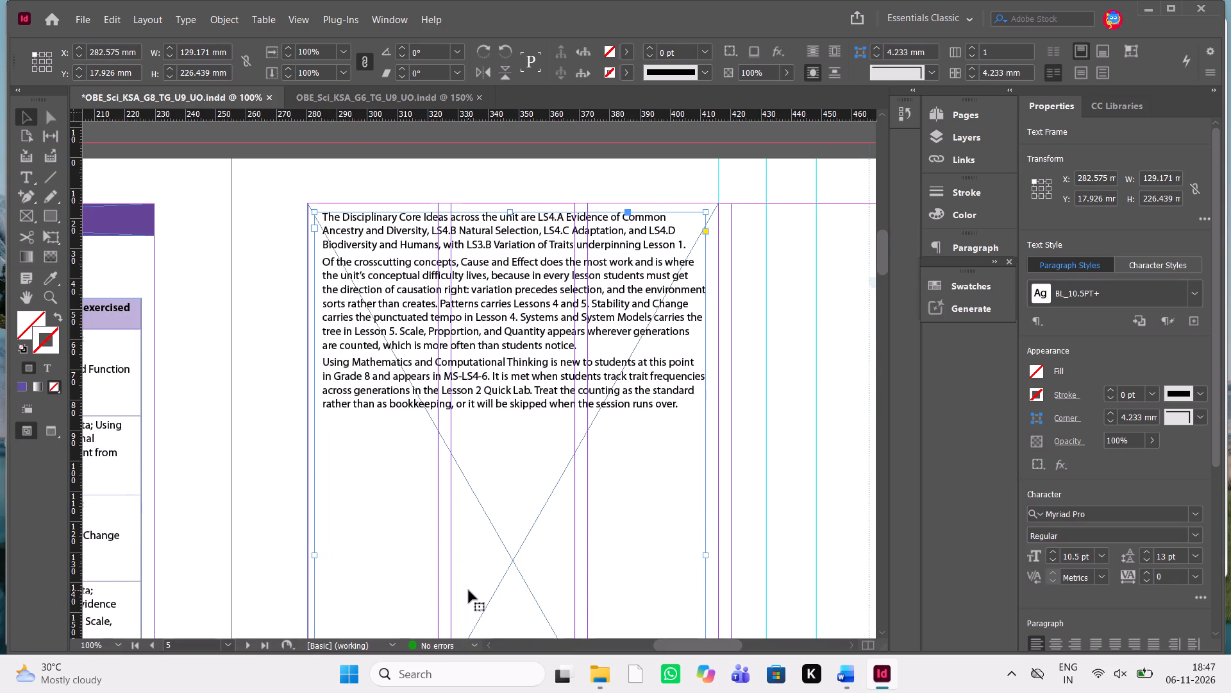
# Nudge the widened text frame about 1 mm right within its background frame, to X 283.633 mm.
pyautogui.scroll(-1, 469, 590)
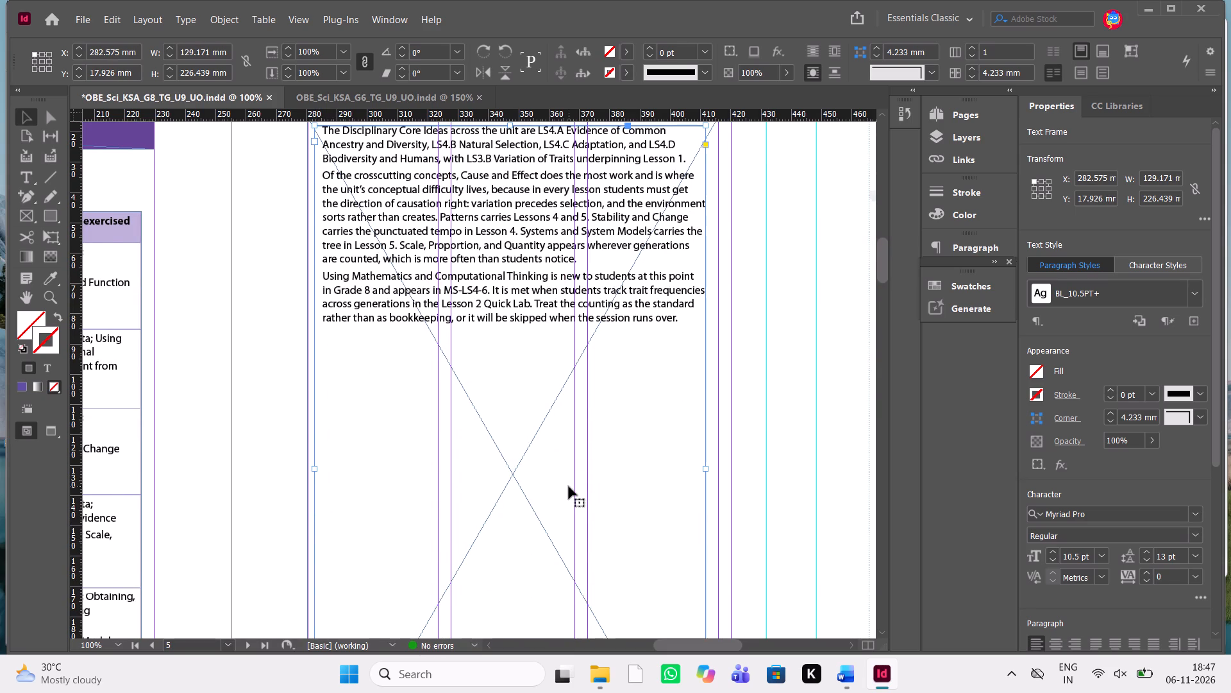
pyautogui.press('Right')
pyautogui.press('Right')
pyautogui.press('Right')
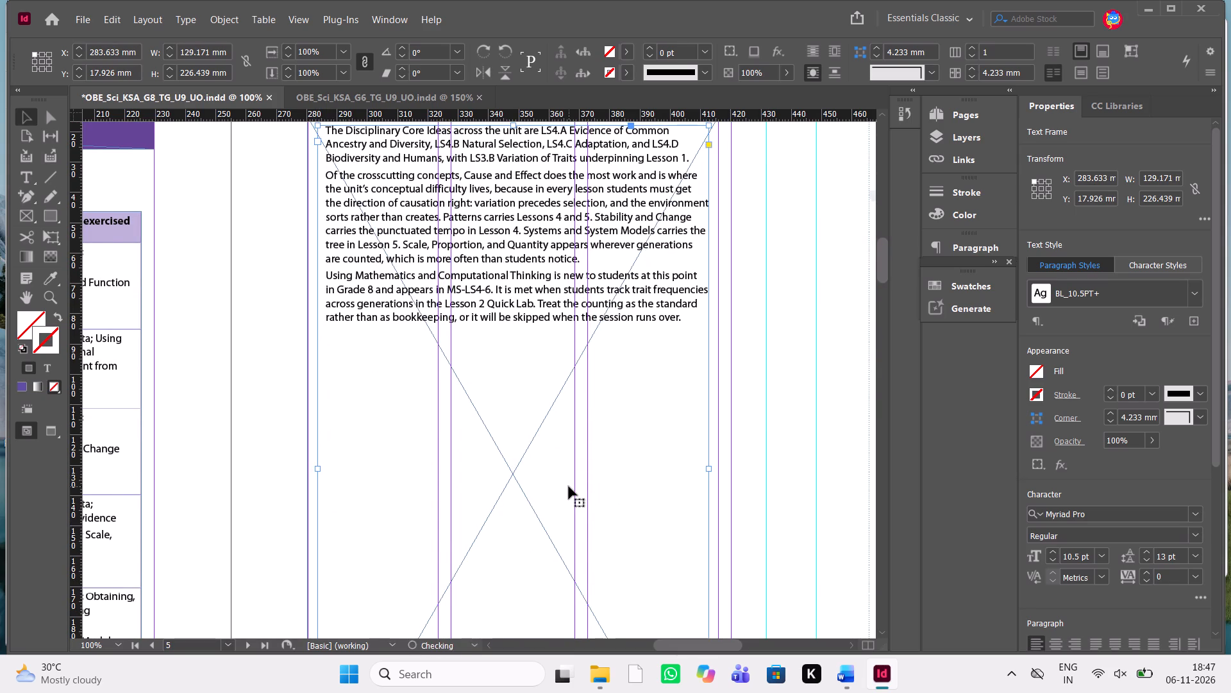
pyautogui.doubleClick(764, 432)
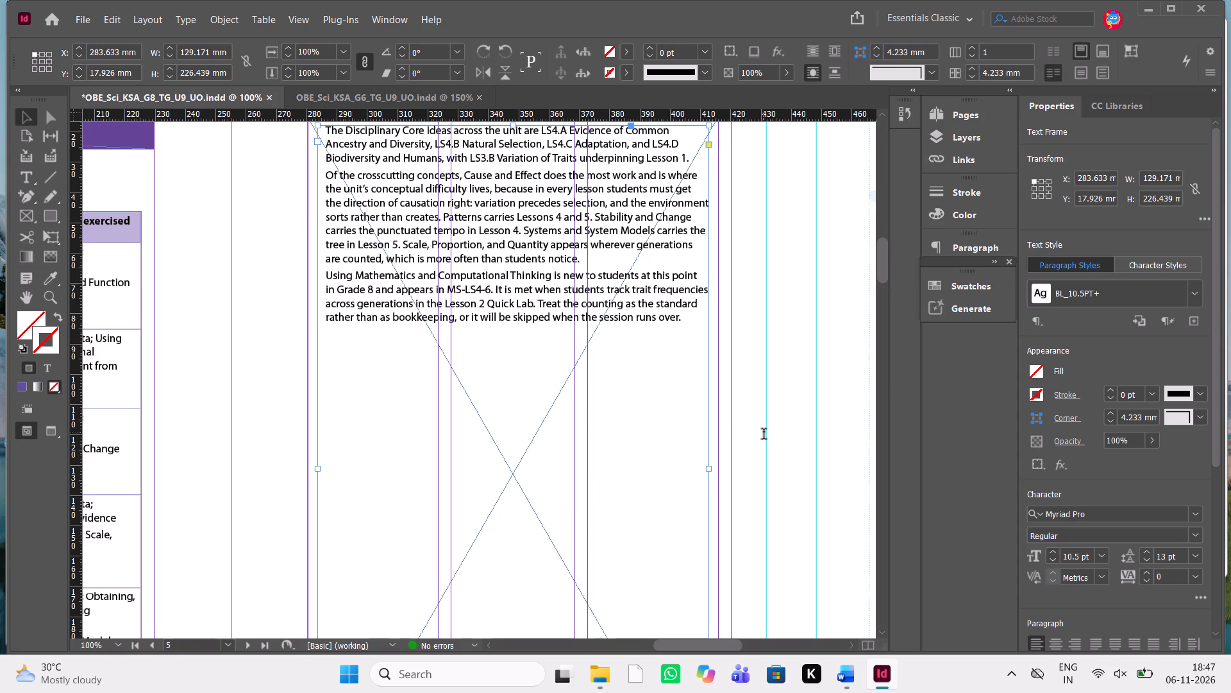
pyautogui.click(33, 118)
pyautogui.click(714, 422)
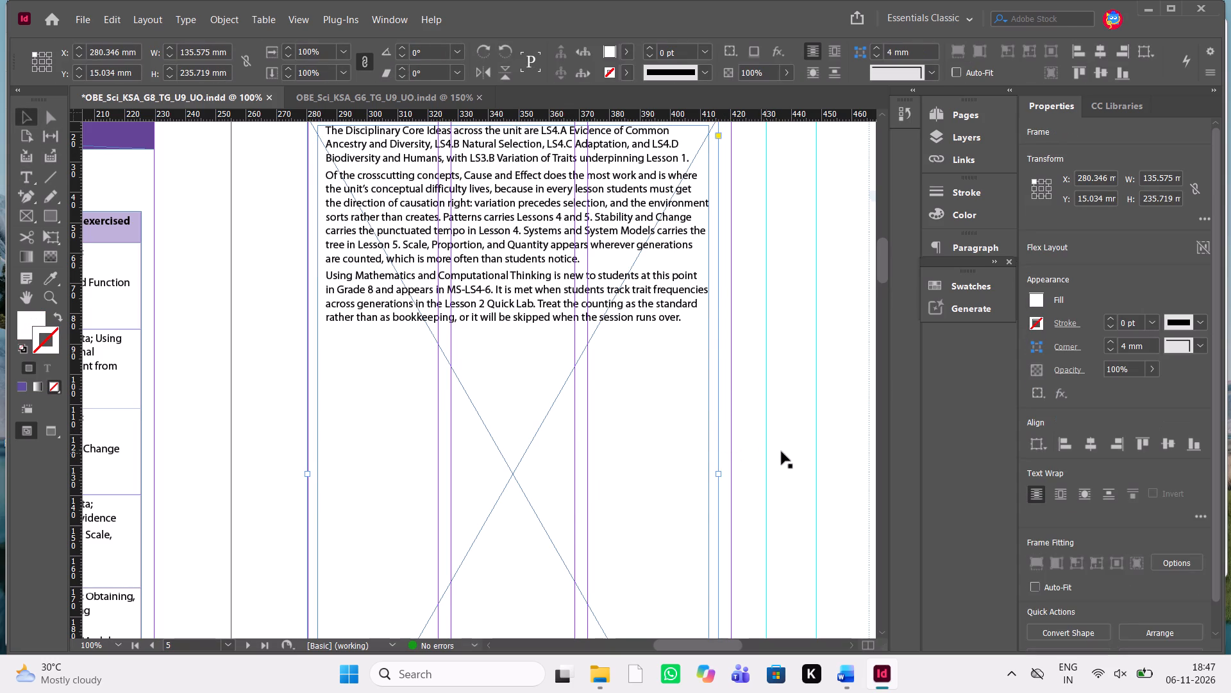
pyautogui.scroll(1, 782, 452)
pyautogui.click(740, 330)
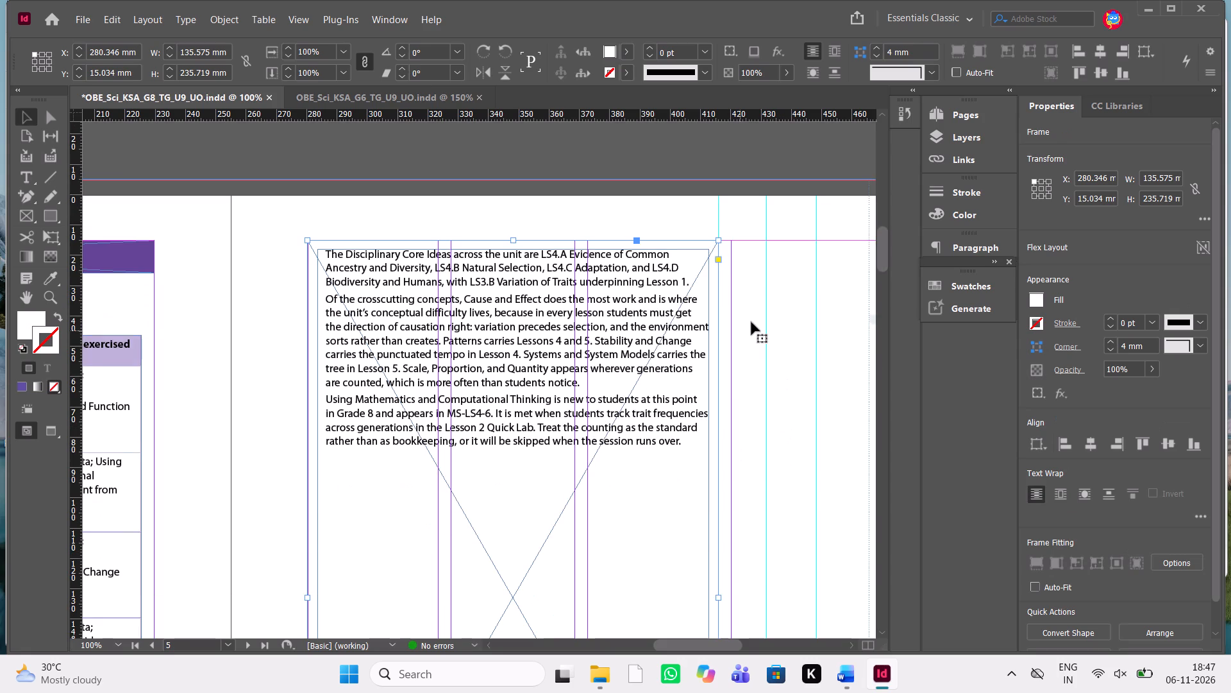
# Bold "Cause and Effect" in page 5's second paragraph, matching the bold terms in the Word manuscript.
pyautogui.hotkey('ctrl', '=')
pyautogui.hotkey('ctrl', '=')
pyautogui.hotkey('ctrl', '=')
pyautogui.scroll(1, 473, 461)
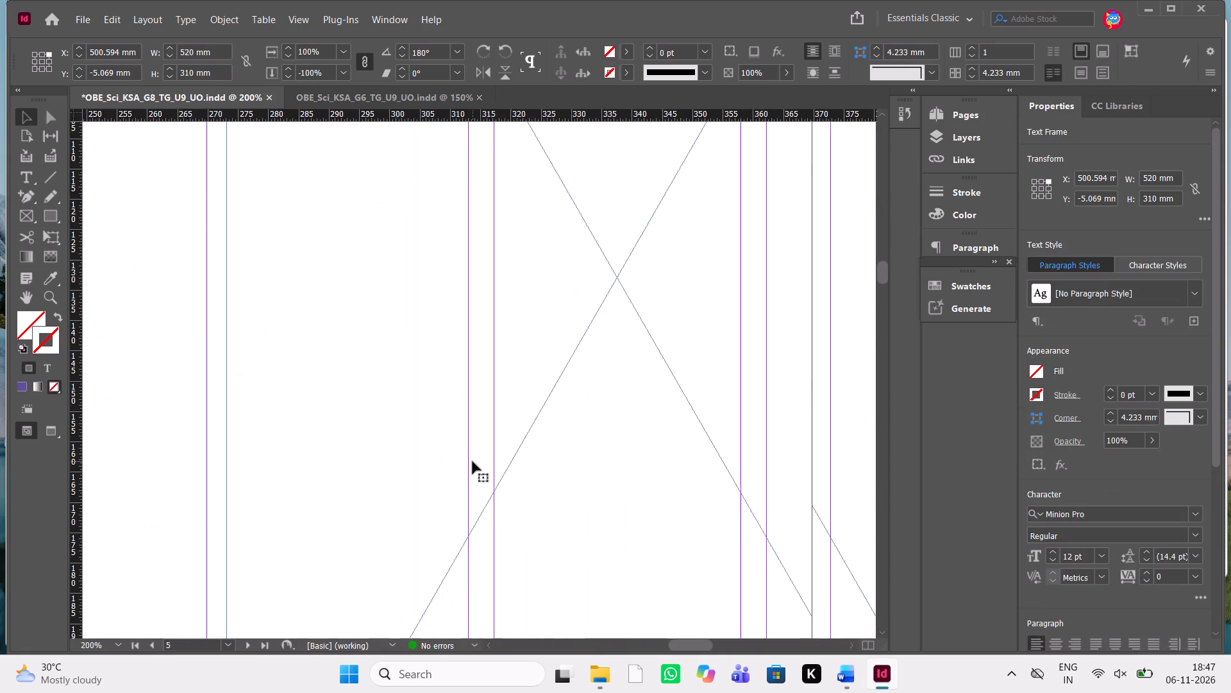
pyautogui.scroll(2, 473, 461)
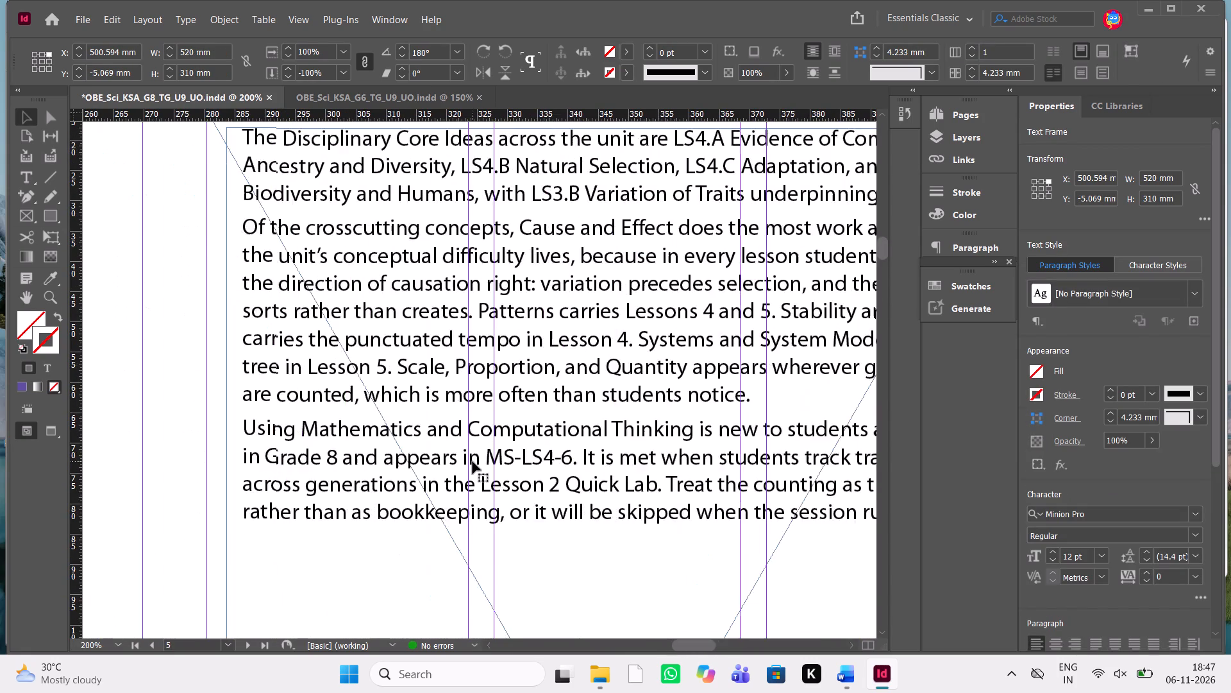
pyautogui.scroll(1, 473, 461)
pyautogui.hotkey('alt', 'Tab')
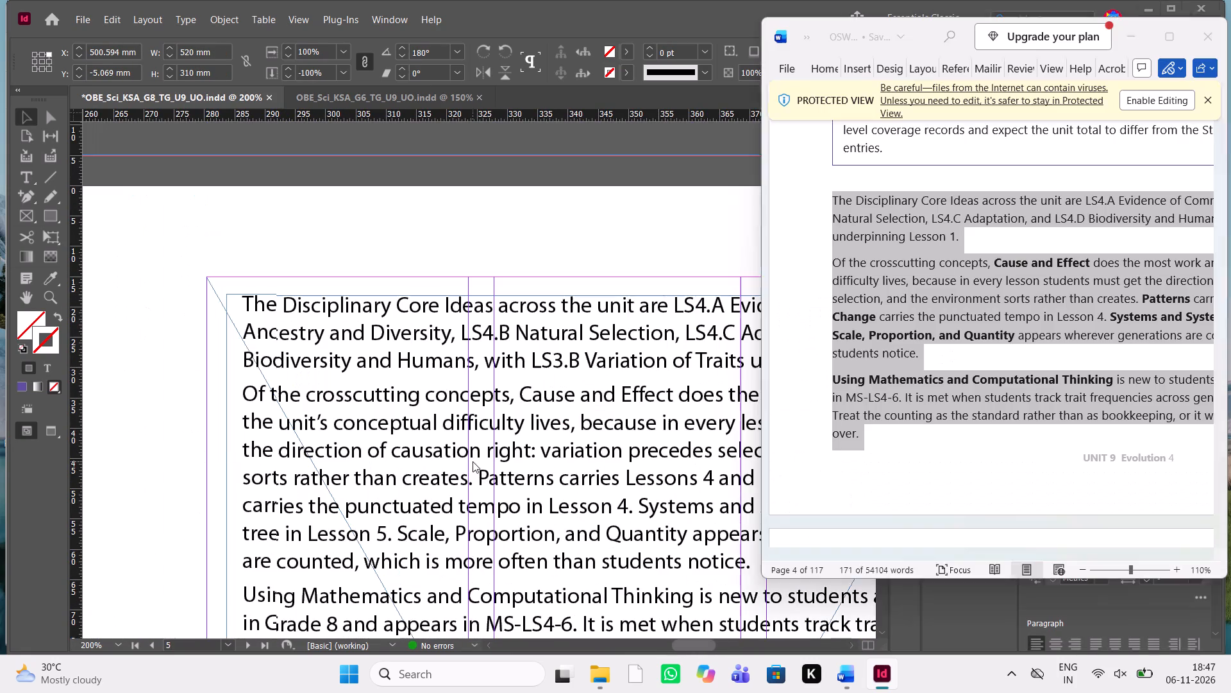
pyautogui.hscroll(-1, 1010, 261)
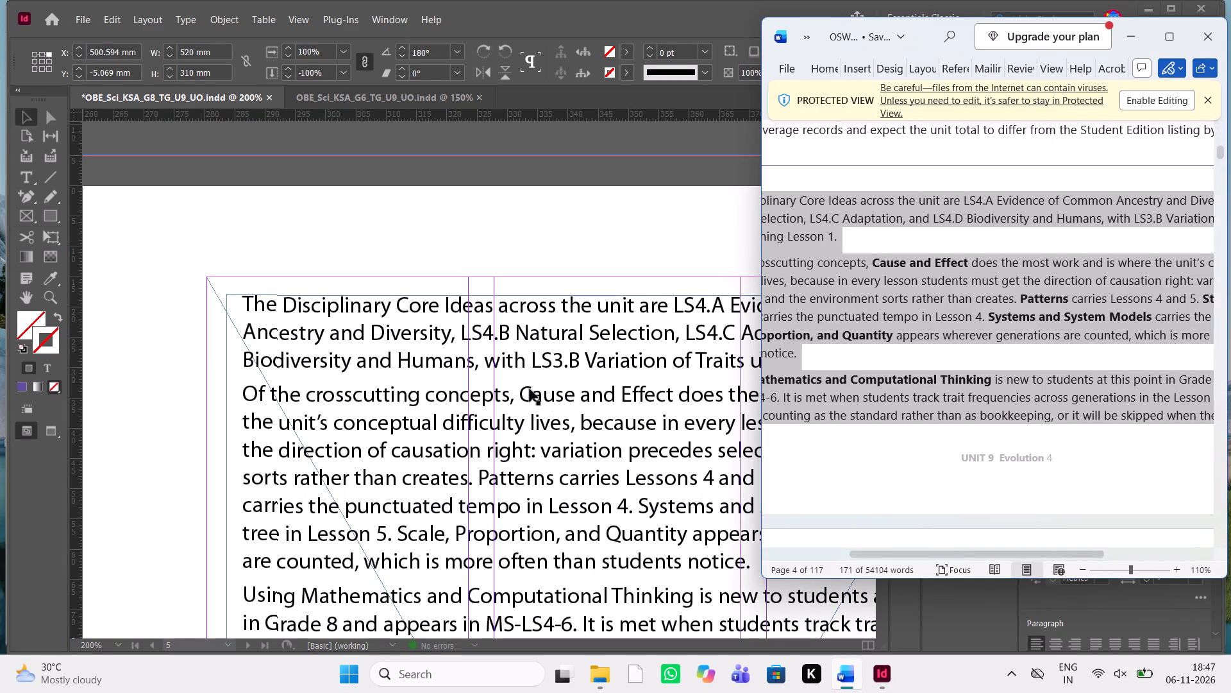
pyautogui.click(530, 389)
pyautogui.doubleClick(516, 391)
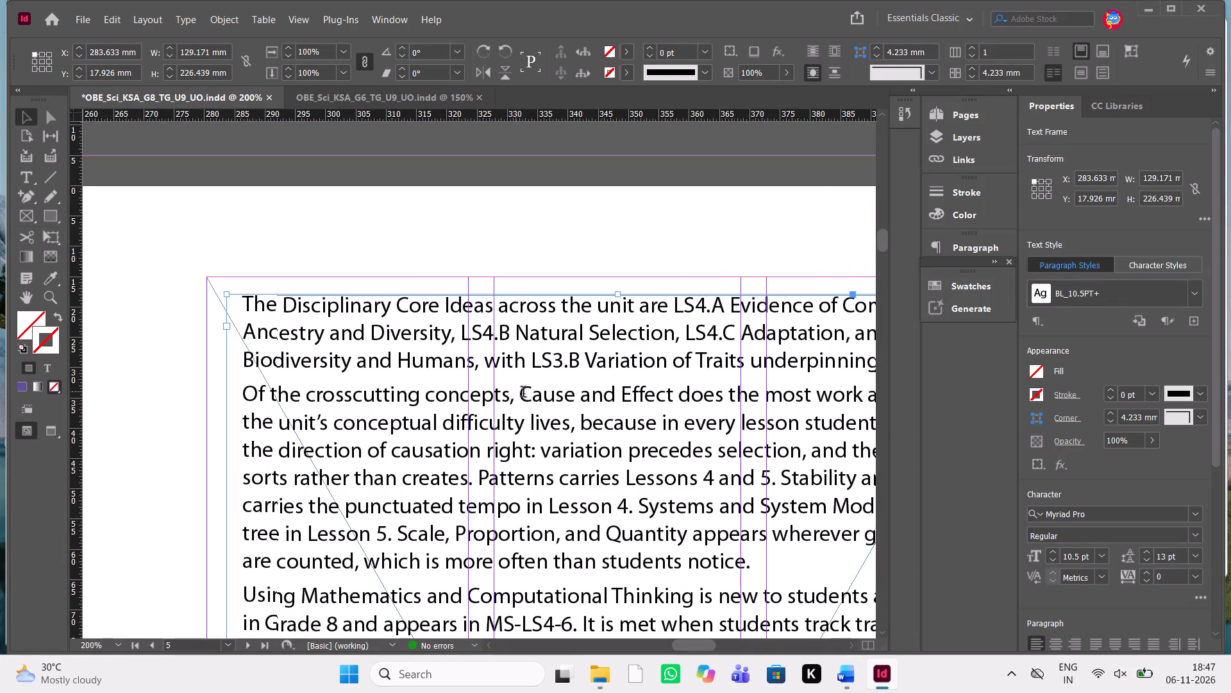
pyautogui.moveTo(522, 398); pyautogui.dragTo(671, 401)
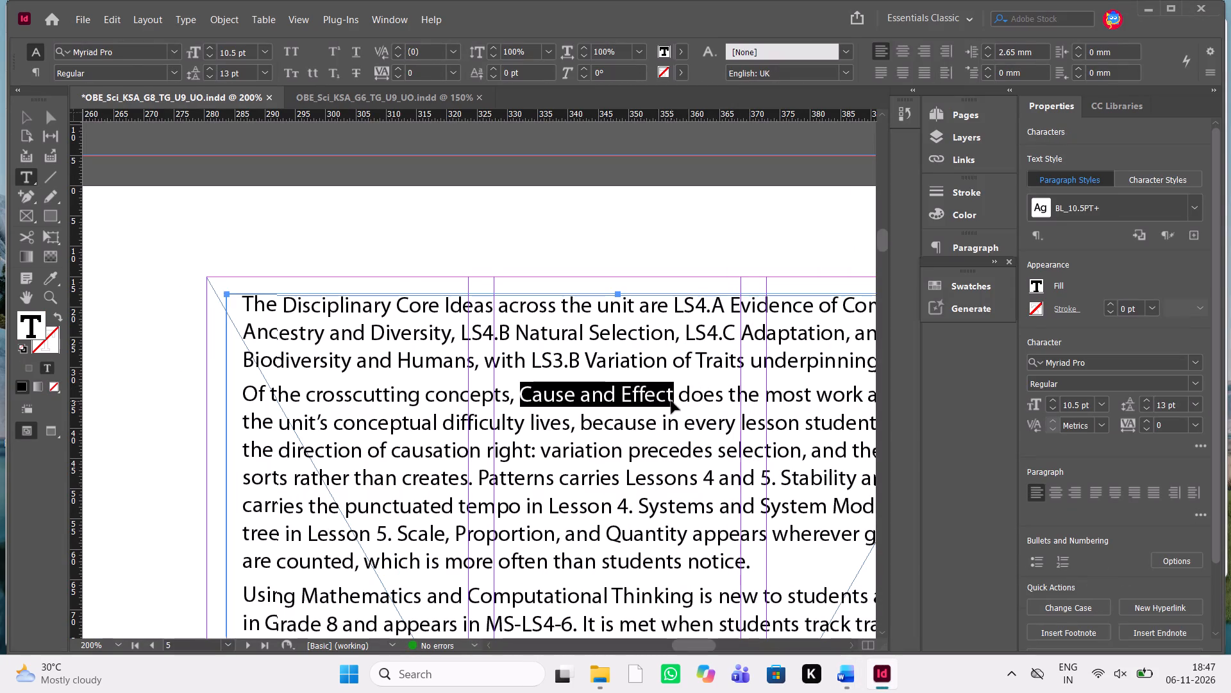
pyautogui.hotkey('ctrl', 'shift', 'b')
# Check the Word manuscript for the next bold term and bold "Patterns" in page 5's second paragraph.
pyautogui.hotkey('alt', 'Tab')
pyautogui.hscroll(-1, 983, 364)
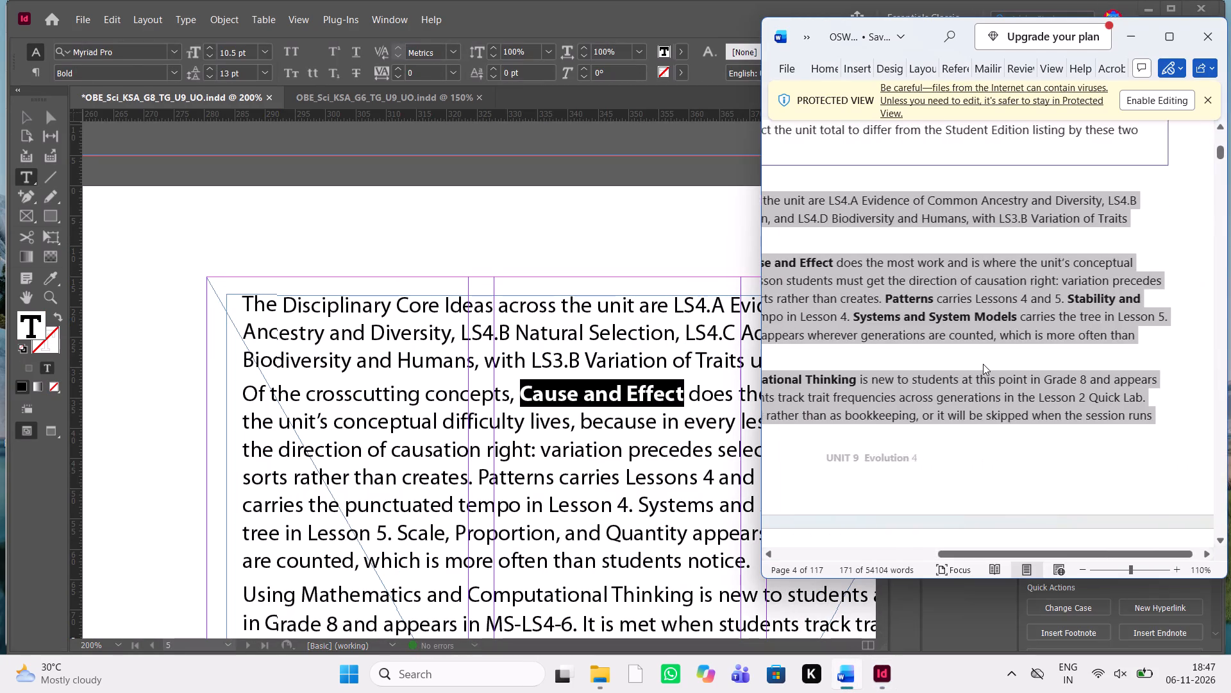
pyautogui.hscroll(-1, 983, 364)
pyautogui.hscroll(2, 983, 364)
pyautogui.hscroll(-1, 983, 364)
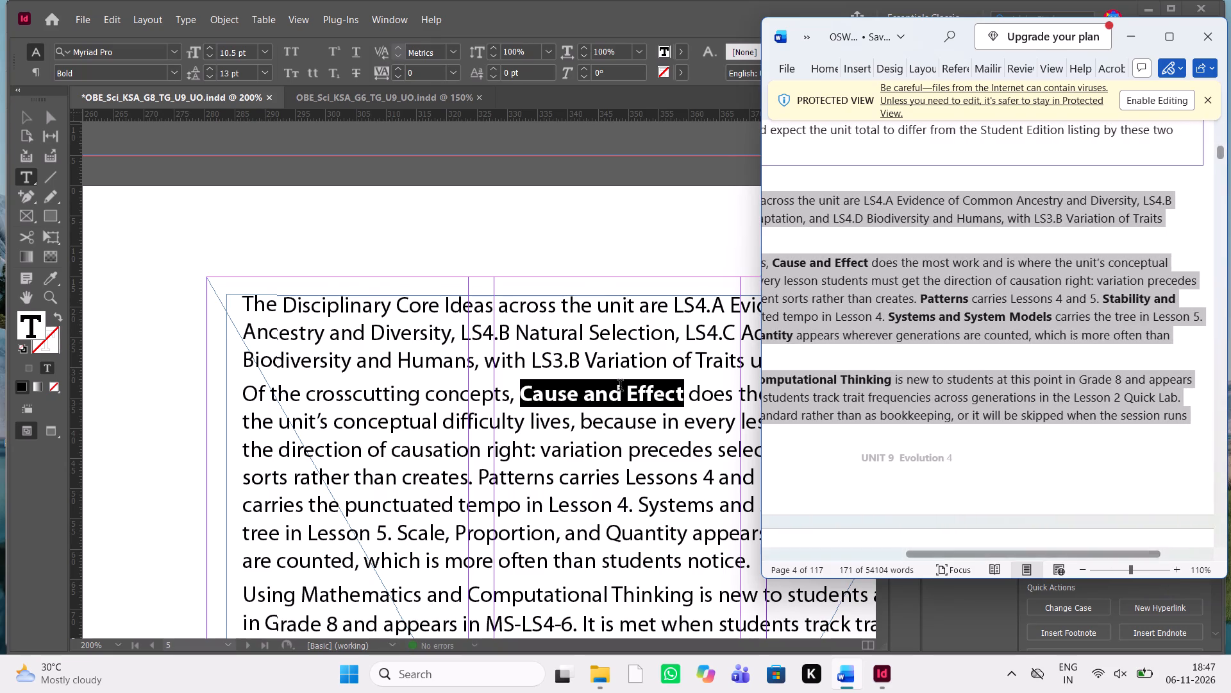
pyautogui.scroll(-1, 620, 387)
pyautogui.scroll(1, 620, 387)
pyautogui.hscroll(1, 620, 387)
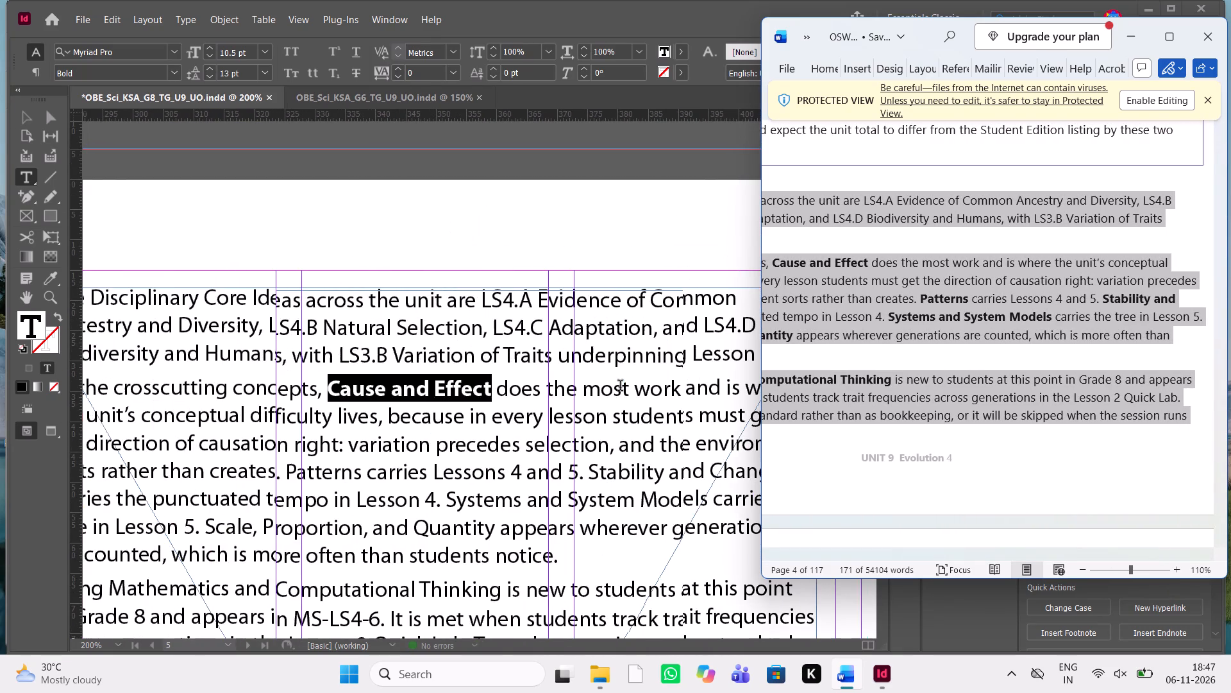
pyautogui.hscroll(1, 620, 387)
pyautogui.moveTo(358, 474); pyautogui.dragTo(287, 477)
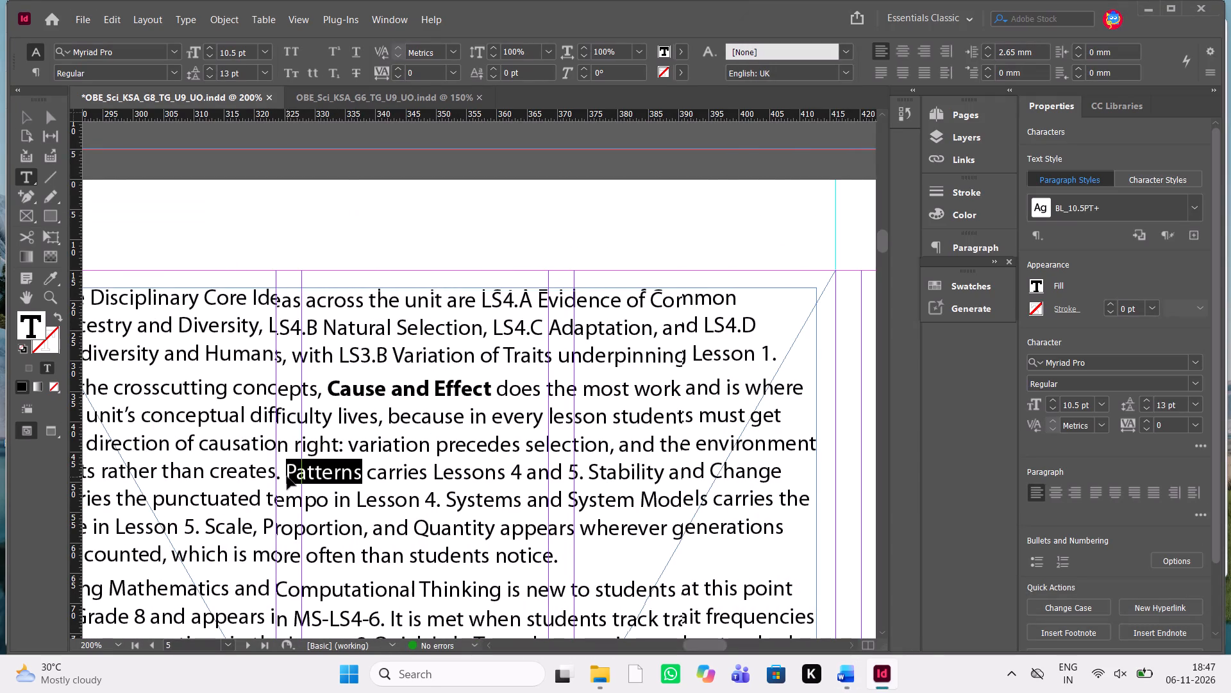
pyautogui.hotkey('ctrl', 'shift', 'b')
# Bold "Stability and Change" in page 5's second paragraph, following the Word manuscript.
pyautogui.hotkey('alt', 'Tab')
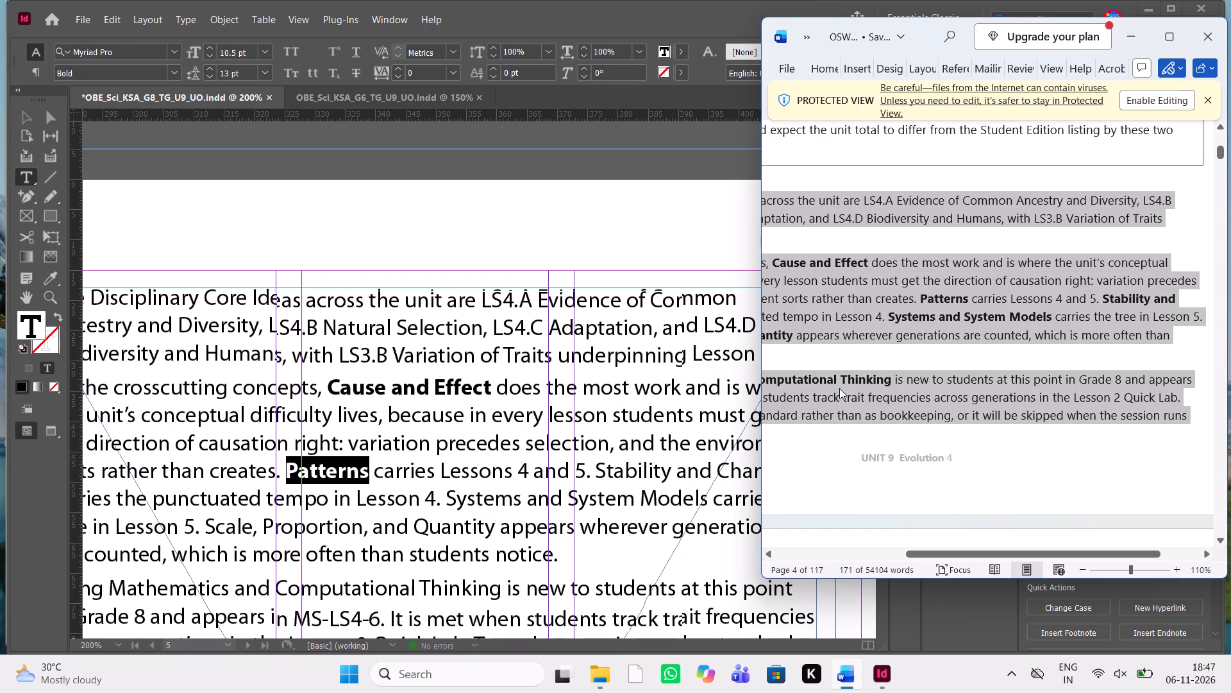
pyautogui.moveTo(596, 475); pyautogui.dragTo(564, 500)
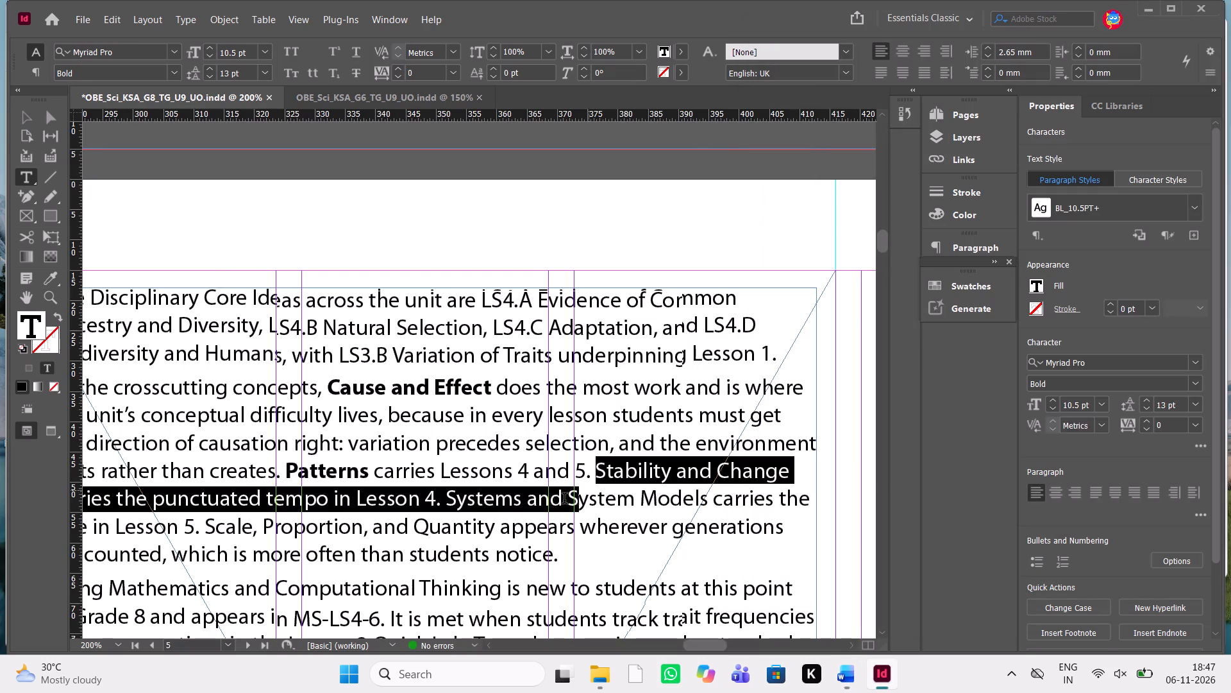
pyautogui.moveTo(564, 500); pyautogui.dragTo(65, 479)
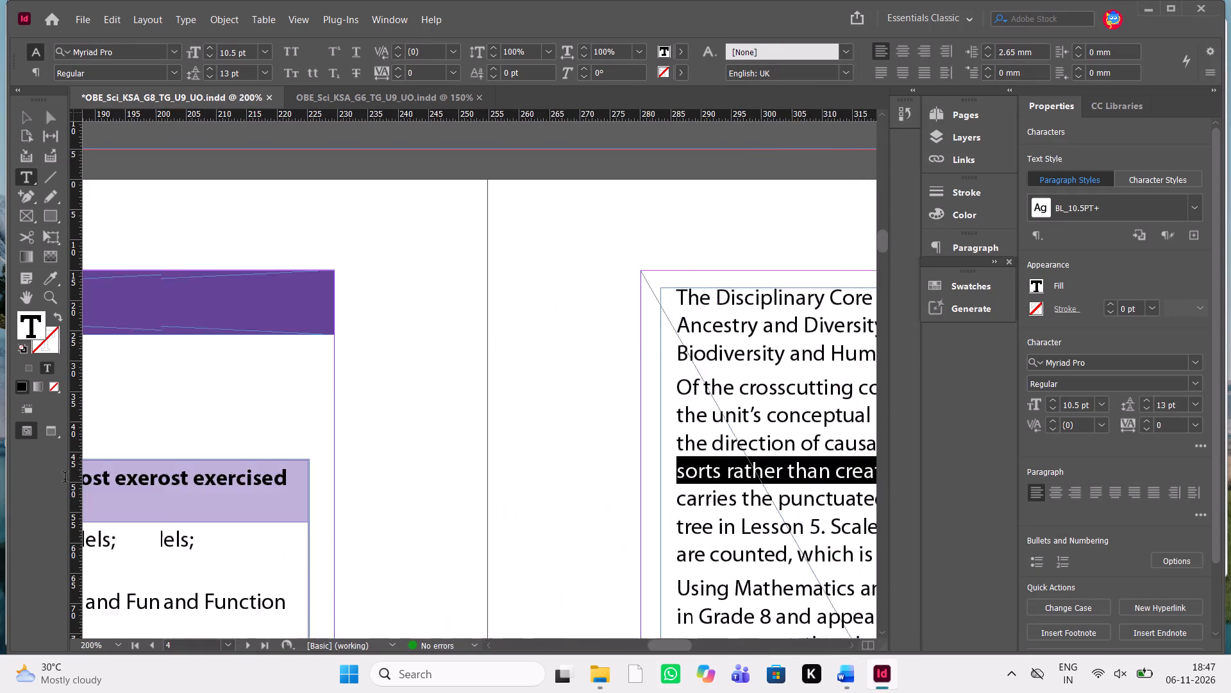
pyautogui.moveTo(65, 479); pyautogui.dragTo(621, 478)
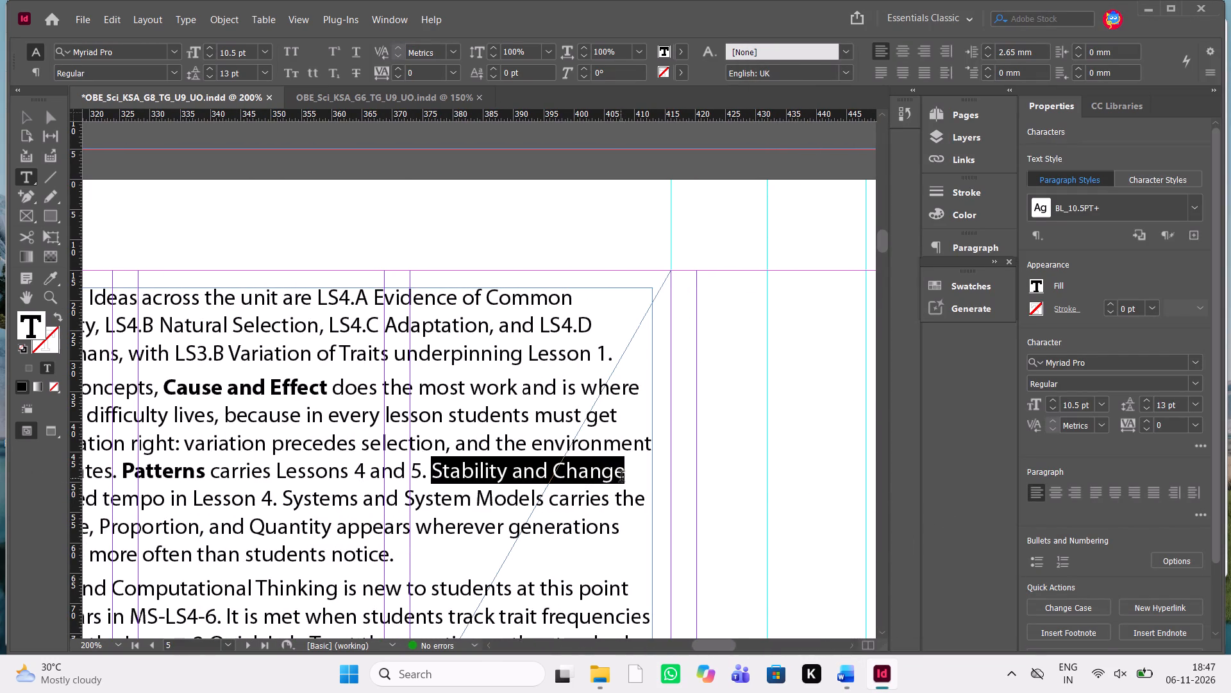
pyautogui.moveTo(621, 478); pyautogui.dragTo(623, 475)
pyautogui.hotkey('ctrl', 'shift', 'v')
pyautogui.hotkey('ctrl', 'shift', 'b')
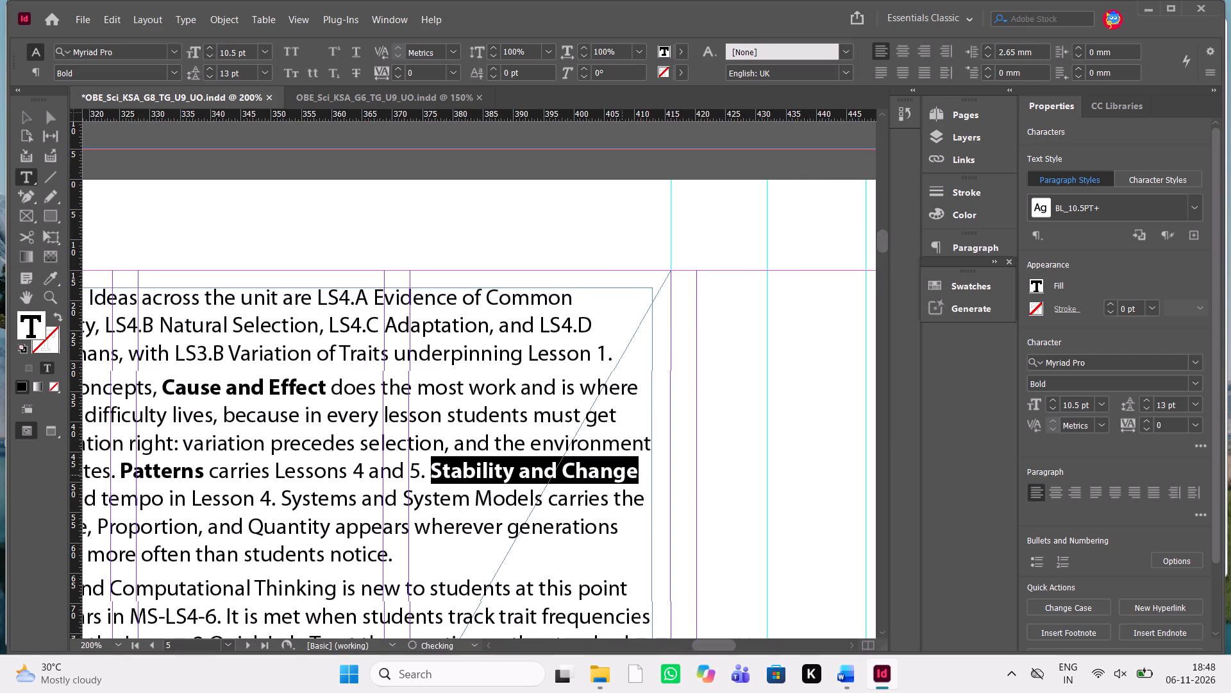
# Bold "Systems and System Models" in page 5's second paragraph.
pyautogui.hscroll(1, 623, 475)
pyautogui.hscroll(-1, 623, 475)
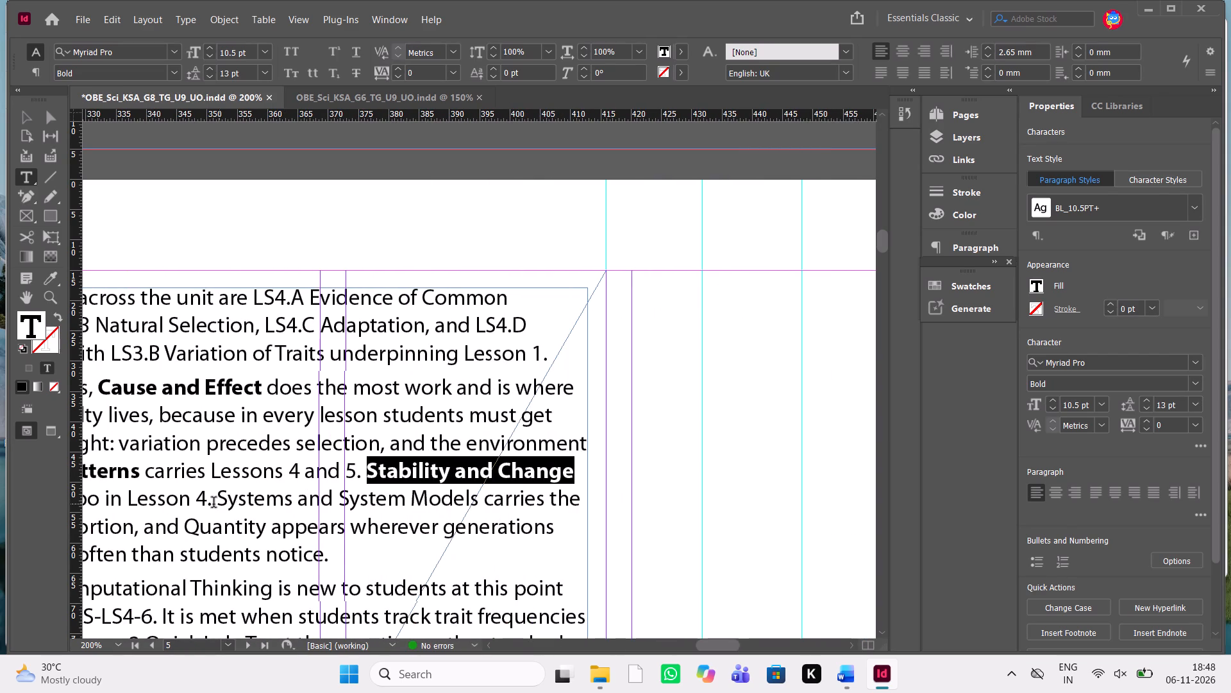
pyautogui.moveTo(214, 500); pyautogui.dragTo(473, 504)
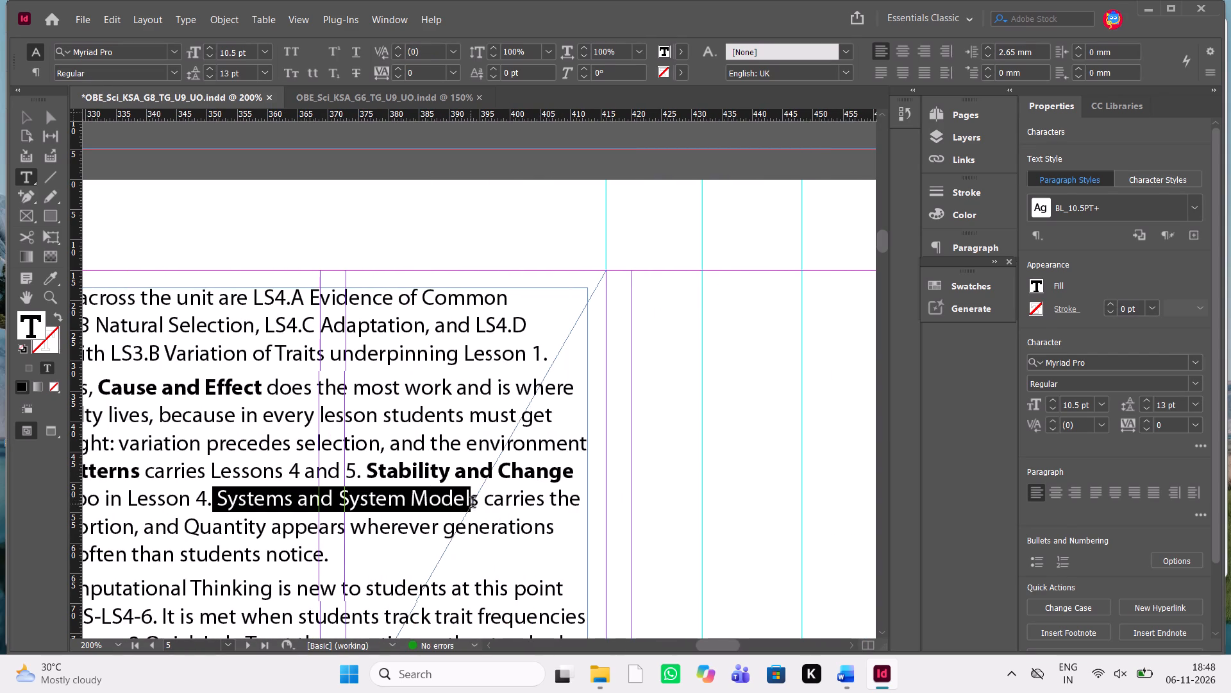
pyautogui.moveTo(473, 504); pyautogui.dragTo(484, 507)
pyautogui.hotkey('ctrl', 'shift', 'b')
# Check the manuscript's remaining bold terms and bold "Scale, Proportion, and Quantity" in page 5's second paragraph.
pyautogui.hotkey('alt', 'Tab')
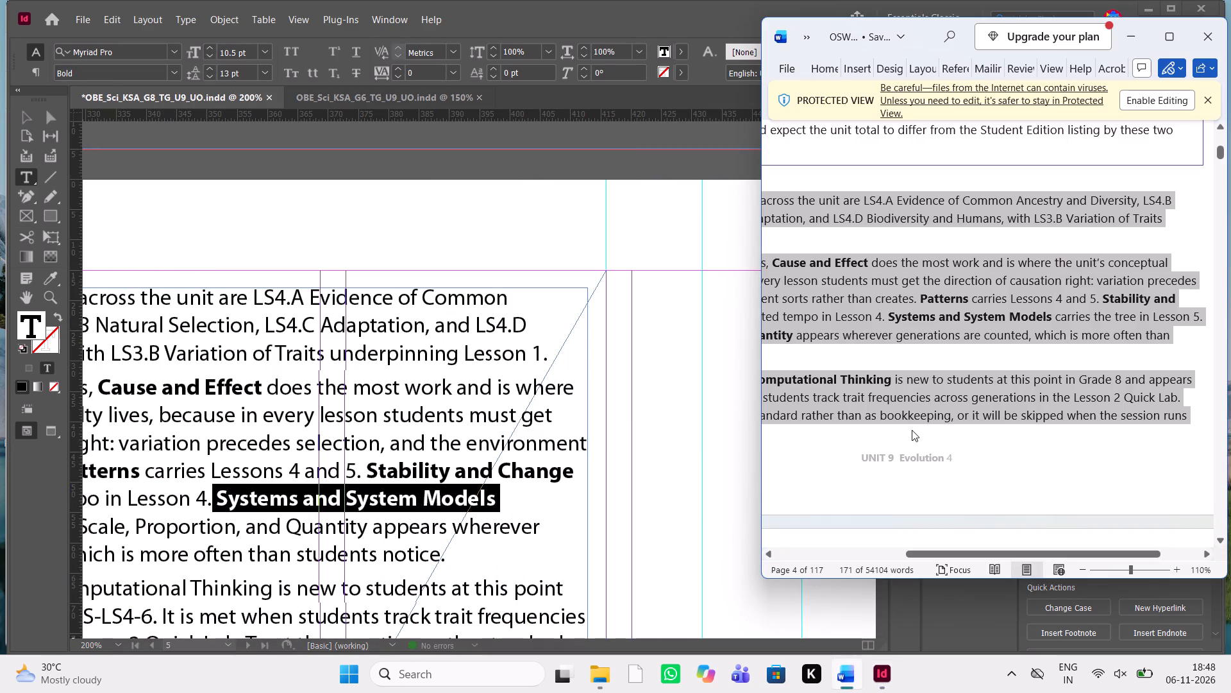
pyautogui.hscroll(-1, 912, 430)
pyautogui.hscroll(1, 912, 430)
pyautogui.scroll(-1, 912, 430)
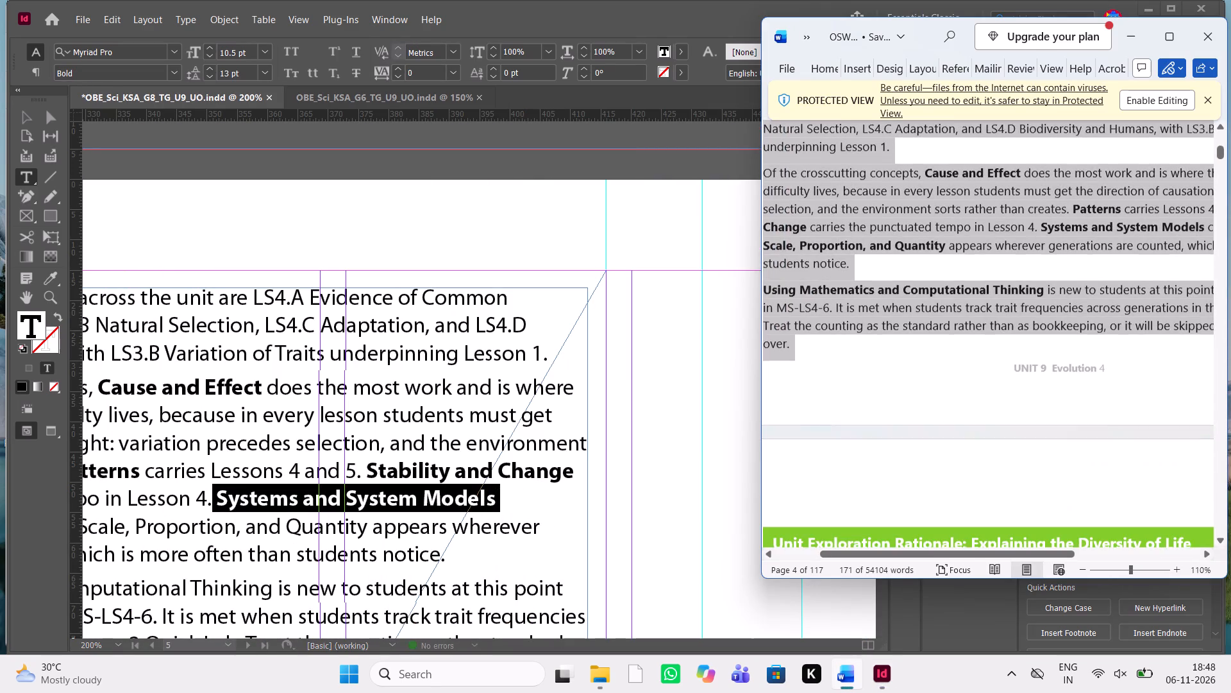
pyautogui.scroll(-1, 546, 440)
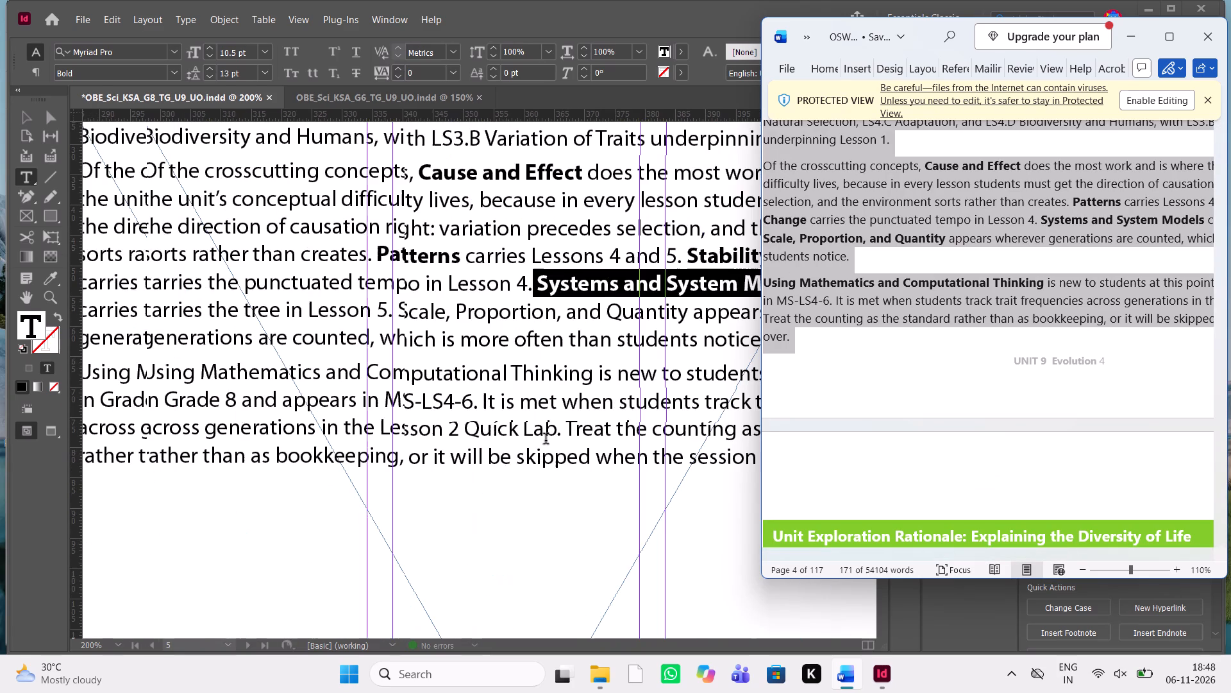
pyautogui.moveTo(401, 313); pyautogui.dragTo(412, 313)
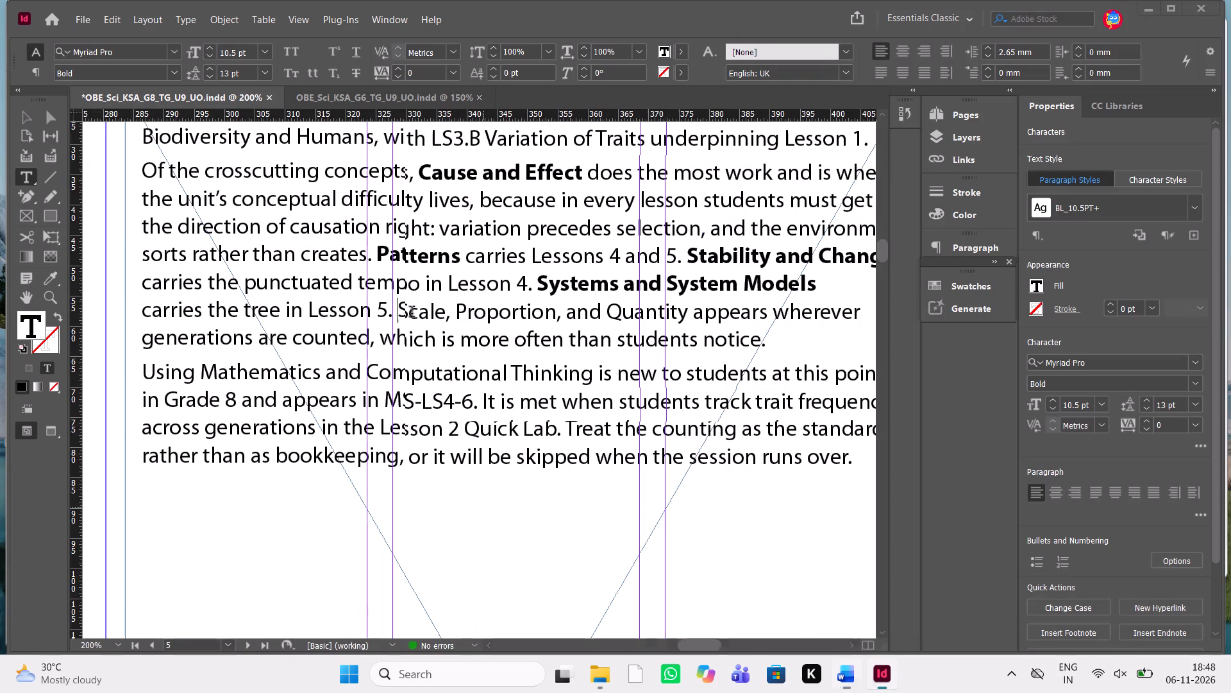
pyautogui.moveTo(412, 313); pyautogui.dragTo(689, 315)
pyautogui.hotkey('ctrl', 'shift', 'b')
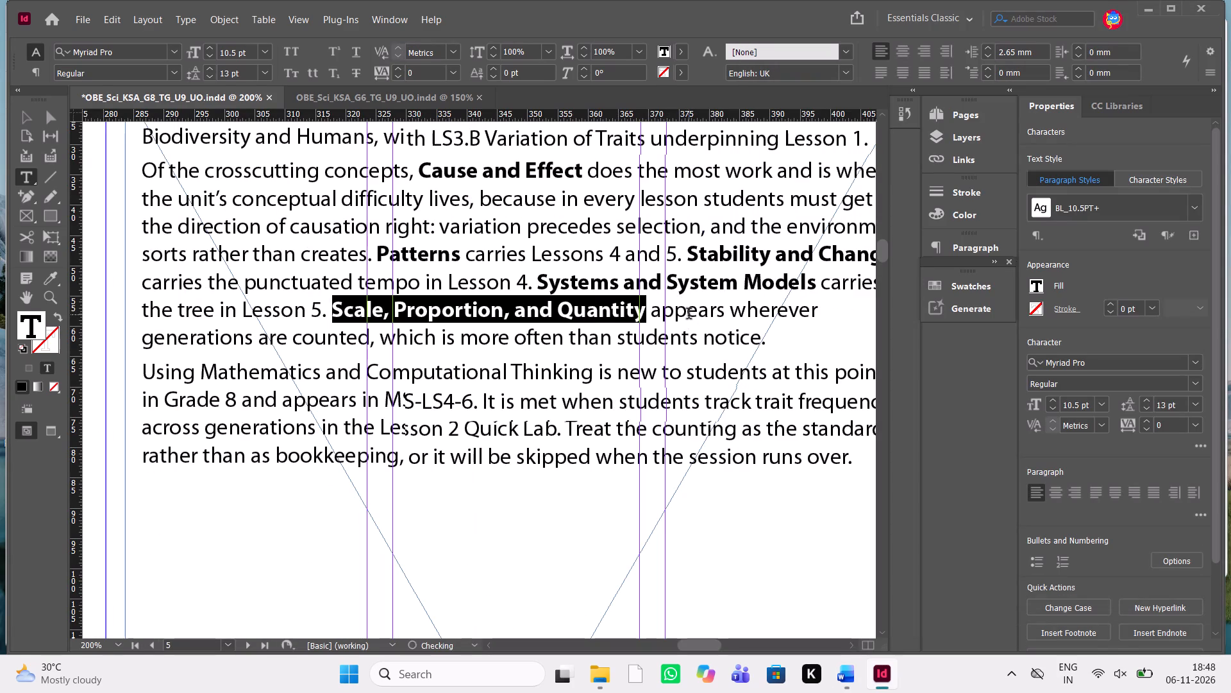
# Bold "Using Mathematics and Computational Thinking" at the start of page 5's third paragraph, as in the Word manuscript.
pyautogui.hotkey('alt', 'Tab')
pyautogui.hscroll(1, 1114, 331)
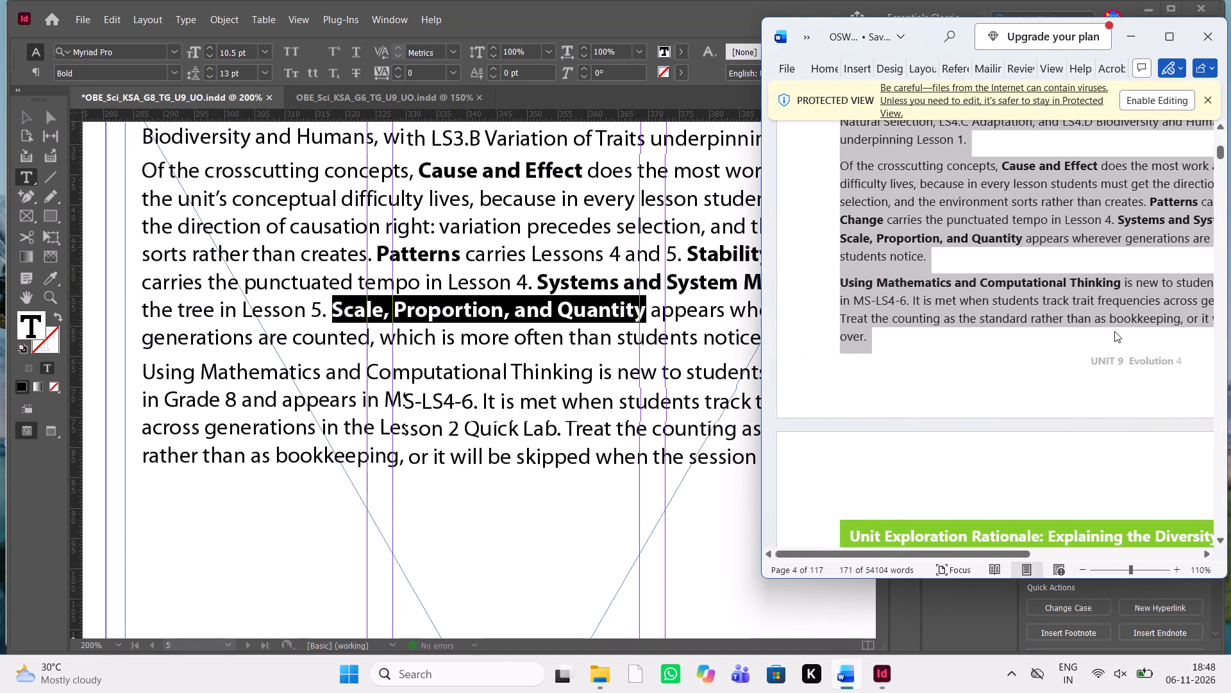
pyautogui.doubleClick(587, 372)
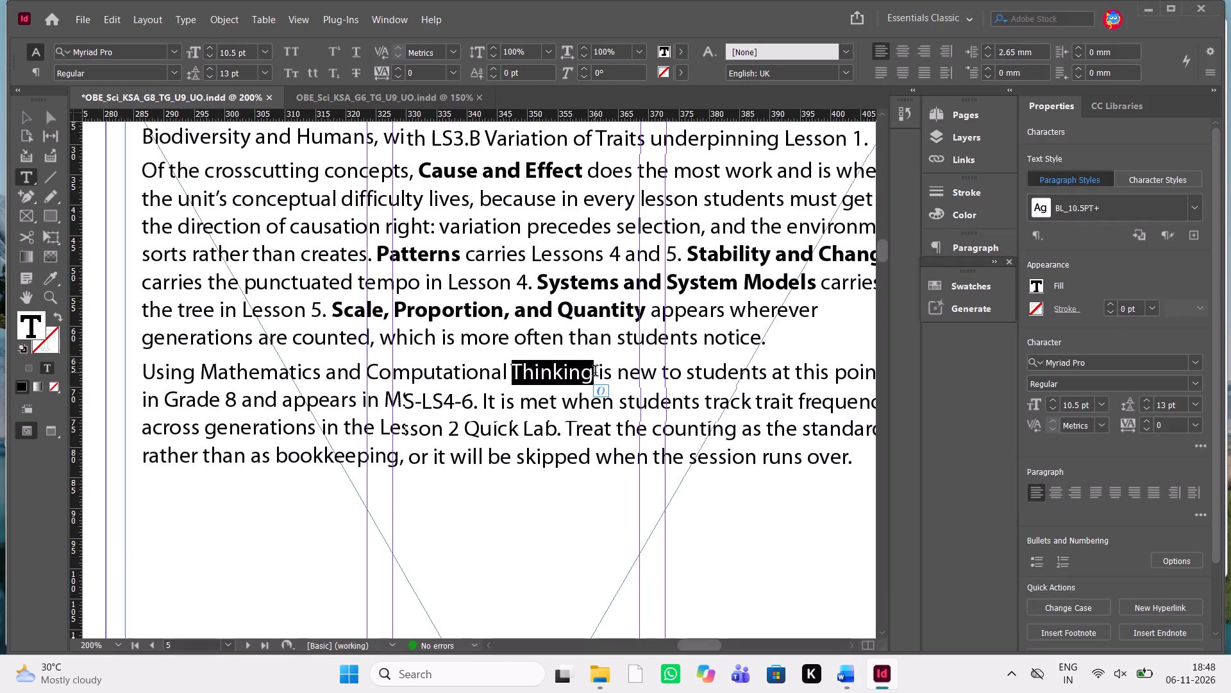
pyautogui.click(594, 372)
pyautogui.moveTo(594, 372); pyautogui.dragTo(128, 371)
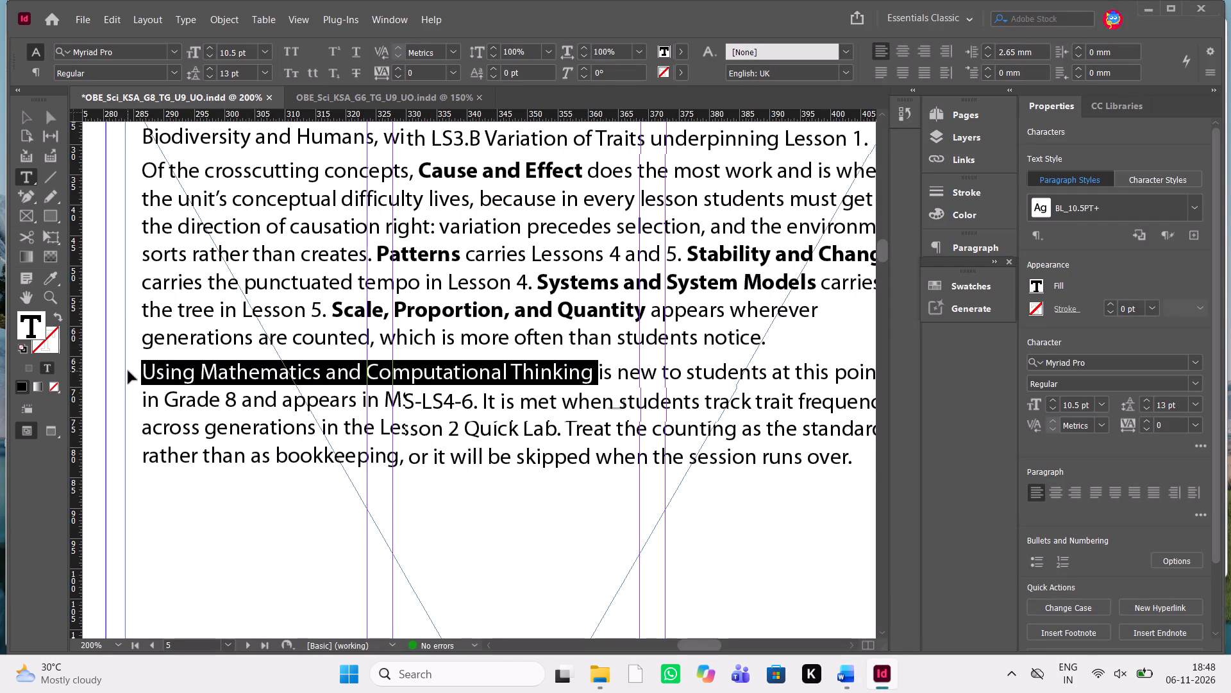
pyautogui.hotkey('ctrl', 'shift', 'b')
pyautogui.click(274, 425)
# Review page 5's newly bolded paragraphs alongside the standards table on page 4.
pyautogui.scroll(1, 340, 432)
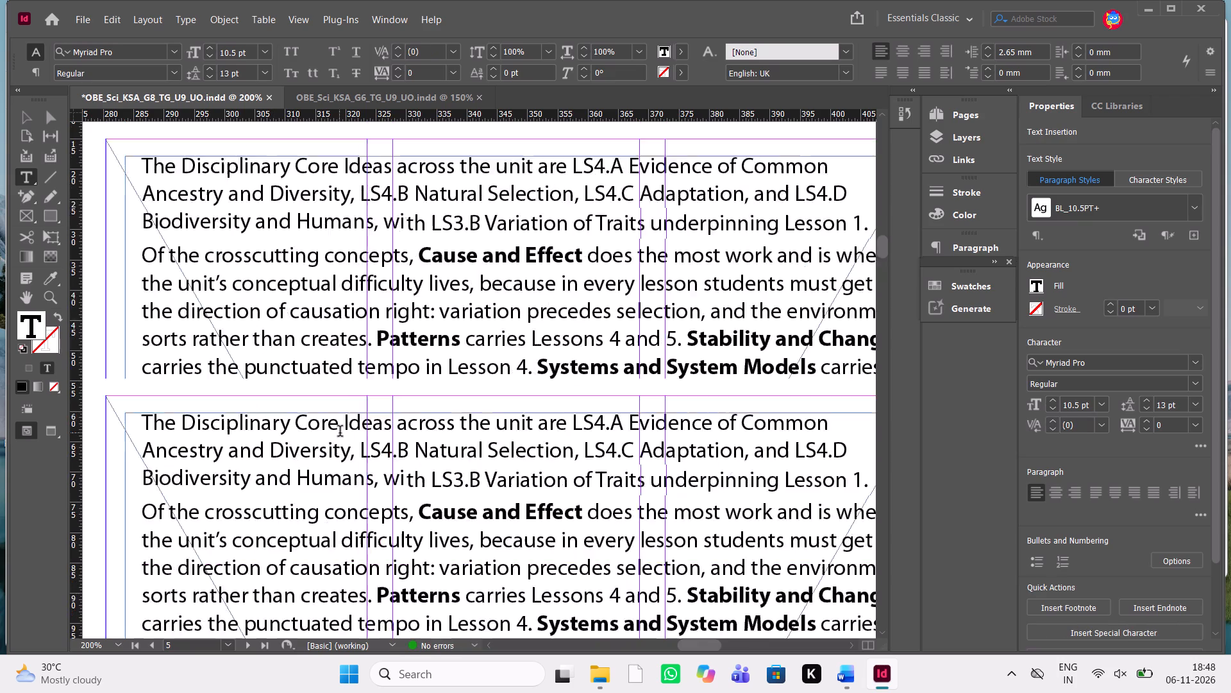
pyautogui.scroll(2, 340, 432)
pyautogui.scroll(-1, 340, 432)
pyautogui.hotkey('ctrl', '-')
pyautogui.hotkey('ctrl', '-')
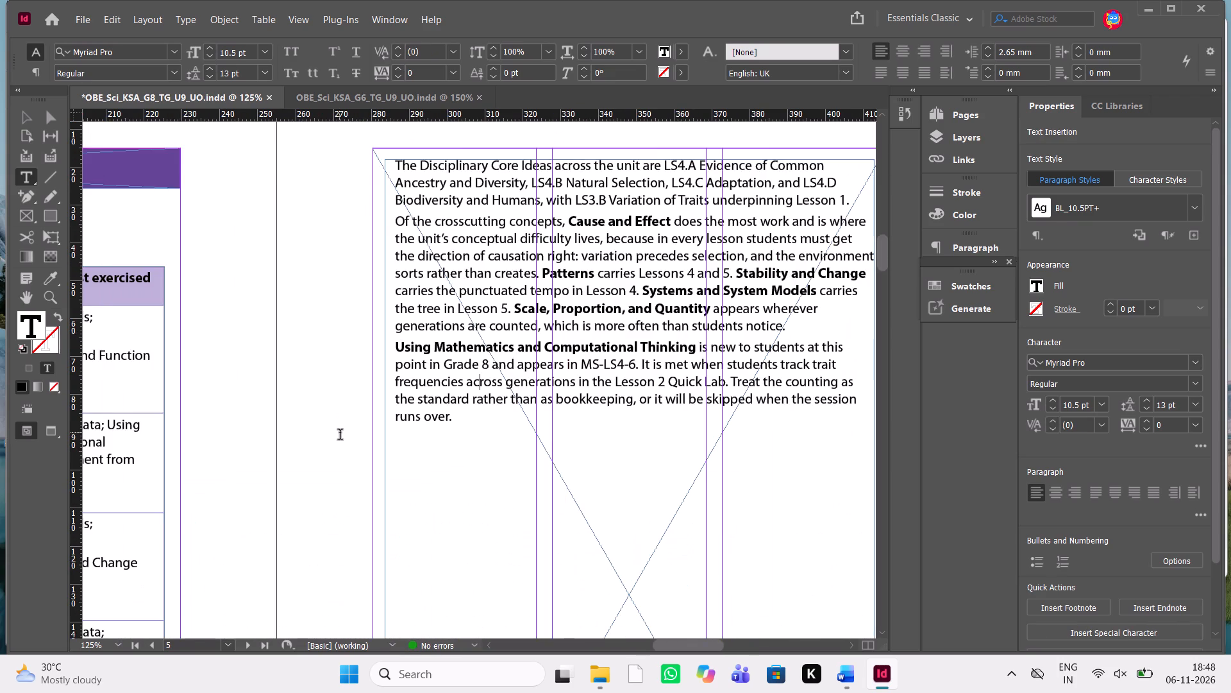
pyautogui.hscroll(-1, 340, 432)
pyautogui.hscroll(1, 340, 432)
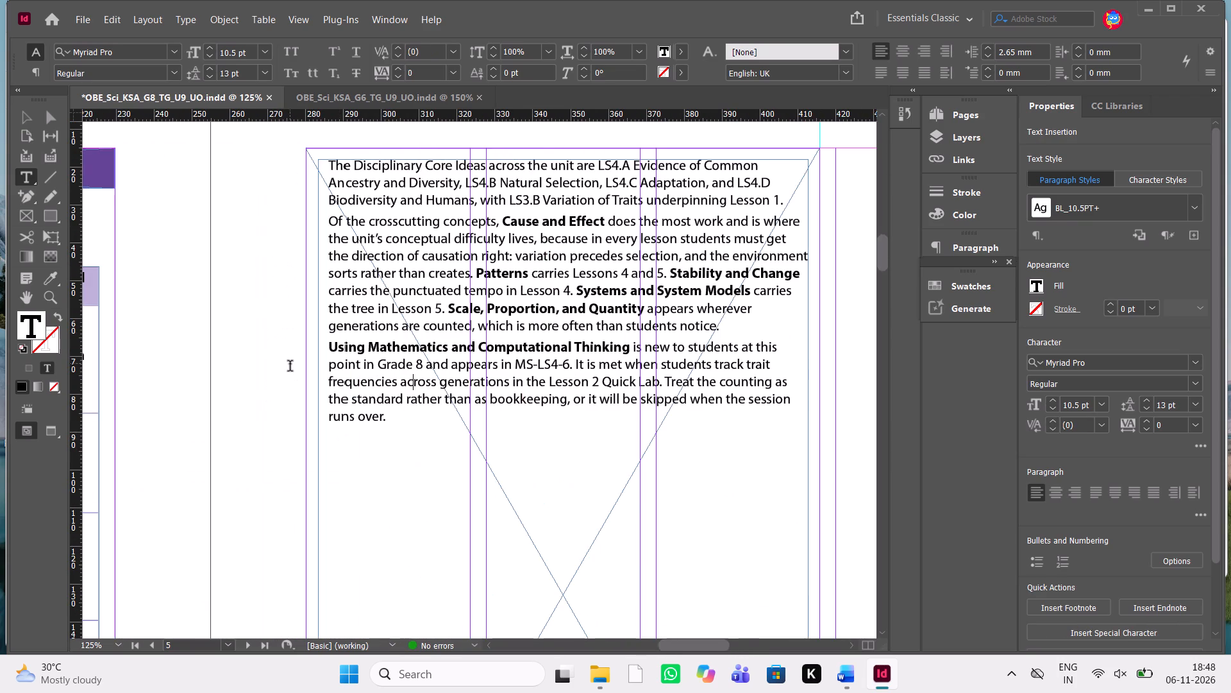
pyautogui.hscroll(2, 326, 369)
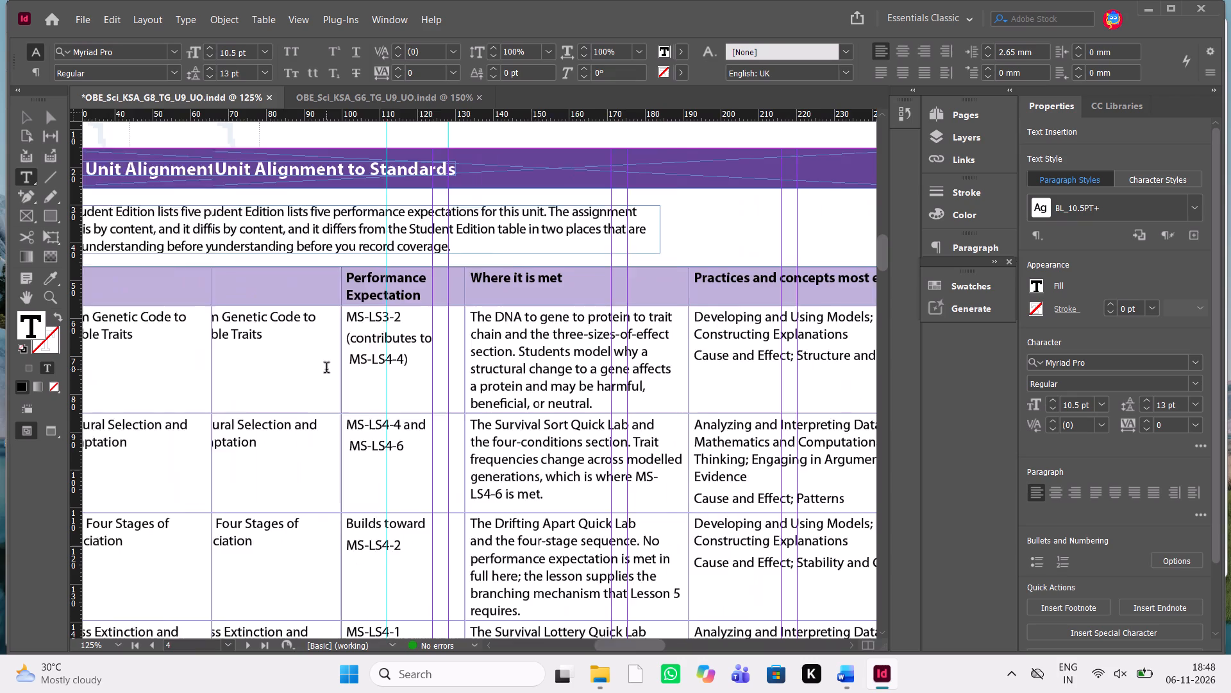
pyautogui.hscroll(1, 326, 369)
pyautogui.scroll(-2, 326, 369)
pyautogui.scroll(3, 326, 369)
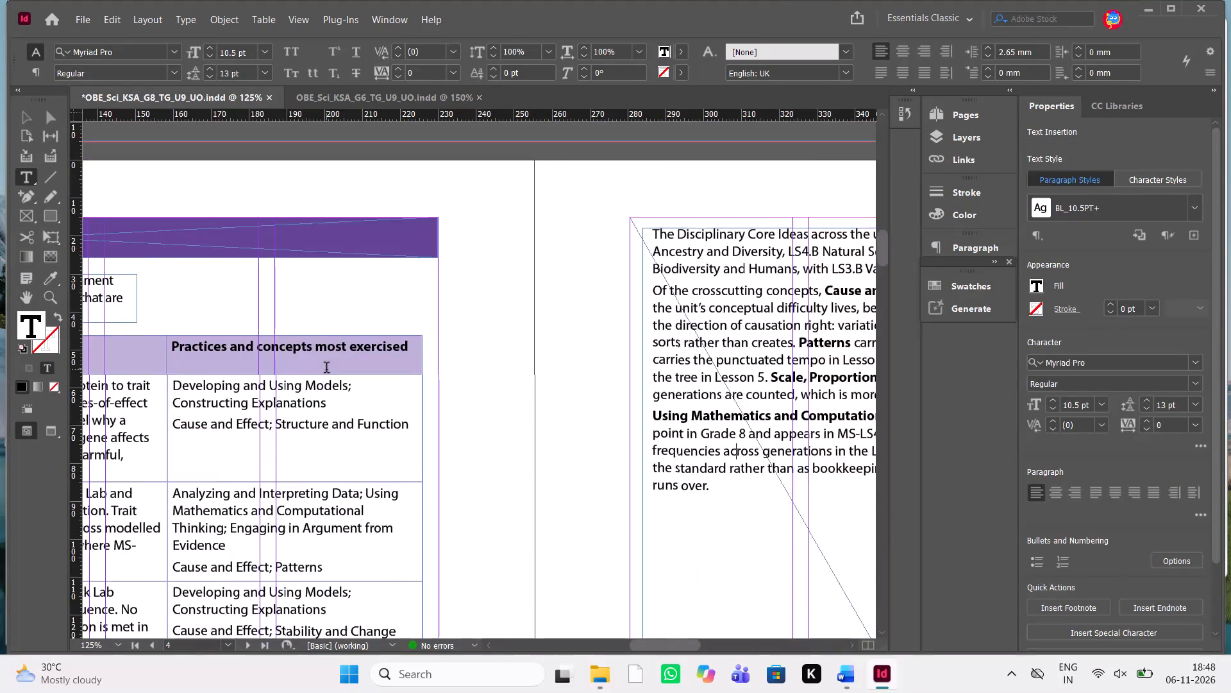
pyautogui.scroll(1, 326, 369)
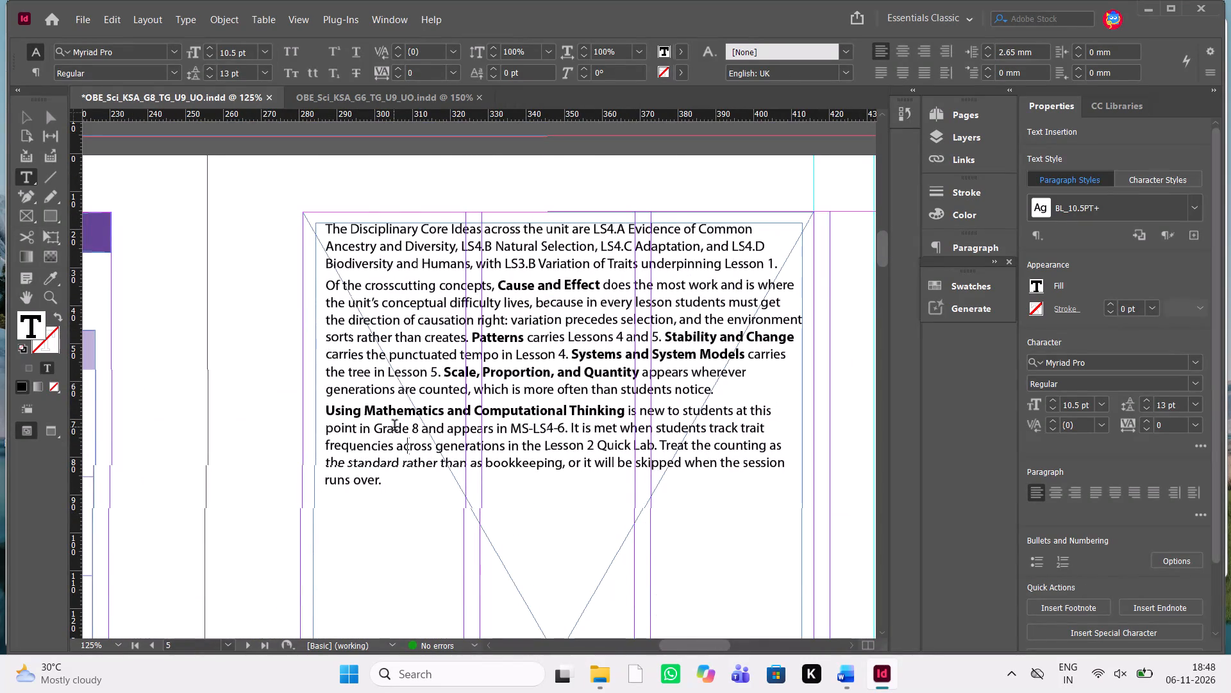
# Nudge page 5's text frame about 0.7 mm left within its background frame, to X 282.928 mm.
pyautogui.press('Escape')
pyautogui.click(412, 425)
pyautogui.press('Left')
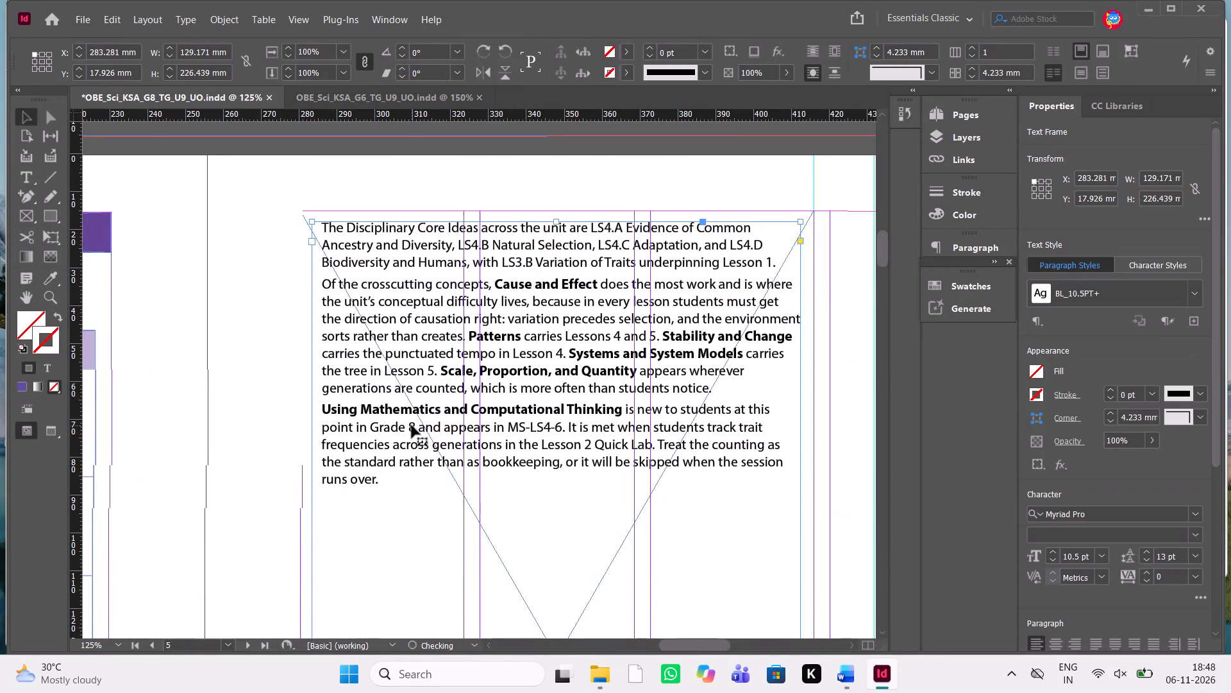
pyautogui.press('Left')
pyautogui.click(213, 331)
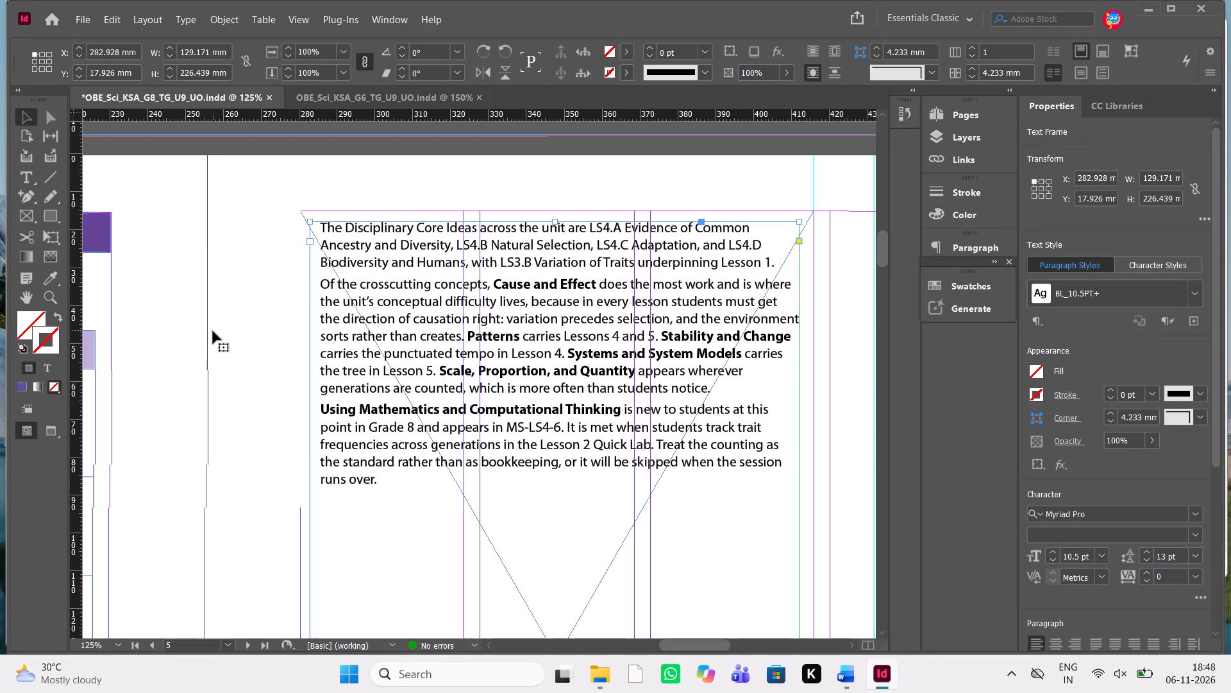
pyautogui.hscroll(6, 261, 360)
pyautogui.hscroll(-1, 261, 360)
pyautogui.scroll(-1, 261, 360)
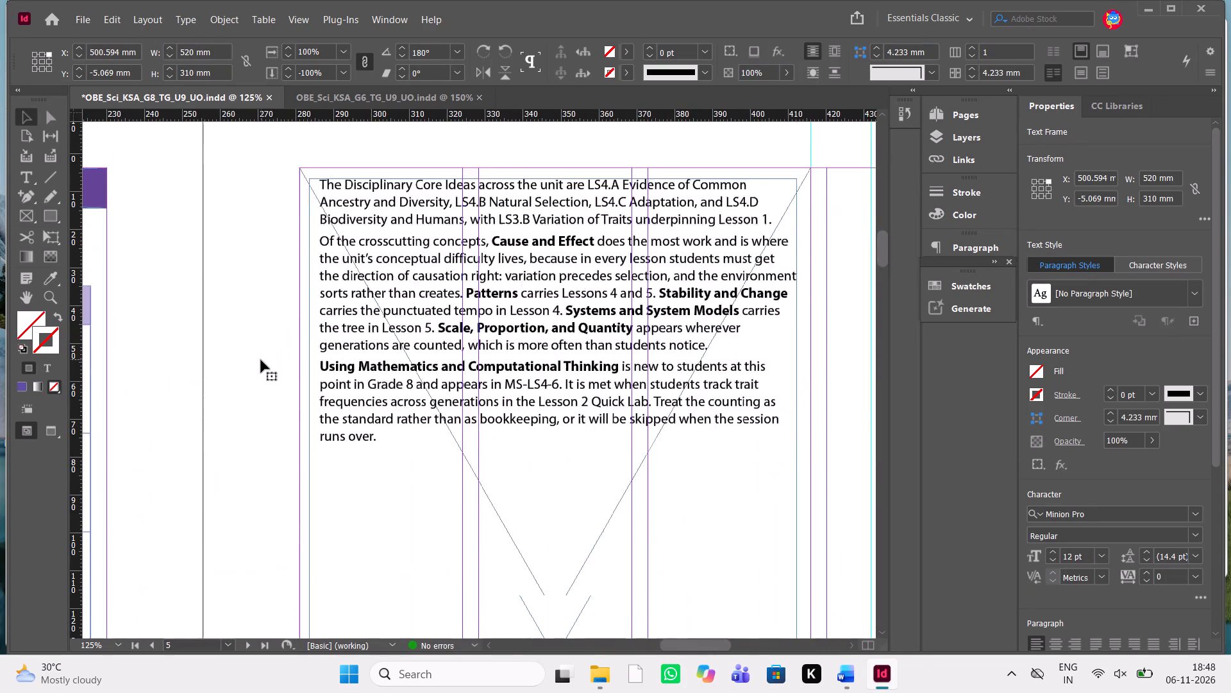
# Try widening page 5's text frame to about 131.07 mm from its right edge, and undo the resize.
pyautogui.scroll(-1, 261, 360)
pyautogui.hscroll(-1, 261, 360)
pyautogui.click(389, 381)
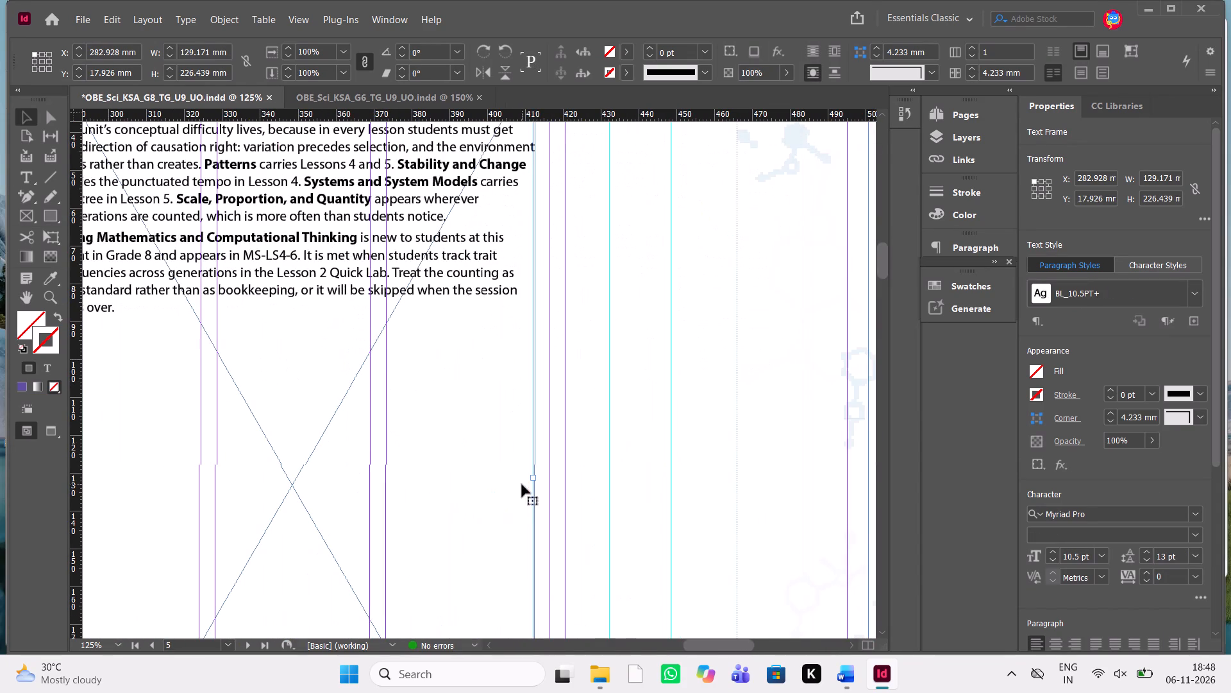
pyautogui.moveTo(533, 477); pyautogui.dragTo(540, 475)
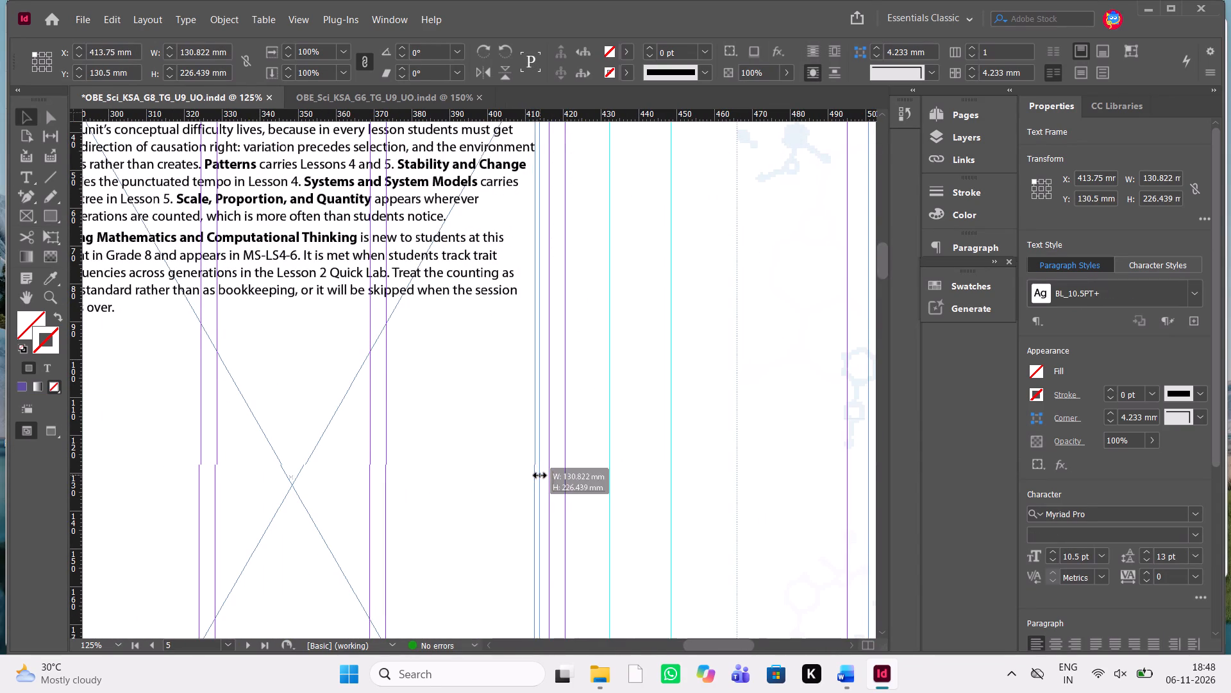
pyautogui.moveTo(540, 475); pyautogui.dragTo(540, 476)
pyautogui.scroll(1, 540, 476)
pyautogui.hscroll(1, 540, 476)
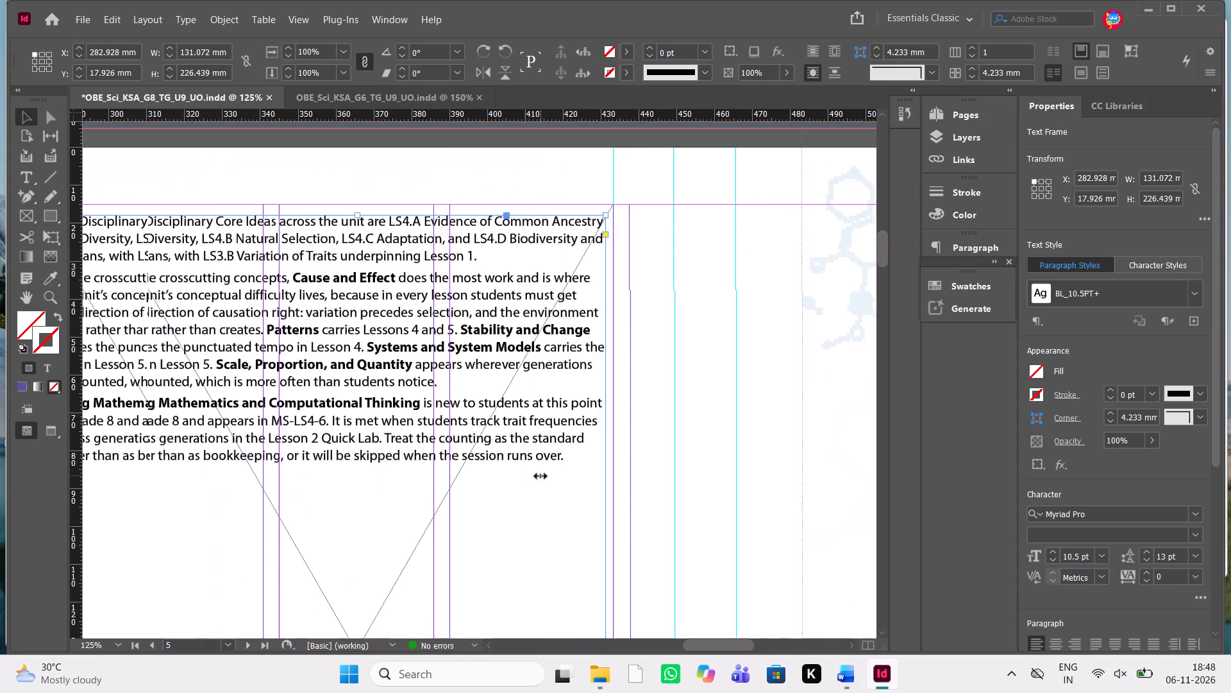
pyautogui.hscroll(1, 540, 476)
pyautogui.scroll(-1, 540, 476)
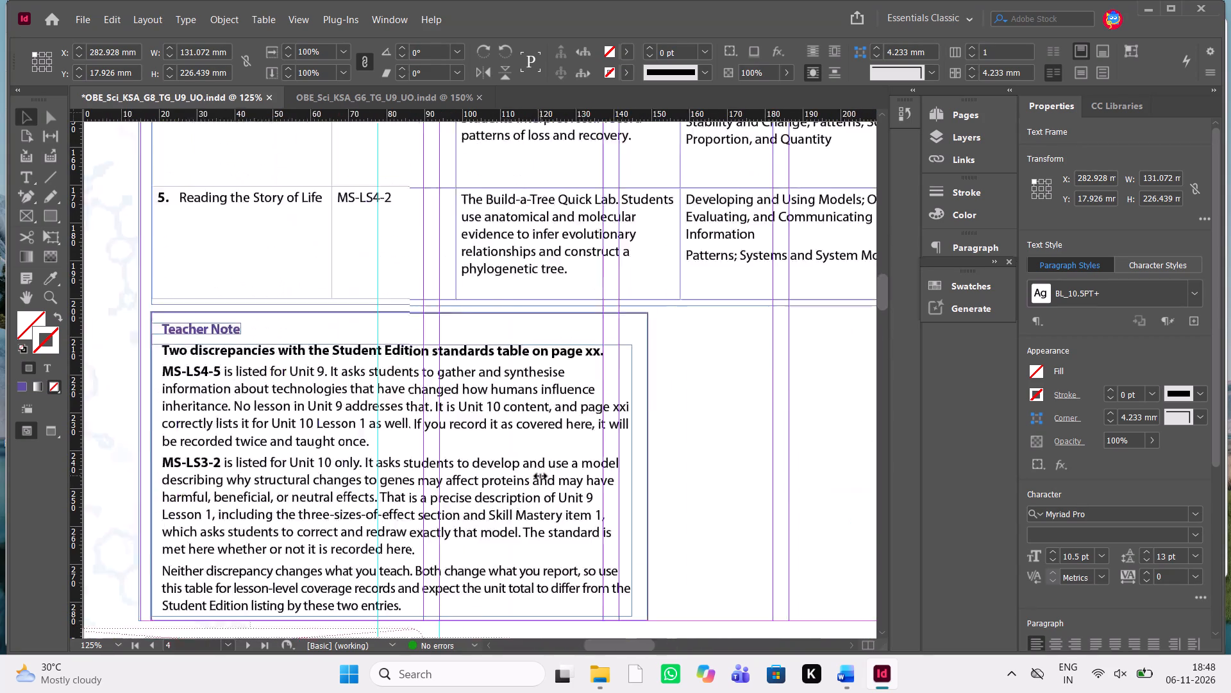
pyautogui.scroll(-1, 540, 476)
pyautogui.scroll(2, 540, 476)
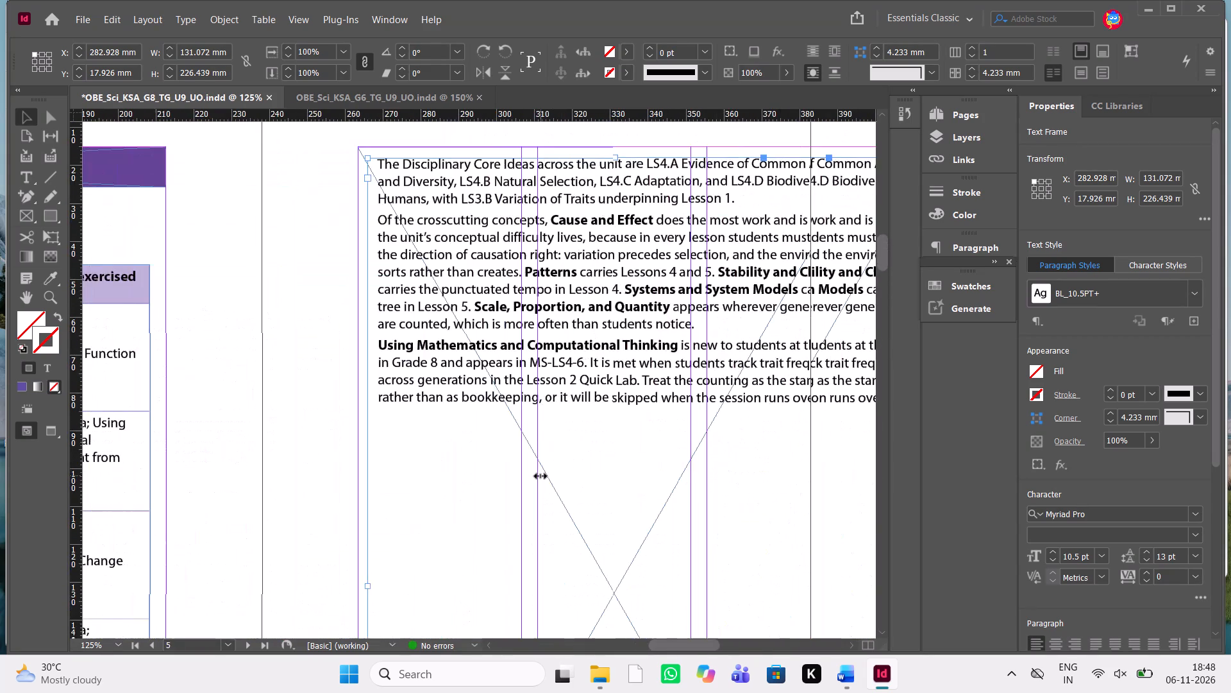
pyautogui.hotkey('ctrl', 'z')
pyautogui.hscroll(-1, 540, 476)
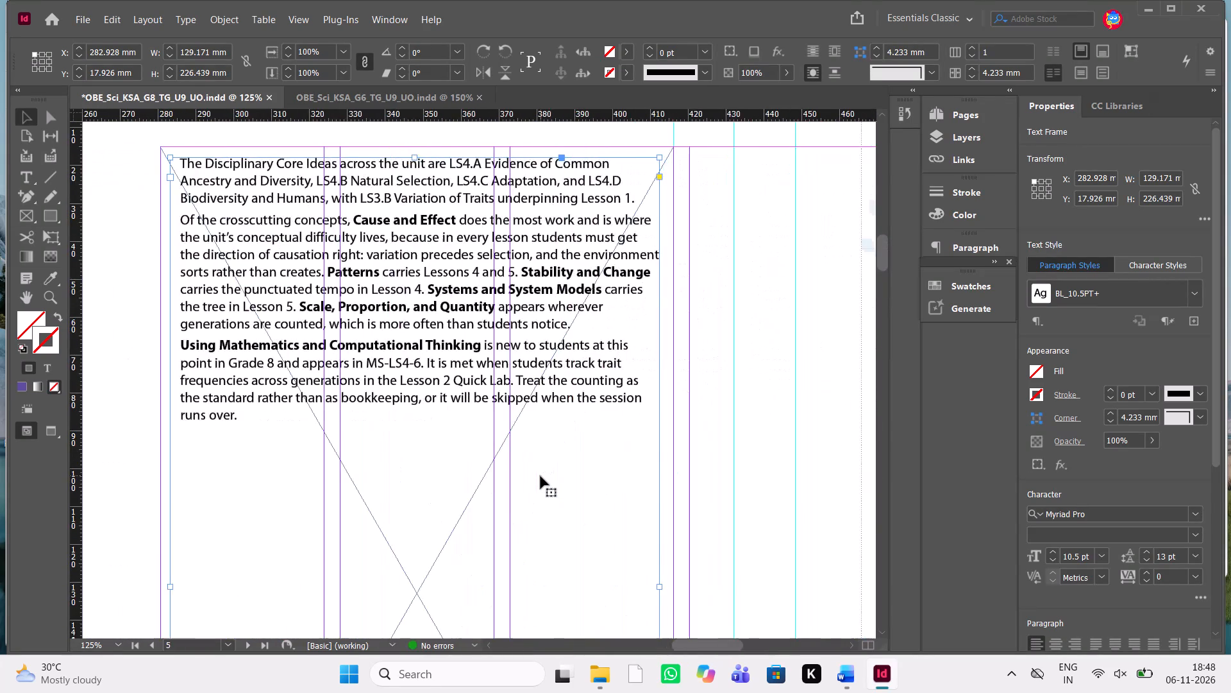
# Set the tracking of page 5's third paragraph, starting "Using Mathematics and Computational Thinking", to -5.
pyautogui.scroll(-1, 540, 476)
pyautogui.scroll(2, 540, 476)
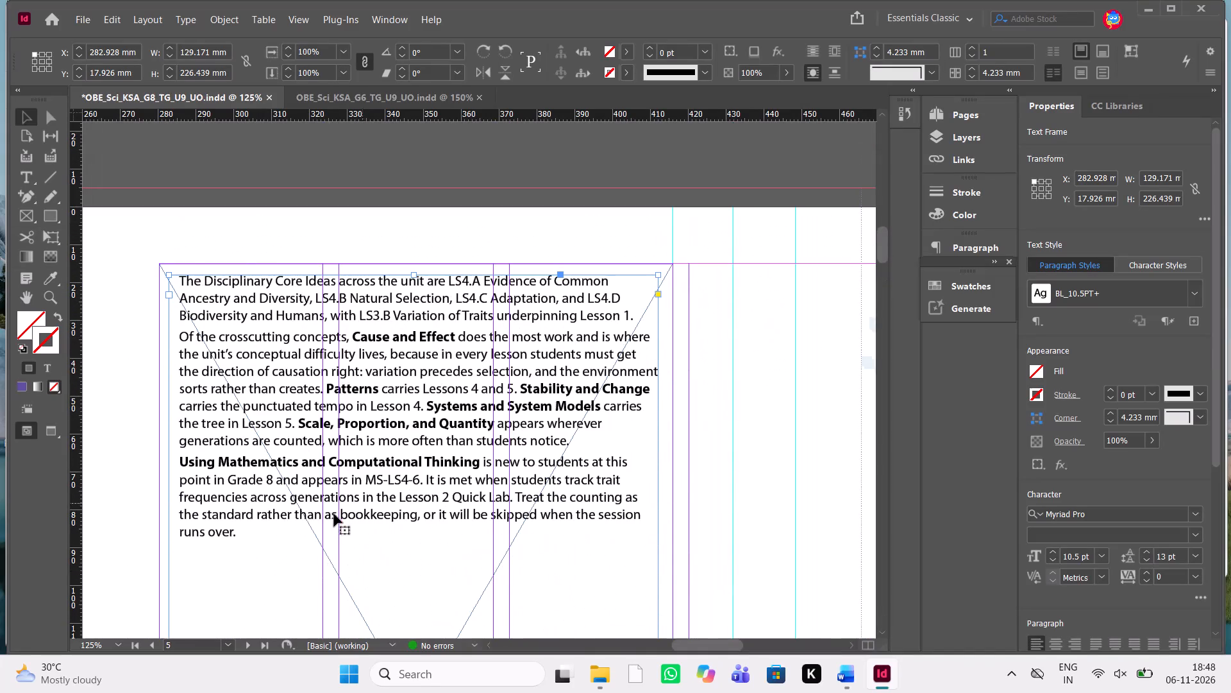
pyautogui.doubleClick(331, 513)
pyautogui.moveTo(247, 531); pyautogui.dragTo(170, 465)
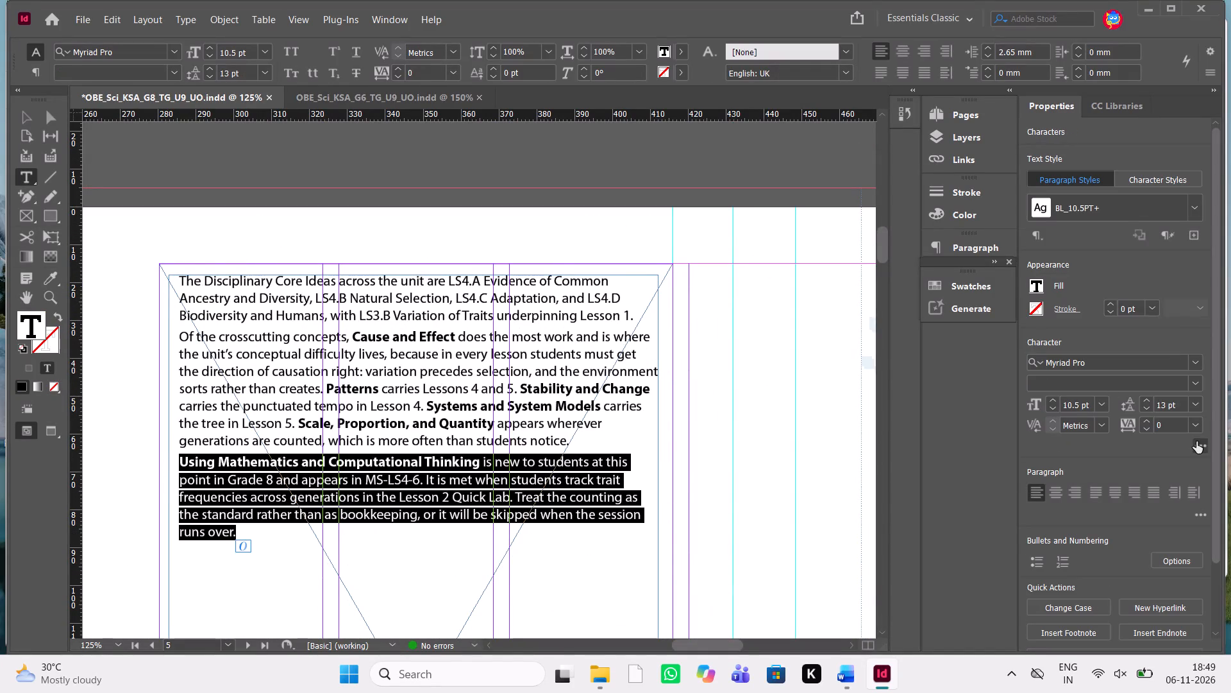
pyautogui.click(1198, 431)
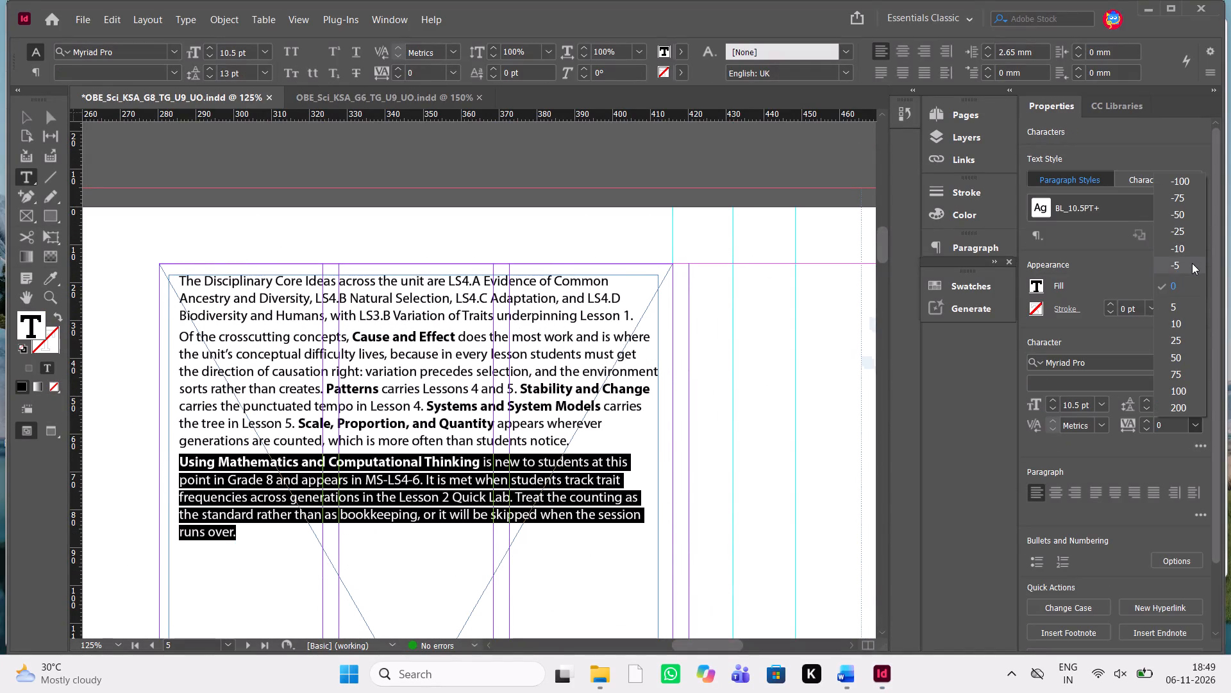
pyautogui.click(1192, 263)
pyautogui.click(627, 499)
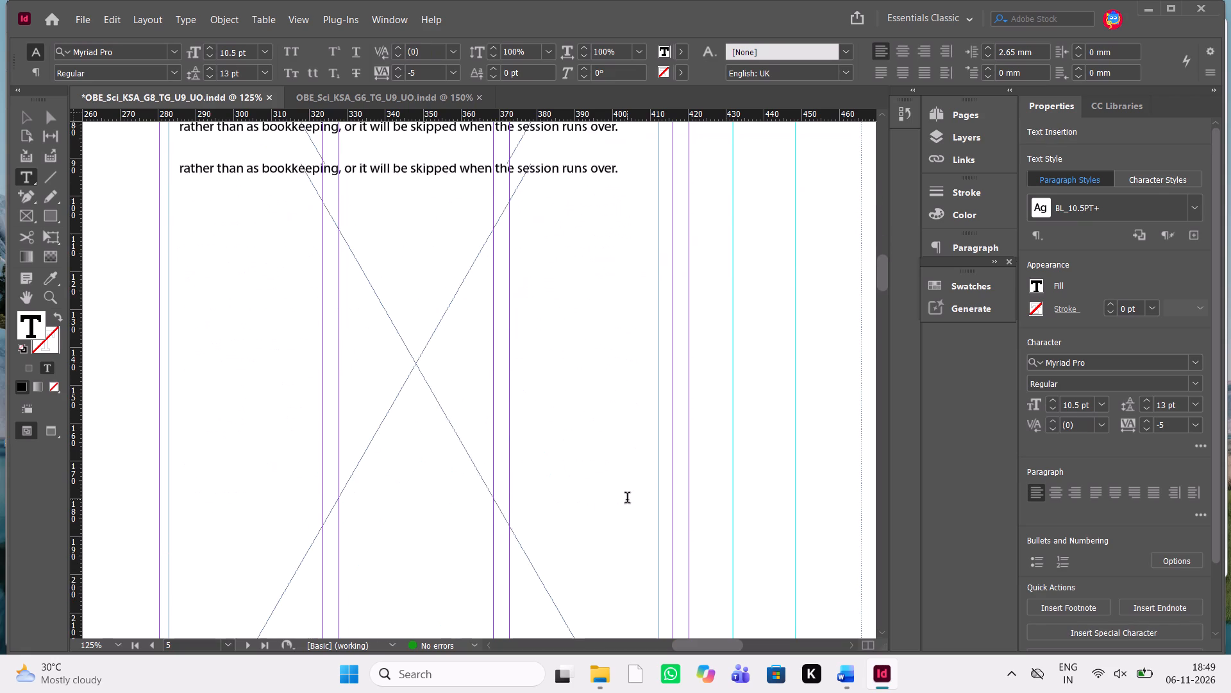